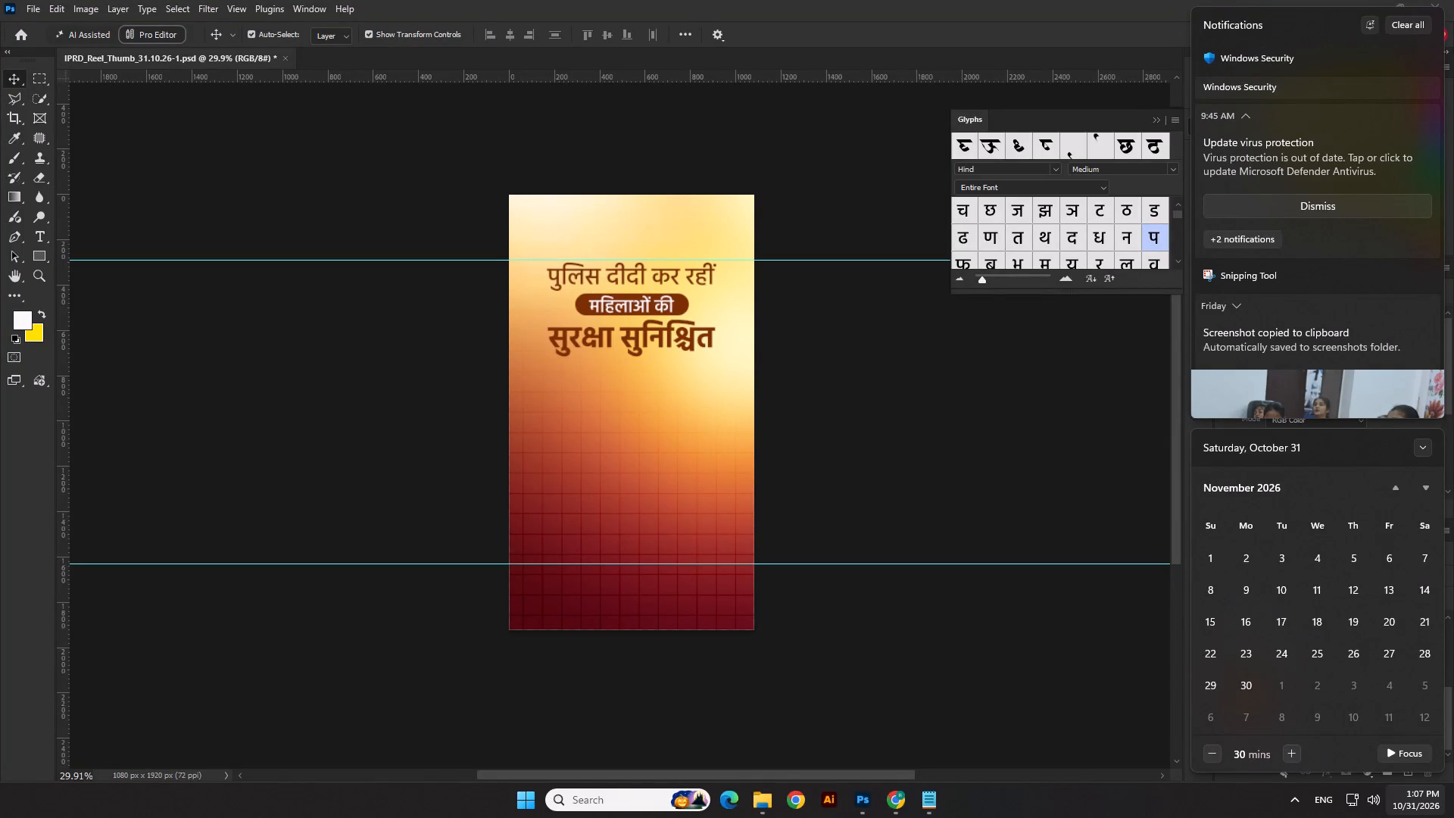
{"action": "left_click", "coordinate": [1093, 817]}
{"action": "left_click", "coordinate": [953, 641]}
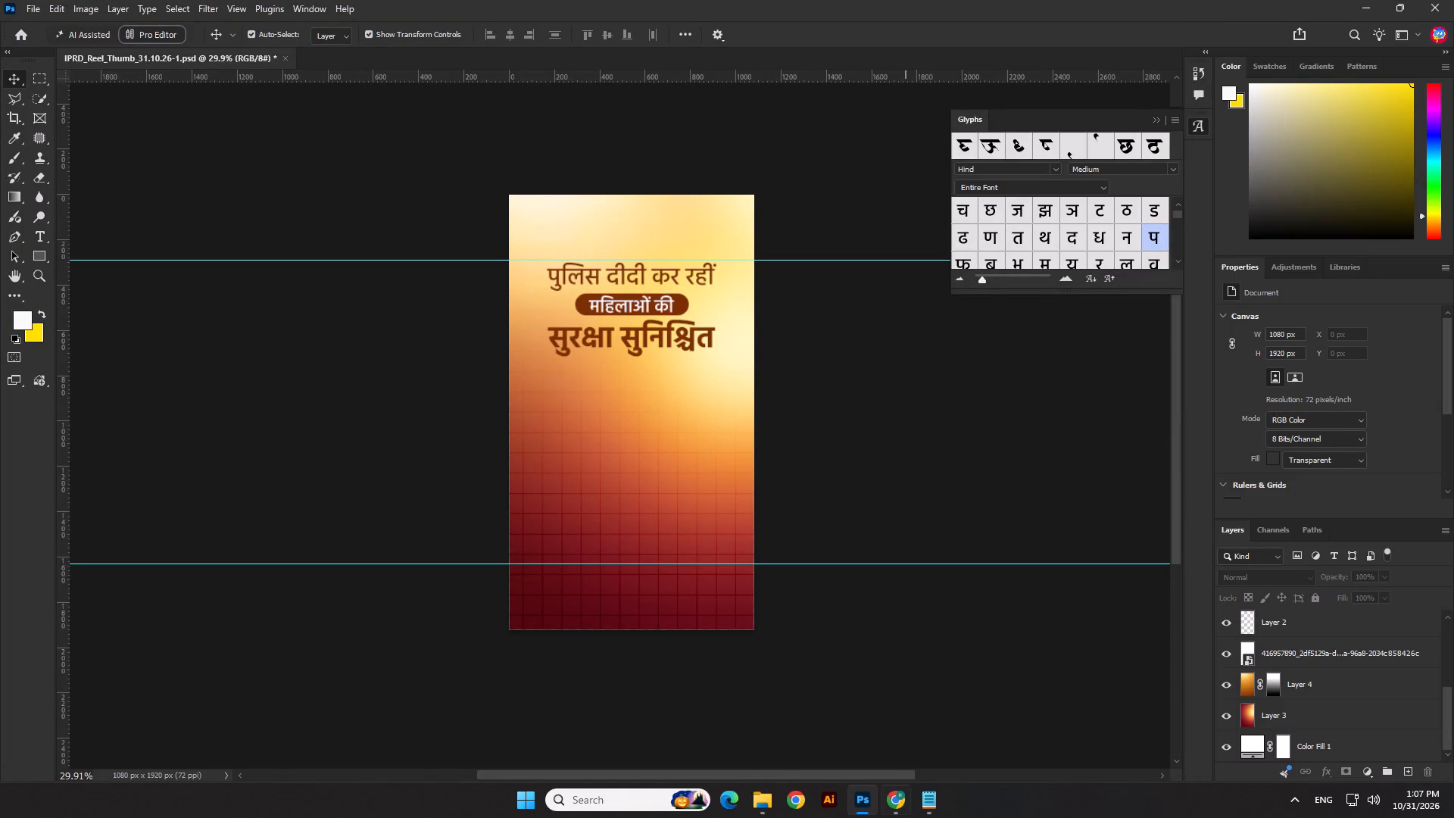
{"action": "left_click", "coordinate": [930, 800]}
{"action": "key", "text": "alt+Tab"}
Flip the grid texture vertically and scale it down to about 1288 × 1932 px, keeping its bottom edge in place.
{"action": "left_click", "coordinate": [688, 610]}
{"action": "key", "text": "ctrl+t"}
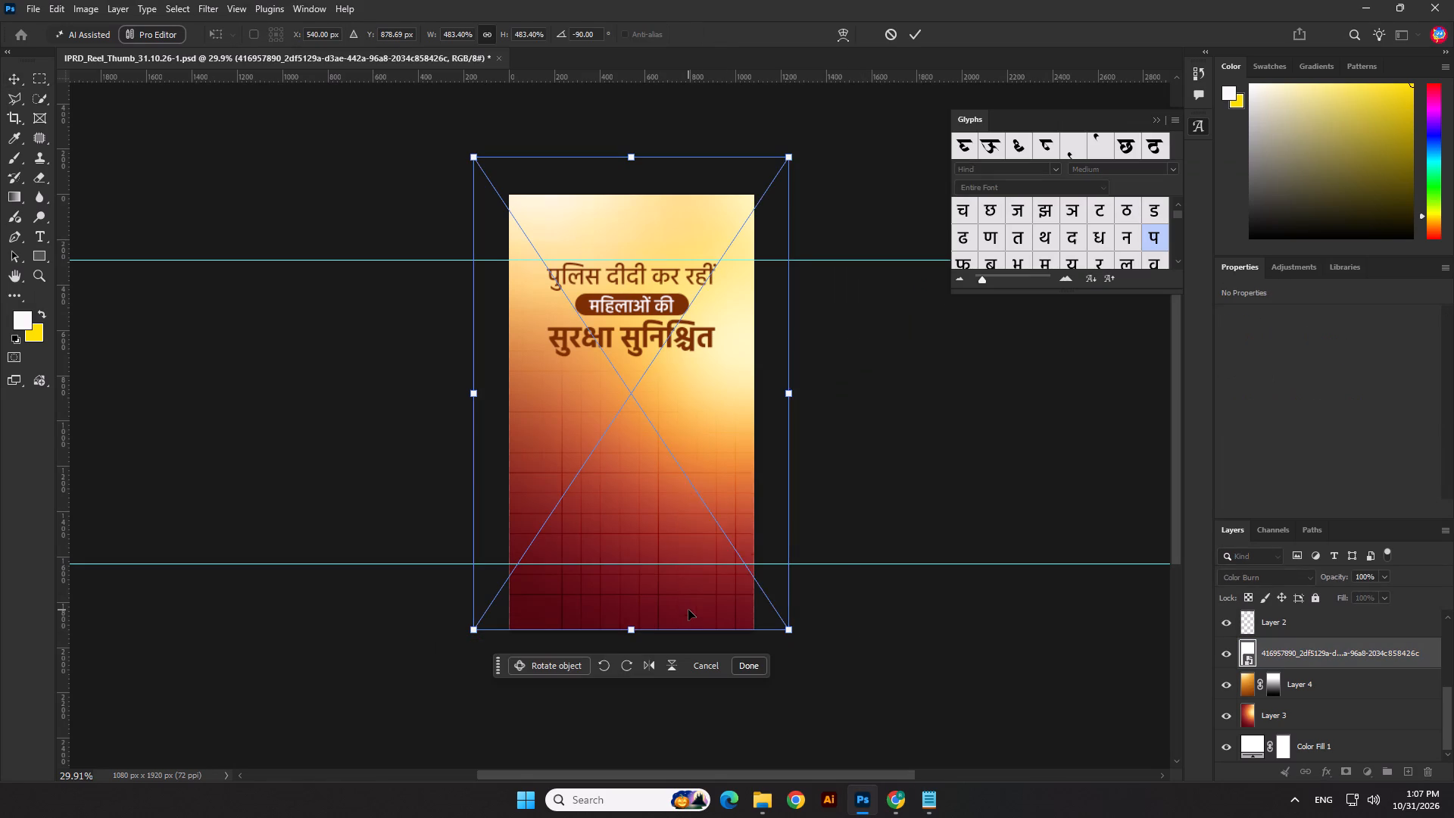
{"action": "right_click", "coordinate": [688, 610]}
{"action": "left_click", "coordinate": [719, 598]}
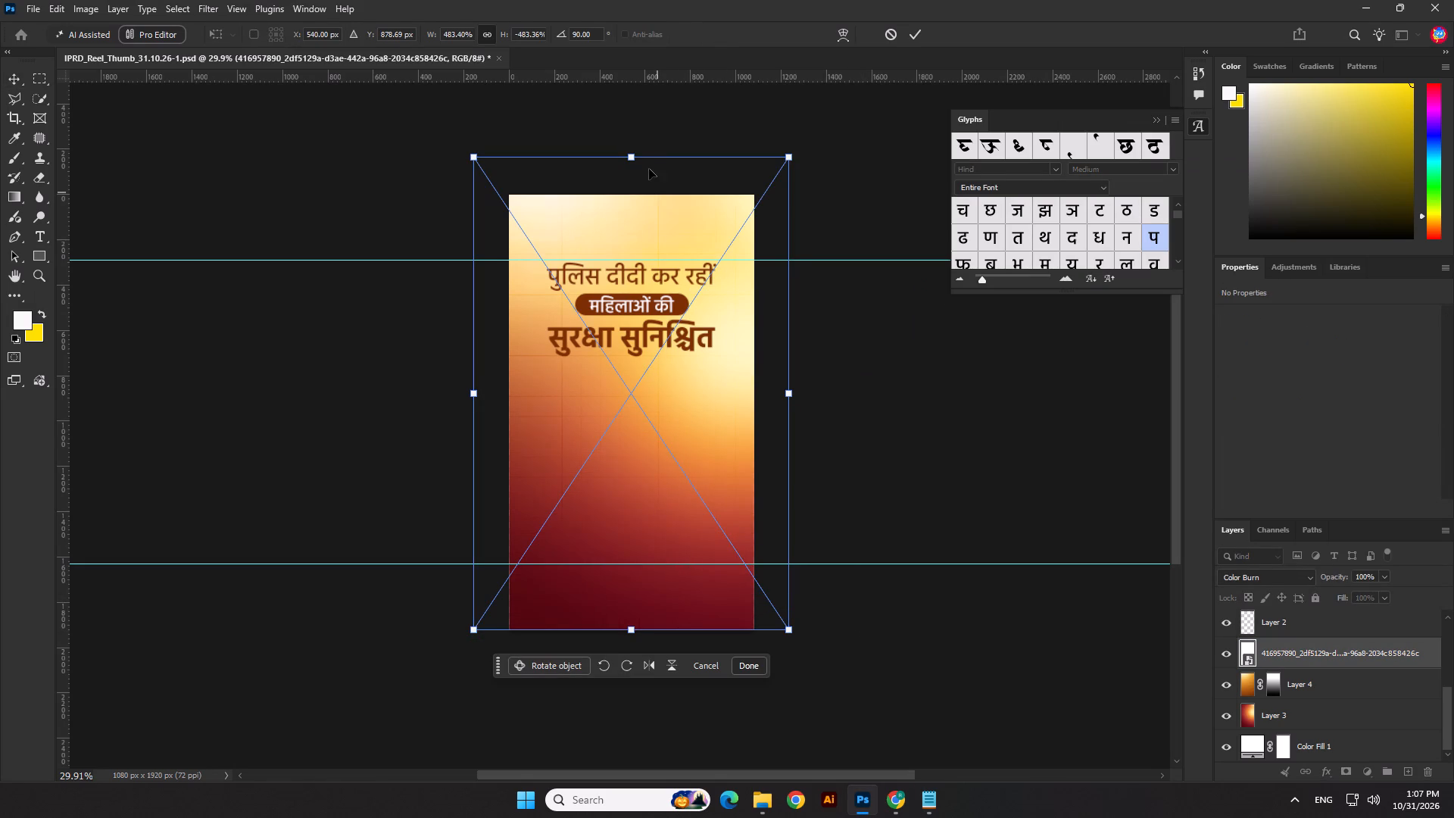
{"action": "left_click_drag", "start_coordinate": [641, 157], "coordinate": [647, 191]}
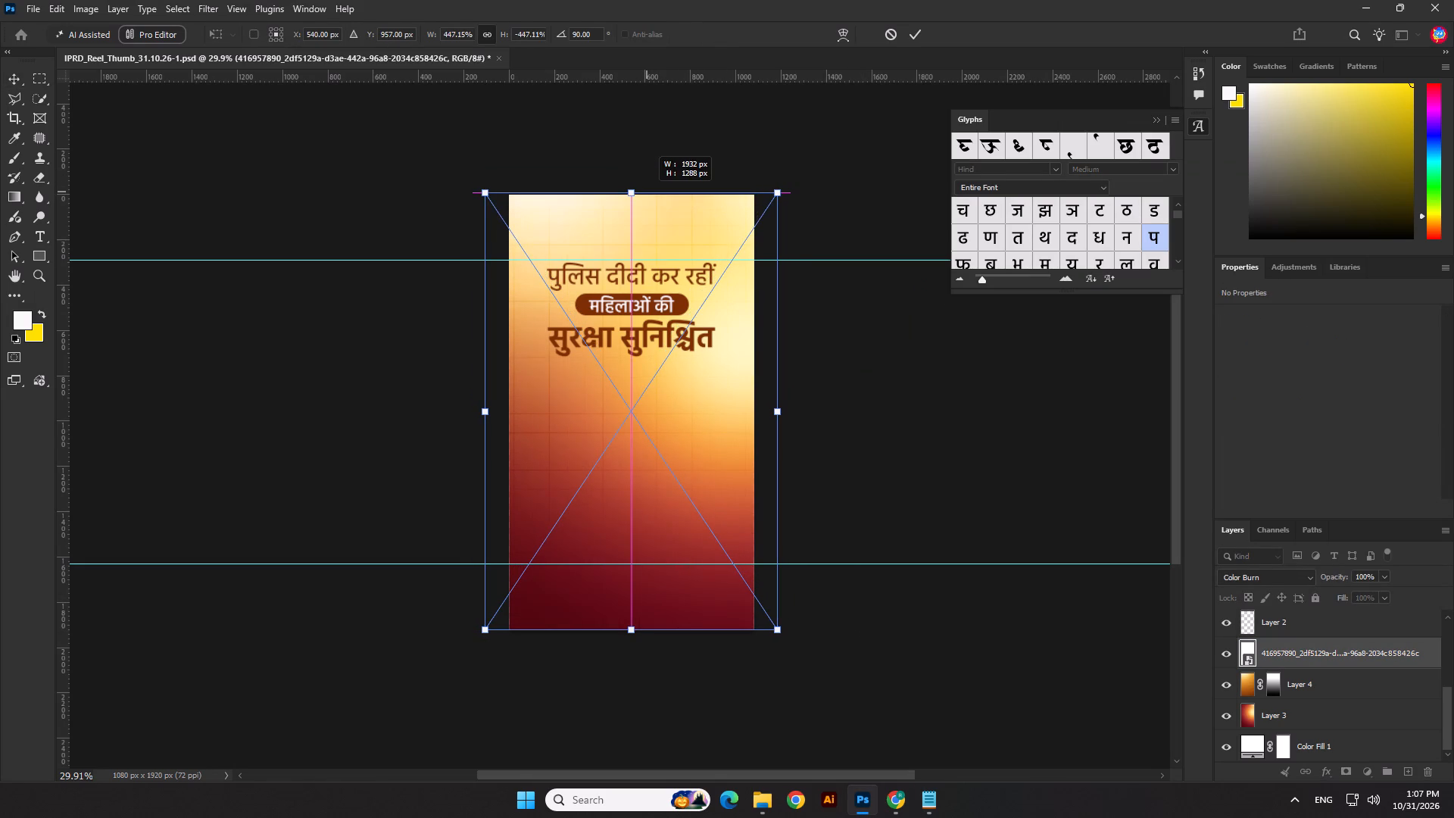
{"action": "left_click_drag", "start_coordinate": [647, 191], "coordinate": [647, 192]}
{"action": "key", "text": "Return"}
{"action": "scroll", "coordinate": [613, 381], "scroll_direction": "up", "scroll_amount": 4}
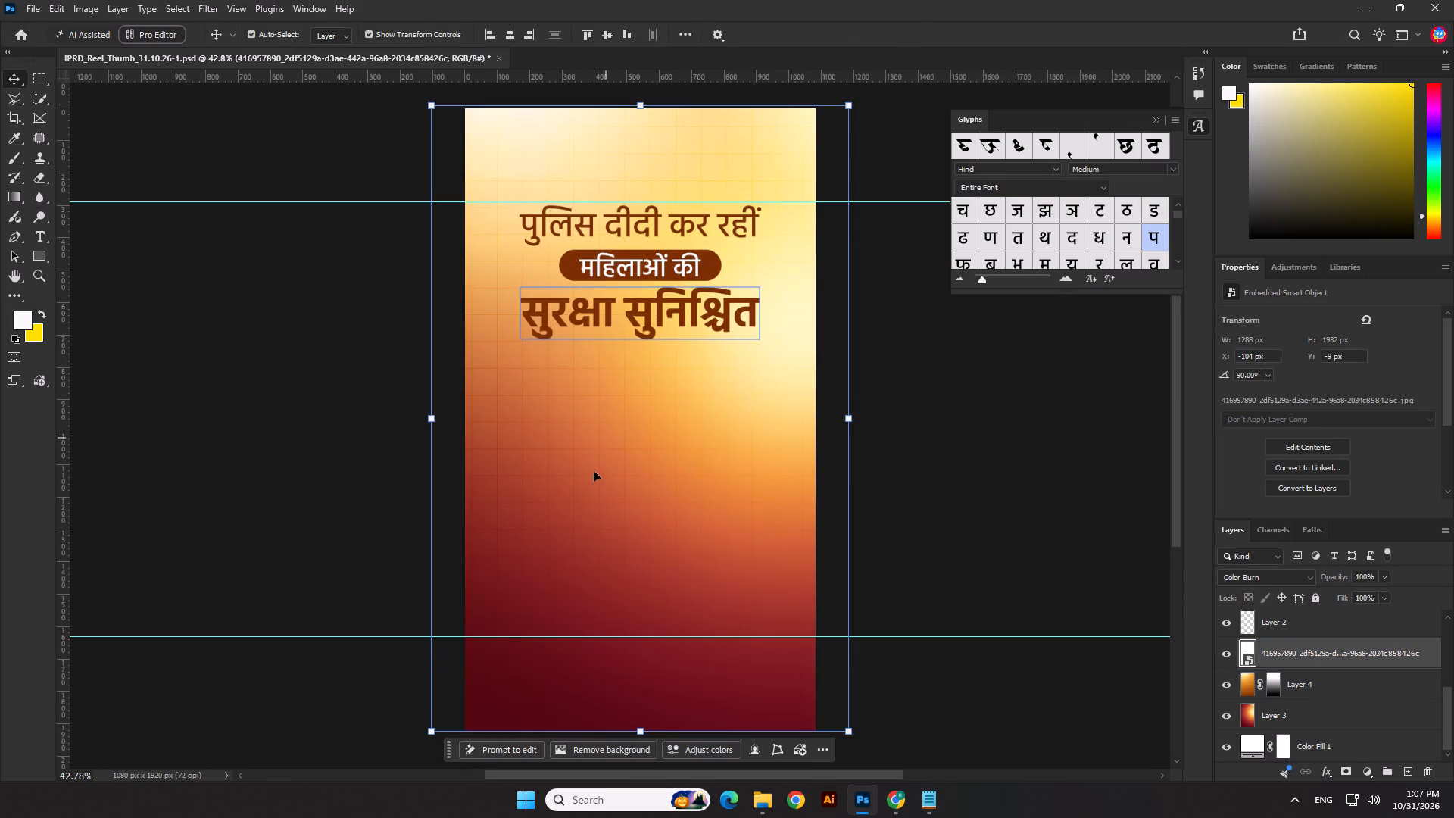
{"action": "left_click", "coordinate": [292, 470]}
{"action": "scroll", "coordinate": [624, 457], "scroll_direction": "down", "scroll_amount": 4}
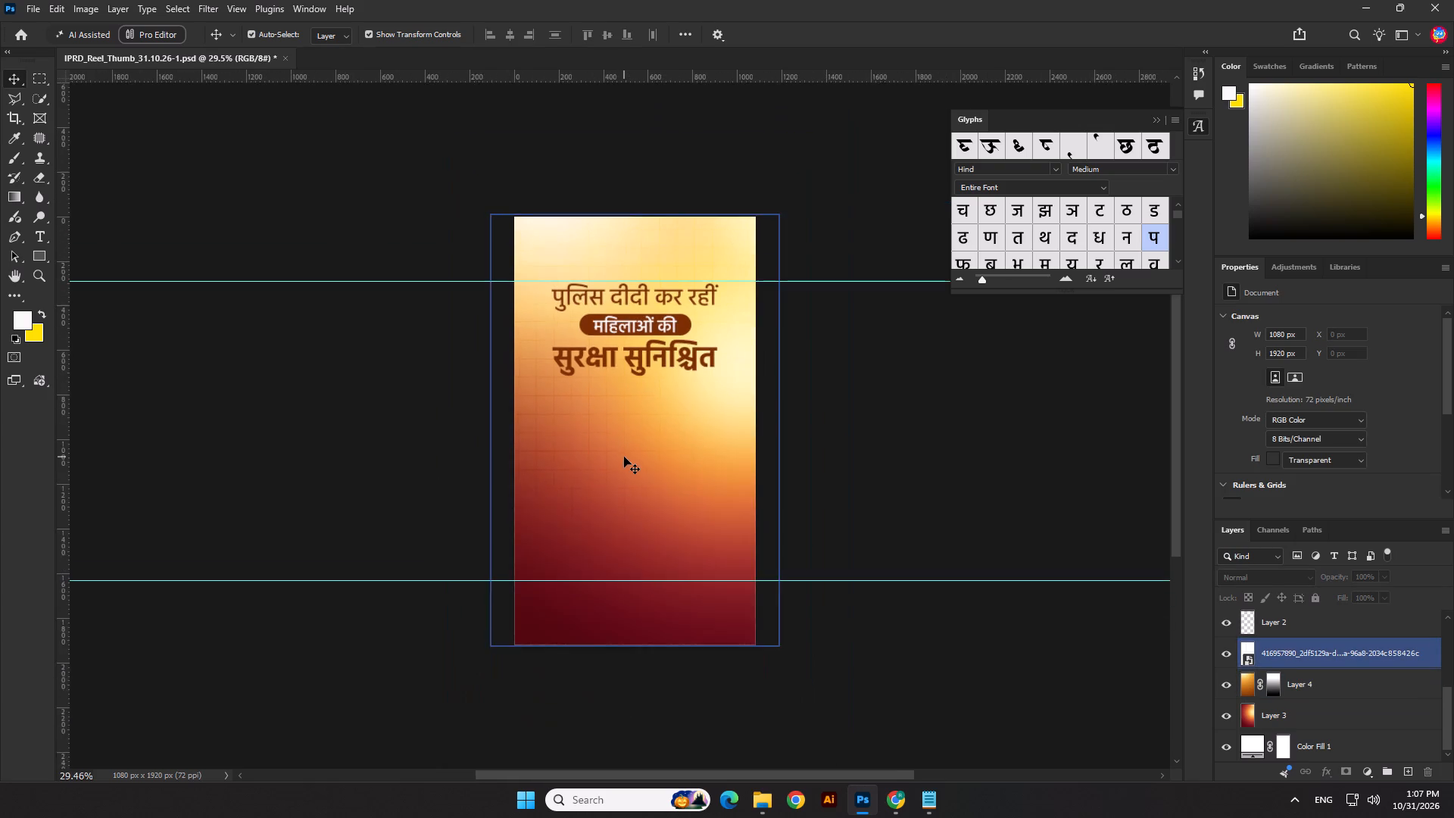
{"action": "scroll", "coordinate": [624, 457], "scroll_direction": "down", "scroll_amount": 1}
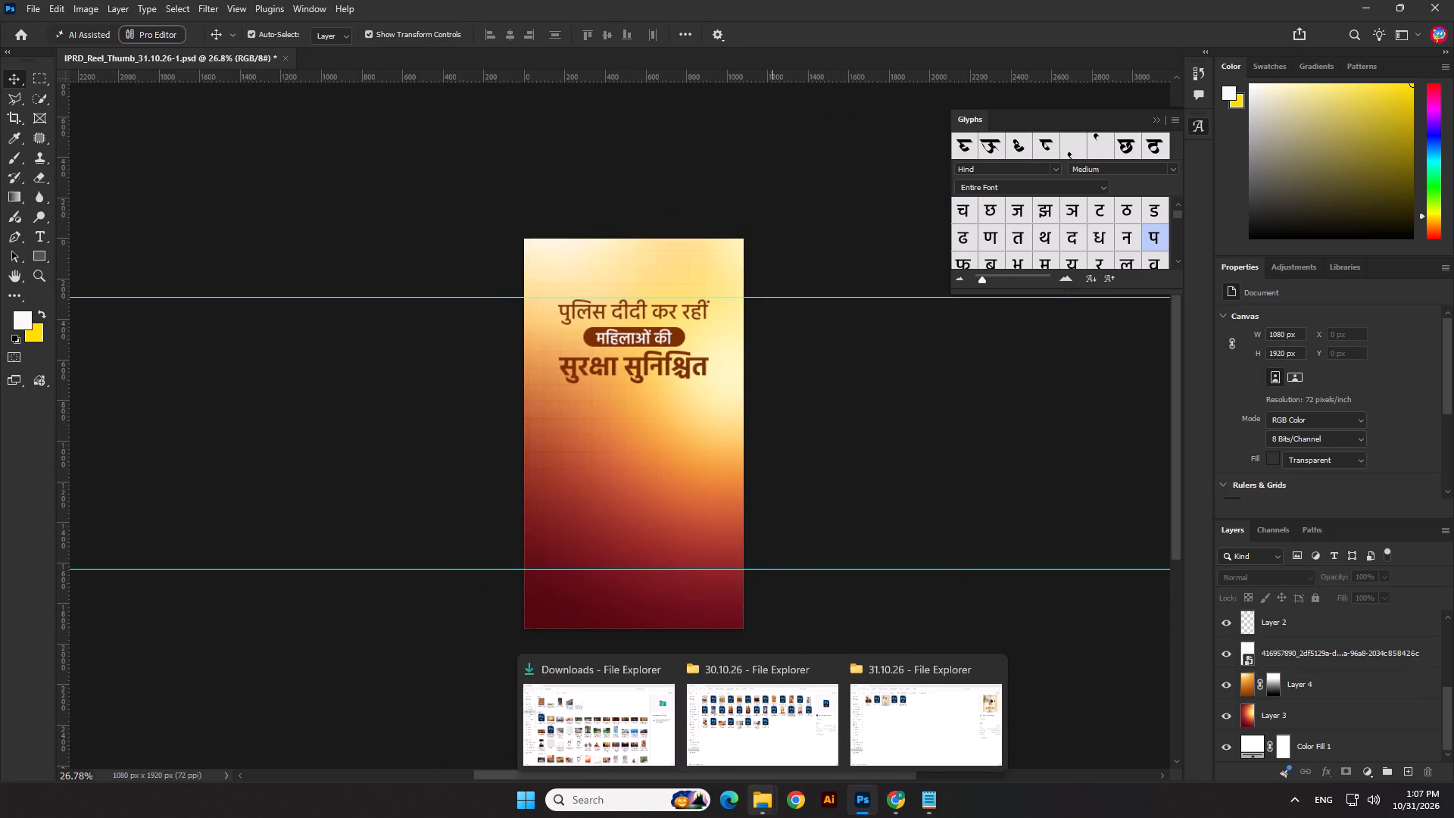
Place the Woman holding Chhath puja tray image from the Downloads folder over the headline, about 1476 × 917 px in size.
{"action": "left_click", "coordinate": [650, 740]}
{"action": "scroll", "coordinate": [376, 414], "scroll_direction": "down", "scroll_amount": 3}
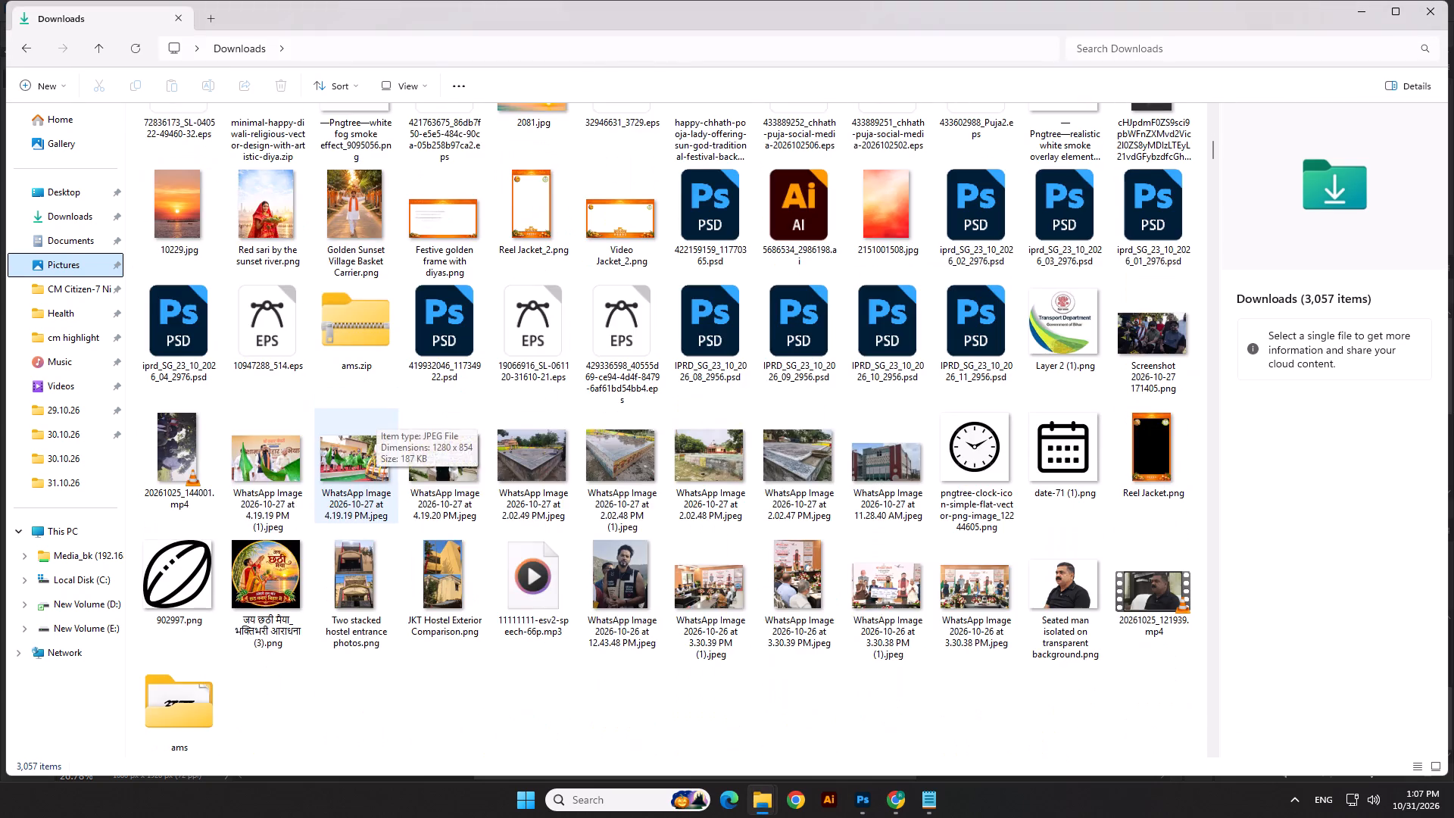
{"action": "scroll", "coordinate": [376, 415], "scroll_direction": "up", "scroll_amount": 3}
{"action": "scroll", "coordinate": [376, 415], "scroll_direction": "down", "scroll_amount": 1}
{"action": "scroll", "coordinate": [376, 415], "scroll_direction": "up", "scroll_amount": 2}
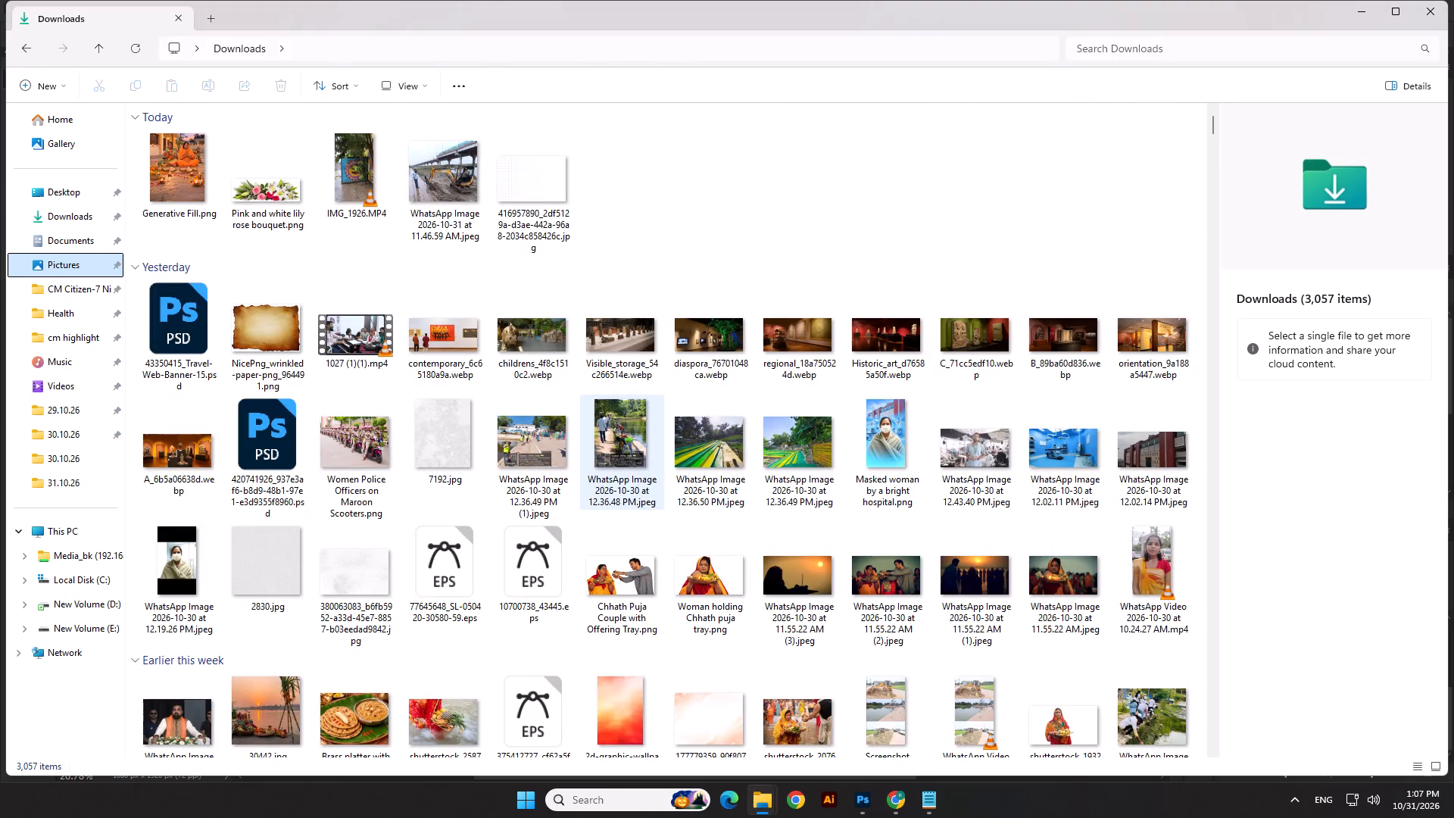
{"action": "left_click", "coordinate": [704, 586]}
{"action": "left_click_drag", "start_coordinate": [706, 571], "coordinate": [740, 645]}
{"action": "key", "text": "alt+Tab"}
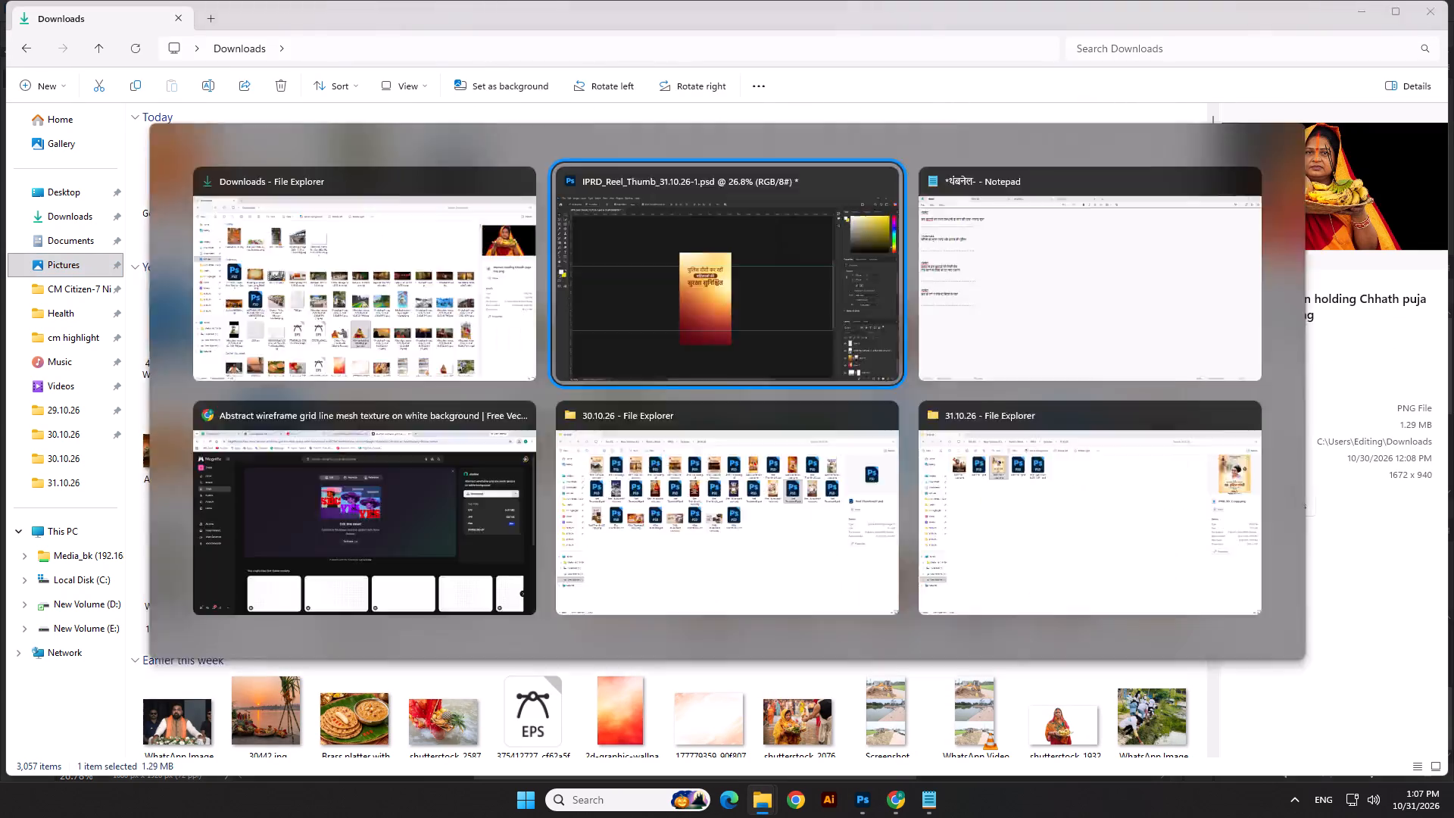
{"action": "left_click_drag", "start_coordinate": [740, 645], "coordinate": [698, 546]}
{"action": "left_click_drag", "start_coordinate": [647, 465], "coordinate": [669, 390]}
{"action": "left_click_drag", "start_coordinate": [653, 424], "coordinate": [644, 487]}
{"action": "left_click", "coordinate": [663, 459]}
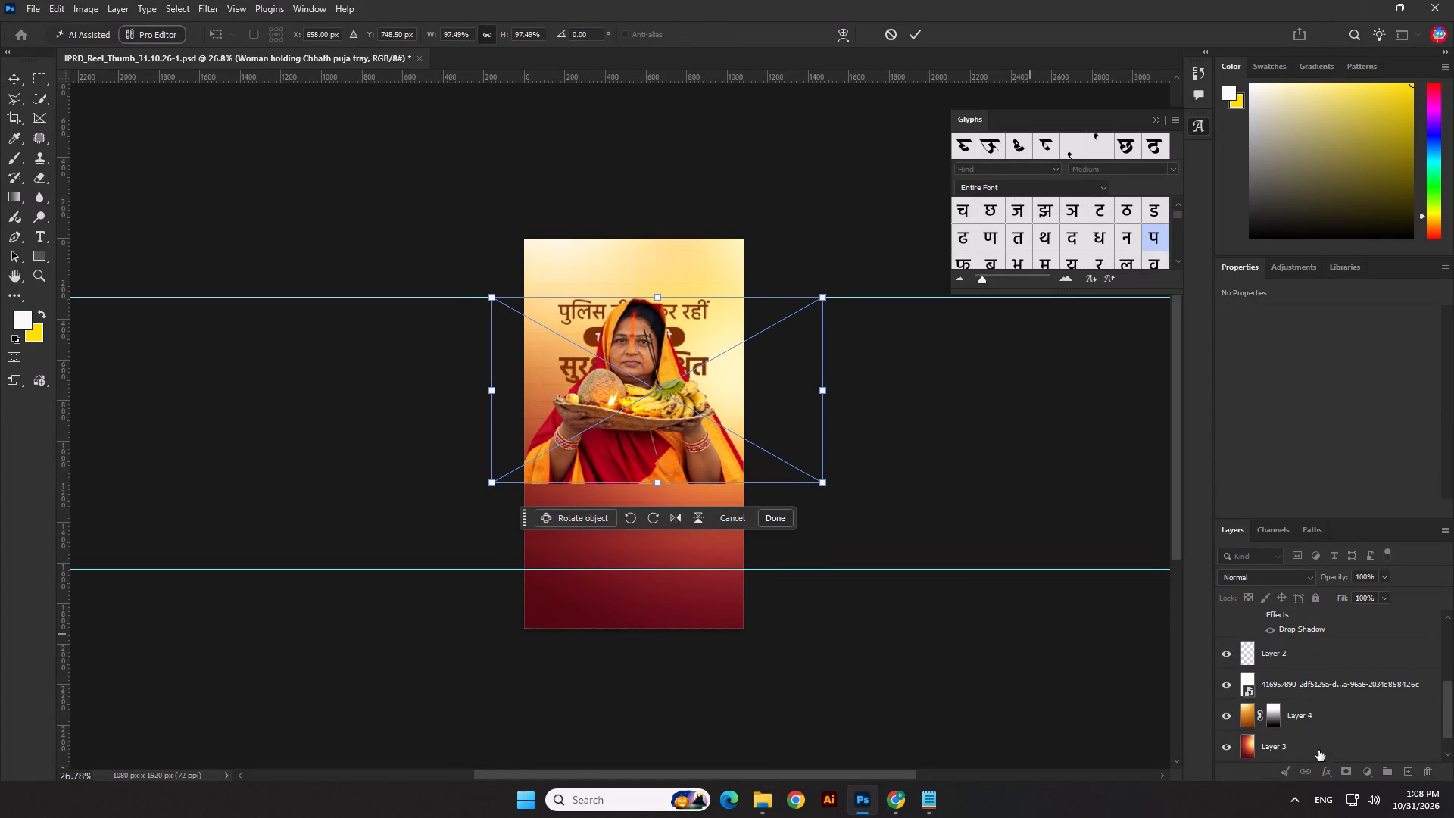
{"action": "key", "text": "Return"}
Move the woman's layer below Layer 2, directly above the grid texture layer.
{"action": "scroll", "coordinate": [1294, 685], "scroll_direction": "up", "scroll_amount": 13}
{"action": "left_click_drag", "start_coordinate": [1291, 625], "coordinate": [1298, 813]}
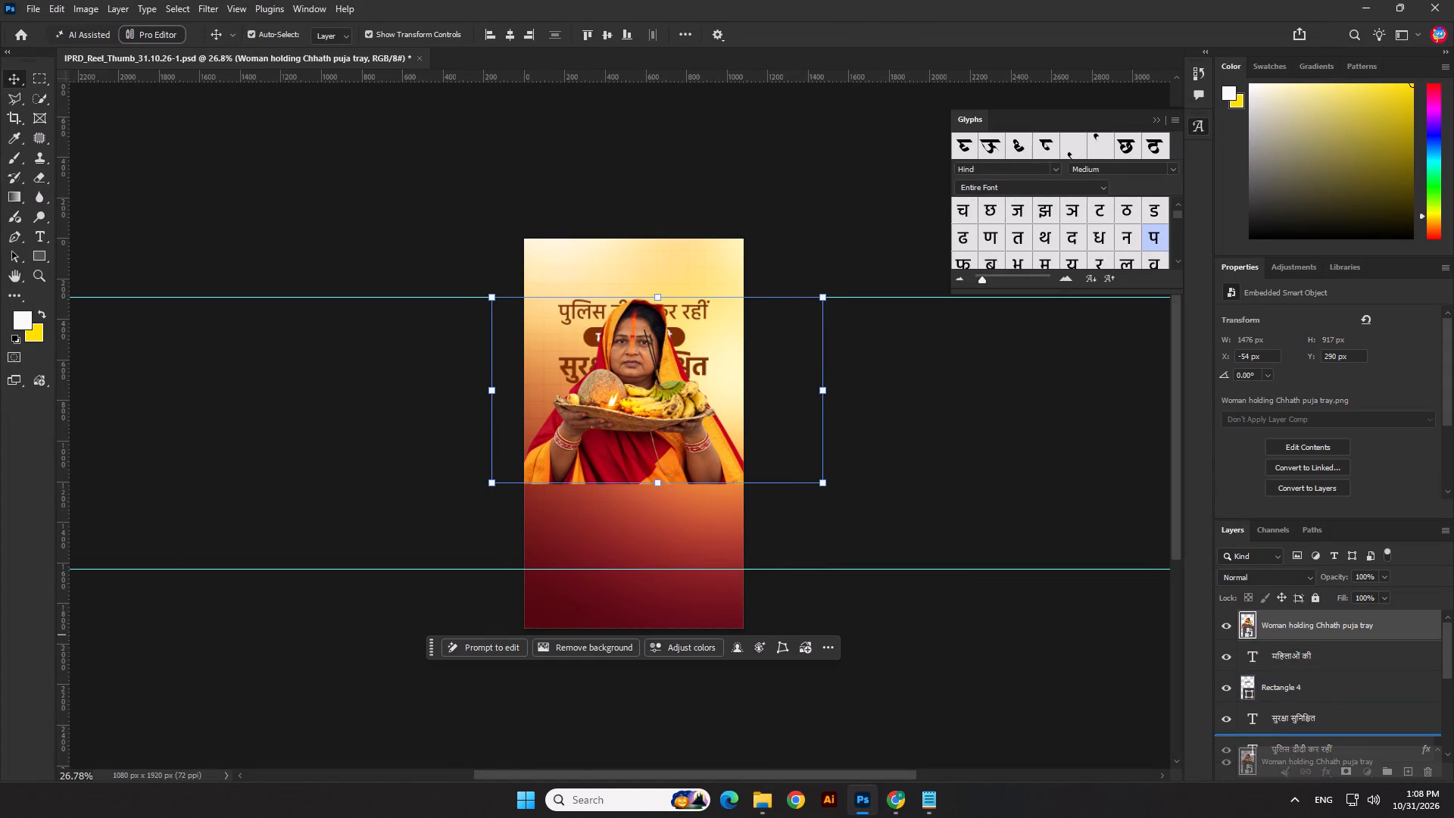
{"action": "left_click_drag", "start_coordinate": [1298, 813], "coordinate": [1296, 674]}
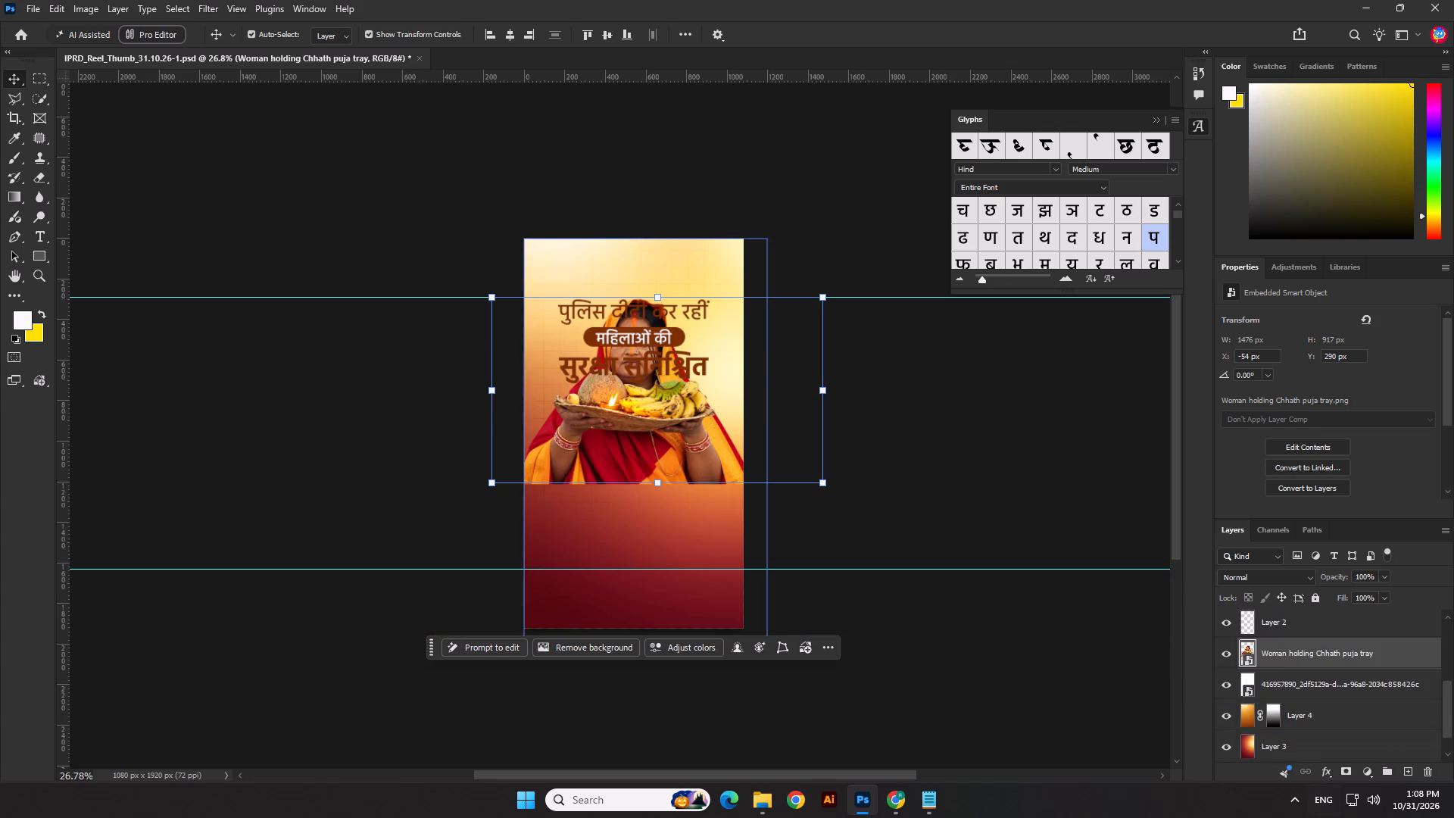
Add a layer mask to the woman and fade her lower part with a vertical black-to-white linear gradient.
{"action": "left_click", "coordinate": [1343, 774]}
{"action": "left_click", "coordinate": [17, 198]}
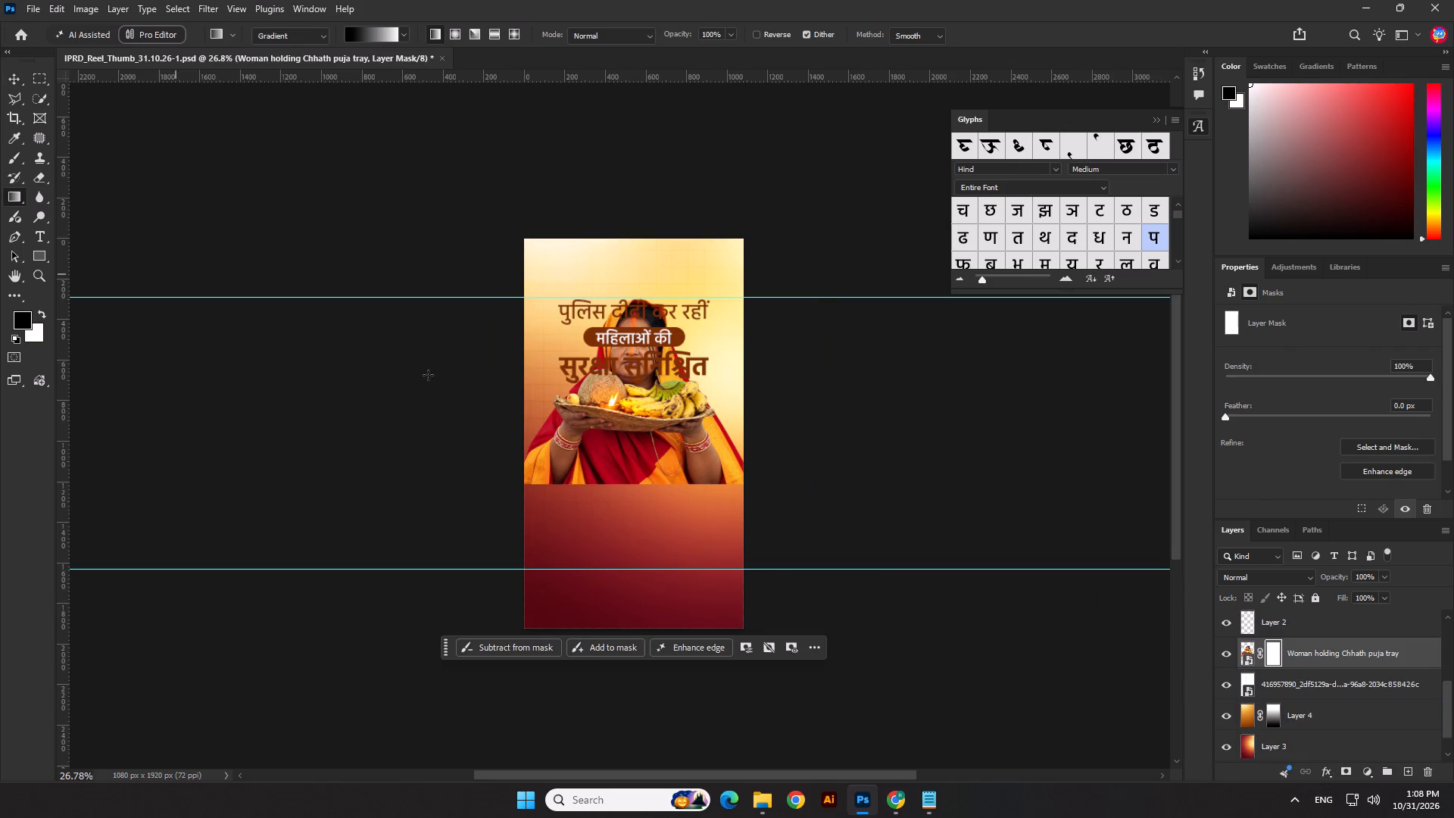
{"action": "scroll", "coordinate": [778, 535], "scroll_direction": "up", "scroll_amount": 1}
{"action": "left_click_drag", "start_coordinate": [626, 511], "coordinate": [628, 389]}
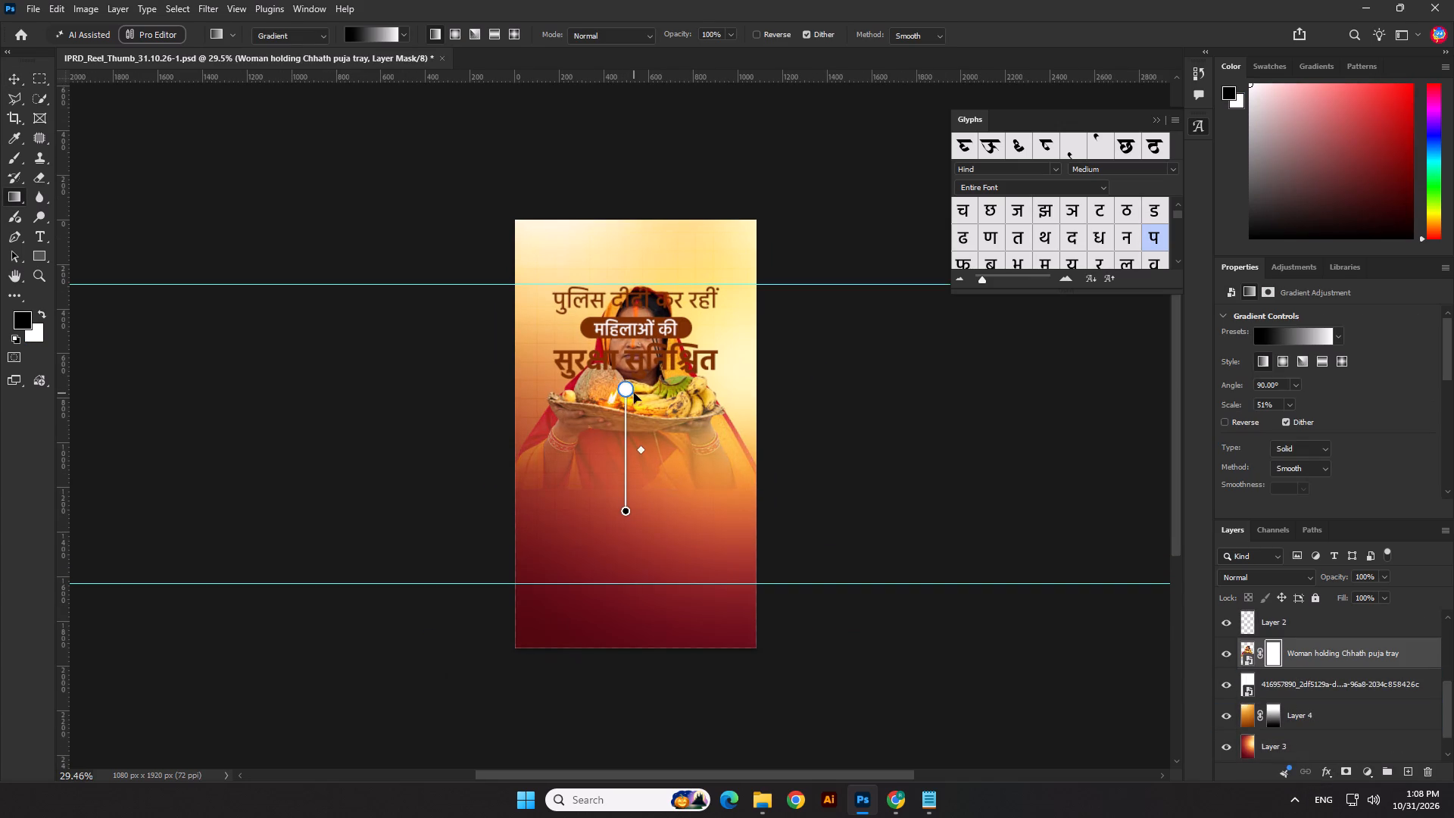
{"action": "left_click", "coordinate": [13, 81]}
{"action": "left_click", "coordinate": [138, 139]}
Move the three headline lines and their rounded rectangle together down to the lower guide, putting the rectangle at Y 1353 px.
{"action": "scroll", "coordinate": [668, 269], "scroll_direction": "up", "scroll_amount": 3}
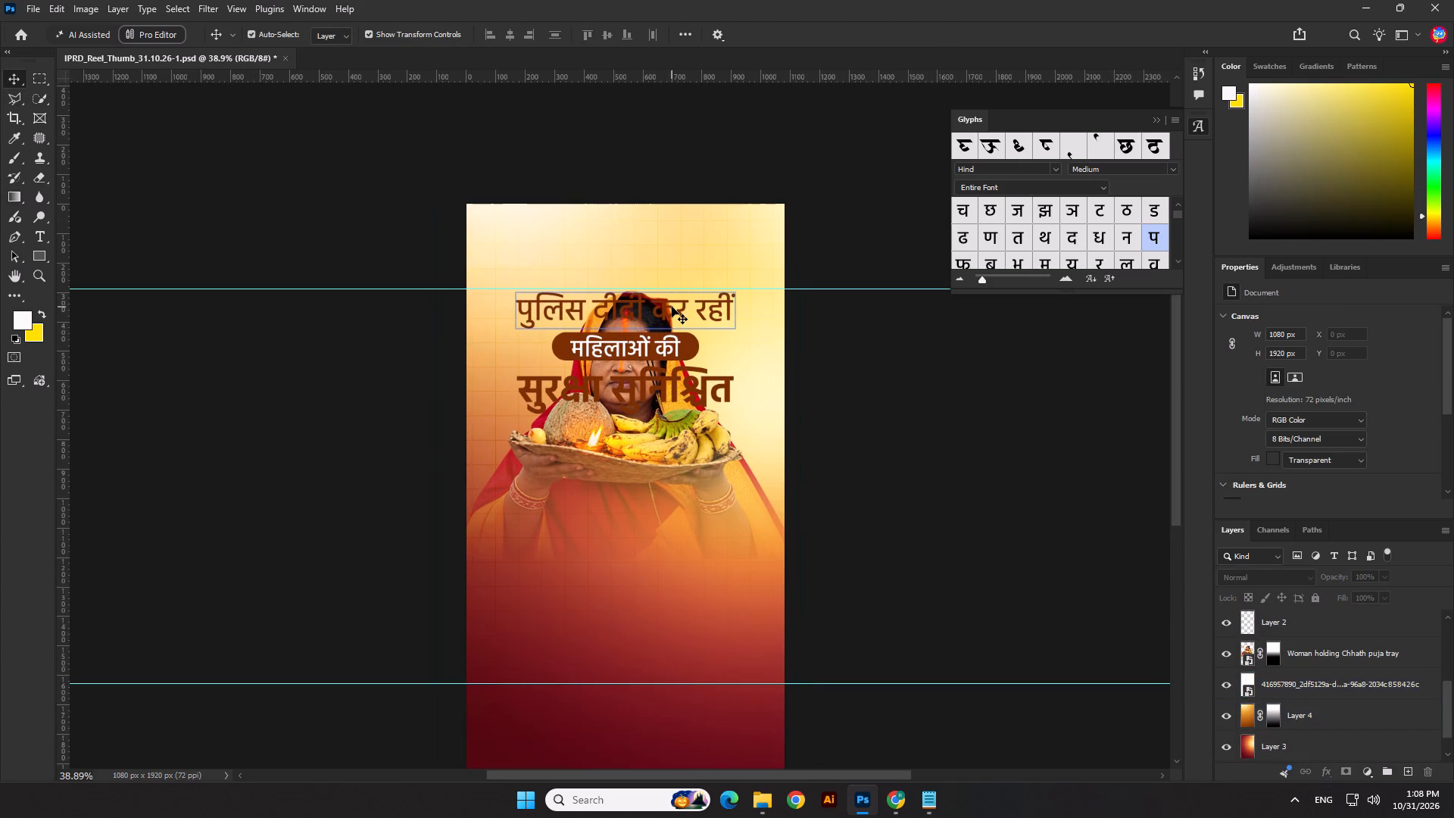
{"action": "left_click", "coordinate": [672, 307]}
{"action": "scroll", "coordinate": [704, 386], "scroll_direction": "up", "scroll_amount": 2}
{"action": "left_click", "coordinate": [704, 391], "text": "shift"}
{"action": "left_click", "coordinate": [691, 333], "text": "shift"}
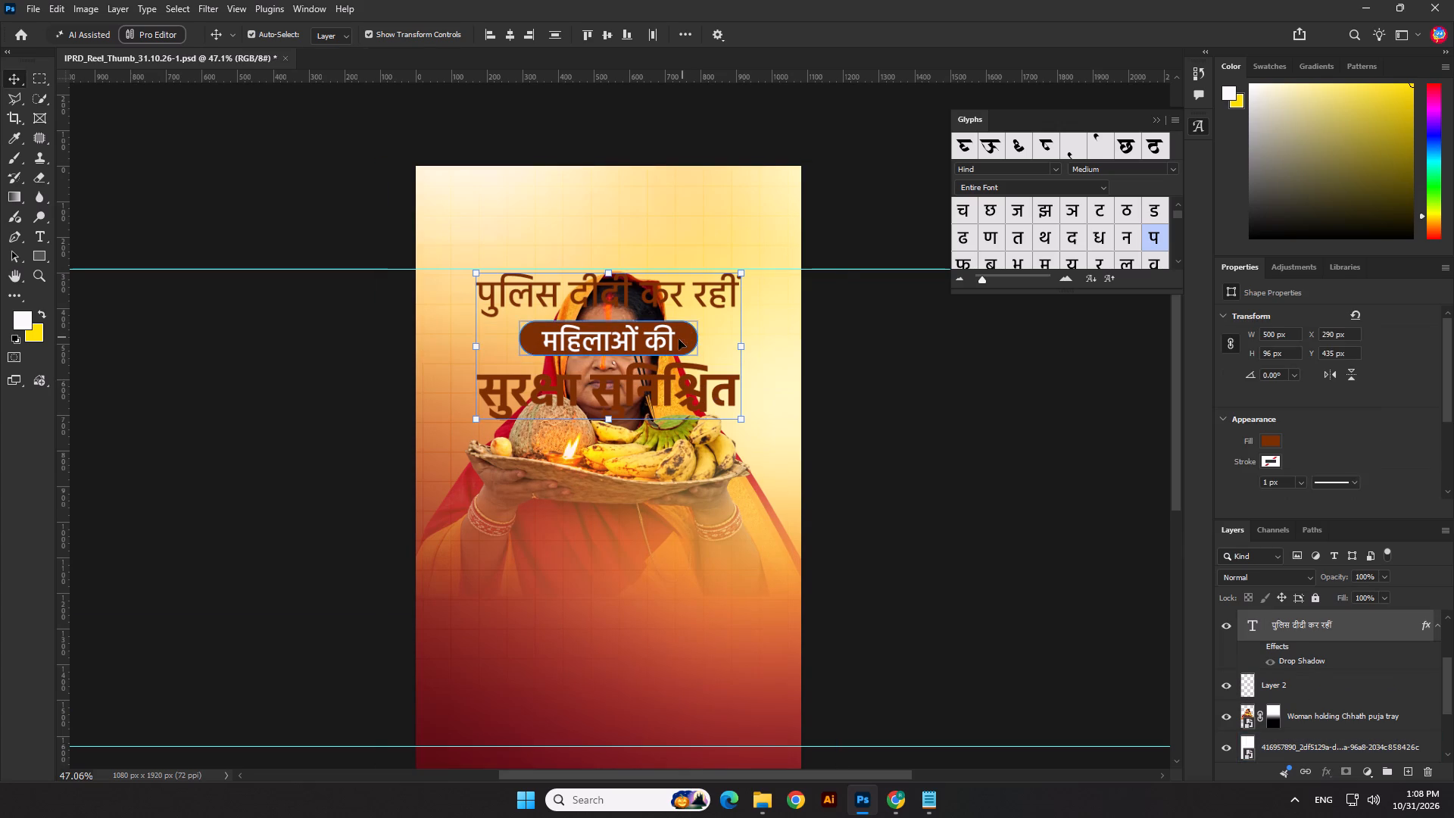
{"action": "left_click", "coordinate": [666, 341], "text": "shift"}
{"action": "scroll", "coordinate": [666, 341], "scroll_direction": "down", "scroll_amount": 4}
{"action": "left_click_drag", "start_coordinate": [666, 338], "coordinate": [672, 560]}
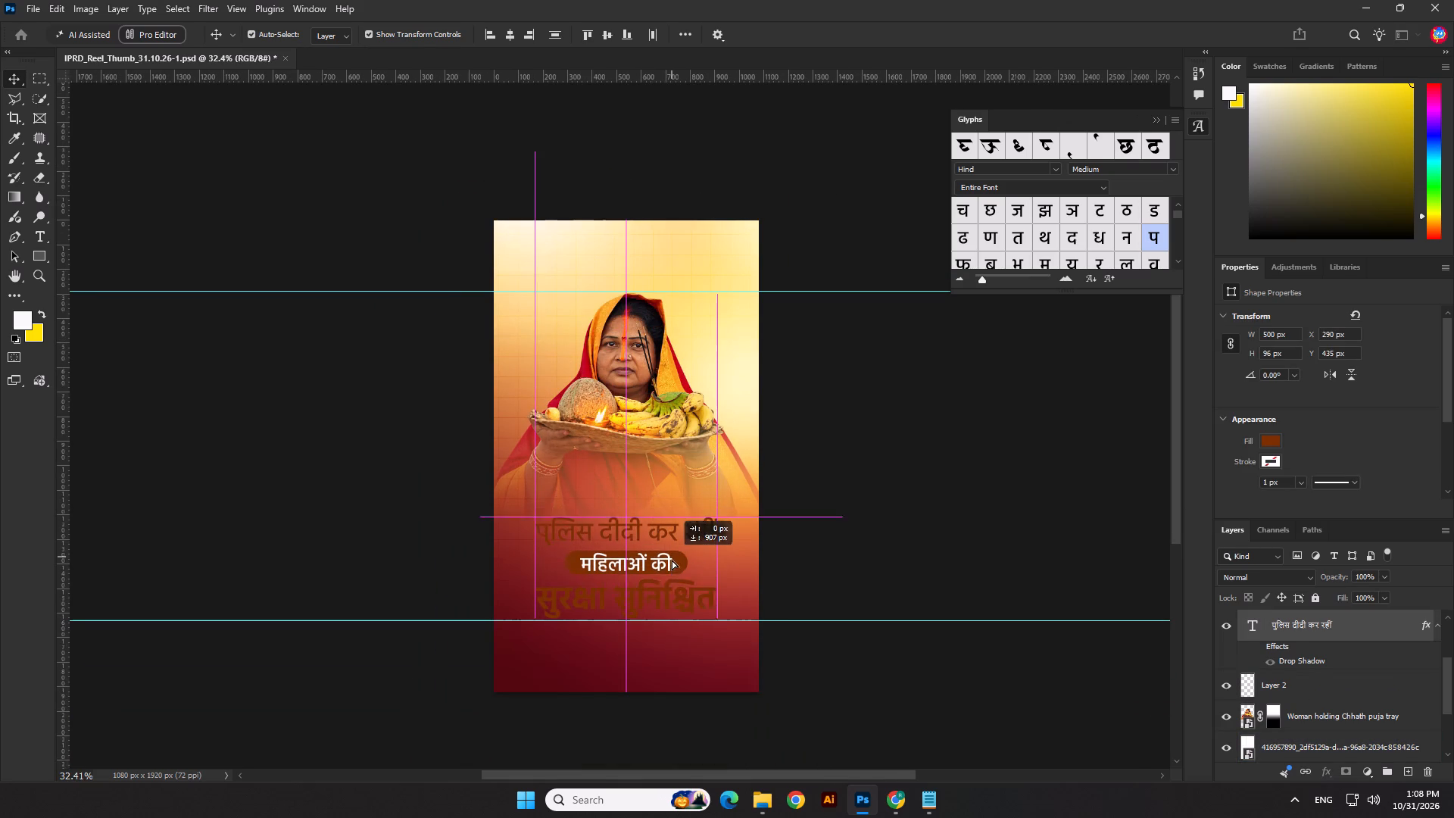
{"action": "left_click_drag", "start_coordinate": [672, 560], "coordinate": [672, 564]}
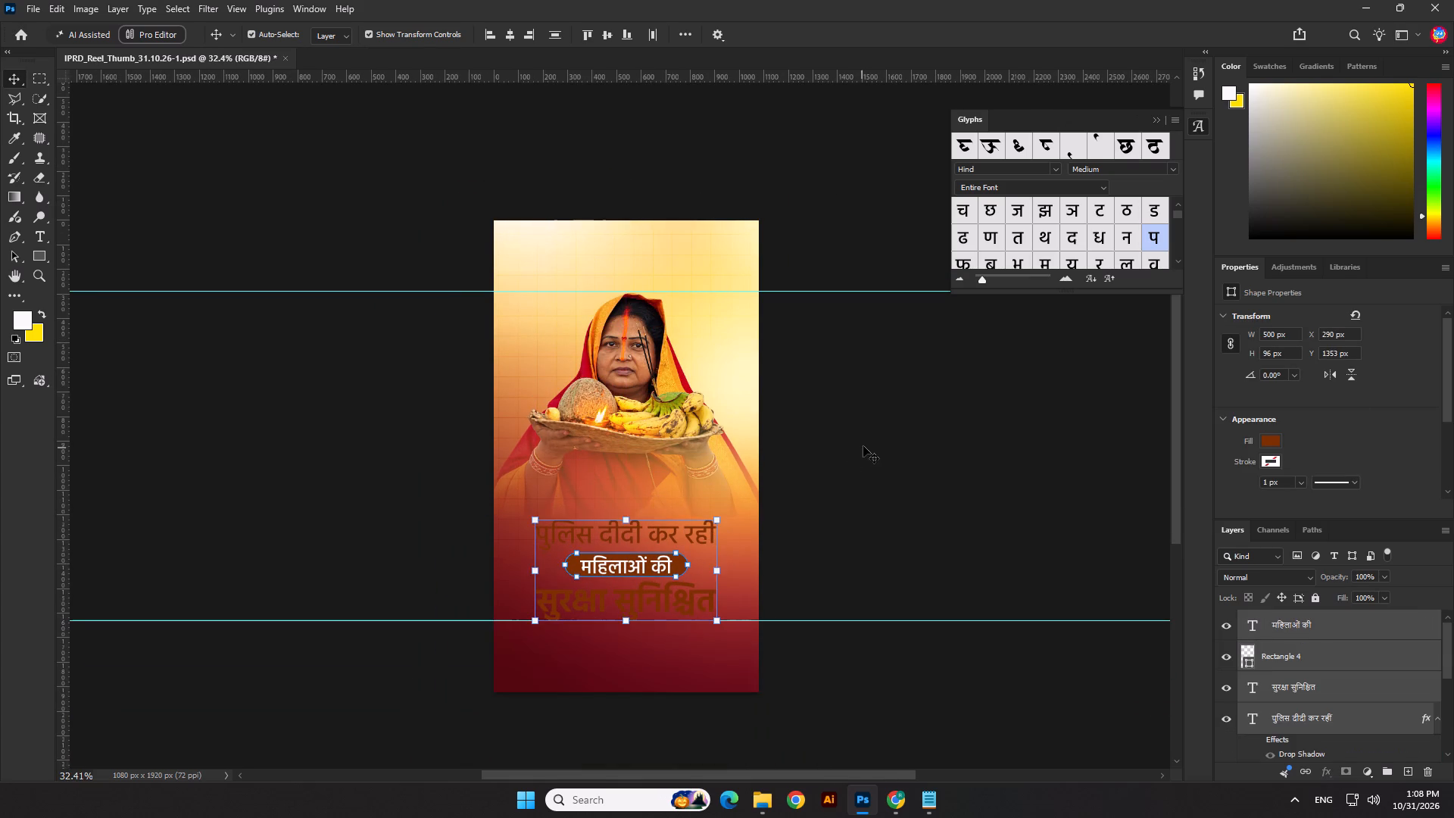
{"action": "left_click", "coordinate": [863, 446]}
Scale the woman down to about 1198 × 744 px, above the headline.
{"action": "left_click", "coordinate": [659, 415]}
{"action": "left_click", "coordinate": [978, 420]}
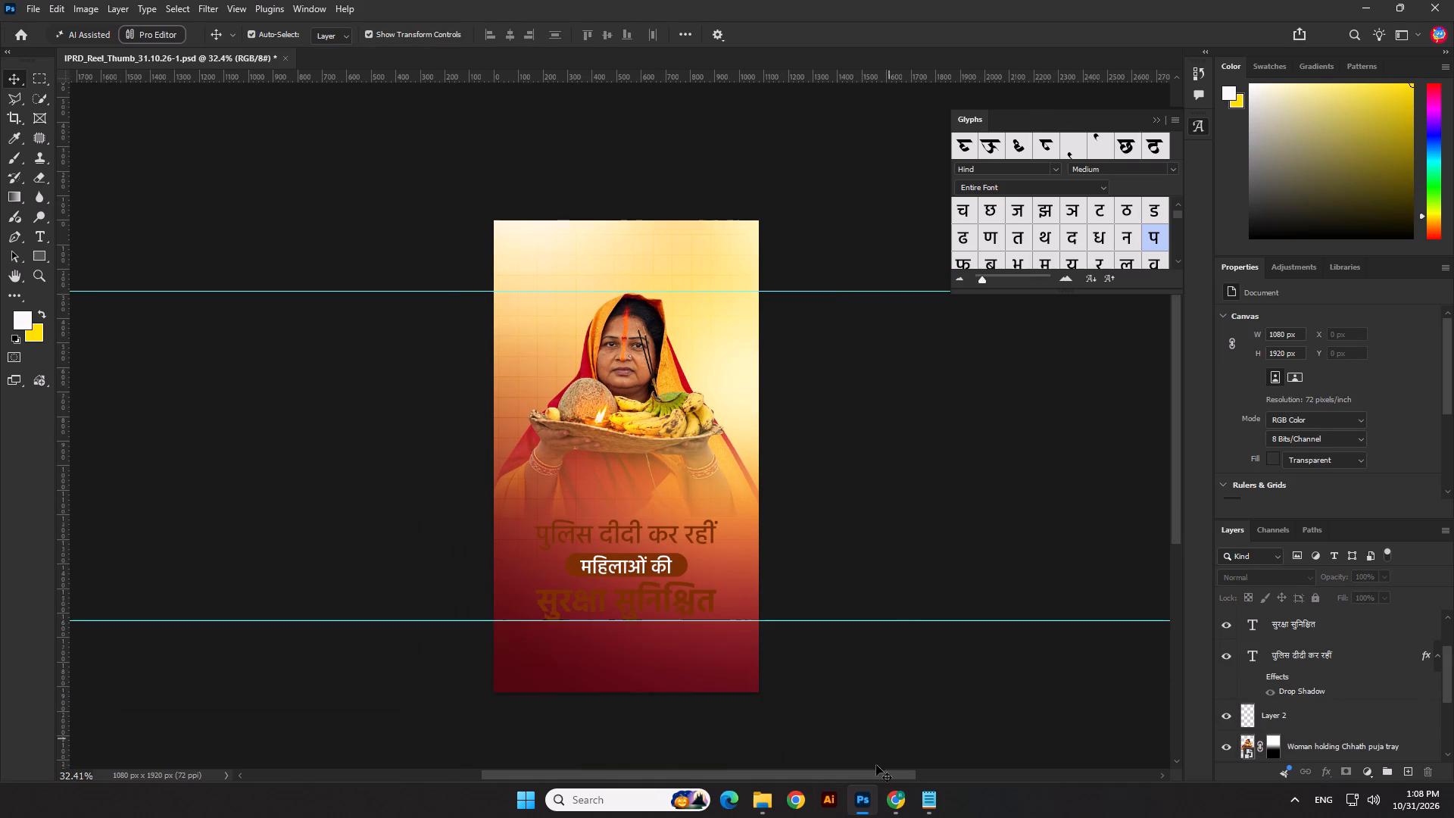
{"action": "left_click", "coordinate": [661, 423]}
{"action": "left_click_drag", "start_coordinate": [657, 290], "coordinate": [656, 334]}
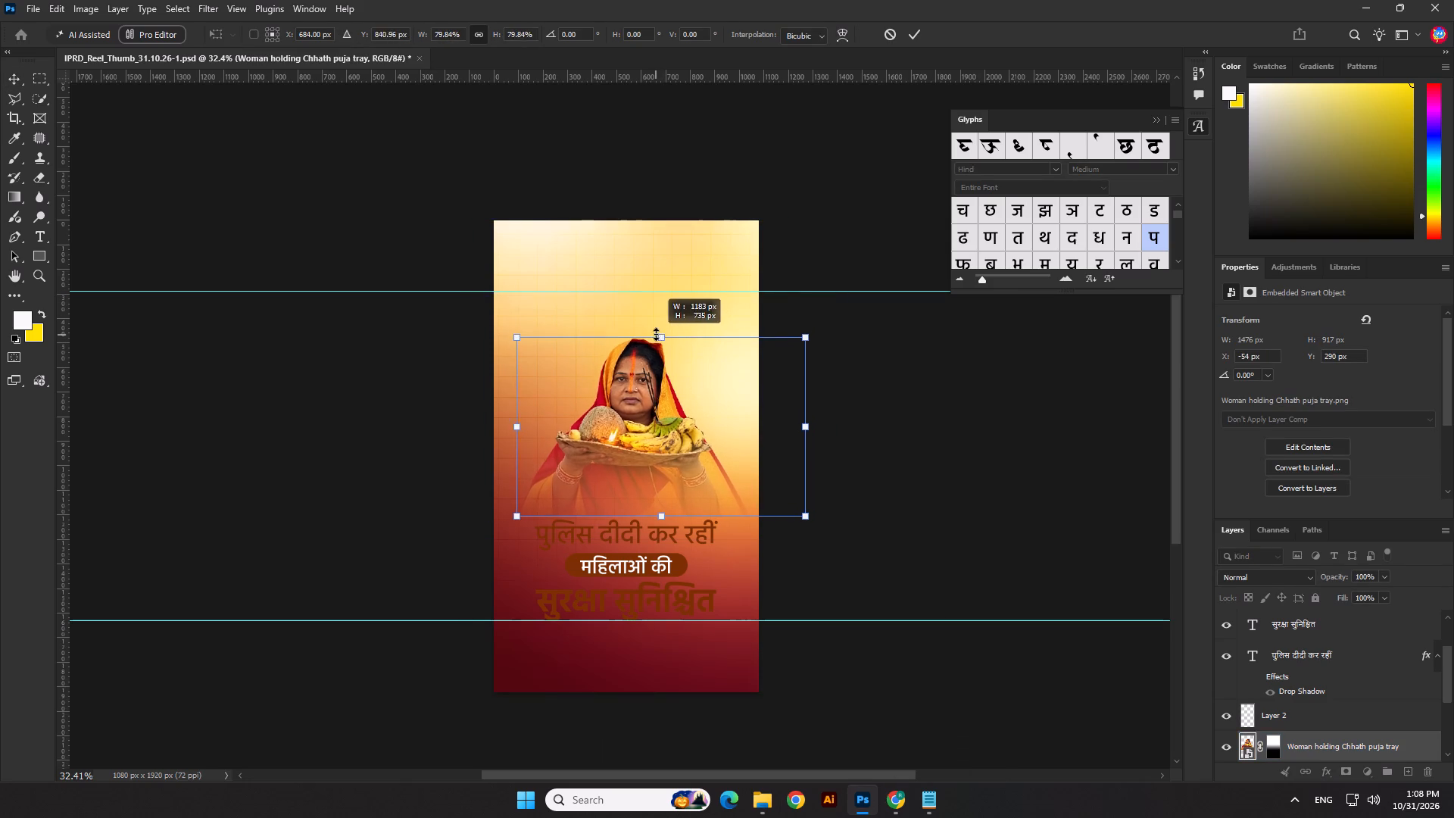
{"action": "left_click_drag", "start_coordinate": [656, 334], "coordinate": [656, 333]}
{"action": "key", "text": "Return"}
Align the woman to the canvas's horizontal centre and nudge her right to X 51 px.
{"action": "left_click", "coordinate": [513, 32]}
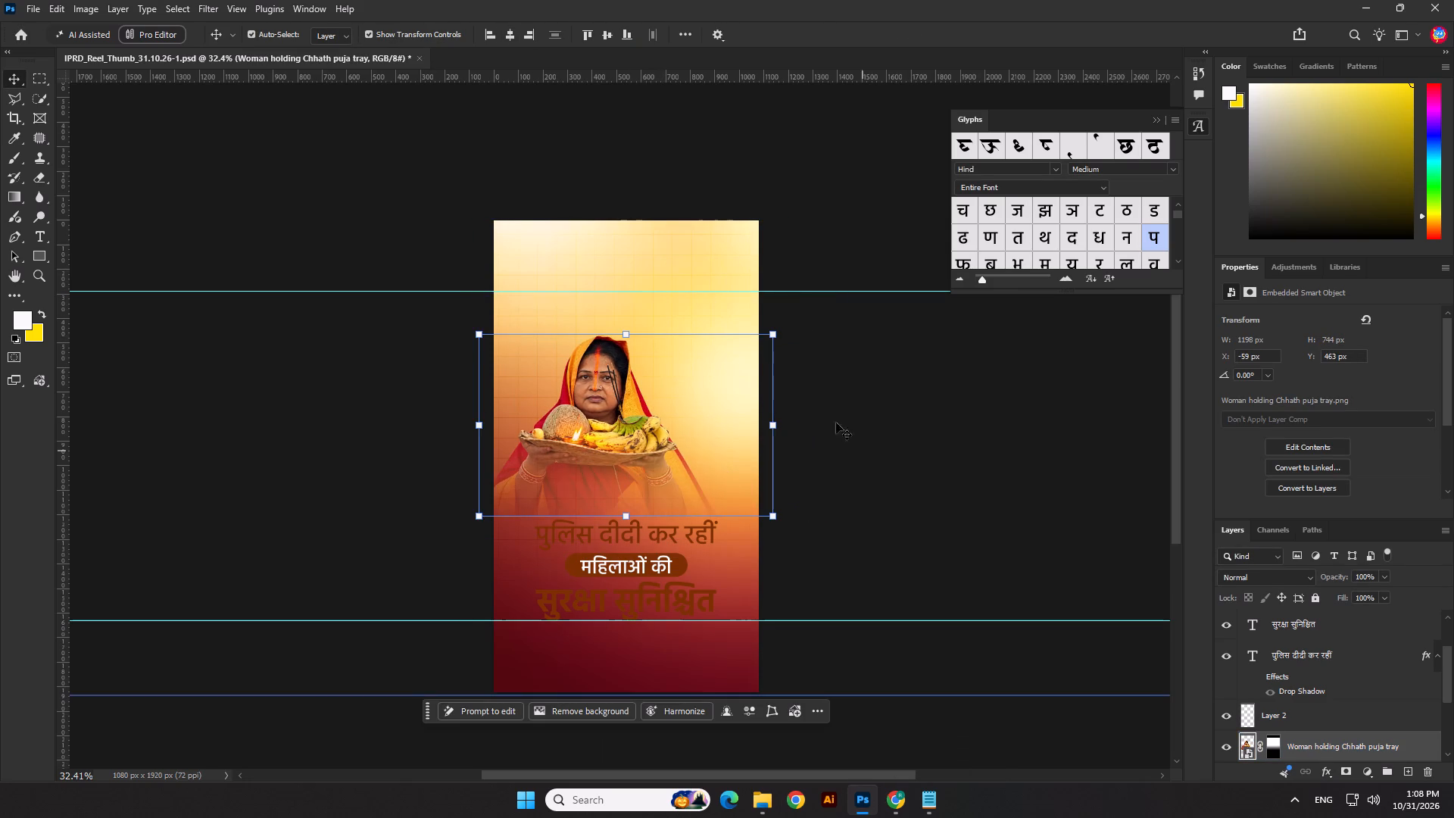
{"action": "key", "text": "shift+Right"}
{"action": "key", "text": "shift+Right"}
{"action": "key", "text": "shift+Right"}
{"action": "key", "text": "shift+Right"}
{"action": "key", "text": "shift+Right"}
{"action": "key", "text": "shift+Right"}
{"action": "key", "text": "shift+Right"}
{"action": "key", "text": "shift+Right"}
{"action": "key", "text": "shift+Right"}
{"action": "key", "text": "shift+Right"}
{"action": "key", "text": "shift+Right"}
{"action": "key", "text": "shift+Right"}
{"action": "key", "text": "shift+Right"}
{"action": "key", "text": "shift+Right"}
{"action": "key", "text": "shift+Right"}
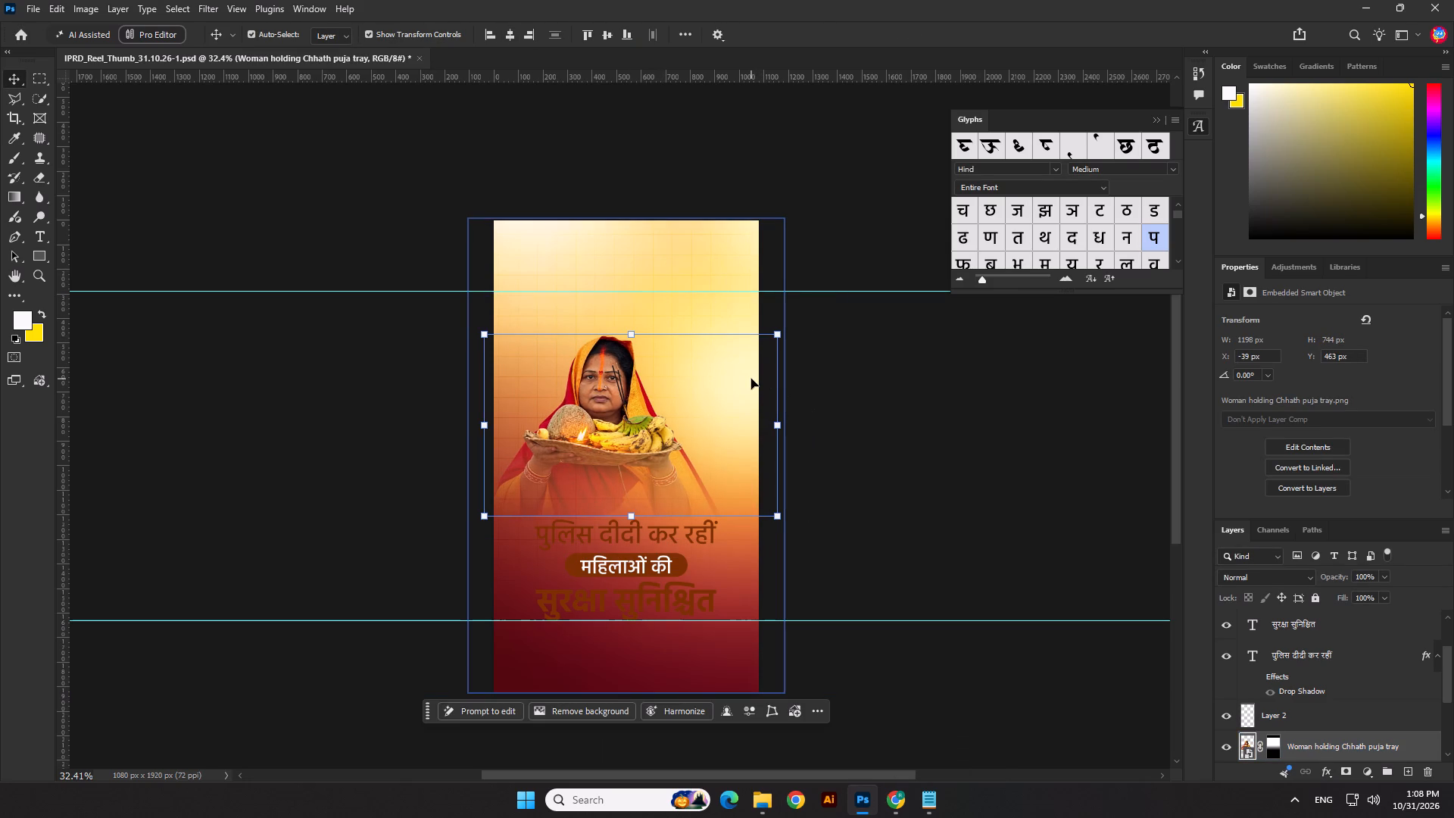
{"action": "key", "text": "shift+Right"}
{"action": "key", "text": "shift+Right"}
{"action": "key", "text": "Return"}
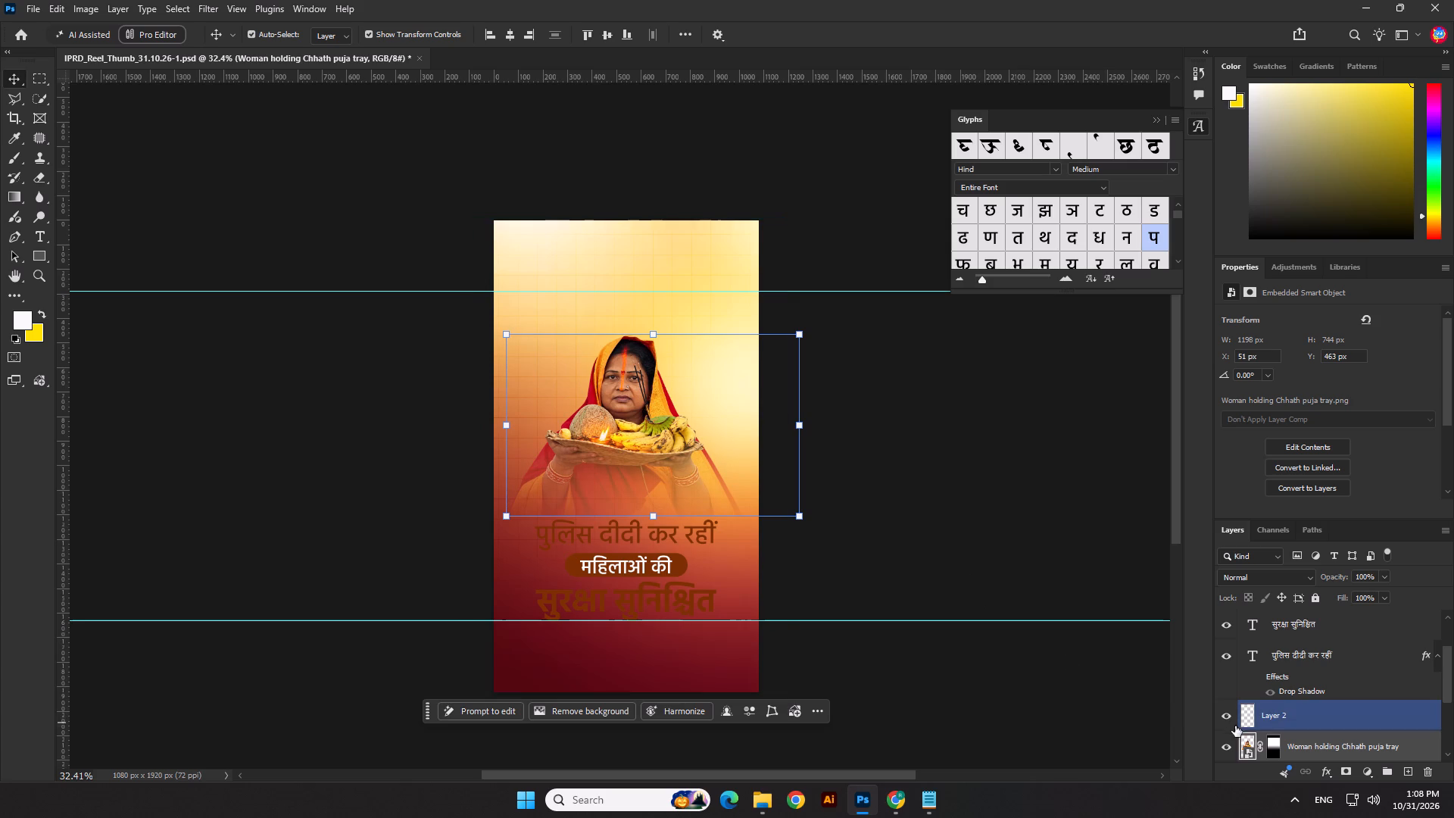
Adjust the woman's mask gradient so the fade starts just below the tray and ends near the headline.
{"action": "left_click", "coordinate": [1271, 746]}
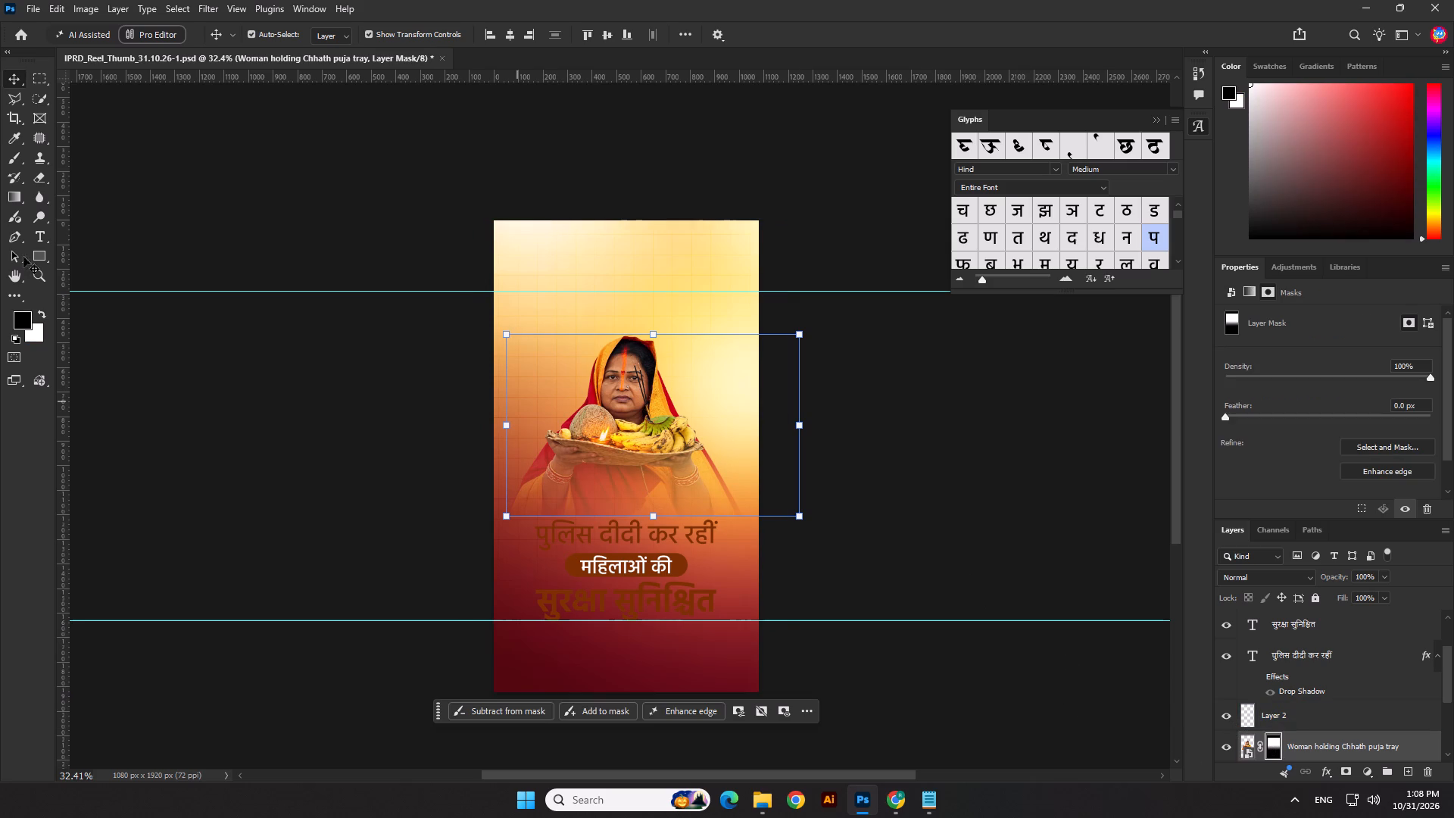
{"action": "left_click", "coordinate": [14, 191]}
{"action": "scroll", "coordinate": [669, 457], "scroll_direction": "up", "scroll_amount": 3}
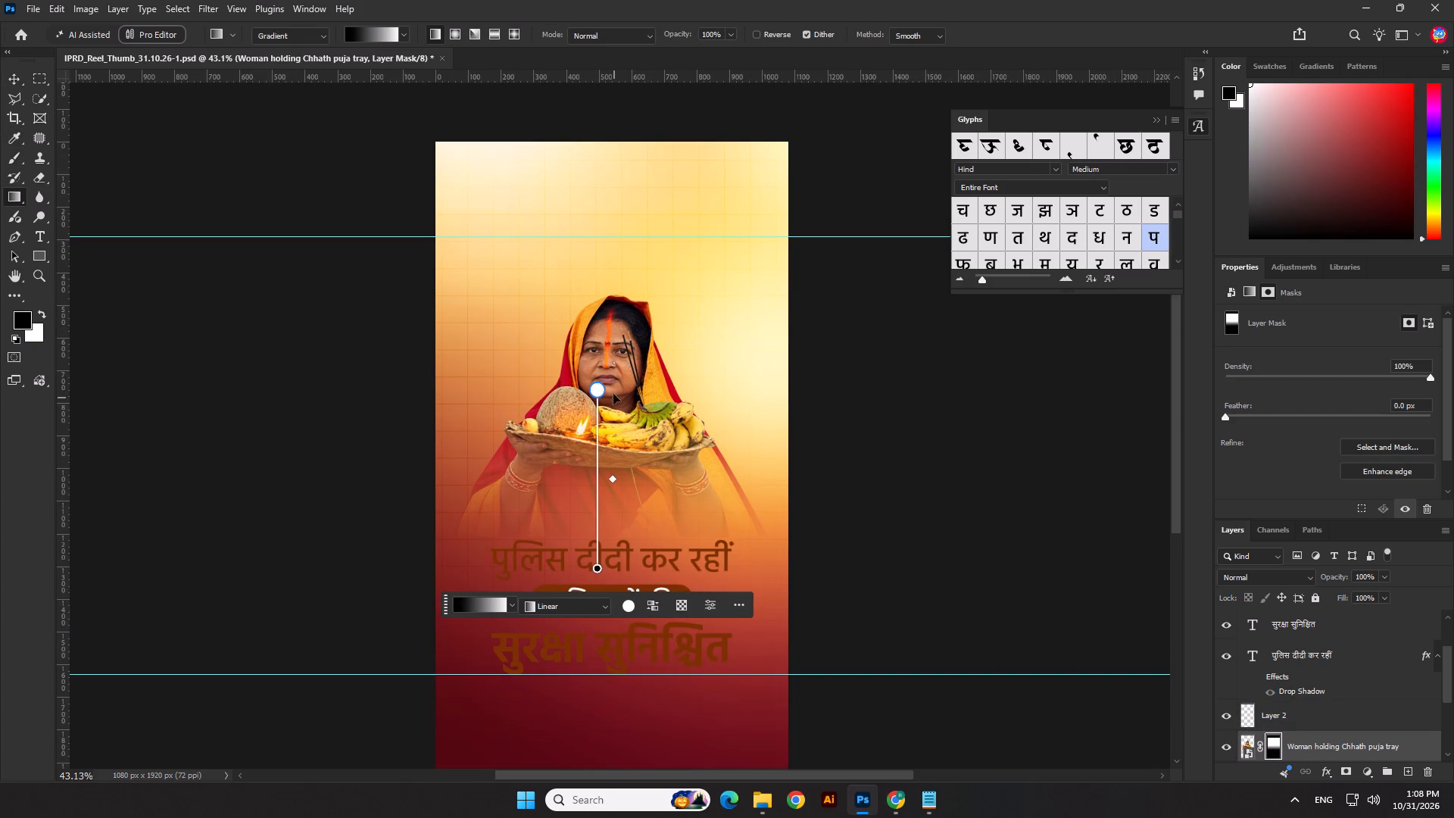
{"action": "left_click_drag", "start_coordinate": [614, 480], "coordinate": [613, 510]}
{"action": "left_click_drag", "start_coordinate": [598, 392], "coordinate": [589, 466]}
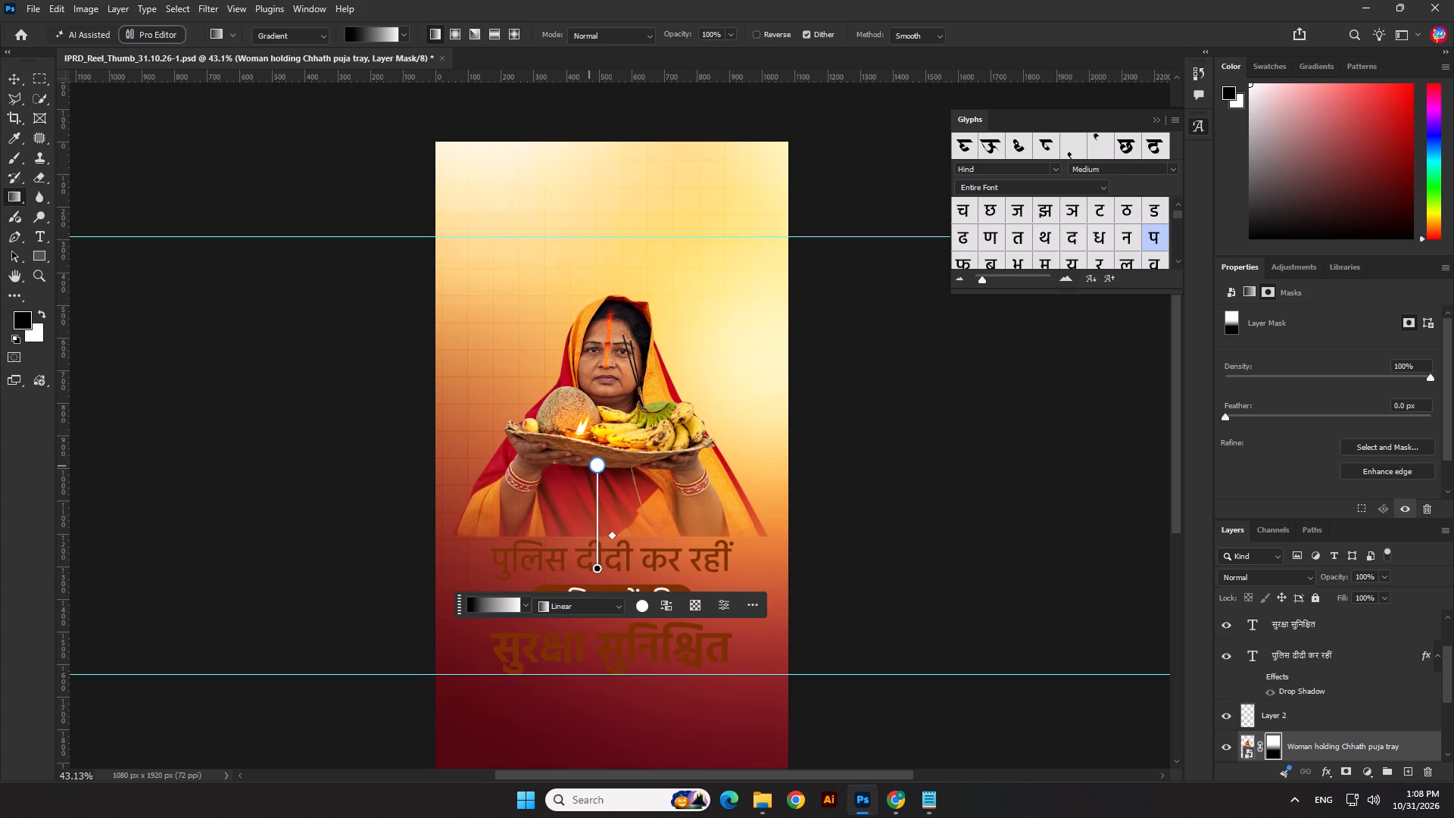
{"action": "left_click_drag", "start_coordinate": [589, 466], "coordinate": [588, 470]}
{"action": "scroll", "coordinate": [569, 293], "scroll_direction": "down", "scroll_amount": 4}
{"action": "left_click", "coordinate": [16, 79]}
{"action": "left_click", "coordinate": [209, 364]}
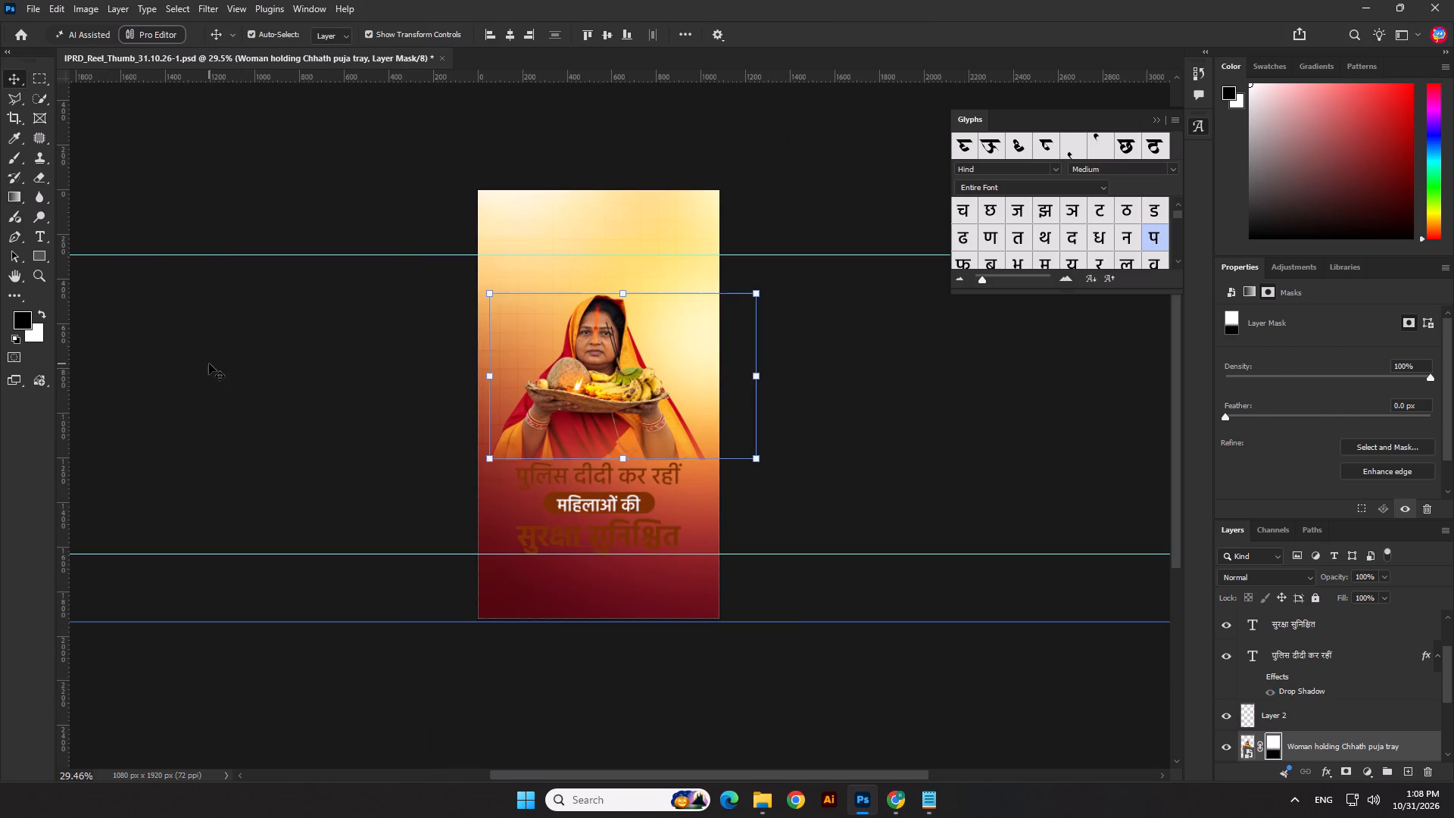
Draw a thin white rectangle about 1235 × 18 px across the canvas, between the woman and the headline.
{"action": "scroll", "coordinate": [583, 453], "scroll_direction": "up", "scroll_amount": 2}
{"action": "left_click", "coordinate": [42, 258]}
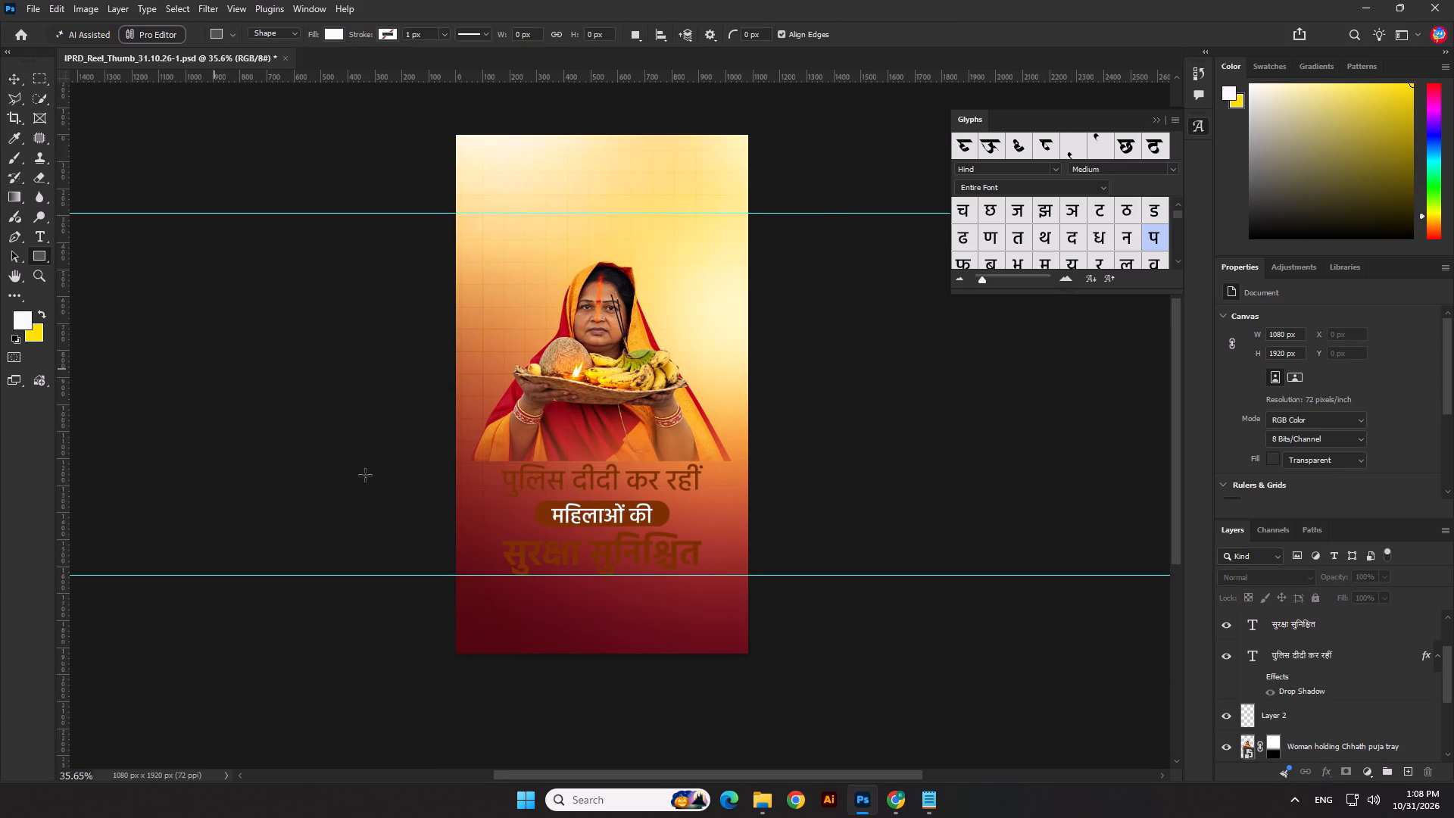
{"action": "scroll", "coordinate": [426, 484], "scroll_direction": "up", "scroll_amount": 1}
{"action": "left_click_drag", "start_coordinate": [423, 465], "coordinate": [787, 470]}
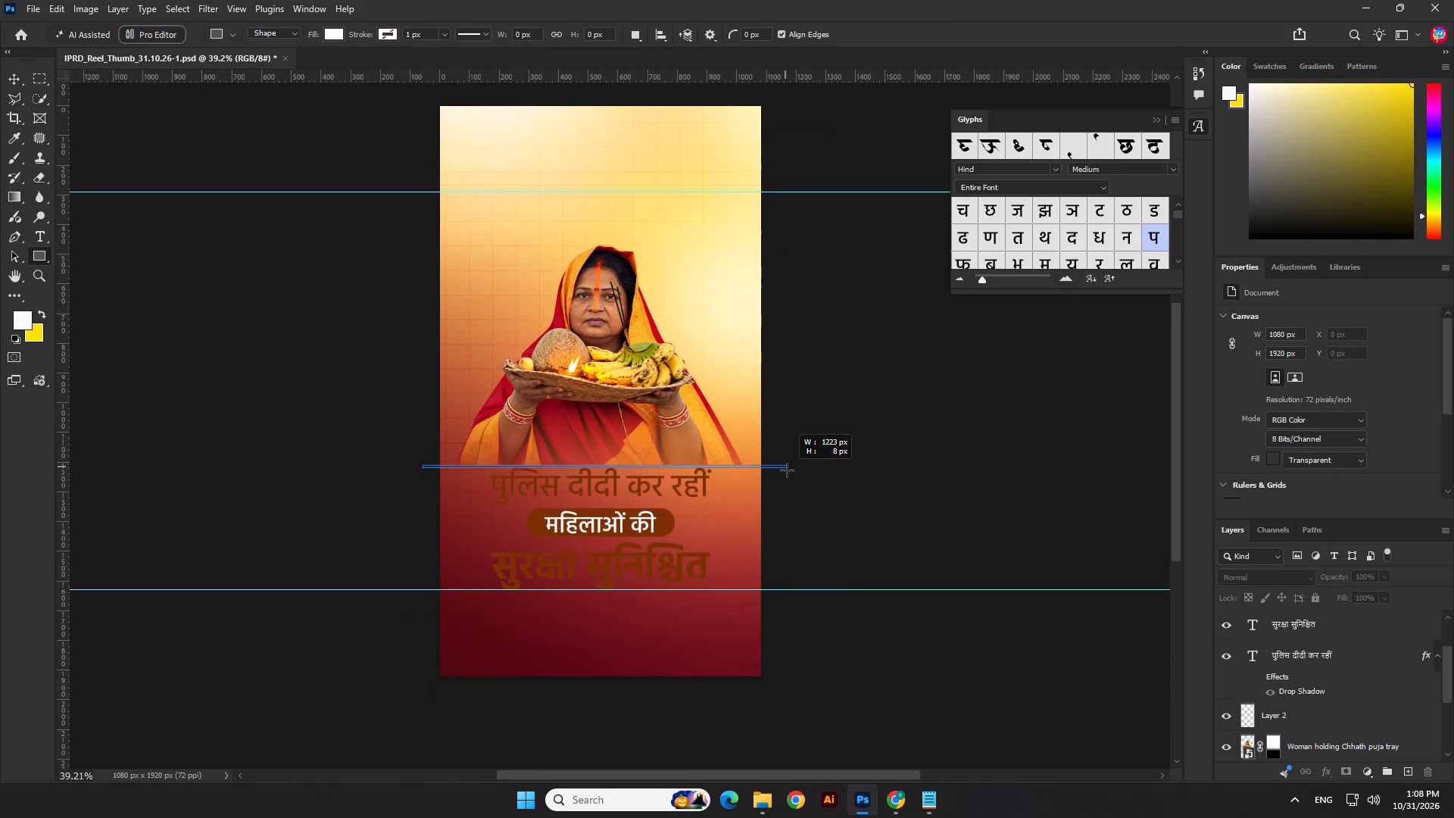
{"action": "left_click_drag", "start_coordinate": [787, 470], "coordinate": [789, 470]}
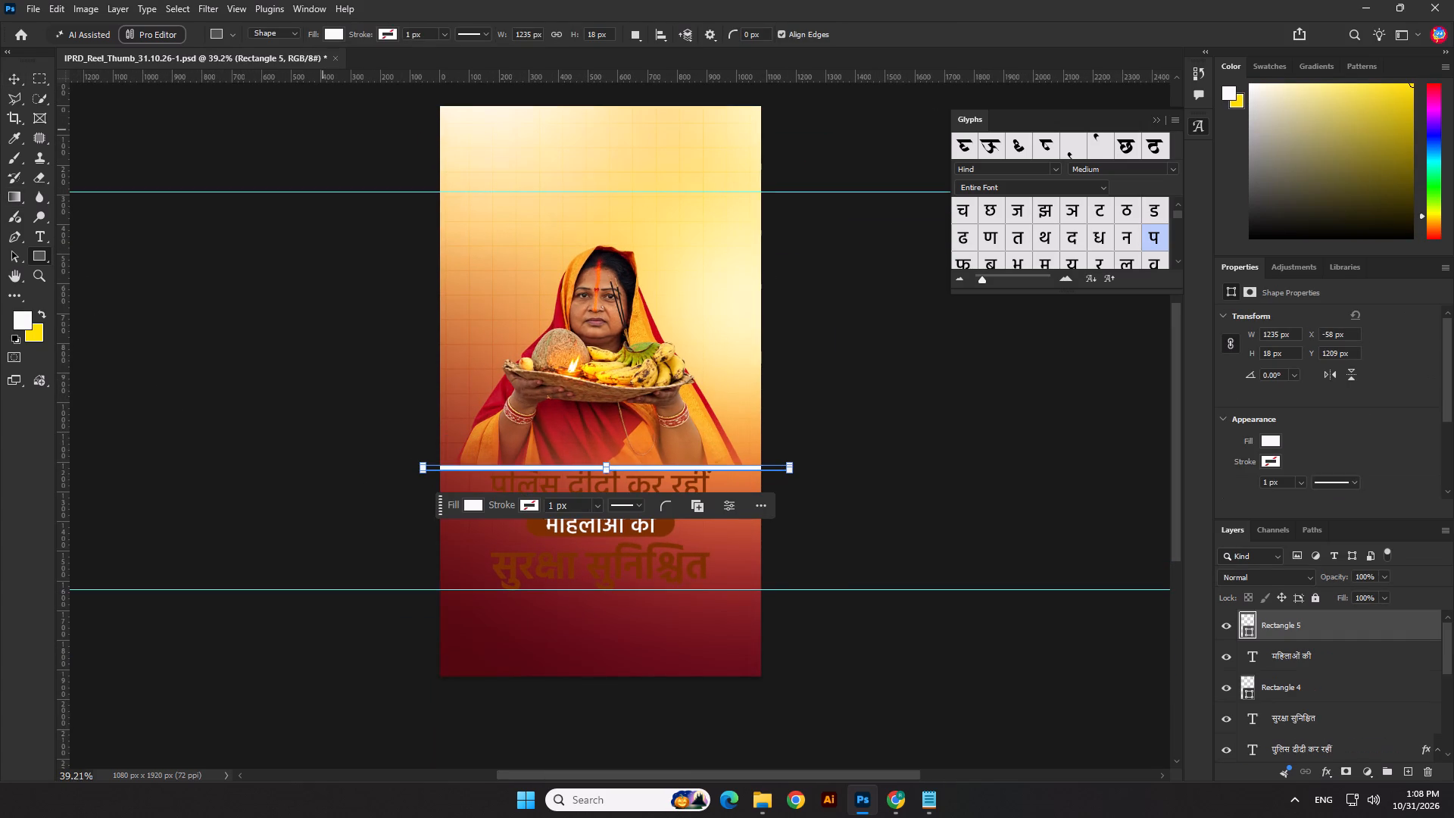
{"action": "left_click", "coordinate": [15, 79]}
{"action": "left_click", "coordinate": [155, 377]}
{"action": "scroll", "coordinate": [666, 492], "scroll_direction": "up", "scroll_amount": 3}
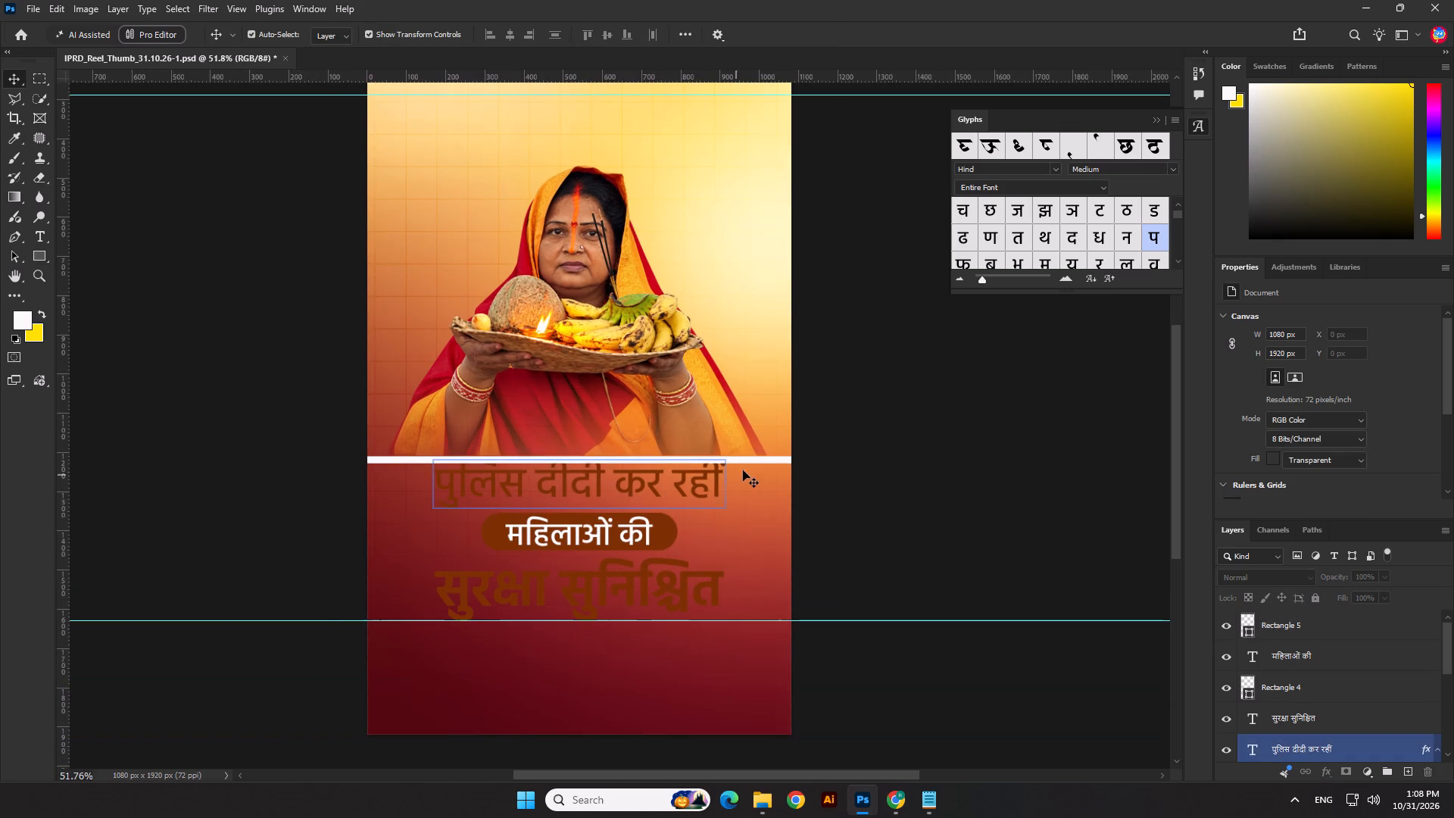
{"action": "left_click", "coordinate": [910, 459]}
Draw a white rectangle about 653 × 379 px beside the woman, overlapping the canvas's left edge and her face.
{"action": "scroll", "coordinate": [882, 477], "scroll_direction": "down", "scroll_amount": 5}
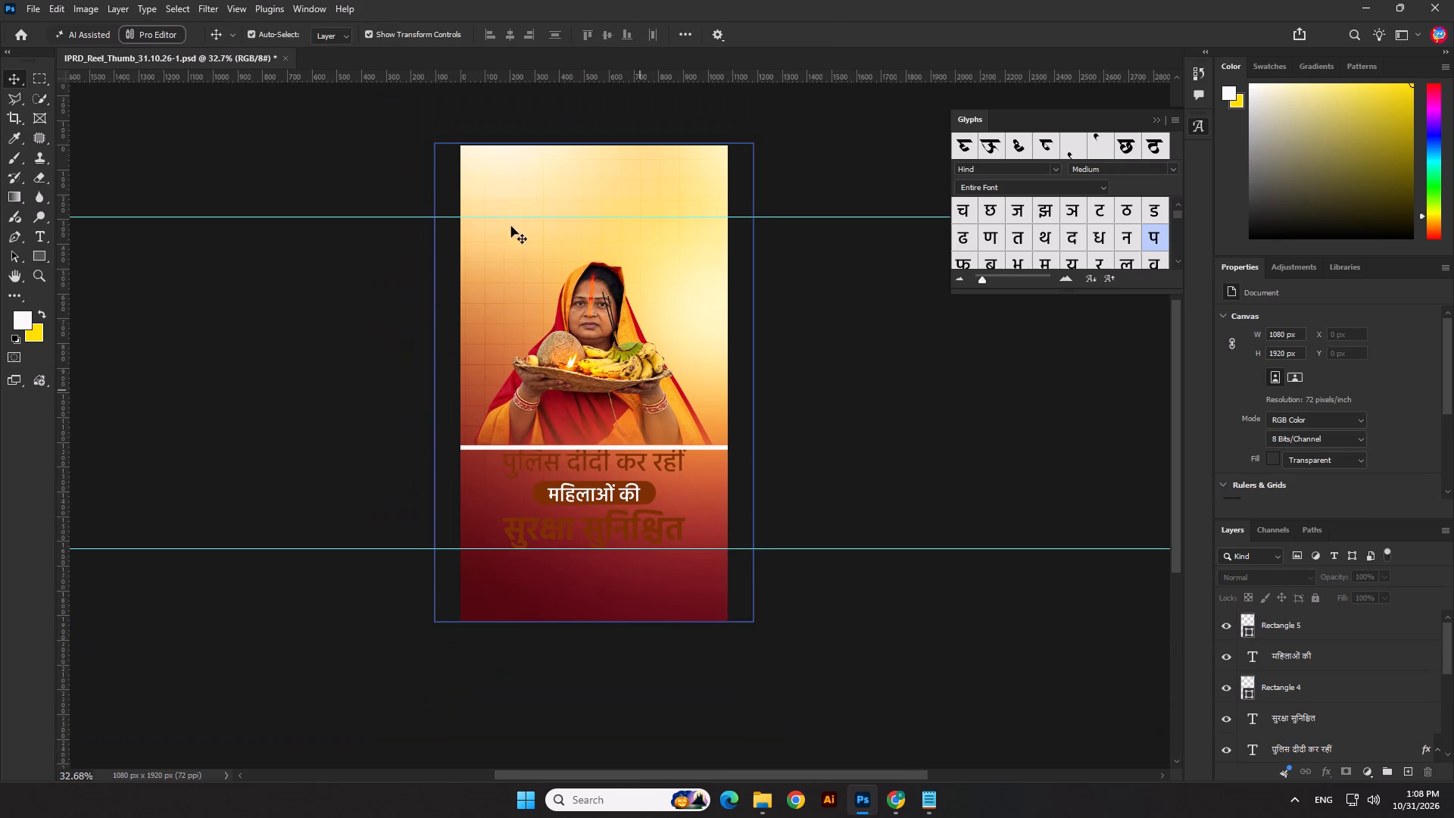
{"action": "scroll", "coordinate": [497, 217], "scroll_direction": "up", "scroll_amount": 3}
{"action": "left_click", "coordinate": [42, 259]}
{"action": "scroll", "coordinate": [521, 281], "scroll_direction": "up", "scroll_amount": 2}
{"action": "left_click_drag", "start_coordinate": [385, 280], "coordinate": [420, 305]}
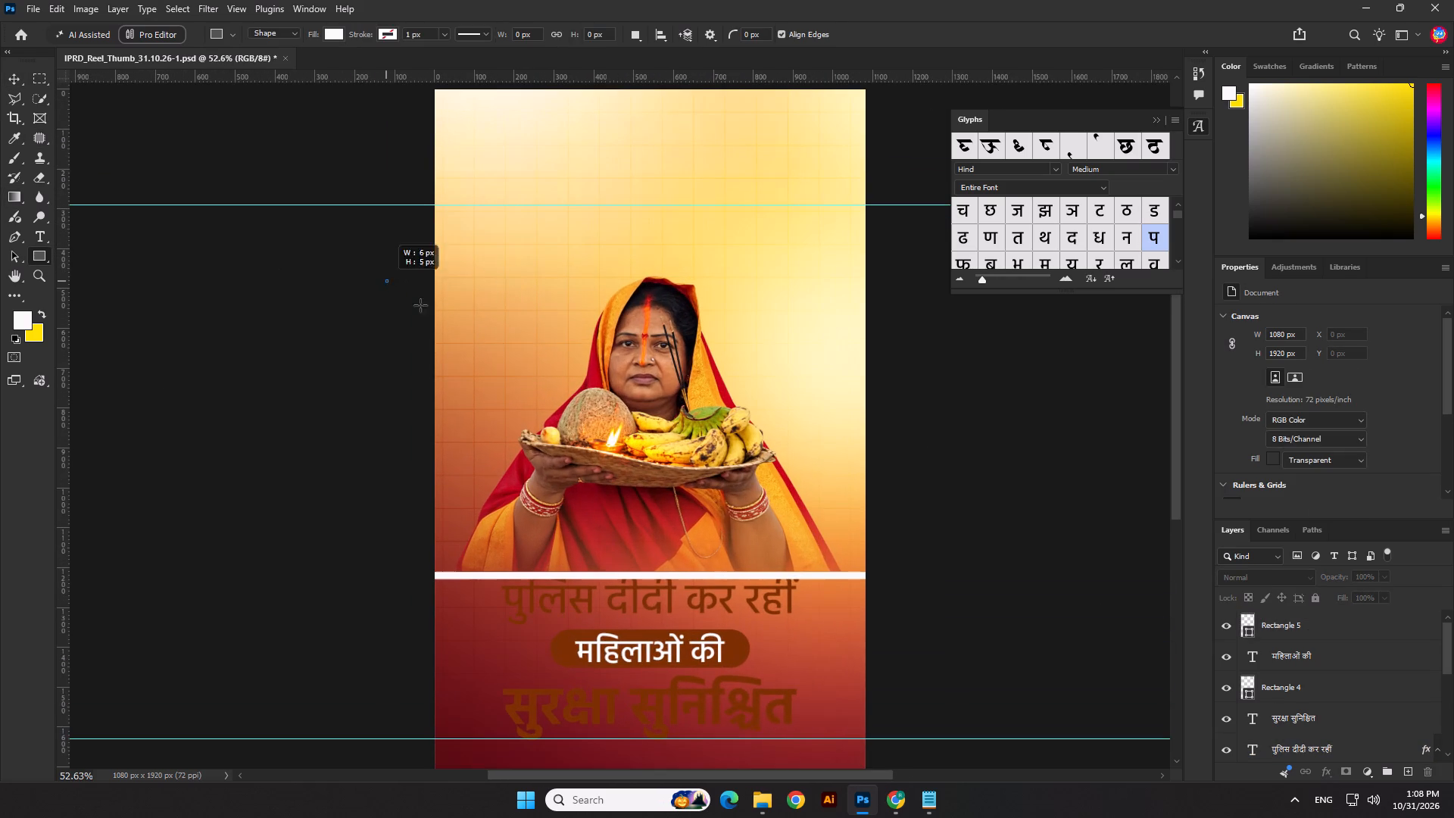
{"action": "left_click_drag", "start_coordinate": [420, 305], "coordinate": [645, 430]}
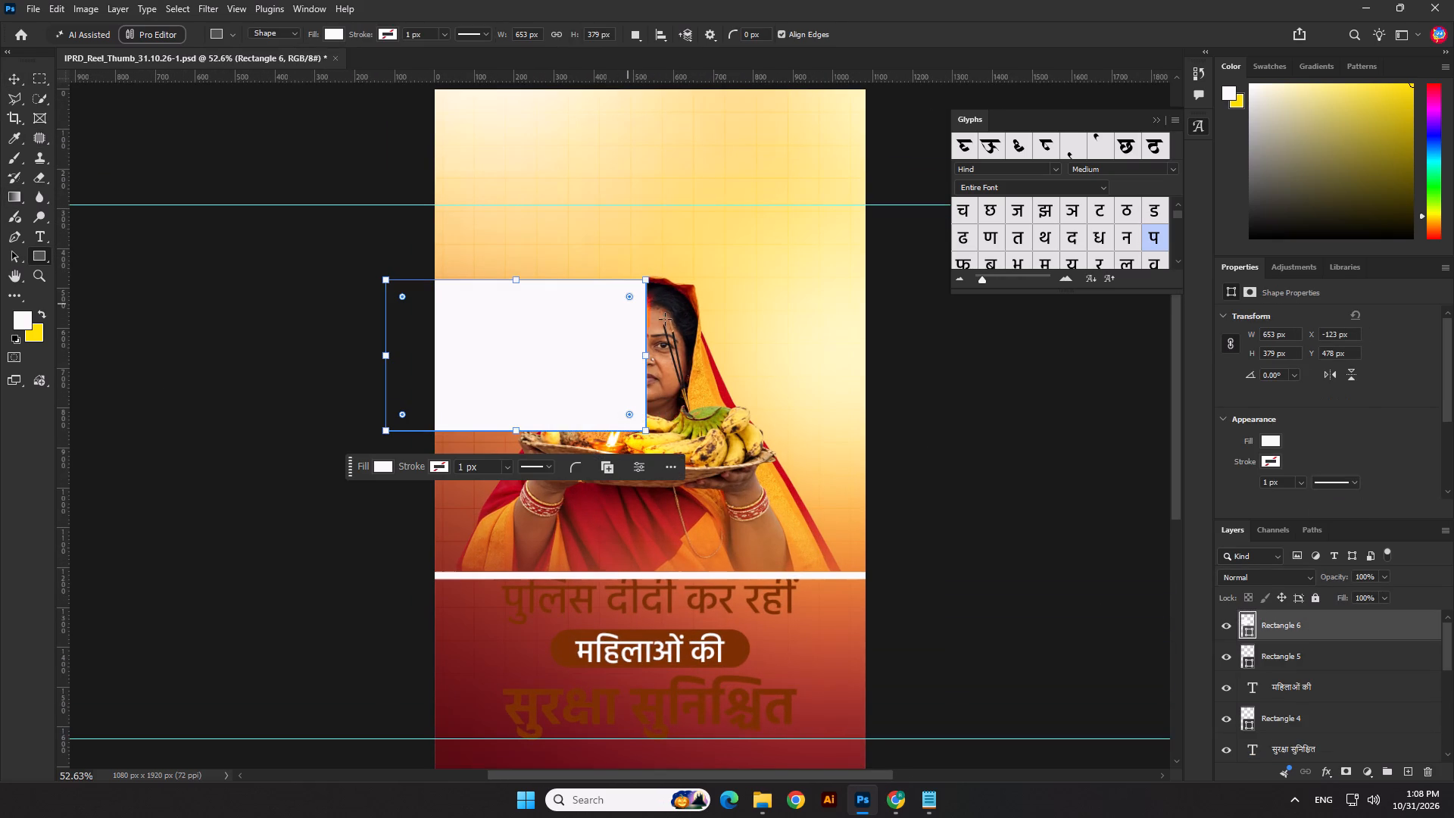
Move the new rectangle's layer directly beneath the woman's layer.
{"action": "left_click_drag", "start_coordinate": [1362, 621], "coordinate": [1355, 816]}
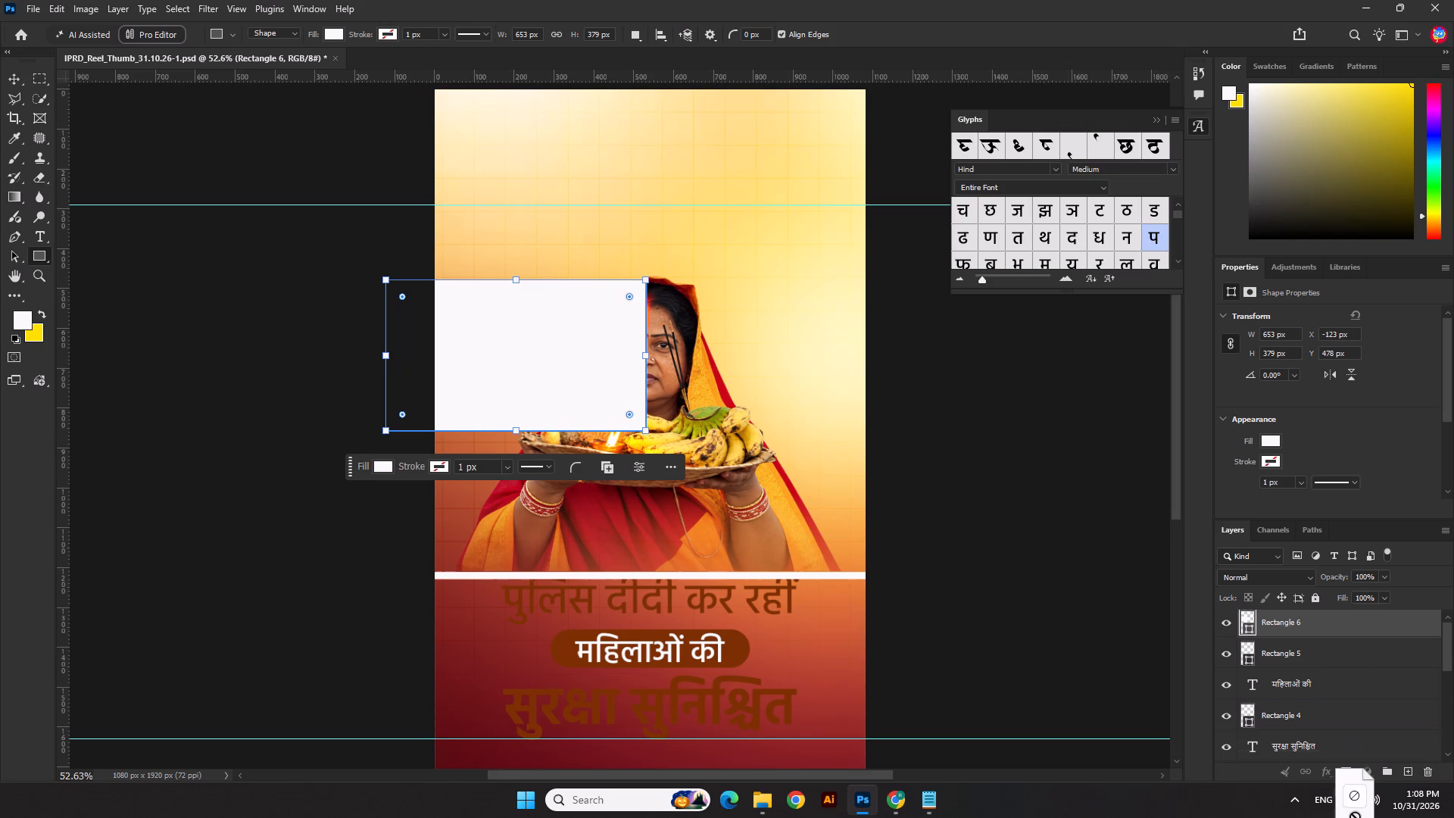
{"action": "left_click_drag", "start_coordinate": [1355, 816], "coordinate": [1331, 698]}
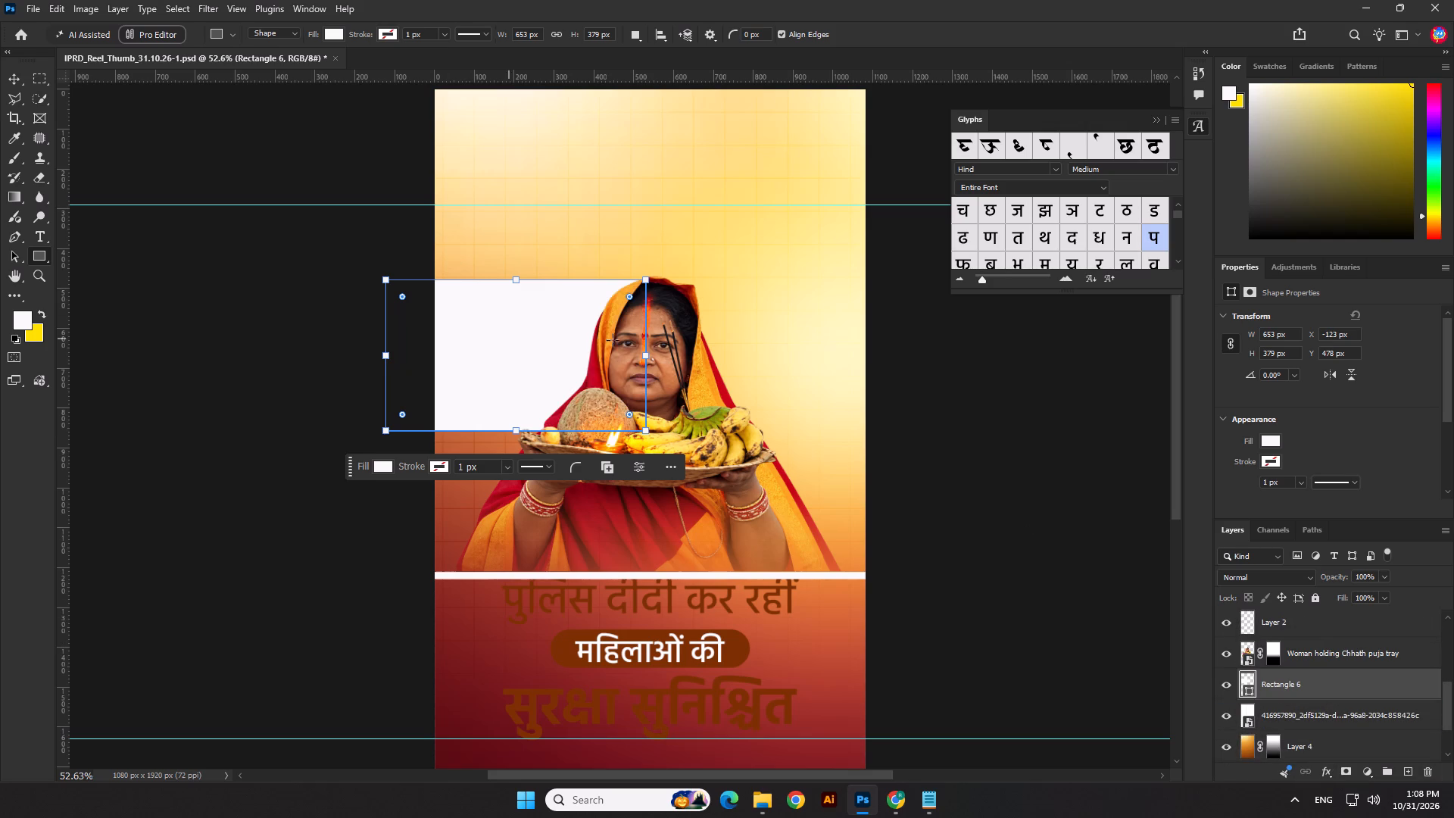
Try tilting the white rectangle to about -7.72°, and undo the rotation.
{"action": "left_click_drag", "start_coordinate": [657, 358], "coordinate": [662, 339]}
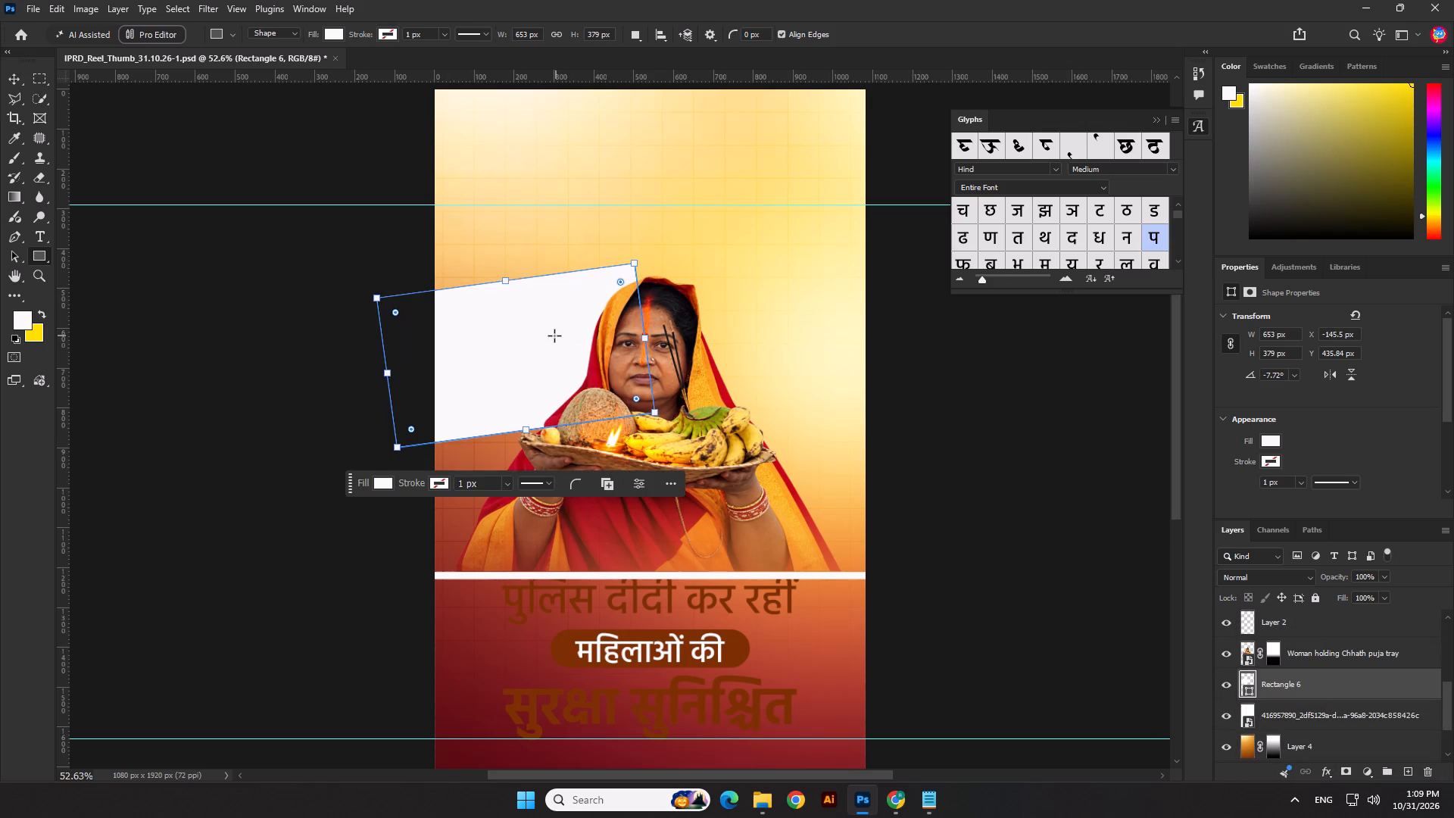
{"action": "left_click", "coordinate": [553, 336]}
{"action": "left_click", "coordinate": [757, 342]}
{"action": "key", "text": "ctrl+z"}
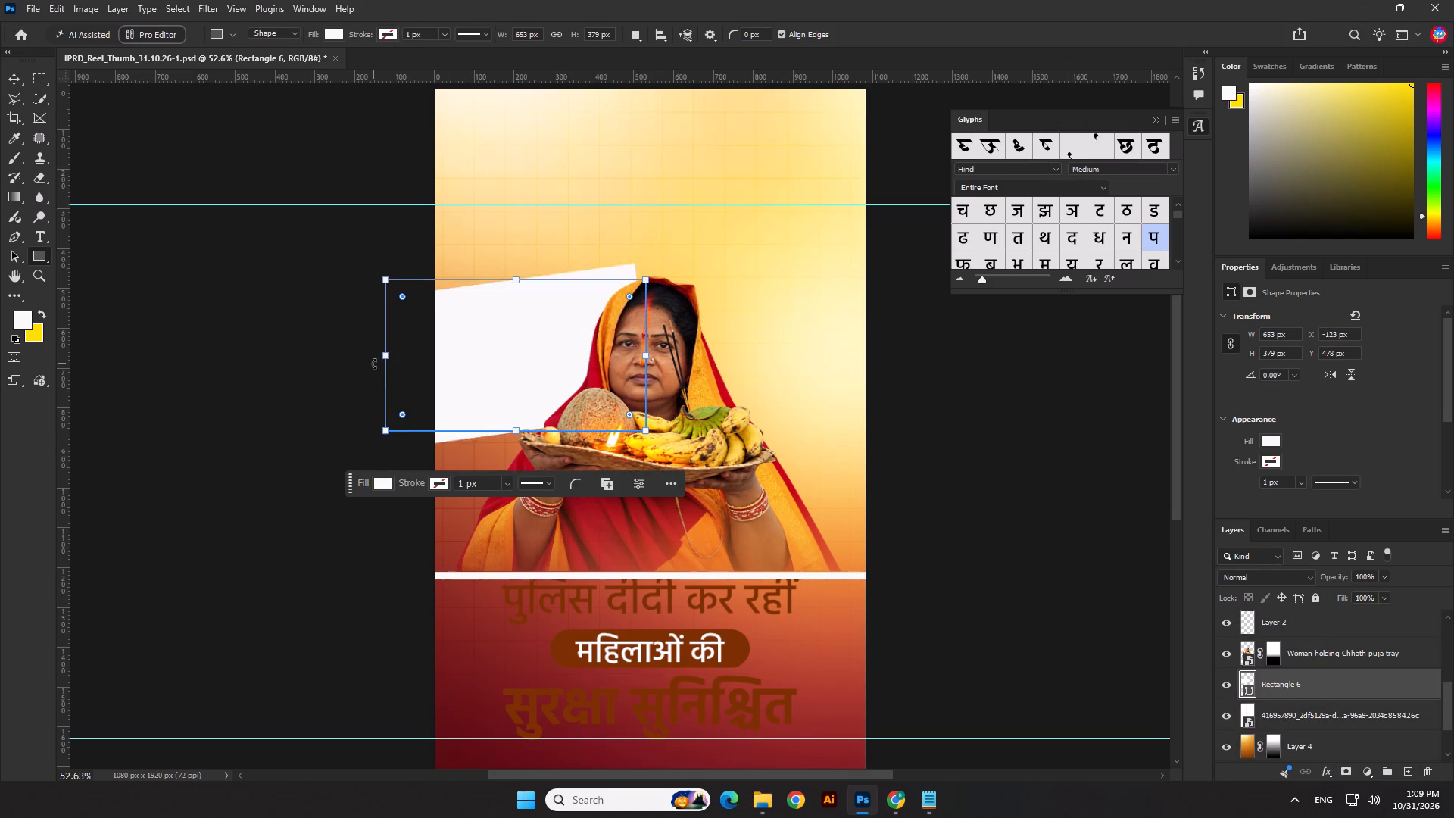
Narrow the white rectangle to 558 px from its left side, keeping it slightly past the canvas edge at X -28 px.
{"action": "left_click_drag", "start_coordinate": [386, 360], "coordinate": [435, 363]}
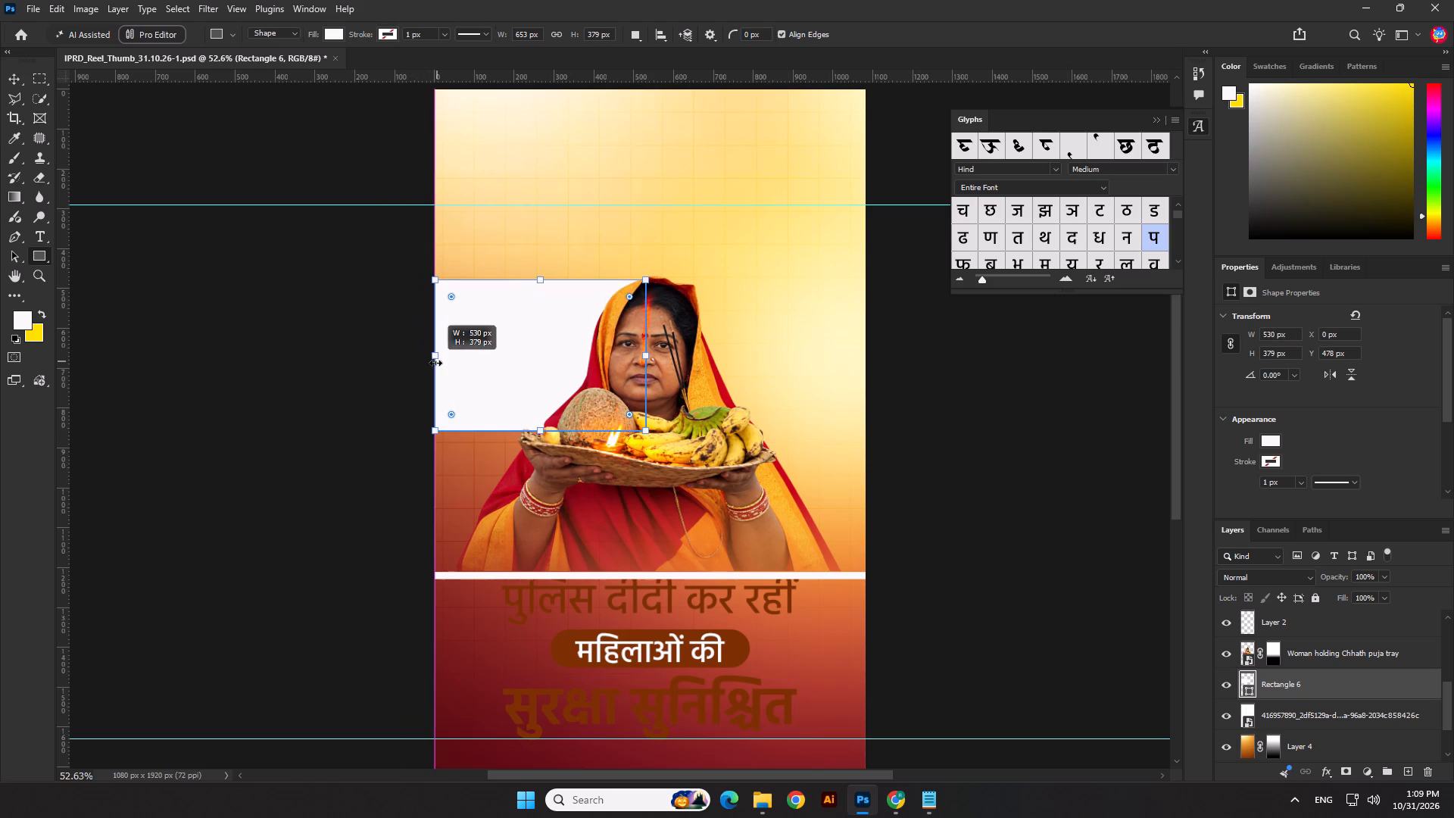
{"action": "left_click_drag", "start_coordinate": [435, 363], "coordinate": [424, 363]}
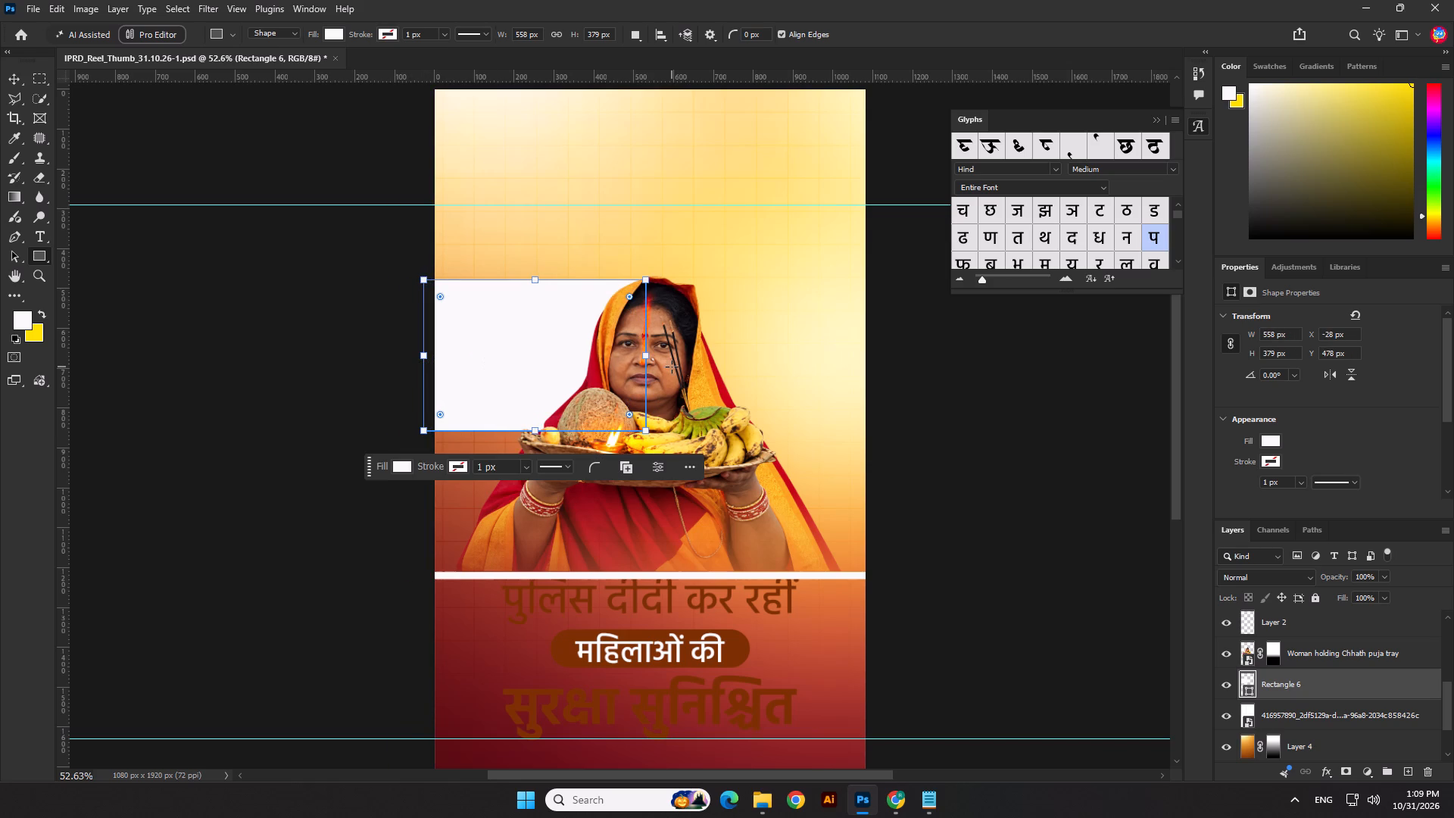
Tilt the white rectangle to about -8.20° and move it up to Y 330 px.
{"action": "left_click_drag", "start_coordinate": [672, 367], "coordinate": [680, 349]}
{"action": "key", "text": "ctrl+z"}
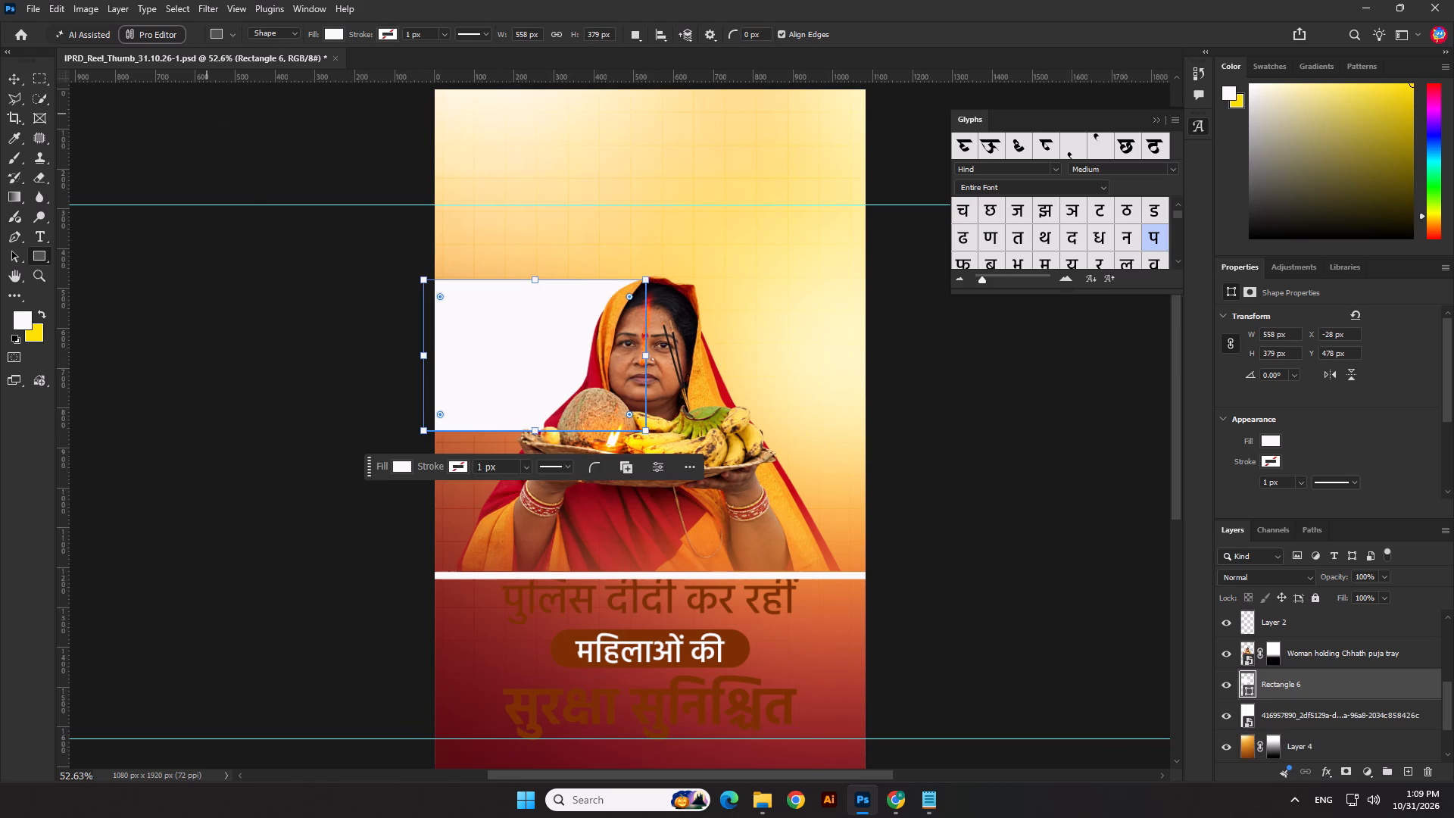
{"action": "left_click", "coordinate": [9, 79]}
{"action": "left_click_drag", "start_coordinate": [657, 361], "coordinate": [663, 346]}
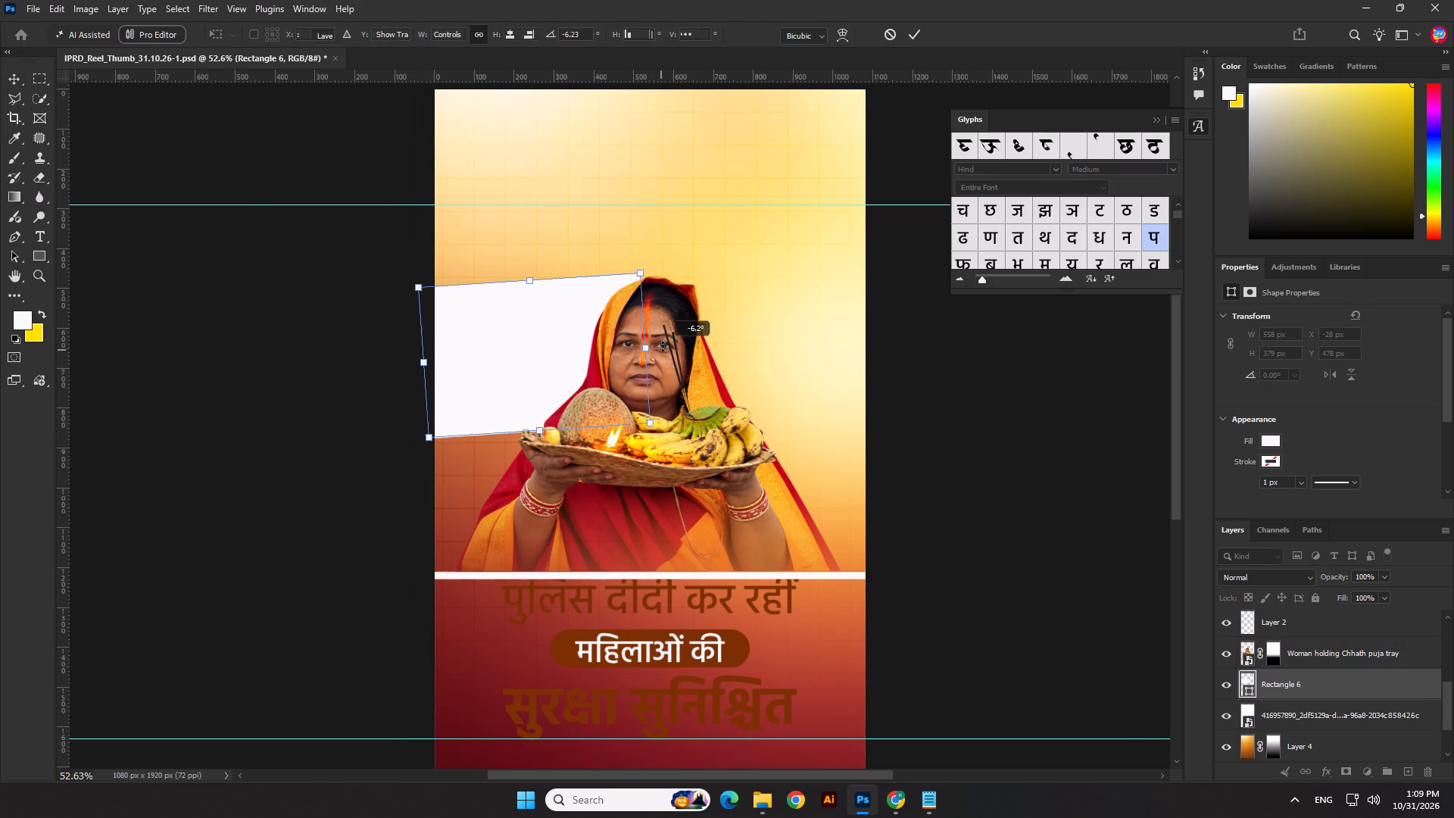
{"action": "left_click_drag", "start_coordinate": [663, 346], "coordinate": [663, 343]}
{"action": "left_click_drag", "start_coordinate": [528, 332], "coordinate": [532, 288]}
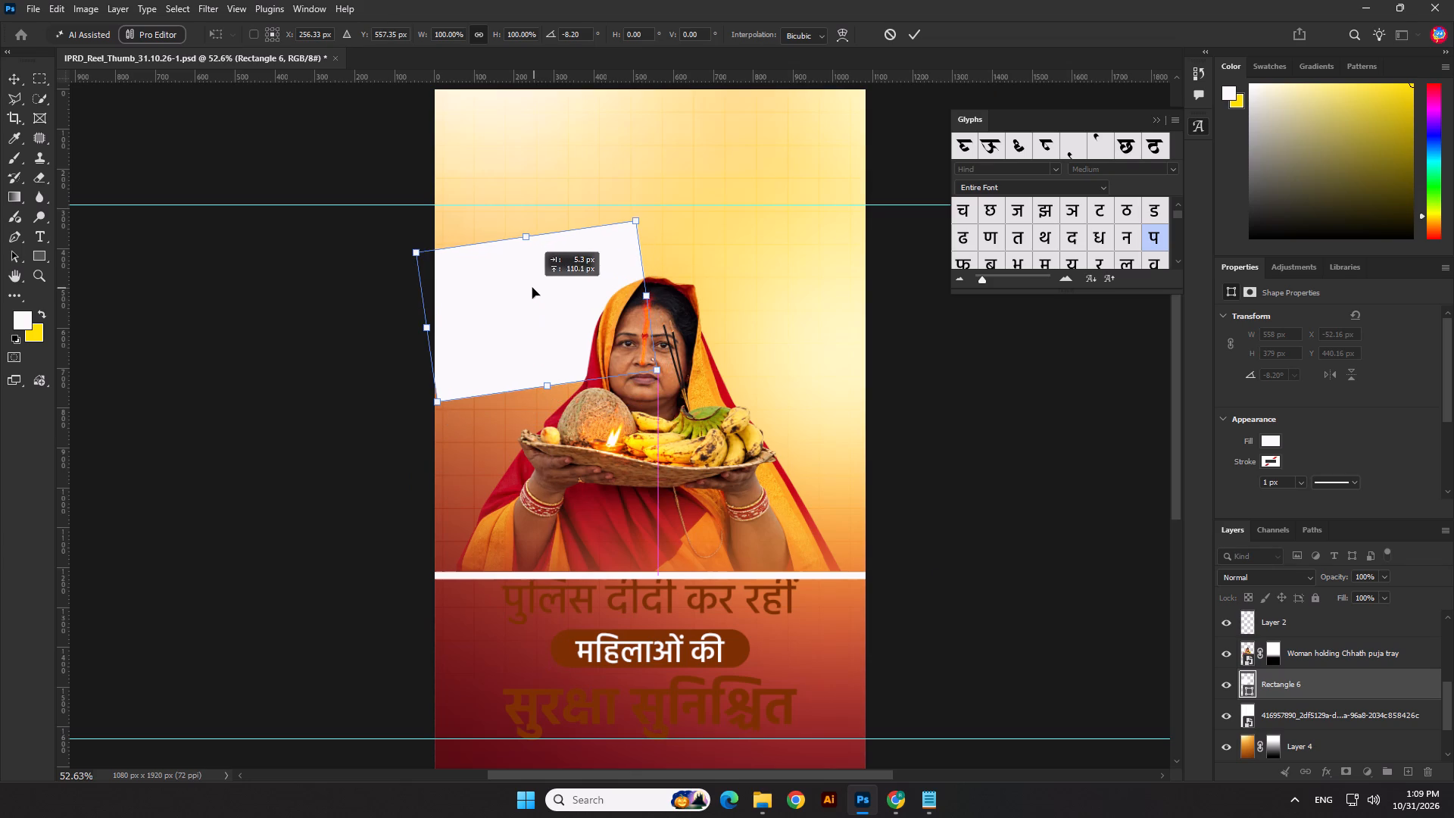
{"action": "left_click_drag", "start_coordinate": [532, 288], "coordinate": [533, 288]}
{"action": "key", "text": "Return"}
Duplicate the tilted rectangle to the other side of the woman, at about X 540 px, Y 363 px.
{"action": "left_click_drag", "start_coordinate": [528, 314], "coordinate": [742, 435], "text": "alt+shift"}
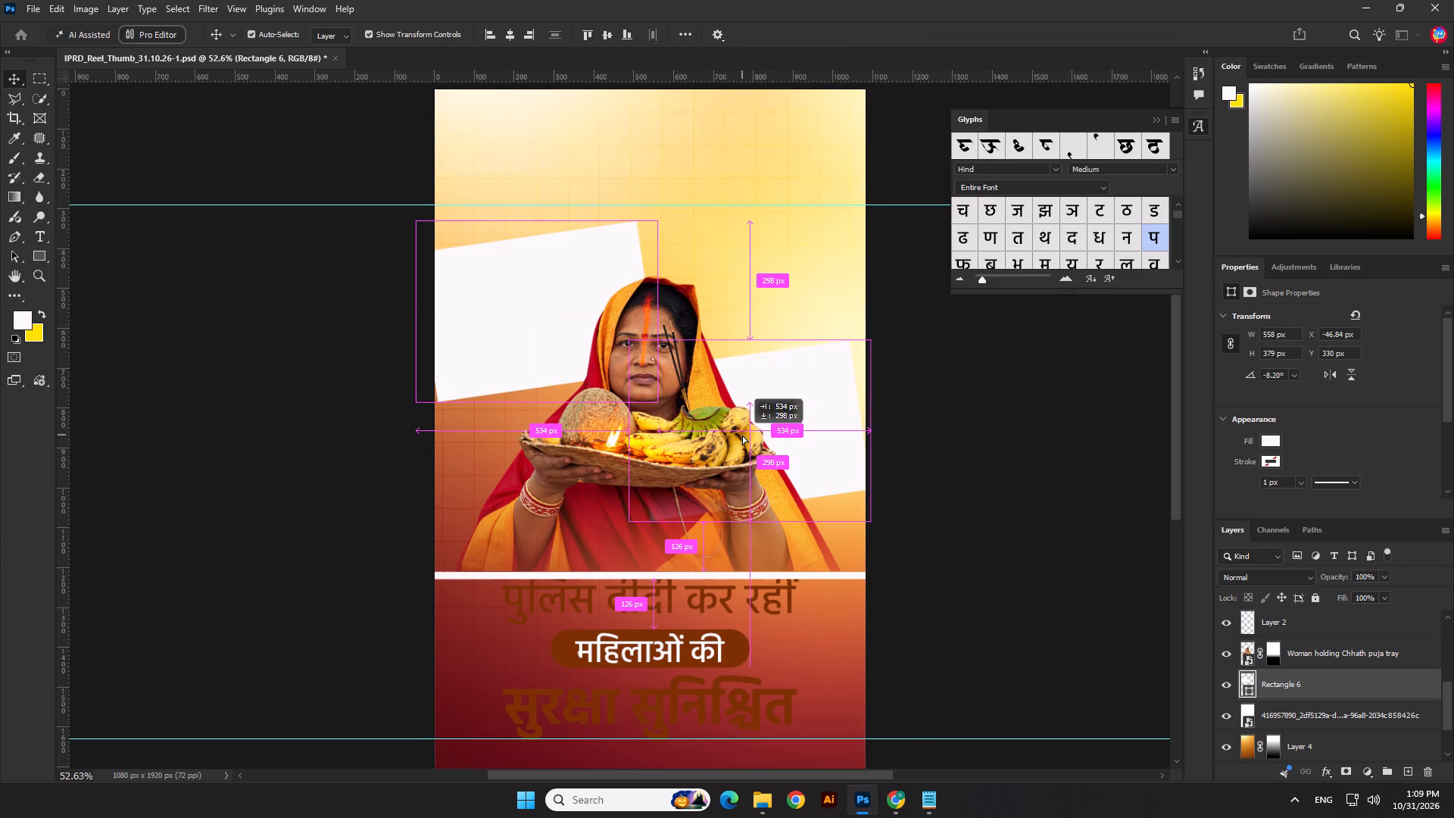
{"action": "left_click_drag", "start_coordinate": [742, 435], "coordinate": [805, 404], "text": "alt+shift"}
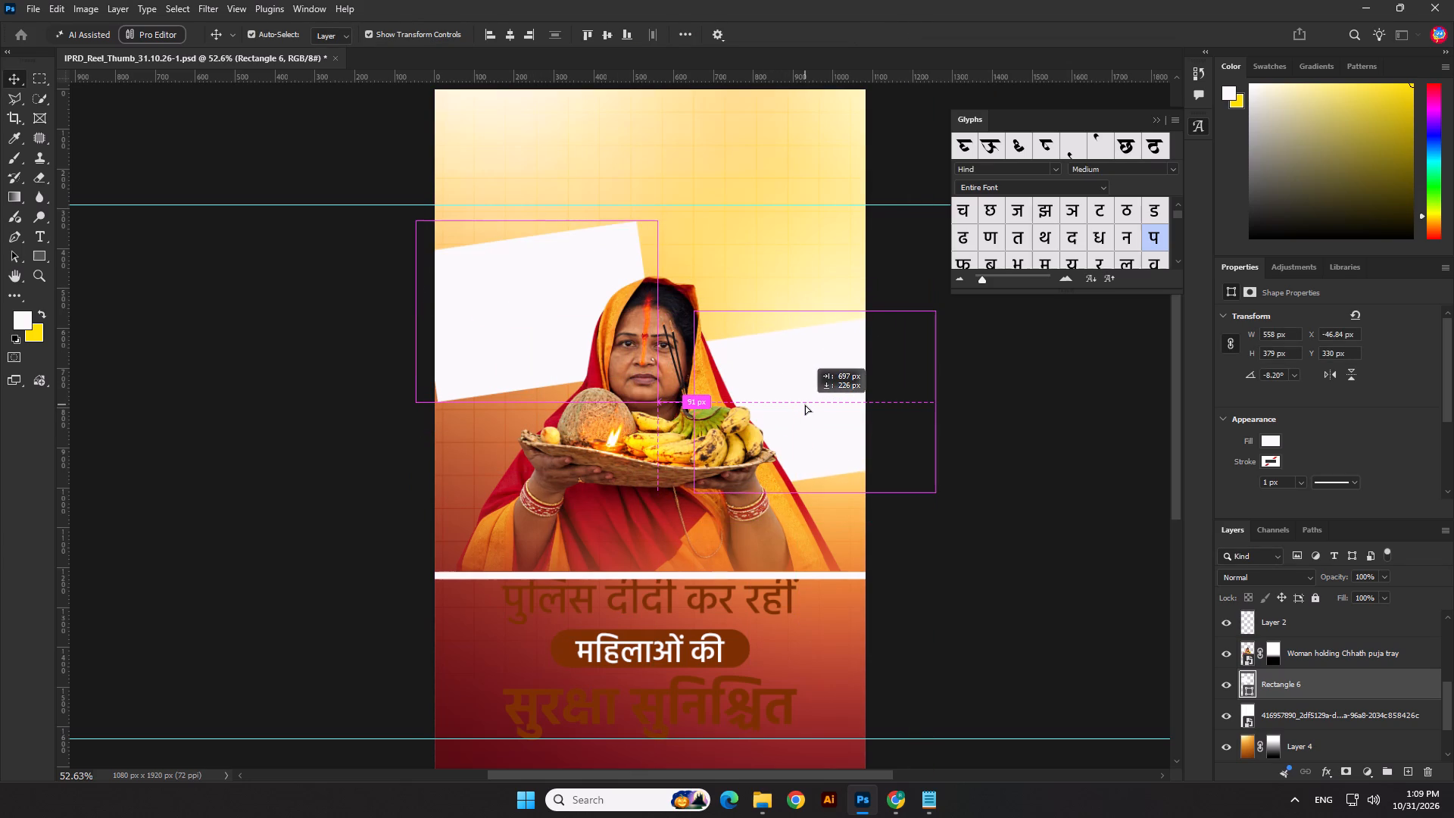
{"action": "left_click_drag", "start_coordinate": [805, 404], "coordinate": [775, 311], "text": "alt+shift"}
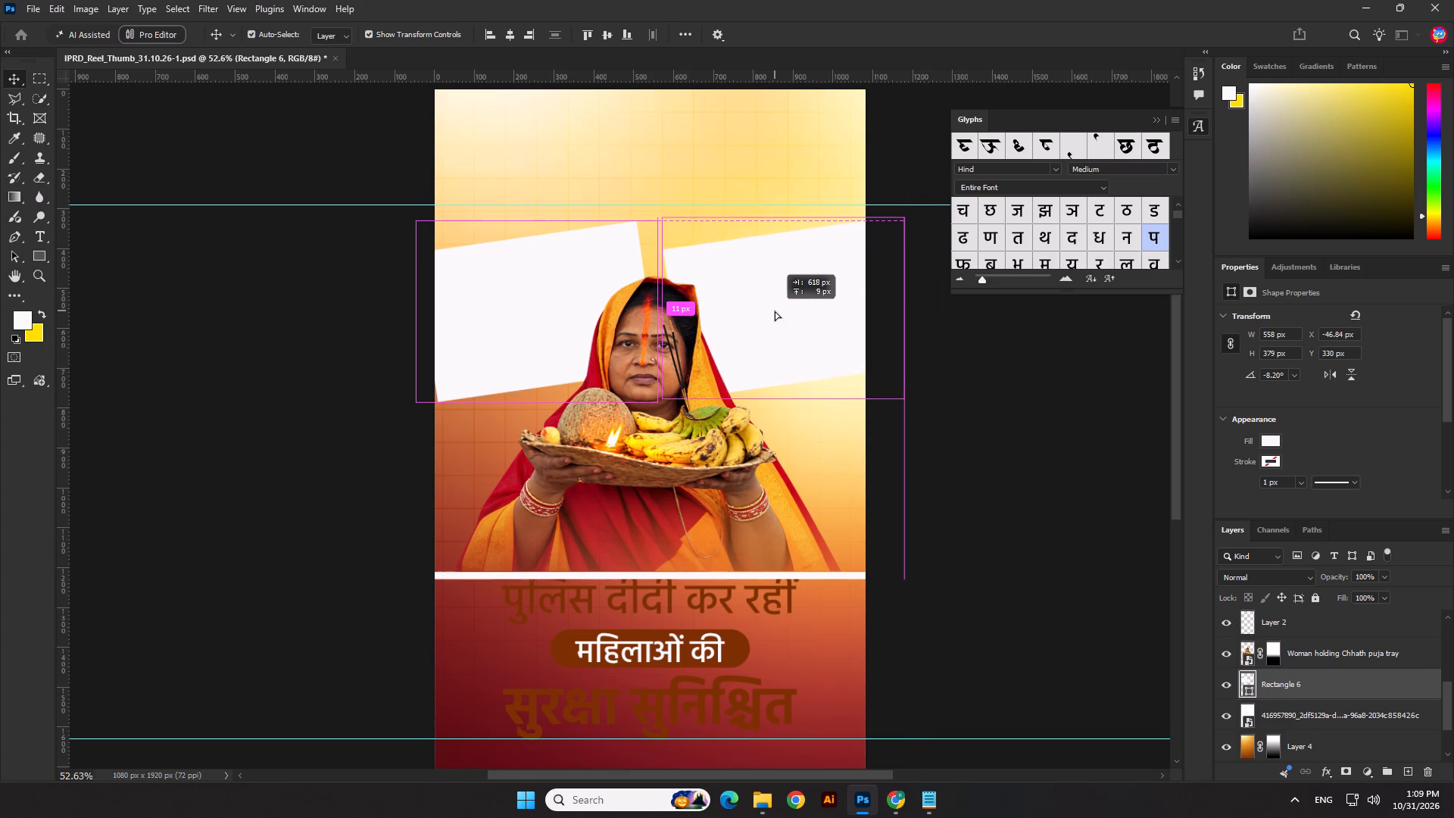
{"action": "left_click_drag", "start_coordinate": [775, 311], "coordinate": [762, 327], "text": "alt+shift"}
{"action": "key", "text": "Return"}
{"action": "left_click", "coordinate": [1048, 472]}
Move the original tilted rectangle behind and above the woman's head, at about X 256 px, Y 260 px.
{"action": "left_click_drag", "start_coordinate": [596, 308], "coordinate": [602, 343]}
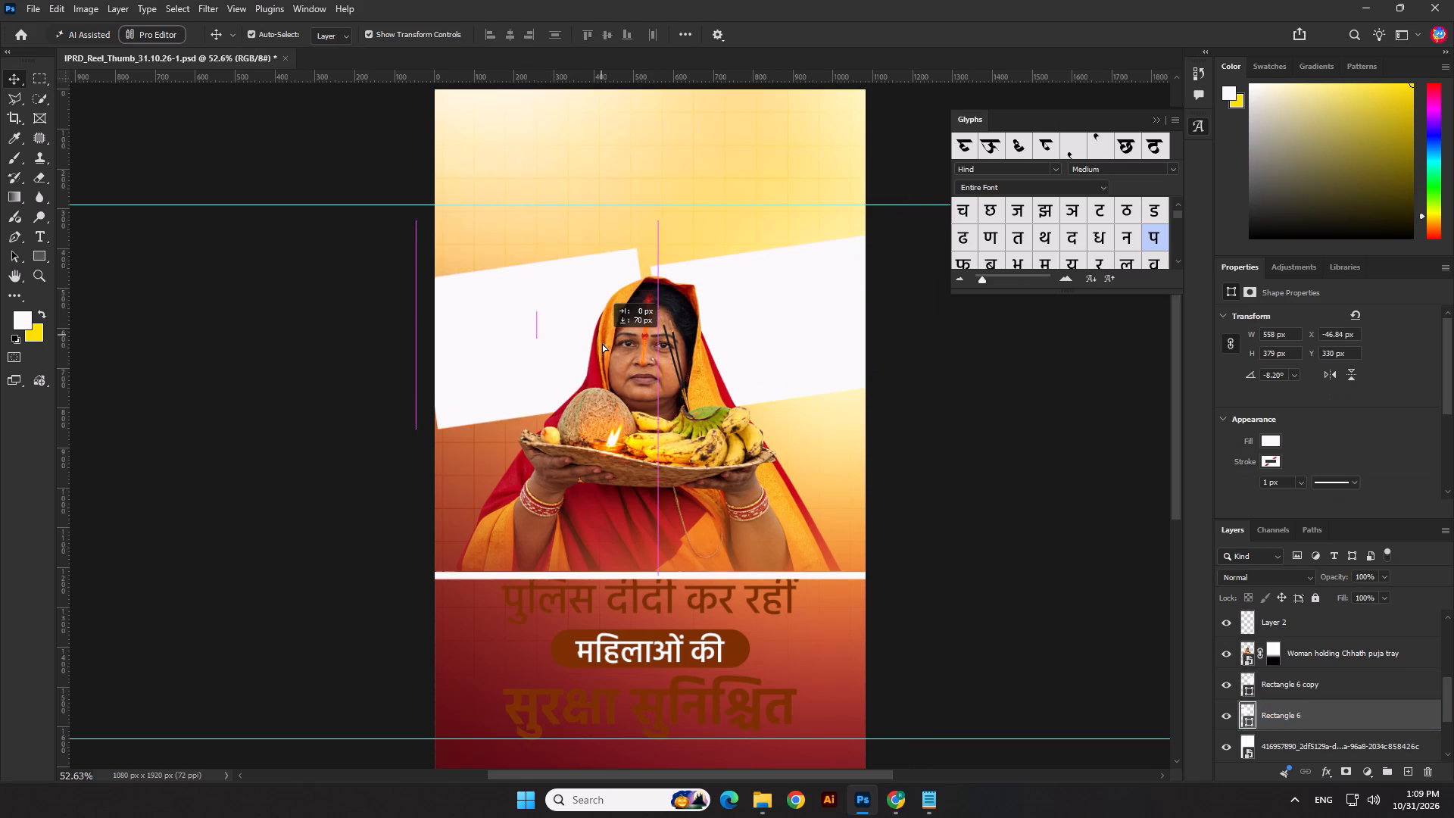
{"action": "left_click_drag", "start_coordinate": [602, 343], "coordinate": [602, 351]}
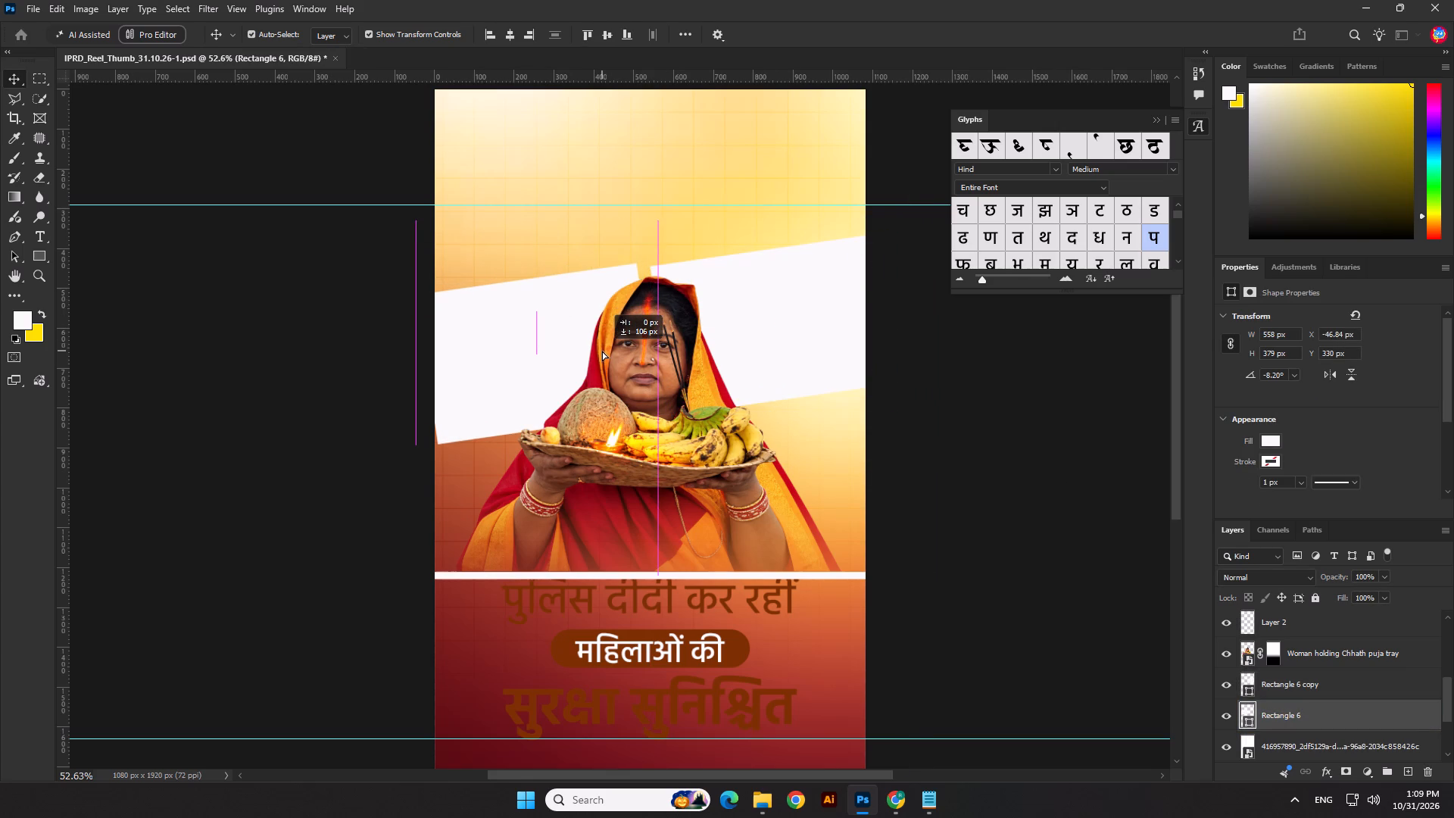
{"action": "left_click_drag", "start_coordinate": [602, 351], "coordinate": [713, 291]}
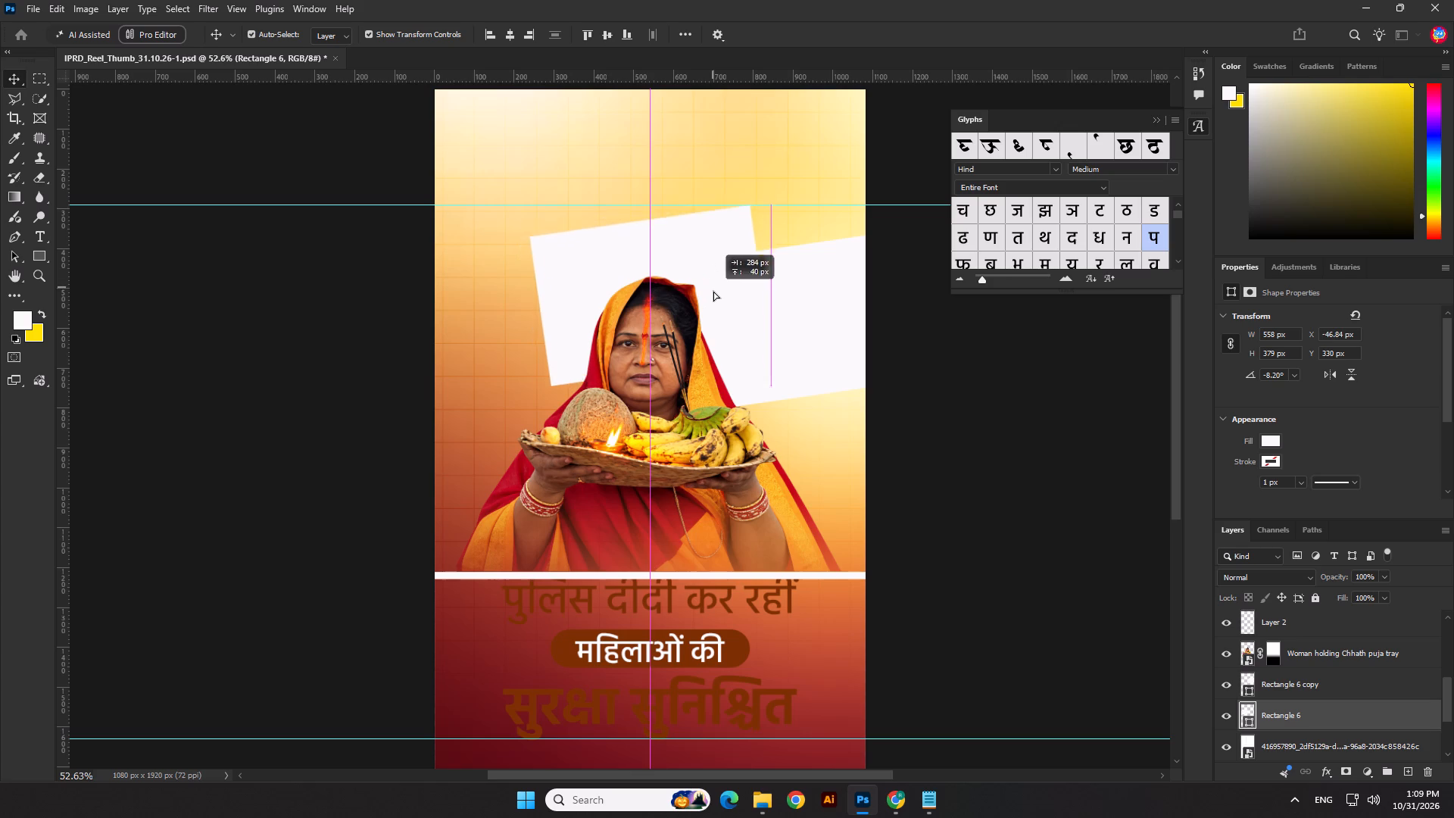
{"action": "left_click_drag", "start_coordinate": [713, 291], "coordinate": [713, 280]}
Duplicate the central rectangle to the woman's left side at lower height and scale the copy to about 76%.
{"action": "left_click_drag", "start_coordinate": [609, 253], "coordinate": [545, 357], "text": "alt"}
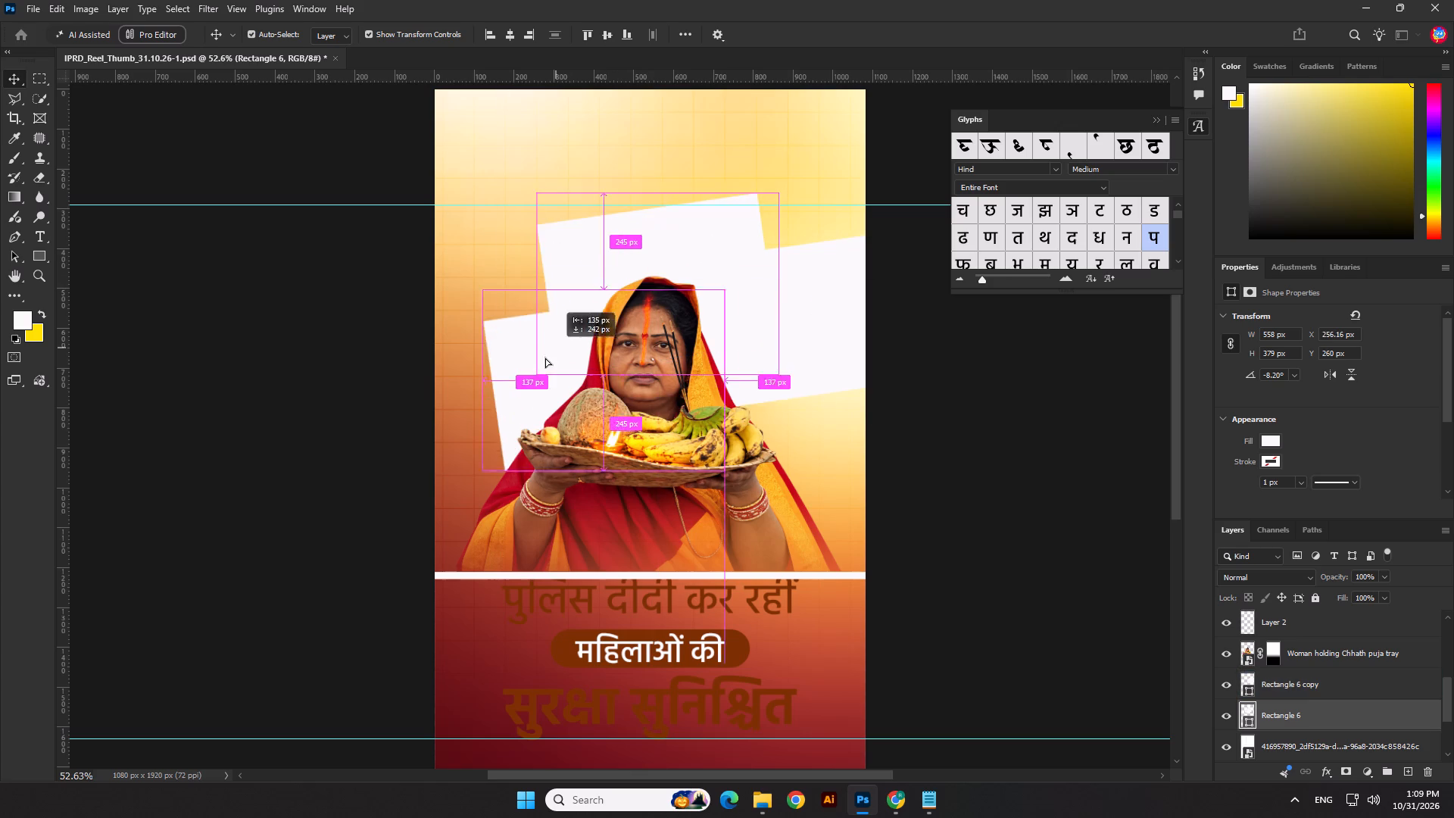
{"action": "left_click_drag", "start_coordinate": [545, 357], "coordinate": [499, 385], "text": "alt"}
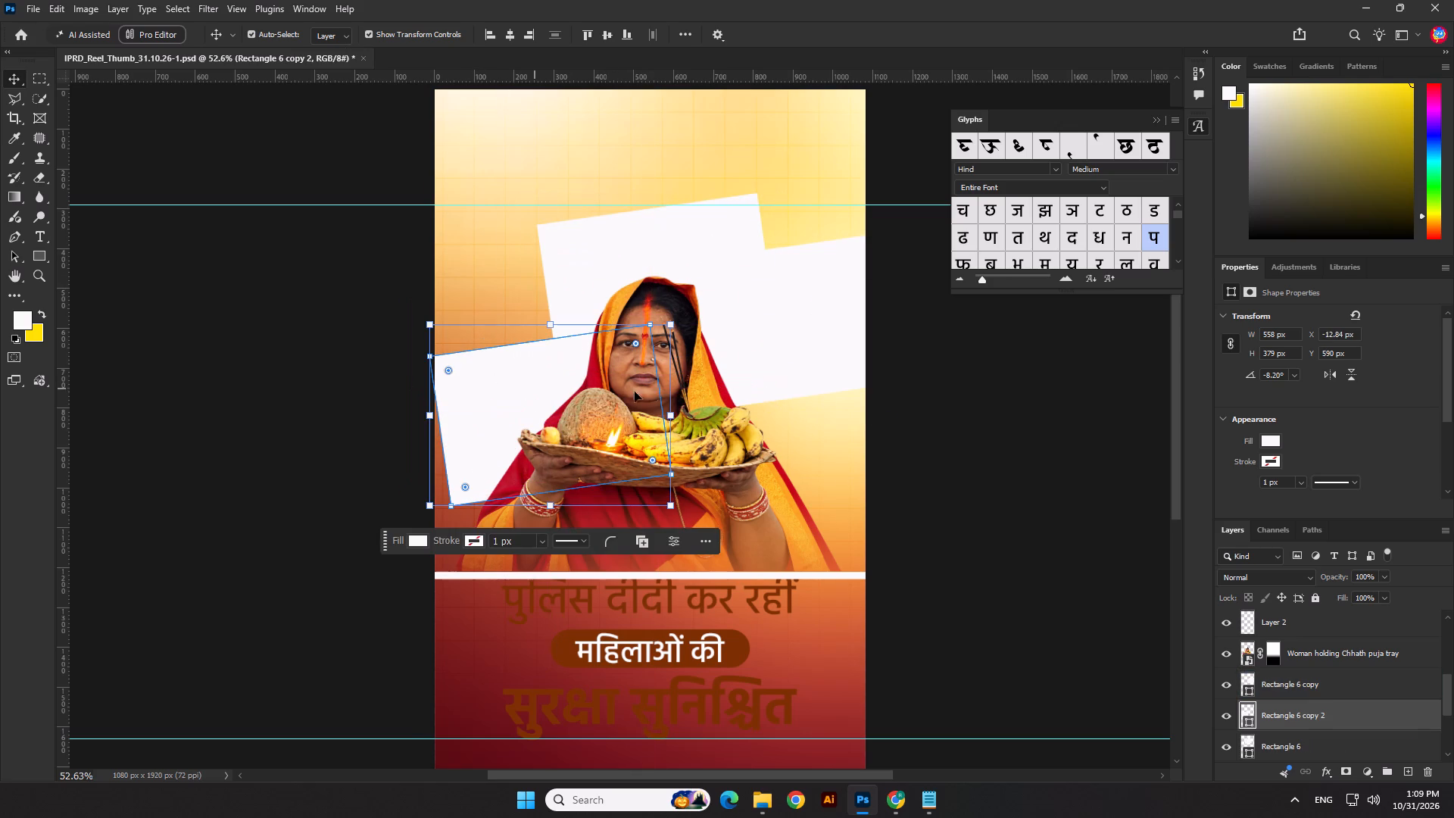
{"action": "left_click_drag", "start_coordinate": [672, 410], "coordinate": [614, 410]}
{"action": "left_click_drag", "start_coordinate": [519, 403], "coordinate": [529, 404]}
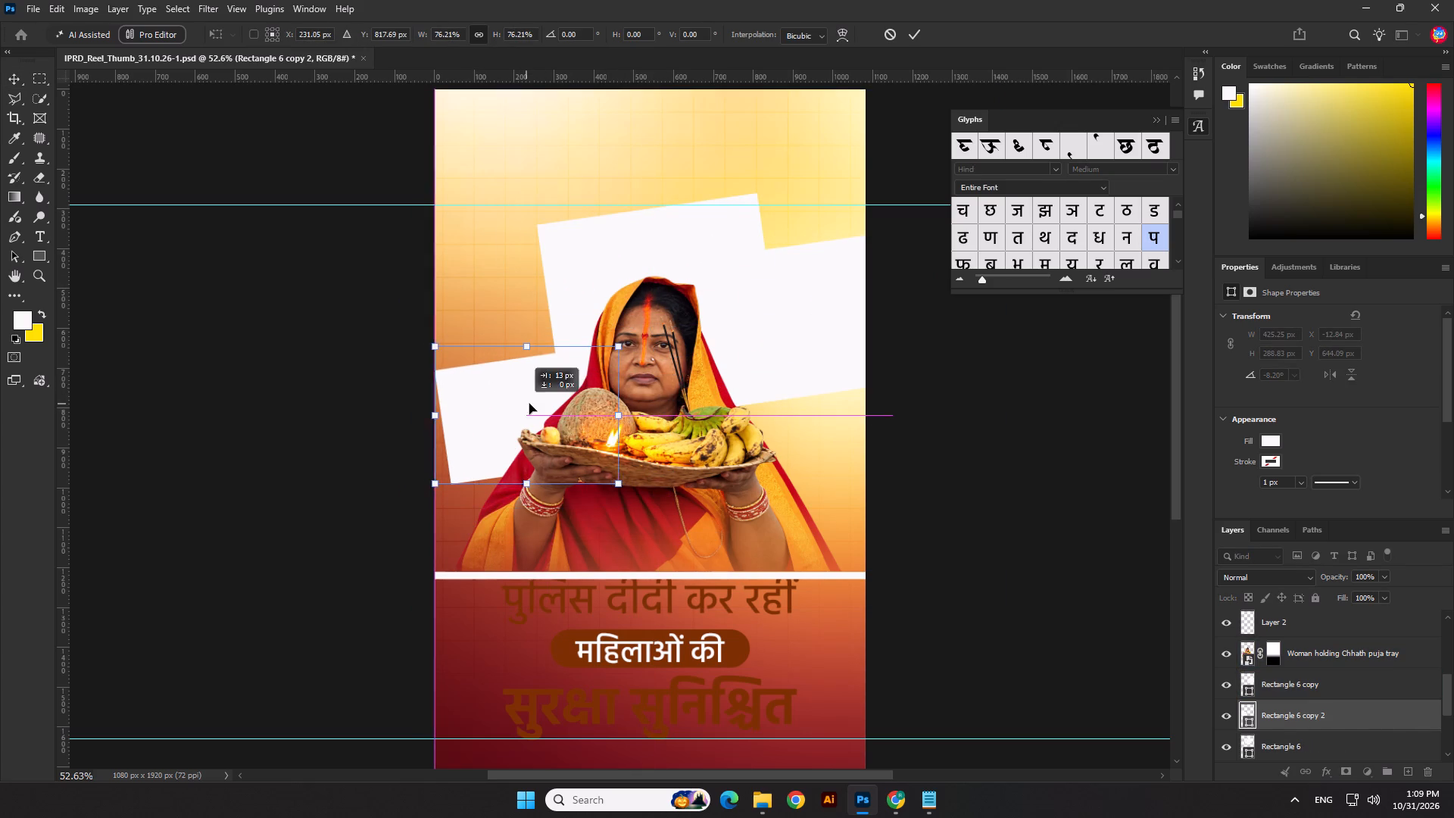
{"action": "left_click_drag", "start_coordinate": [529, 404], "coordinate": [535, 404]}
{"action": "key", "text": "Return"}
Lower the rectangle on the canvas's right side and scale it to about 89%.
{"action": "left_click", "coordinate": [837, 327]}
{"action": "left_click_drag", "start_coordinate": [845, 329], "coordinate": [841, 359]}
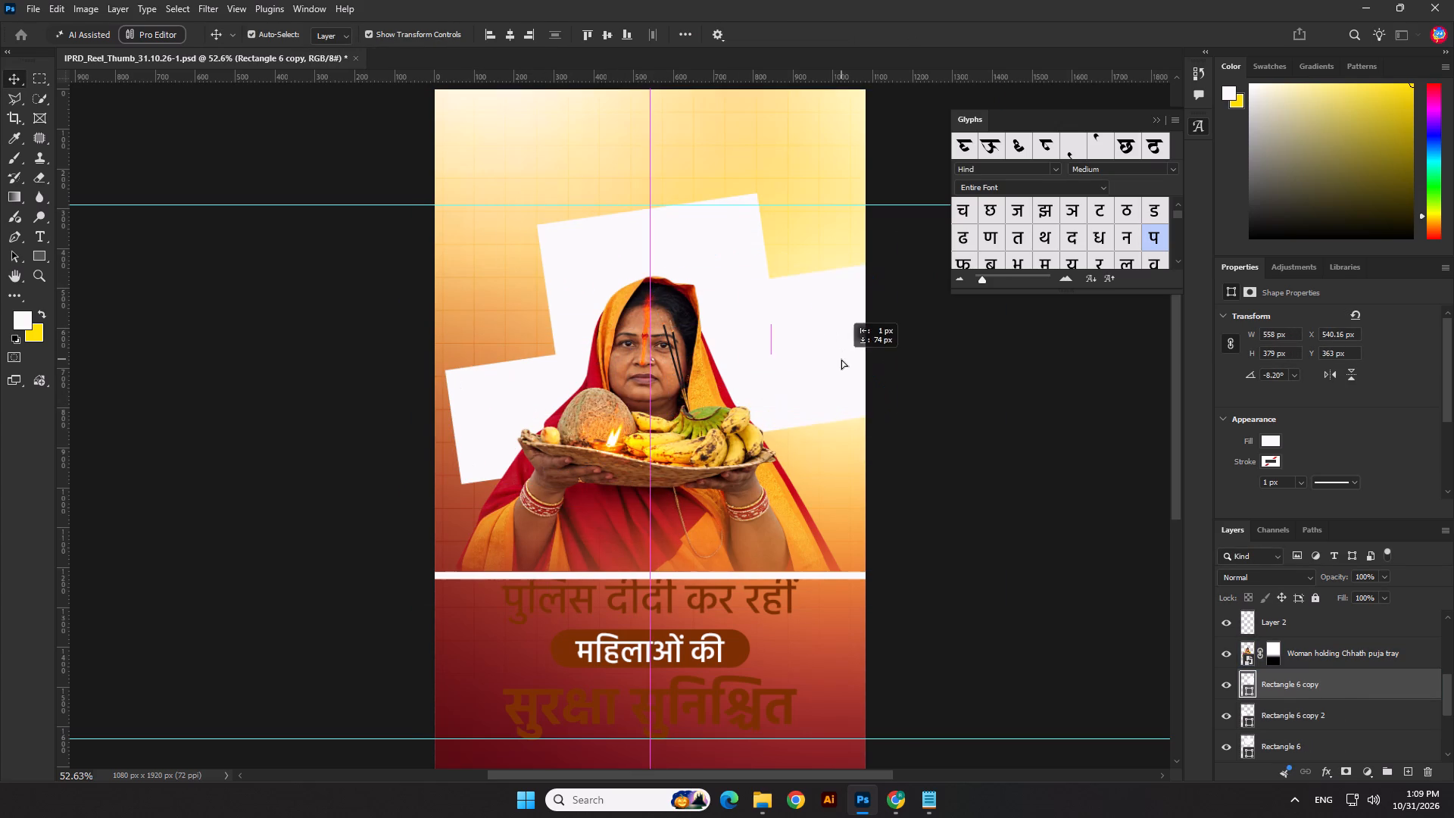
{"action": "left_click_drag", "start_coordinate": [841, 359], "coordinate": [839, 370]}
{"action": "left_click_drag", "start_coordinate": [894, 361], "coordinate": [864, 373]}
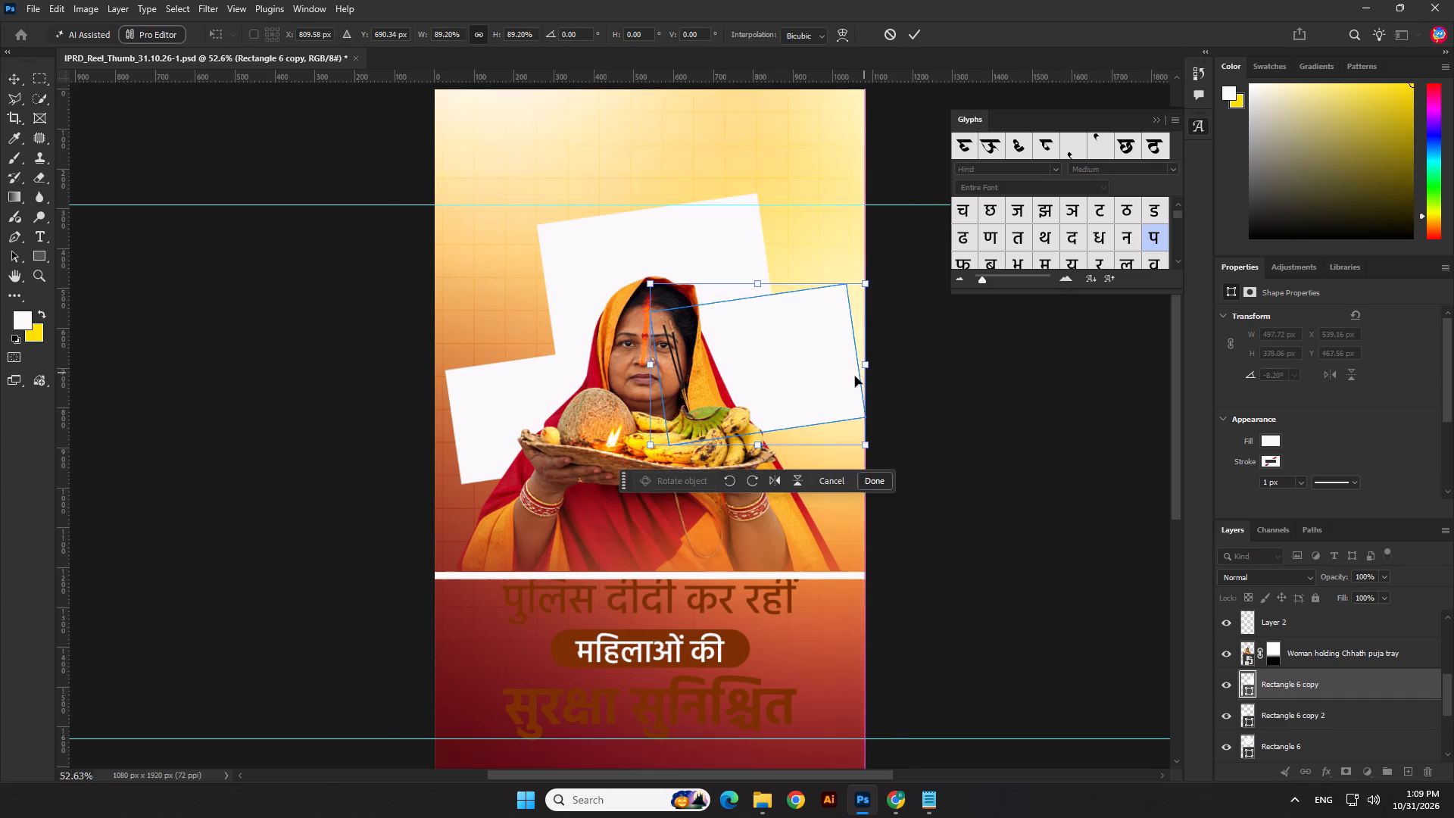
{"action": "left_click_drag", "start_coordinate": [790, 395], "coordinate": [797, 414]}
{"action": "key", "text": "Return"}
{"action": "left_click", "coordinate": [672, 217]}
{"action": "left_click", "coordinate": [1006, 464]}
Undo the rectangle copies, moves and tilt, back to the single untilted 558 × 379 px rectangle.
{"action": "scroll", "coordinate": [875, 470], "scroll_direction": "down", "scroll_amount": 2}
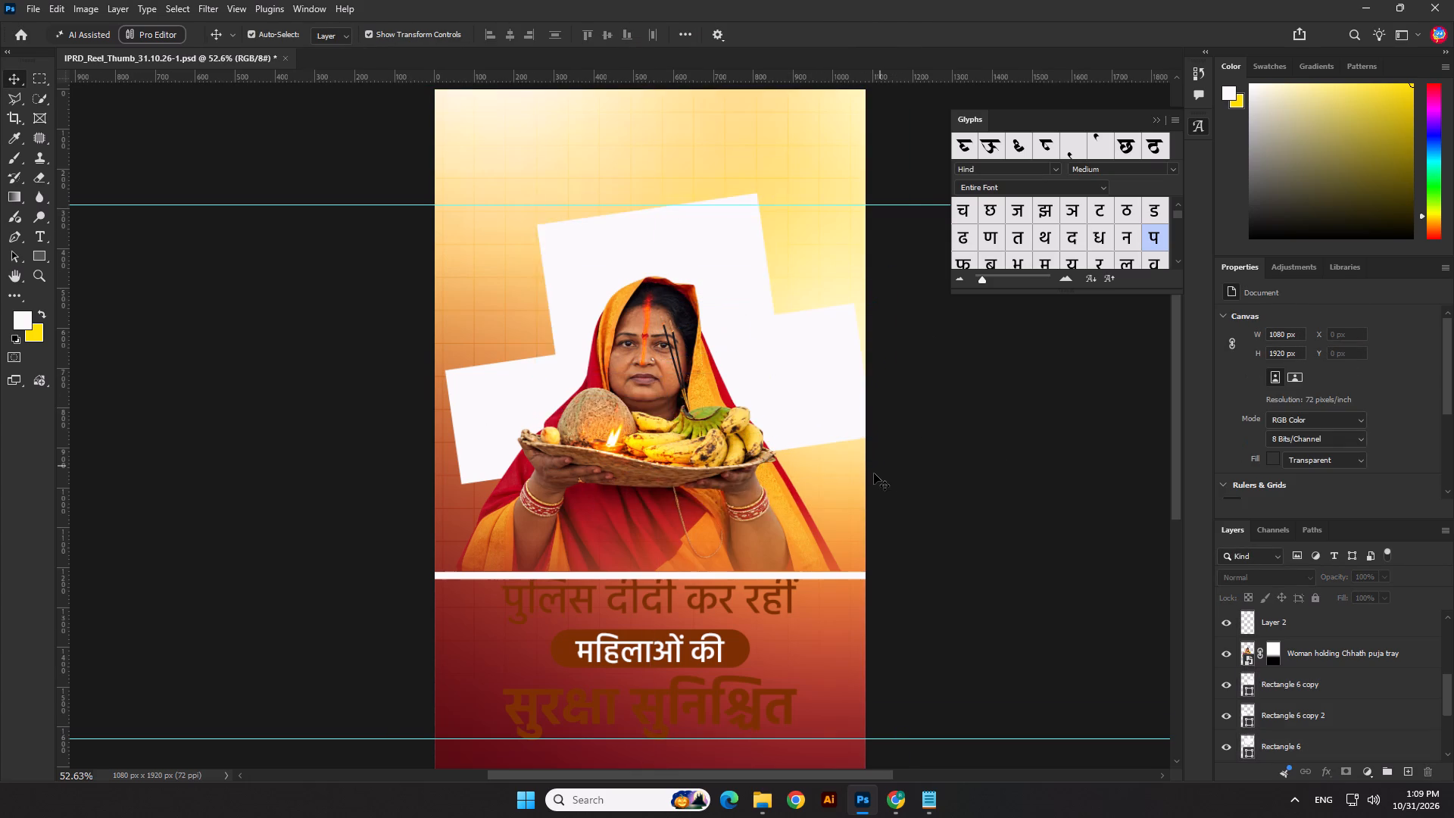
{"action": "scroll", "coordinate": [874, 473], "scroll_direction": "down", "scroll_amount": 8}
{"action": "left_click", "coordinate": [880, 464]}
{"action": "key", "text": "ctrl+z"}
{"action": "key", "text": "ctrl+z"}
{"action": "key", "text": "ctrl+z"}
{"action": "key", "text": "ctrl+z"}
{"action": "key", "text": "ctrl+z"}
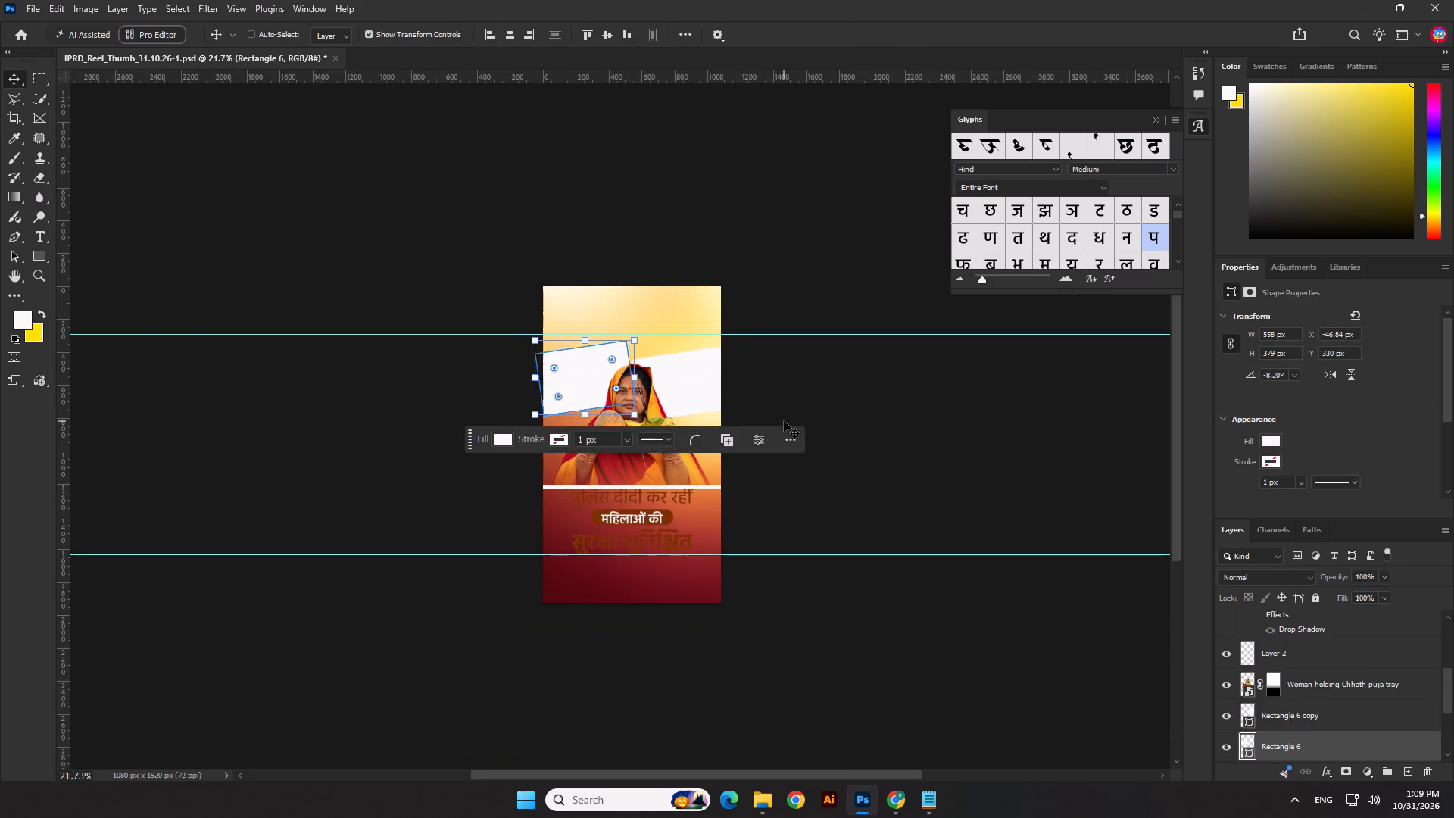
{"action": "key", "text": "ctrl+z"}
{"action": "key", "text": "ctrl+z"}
Widen the white rectangle to about 1277 px across the canvas and move it down to Y 578 px.
{"action": "scroll", "coordinate": [512, 439], "scroll_direction": "up", "scroll_amount": 5}
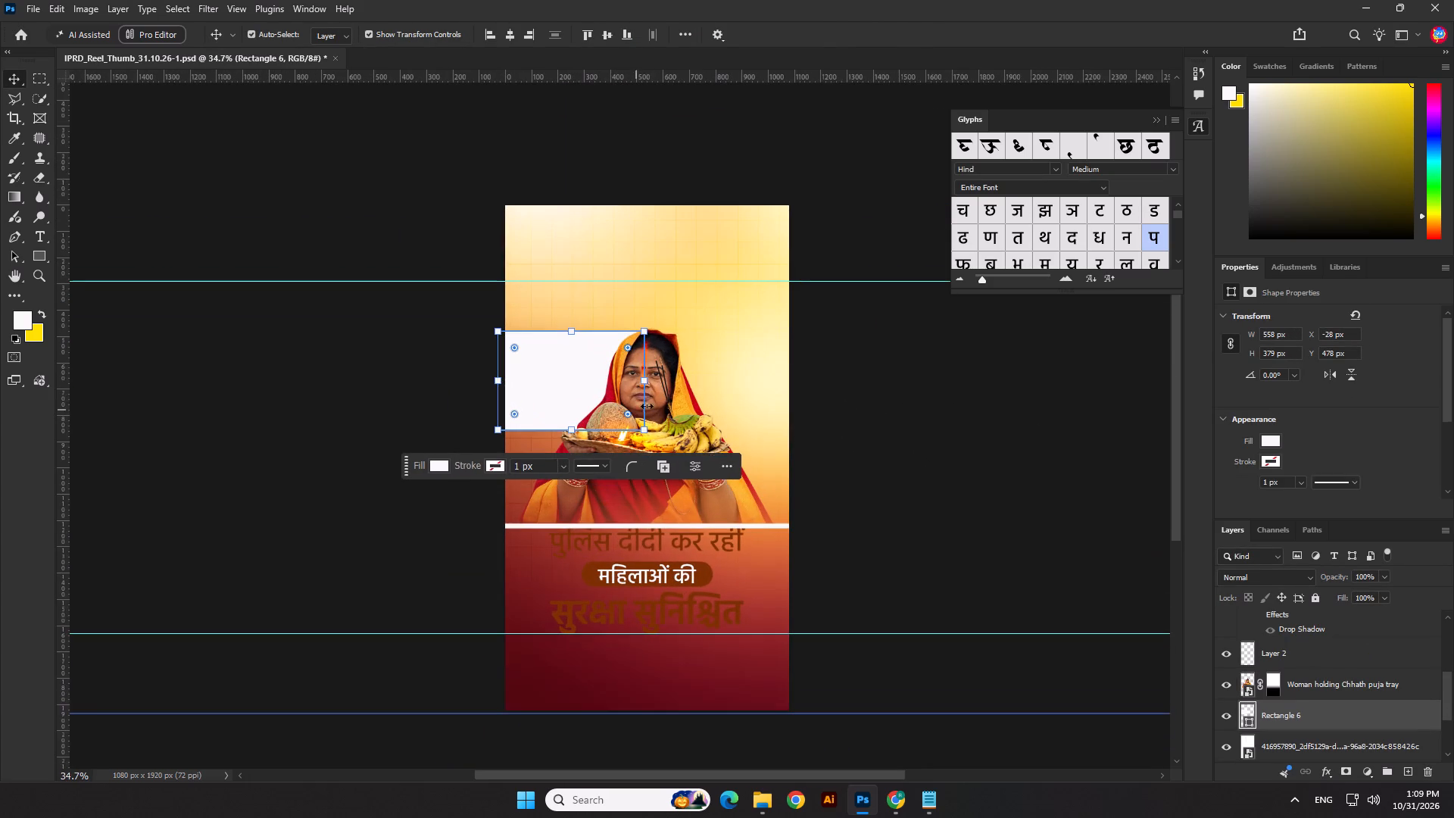
{"action": "left_click_drag", "start_coordinate": [648, 385], "coordinate": [838, 393]}
{"action": "left_click_drag", "start_coordinate": [779, 381], "coordinate": [784, 473]}
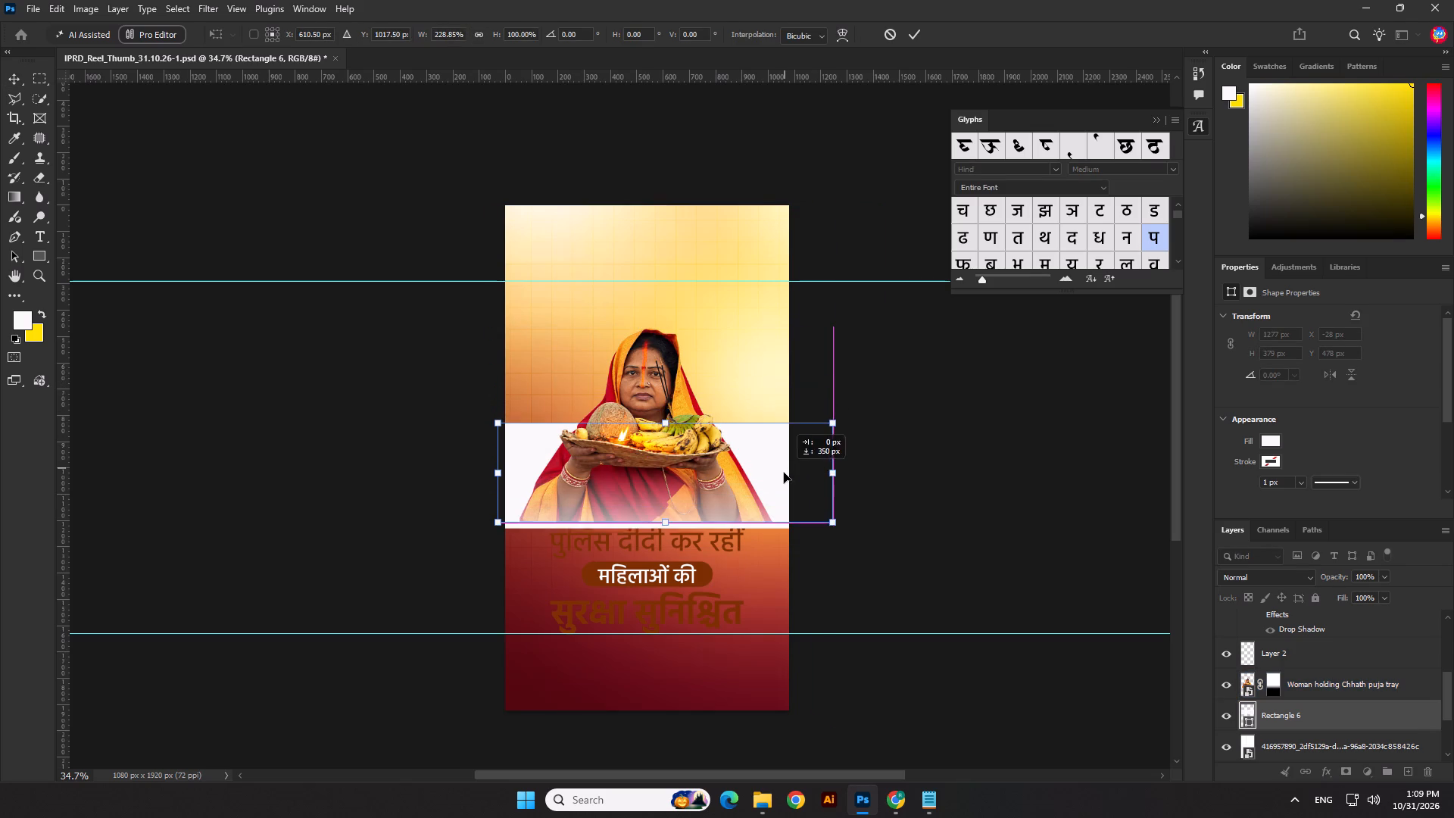
{"action": "left_click_drag", "start_coordinate": [784, 473], "coordinate": [788, 401]}
{"action": "key", "text": "Return"}
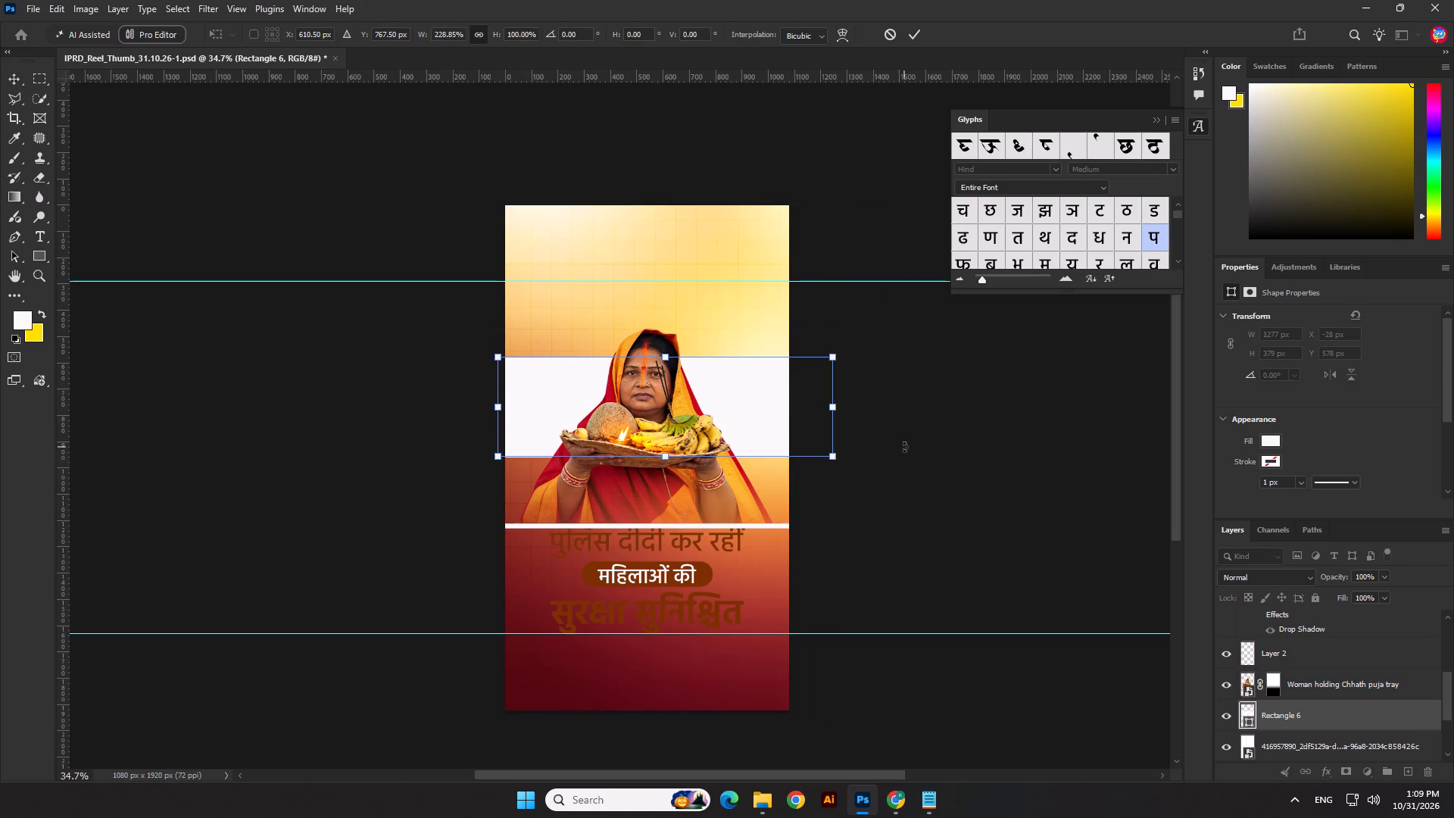
{"action": "left_click", "coordinate": [975, 457]}
Tilt the white band behind the woman to about -9.56°, rising toward the canvas's right edge.
{"action": "scroll", "coordinate": [820, 415], "scroll_direction": "up", "scroll_amount": 3}
{"action": "left_click", "coordinate": [787, 395]}
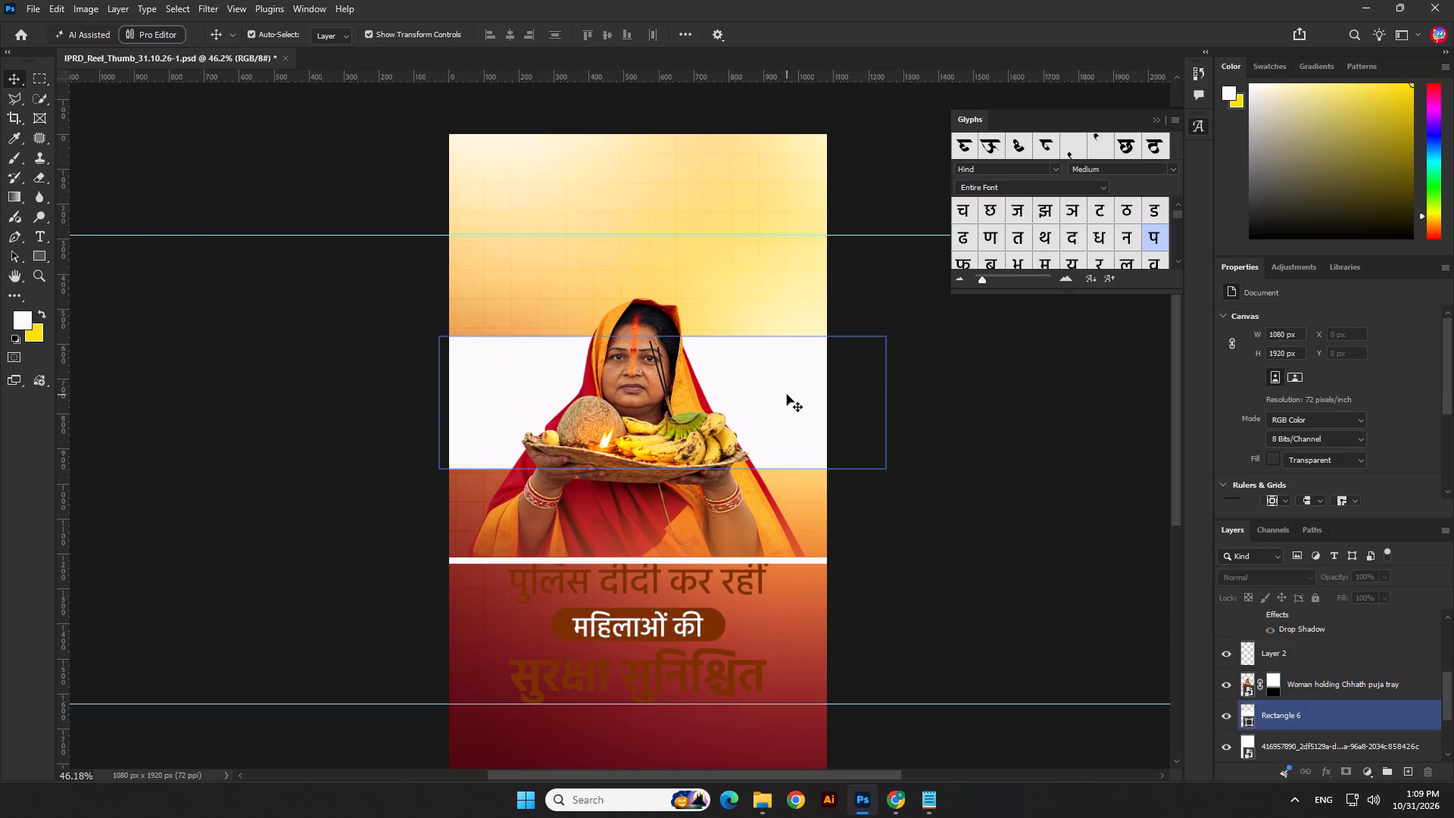
{"action": "left_click_drag", "start_coordinate": [742, 325], "coordinate": [710, 316]}
{"action": "left_click_drag", "start_coordinate": [735, 369], "coordinate": [698, 354]}
{"action": "key", "text": "Return"}
{"action": "left_click", "coordinate": [972, 441]}
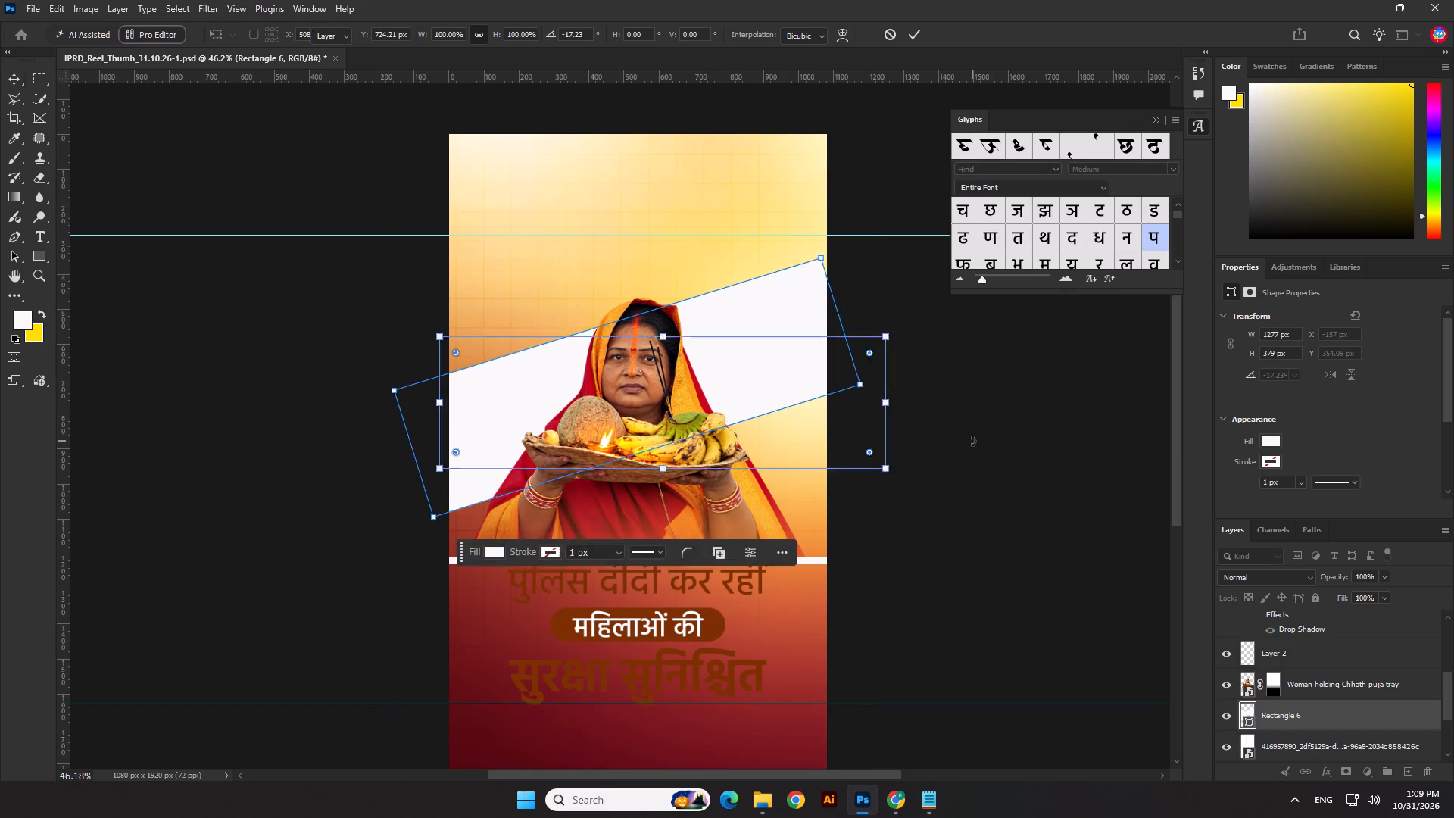
{"action": "scroll", "coordinate": [972, 445], "scroll_direction": "down", "scroll_amount": 5}
{"action": "left_click", "coordinate": [738, 361]}
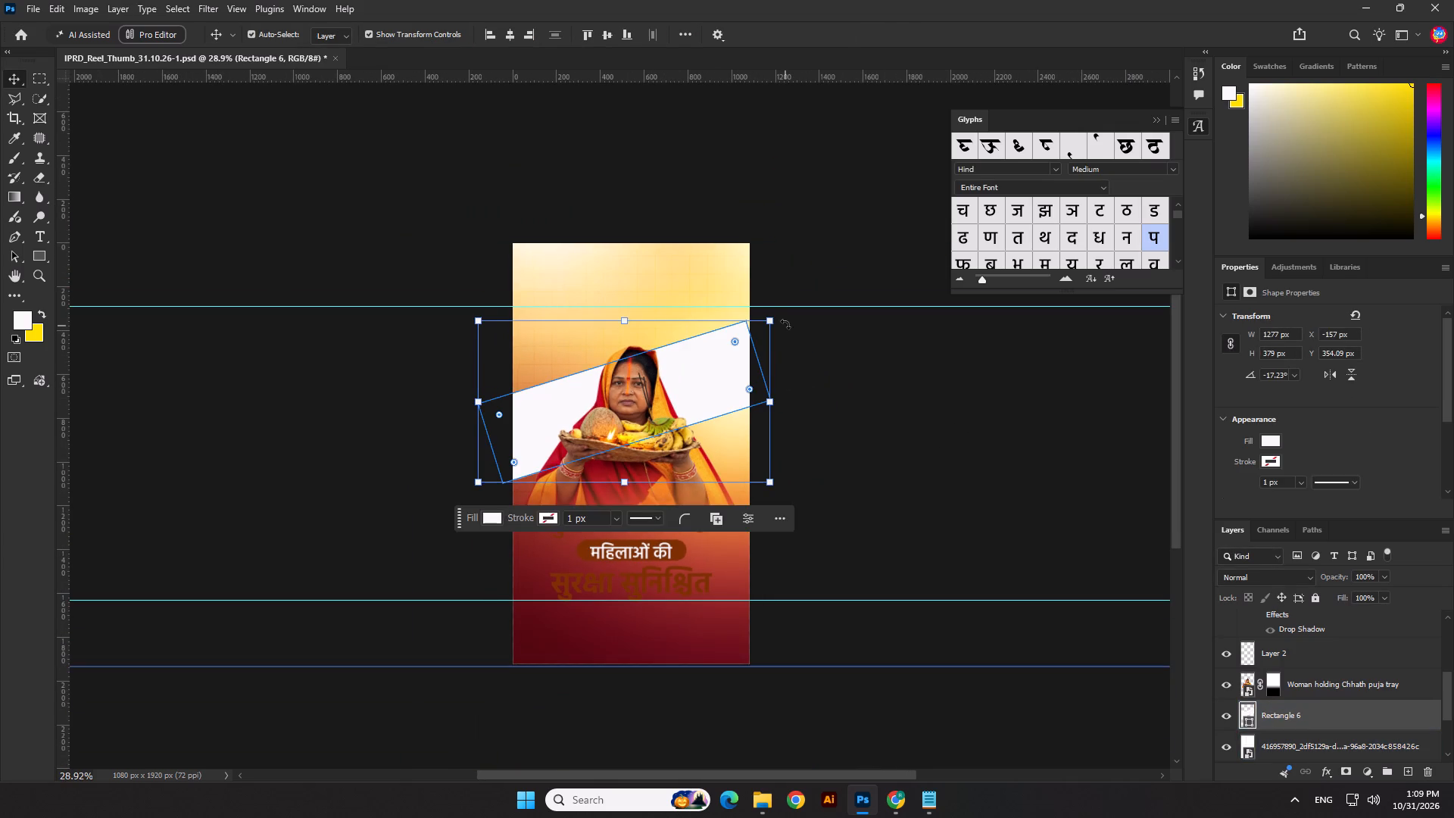
{"action": "left_click_drag", "start_coordinate": [785, 320], "coordinate": [802, 339]}
{"action": "key", "text": "Return"}
{"action": "double_click", "coordinate": [947, 458]}
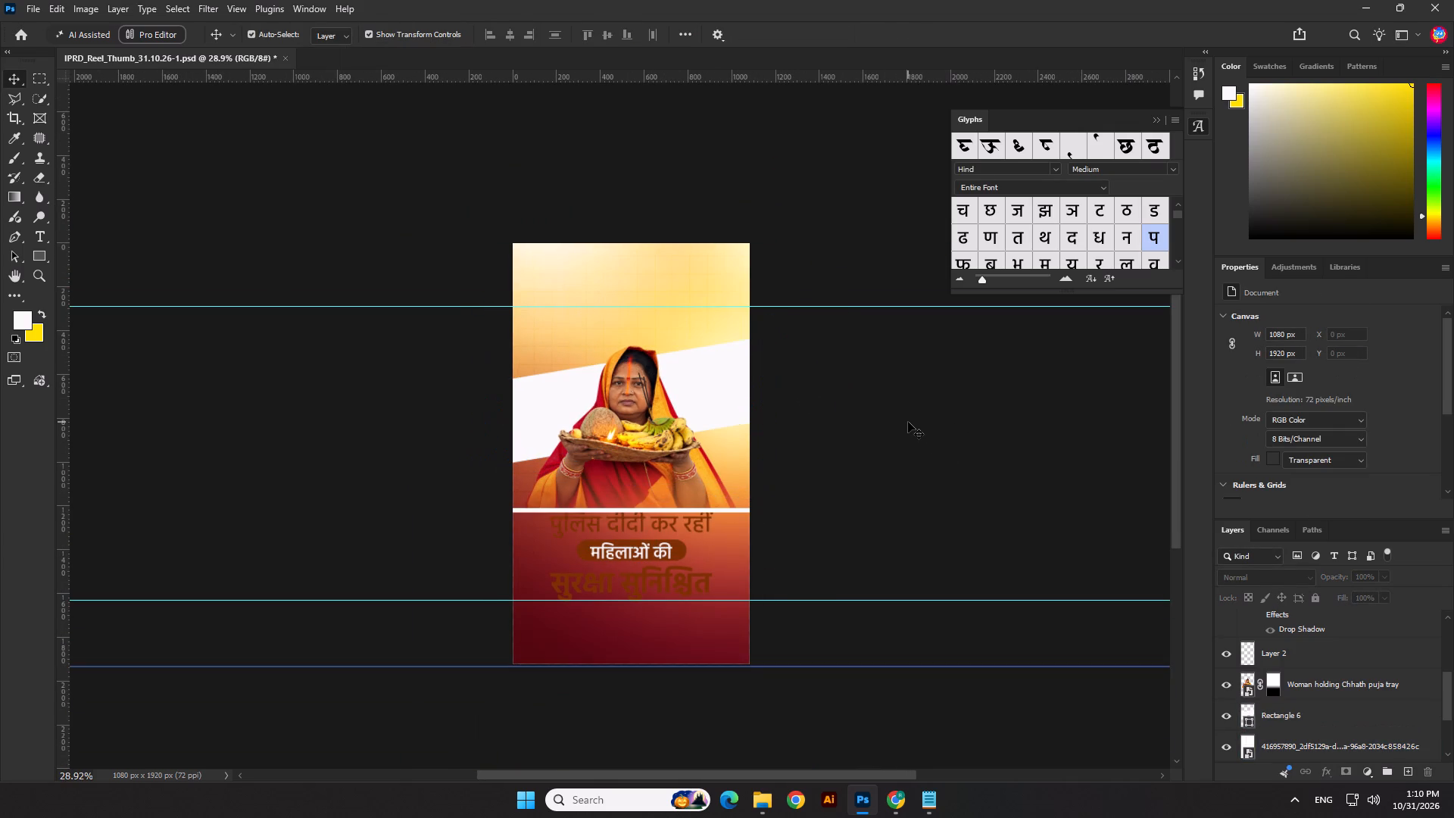
Move the woman and the tilted white band up together by about 190 px.
{"action": "left_click", "coordinate": [638, 376]}
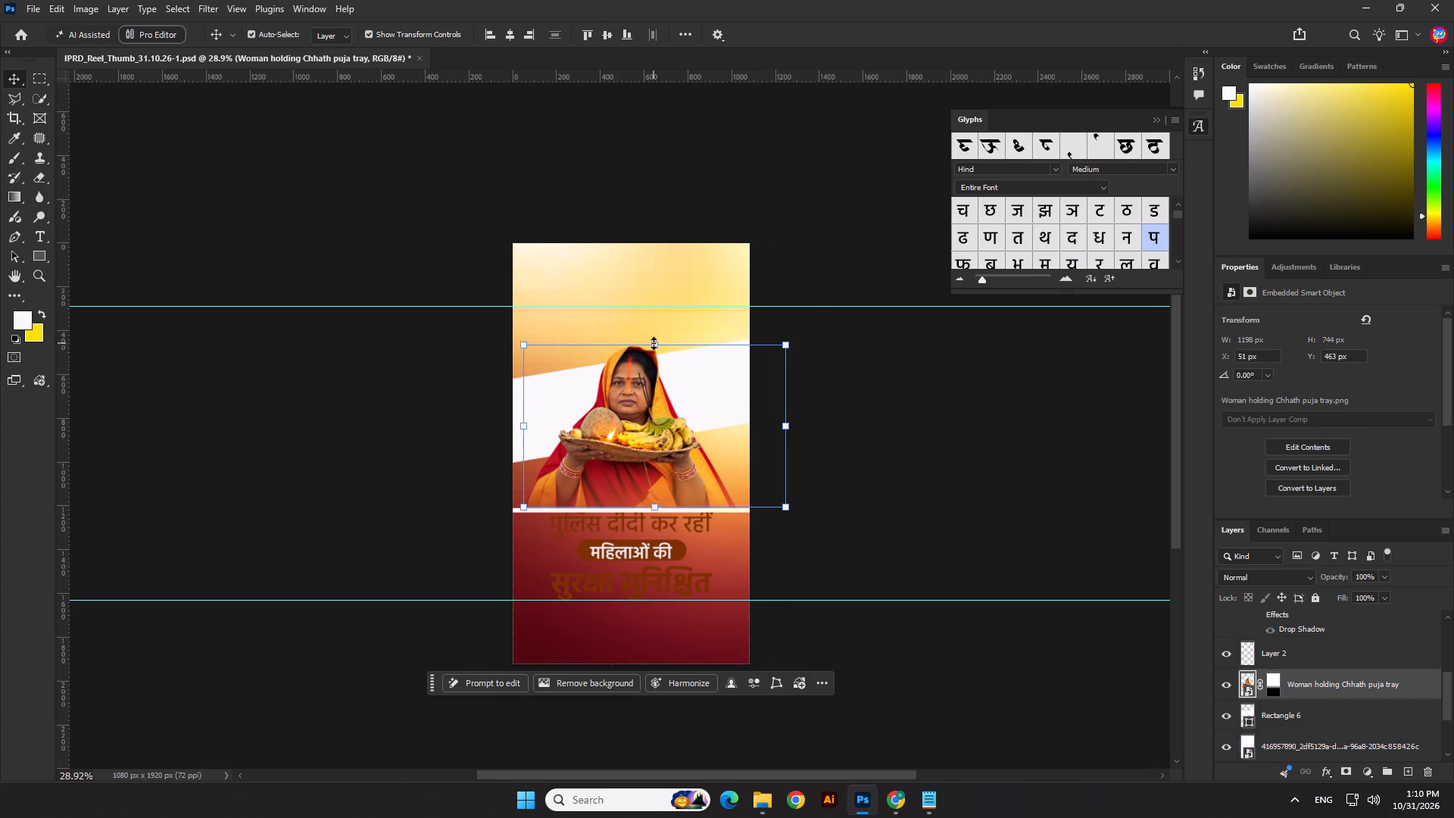
{"action": "left_click", "coordinate": [729, 381], "text": "shift"}
{"action": "left_click_drag", "start_coordinate": [725, 395], "coordinate": [726, 364]}
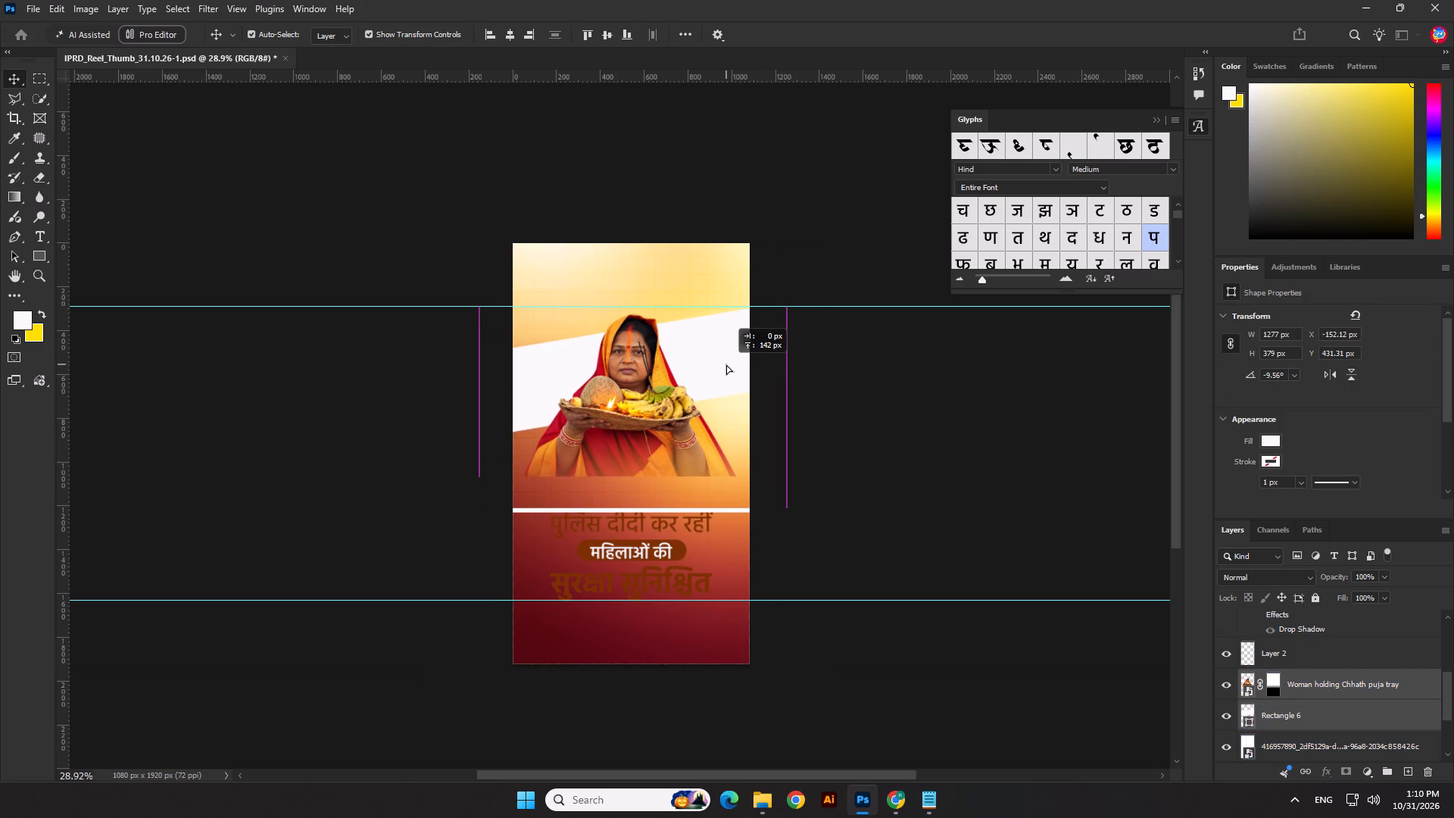
{"action": "left_click_drag", "start_coordinate": [726, 364], "coordinate": [725, 358]}
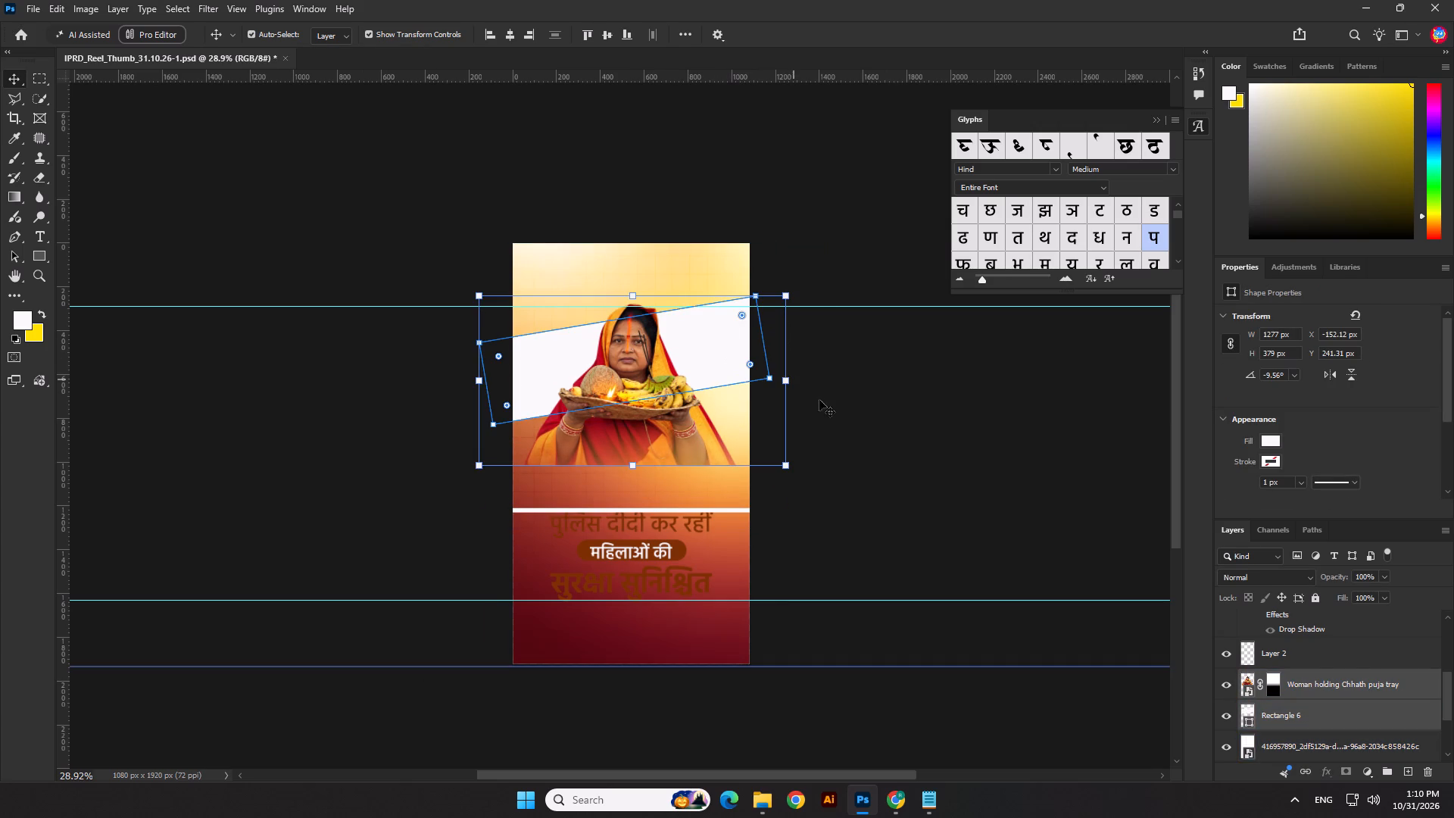
Move the woman and the tilted white band down together by 40 px.
{"action": "key", "text": "shift+Down"}
{"action": "key", "text": "shift+Down"}
{"action": "key", "text": "shift+Down"}
{"action": "key", "text": "shift+Down"}
{"action": "left_click", "coordinate": [909, 417]}
Enlarge the woman cutout proportionally to about 108.35%, roughly 1297 × 806 px.
{"action": "left_click", "coordinate": [598, 463]}
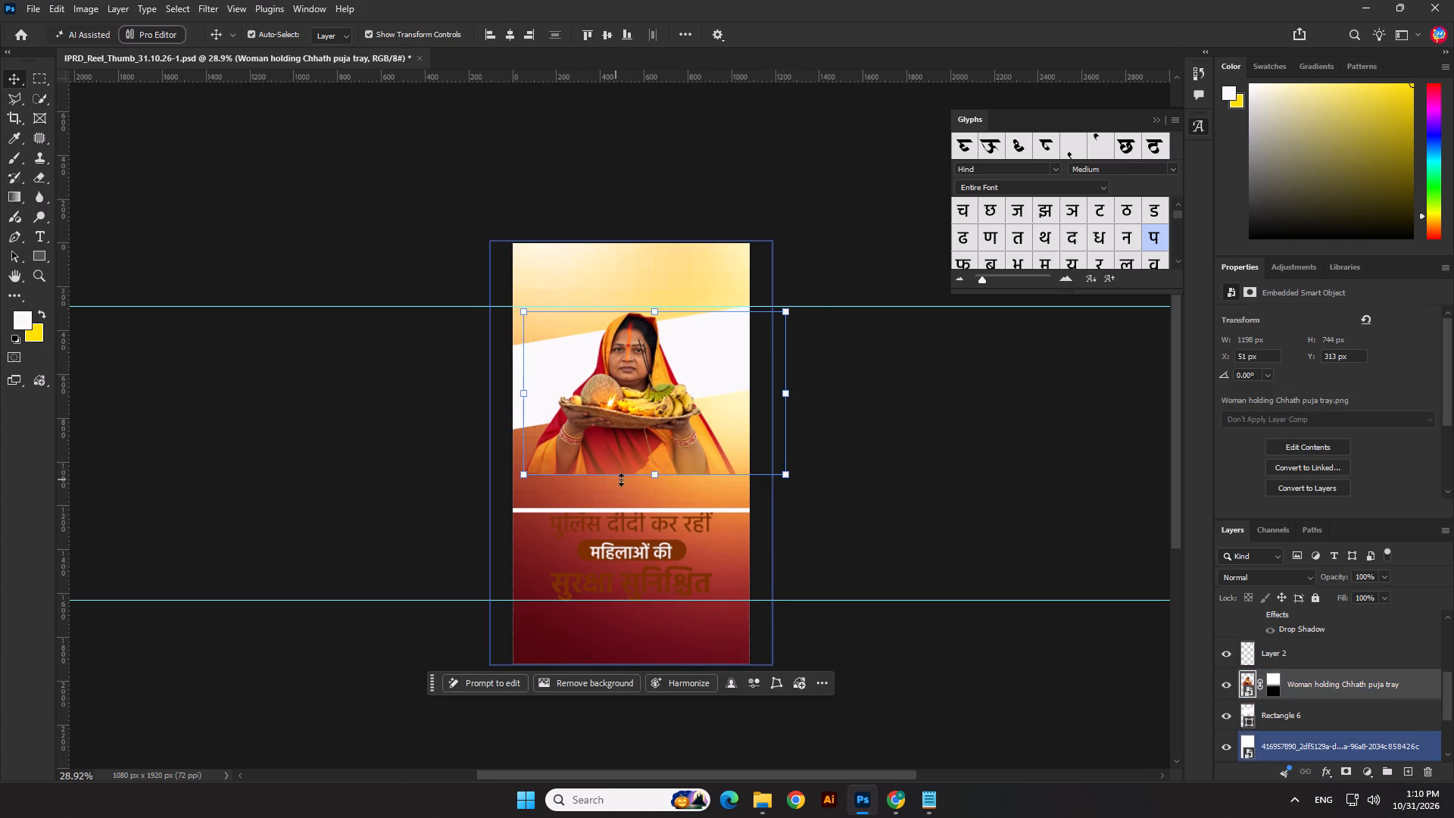
{"action": "left_click_drag", "start_coordinate": [661, 476], "coordinate": [662, 489]}
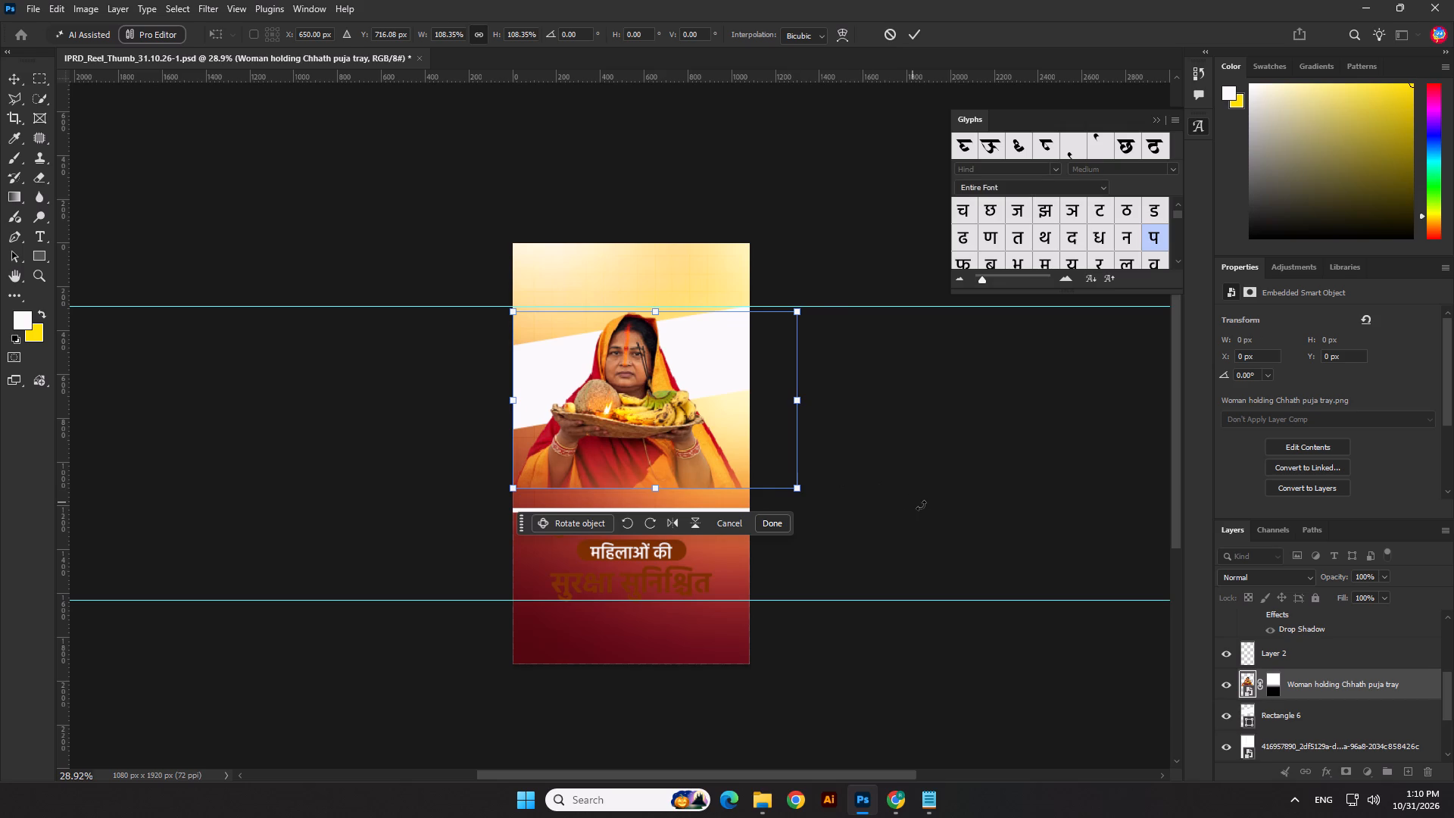
{"action": "key", "text": "Return"}
{"action": "left_click", "coordinate": [923, 506]}
Move the thin white divider line above the headline up by 90 px to meet the woman's lower edge.
{"action": "left_click", "coordinate": [737, 510]}
{"action": "key", "text": "shift+Up"}
{"action": "key", "text": "shift+Up"}
{"action": "key", "text": "shift+Up"}
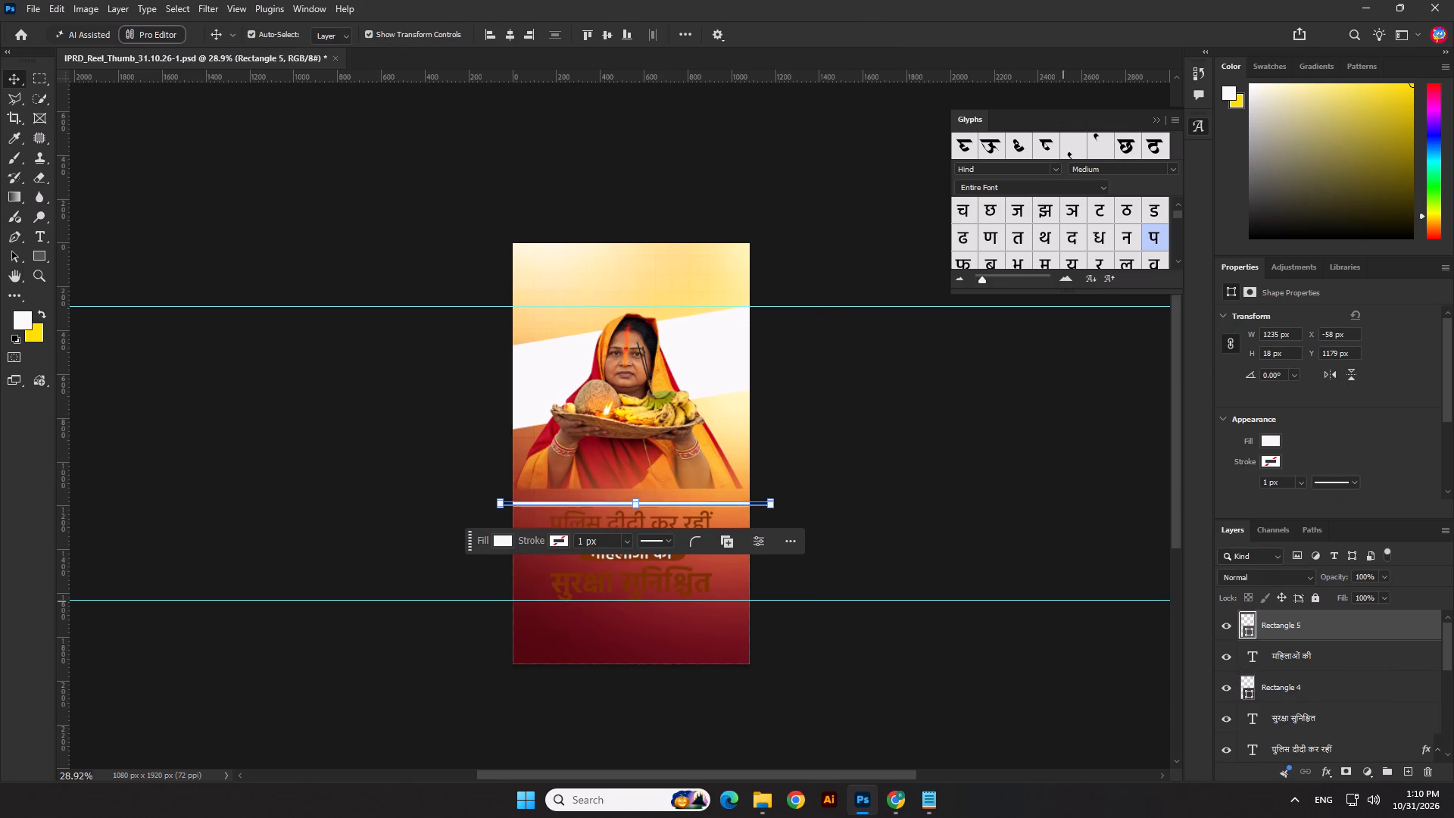
{"action": "key", "text": "shift+Up"}
{"action": "key", "text": "shift+Up"}
{"action": "key", "text": "shift+Up"}
{"action": "key", "text": "shift+Up"}
{"action": "key", "text": "shift+Up"}
{"action": "key", "text": "shift+Up"}
{"action": "left_click", "coordinate": [1000, 540]}
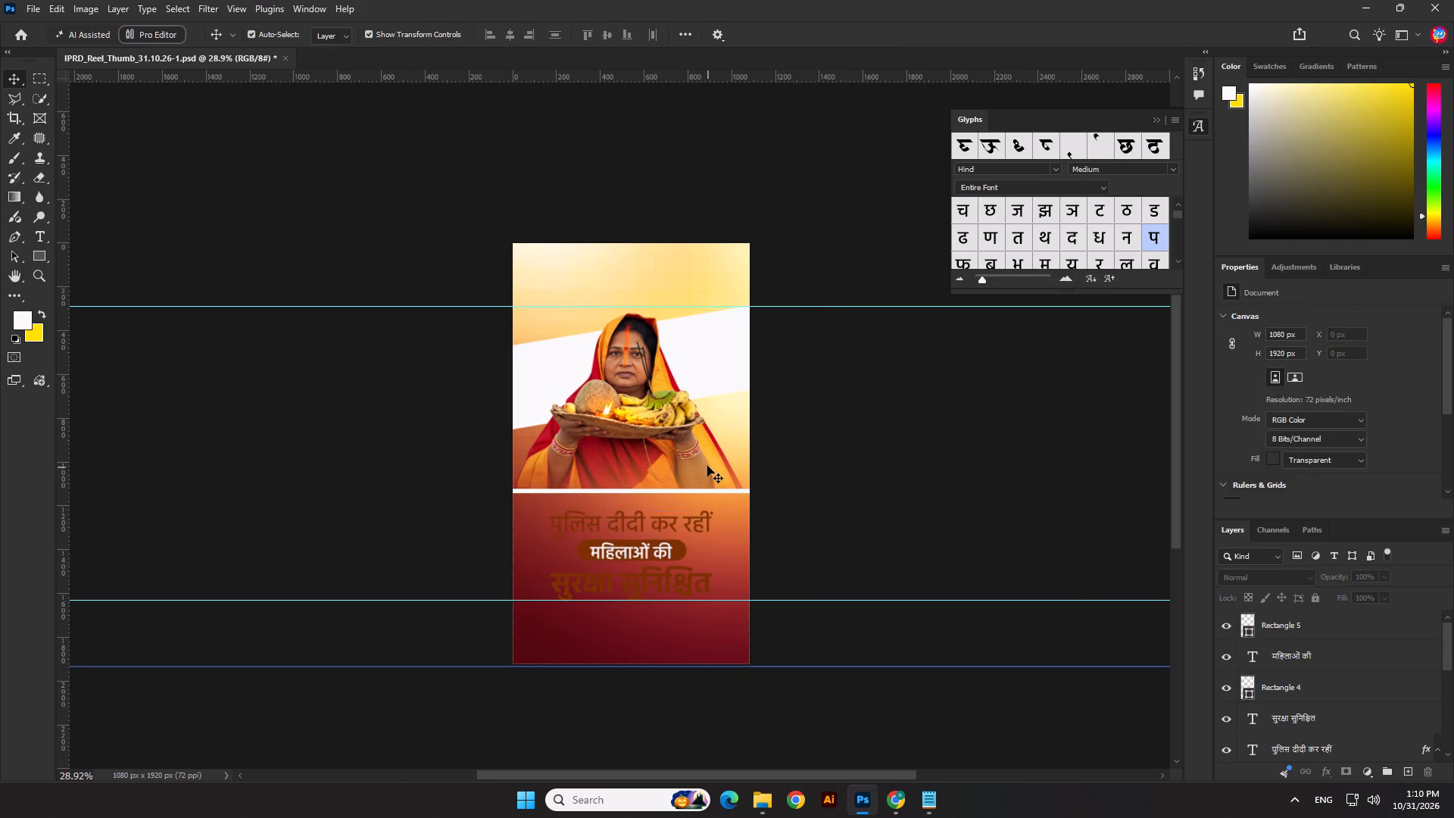
Disable the layer mask on the woman cutout.
{"action": "left_click", "coordinate": [707, 466]}
{"action": "left_click", "coordinate": [1271, 749]}
{"action": "right_click", "coordinate": [1271, 749]}
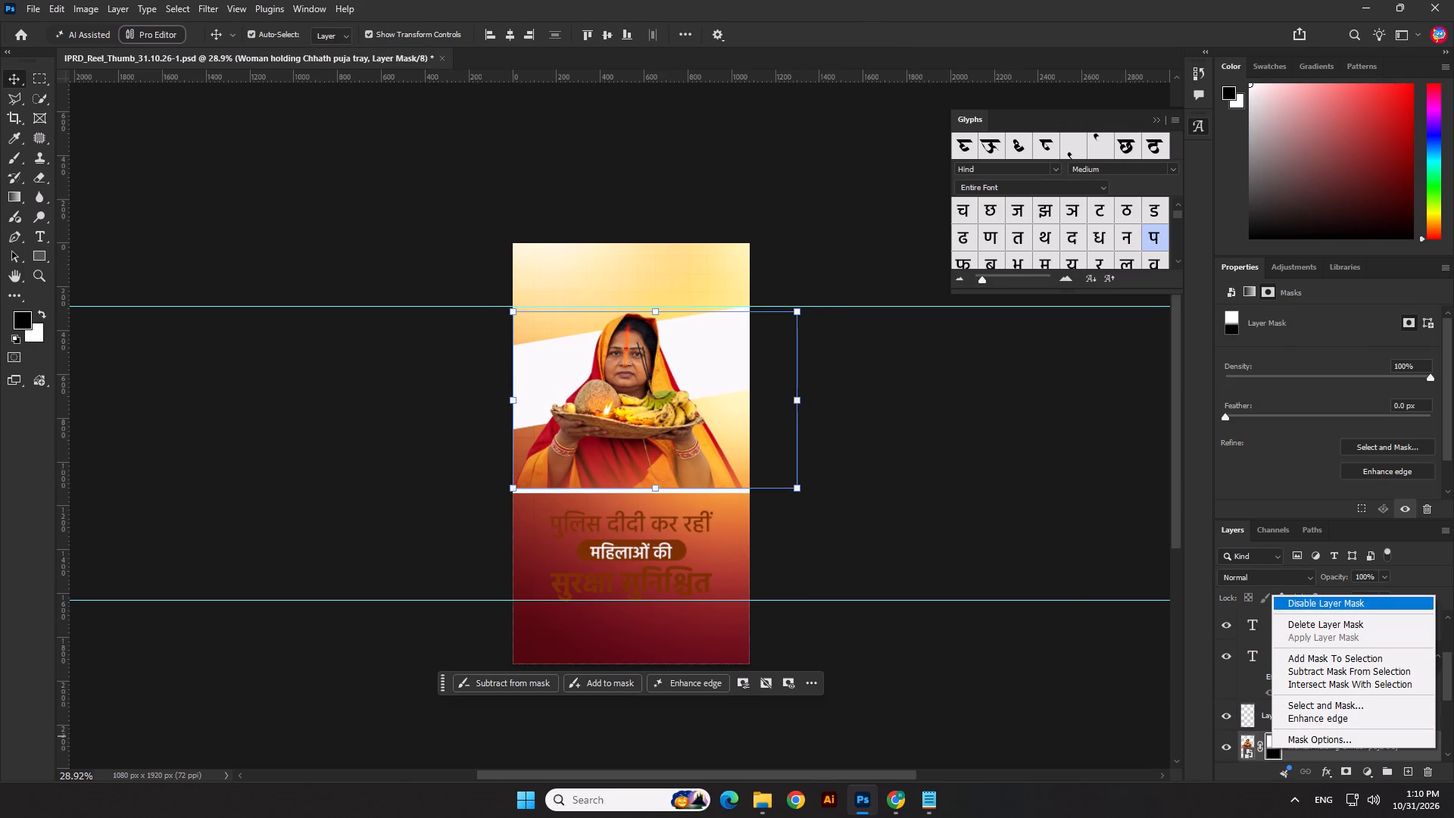
{"action": "left_click", "coordinate": [1297, 604]}
{"action": "left_click", "coordinate": [859, 457]}
Nudge the woman cutout 10 px to the right.
{"action": "left_click", "coordinate": [663, 452]}
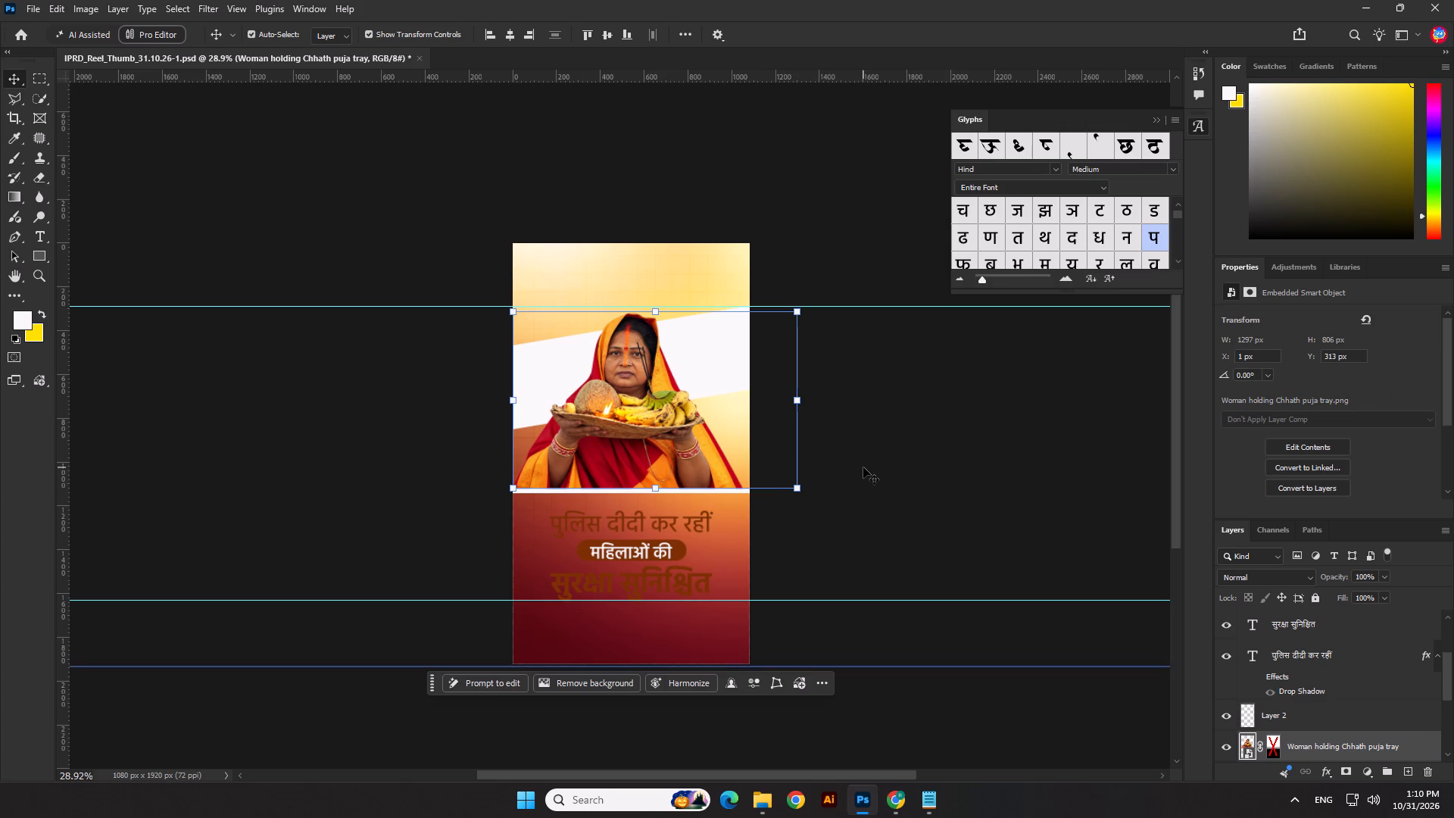
{"action": "key", "text": "shift+Right"}
{"action": "left_click", "coordinate": [894, 482]}
Scale the tilted white band down proportionally to about 96.36%, roughly 1231 × 365 px.
{"action": "scroll", "coordinate": [666, 379], "scroll_direction": "up", "scroll_amount": 3}
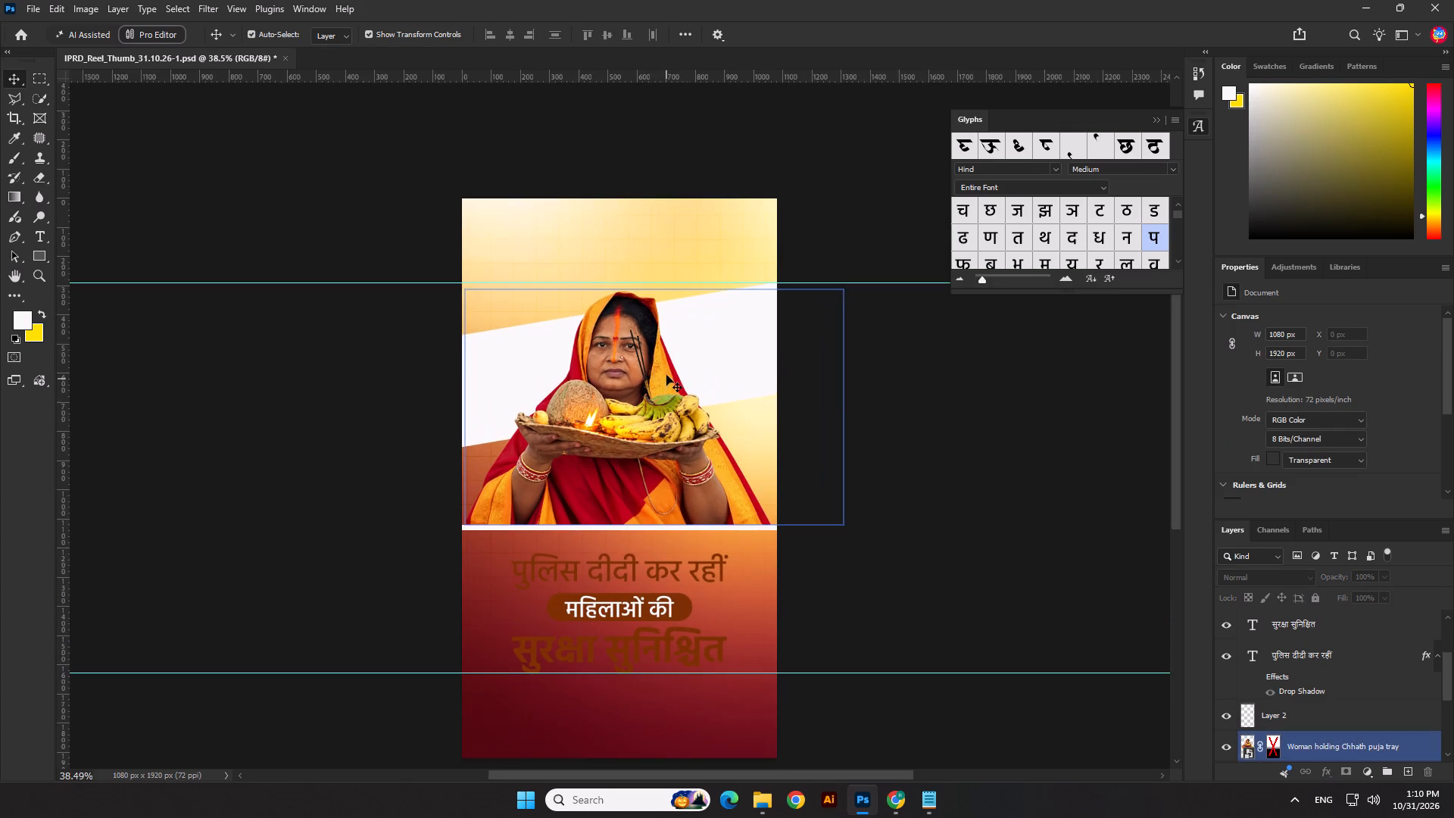
{"action": "left_click", "coordinate": [720, 339]}
{"action": "left_click_drag", "start_coordinate": [418, 361], "coordinate": [427, 363]}
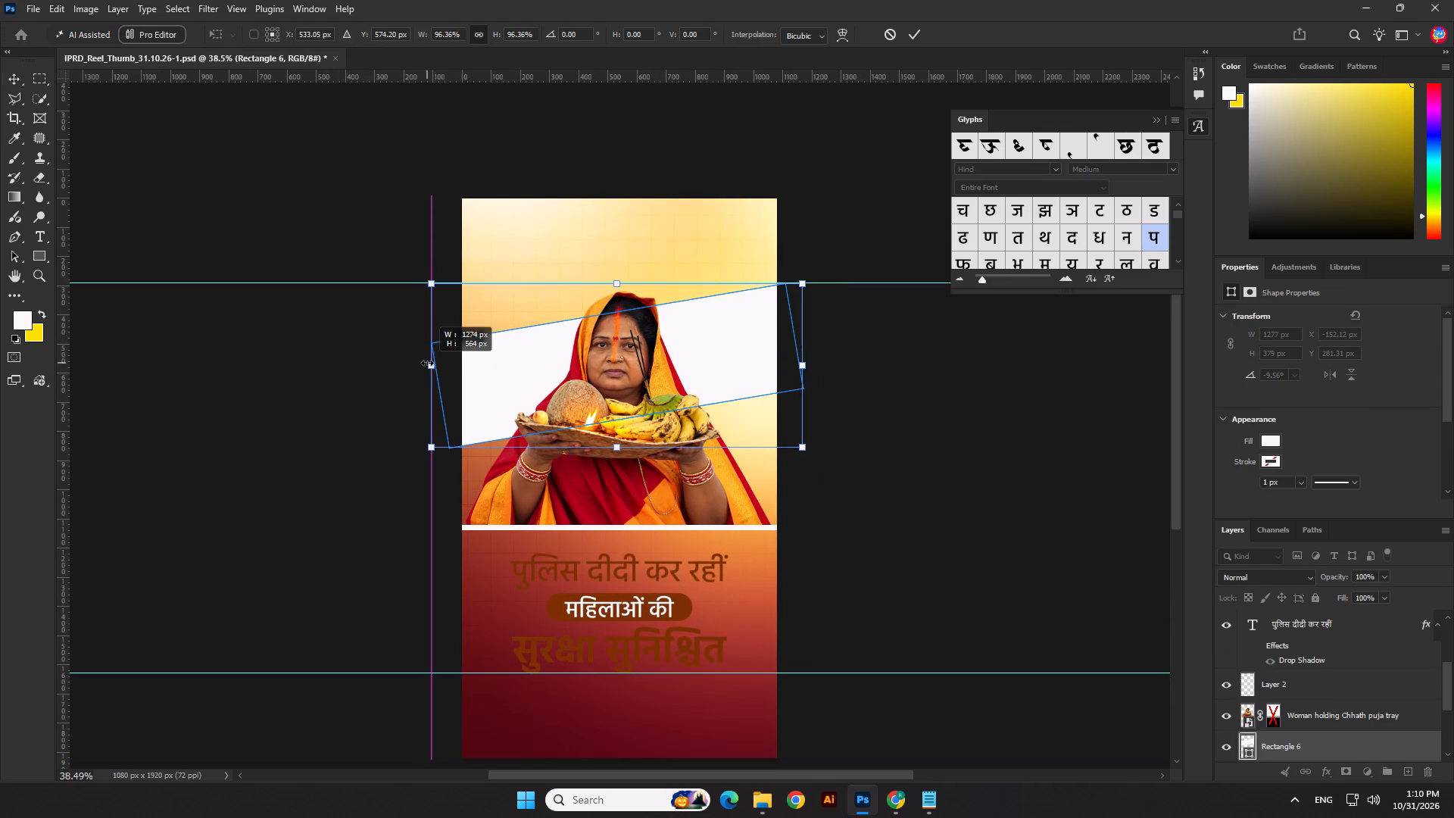
{"action": "left_click_drag", "start_coordinate": [427, 363], "coordinate": [432, 363]}
{"action": "key", "text": "Return"}
{"action": "left_click", "coordinate": [1063, 489]}
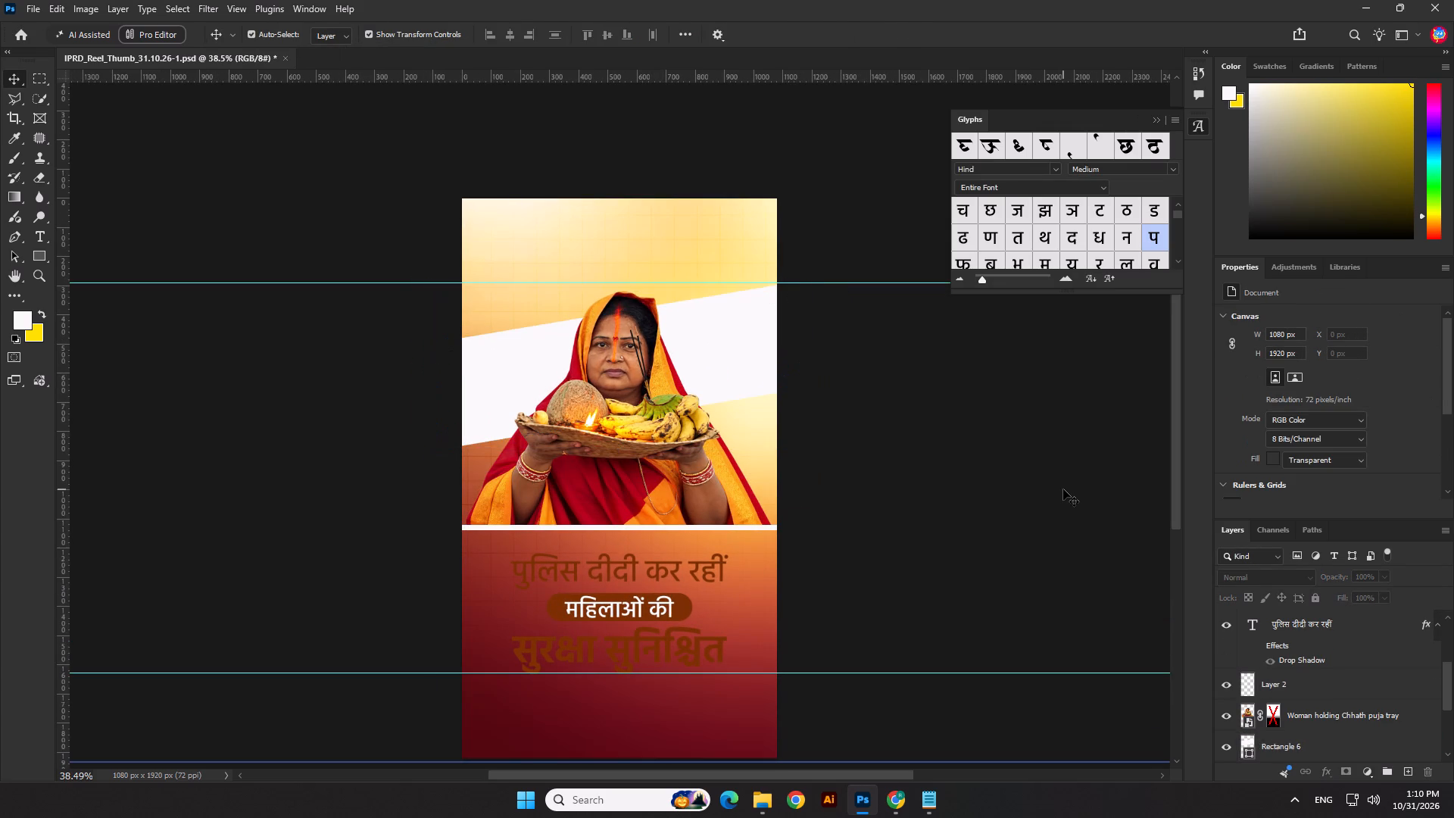
Duplicate the layer of the tilted white band behind the woman.
{"action": "left_click", "coordinate": [1052, 468]}
{"action": "scroll", "coordinate": [621, 376], "scroll_direction": "up", "scroll_amount": 2}
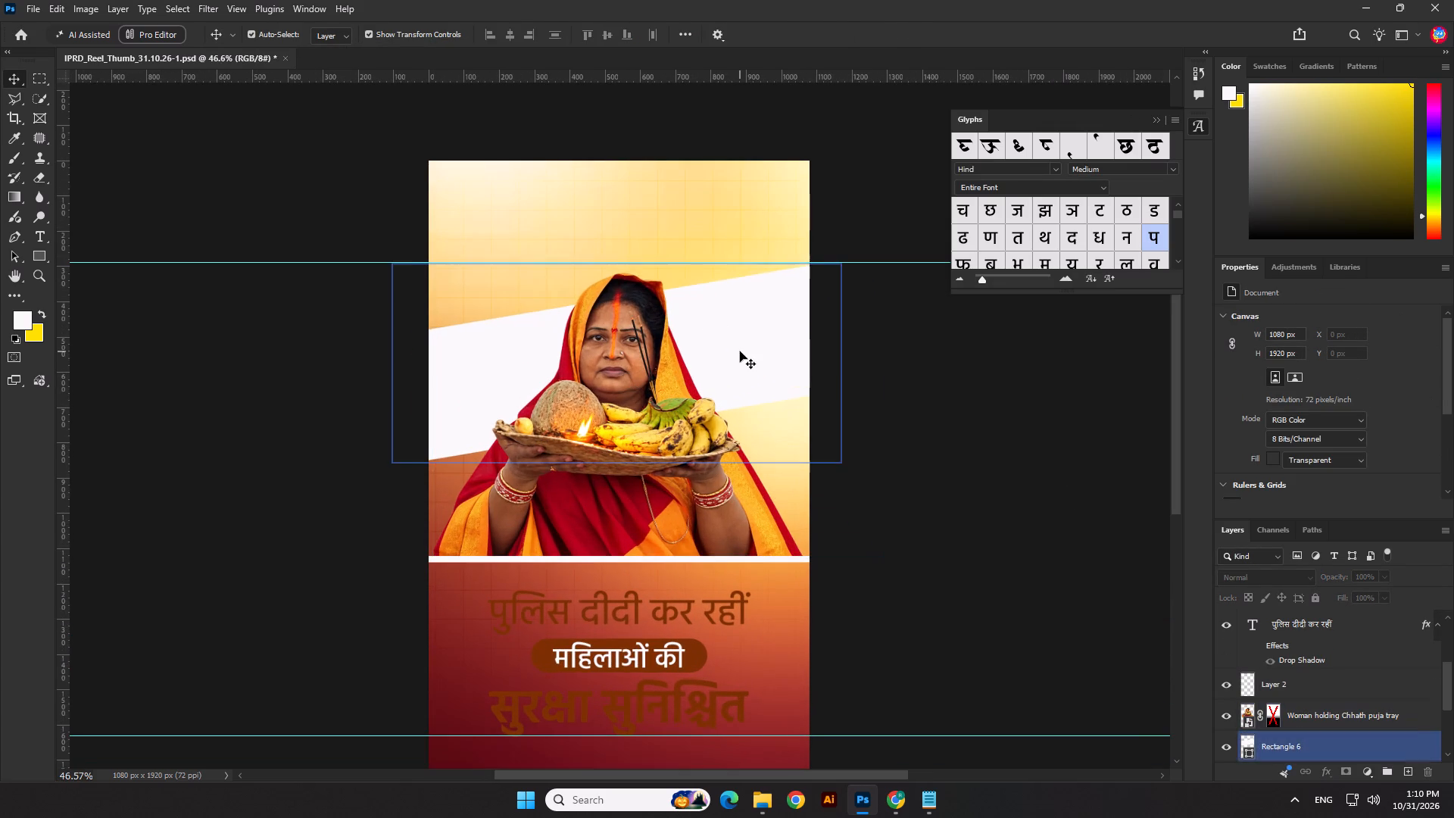
{"action": "left_click", "coordinate": [740, 351]}
{"action": "left_click_drag", "start_coordinate": [1408, 748], "coordinate": [1407, 771]}
Open the fill colour of the original tilted band.
{"action": "scroll", "coordinate": [1282, 748], "scroll_direction": "down", "scroll_amount": 1}
{"action": "double_click", "coordinate": [1247, 751]}
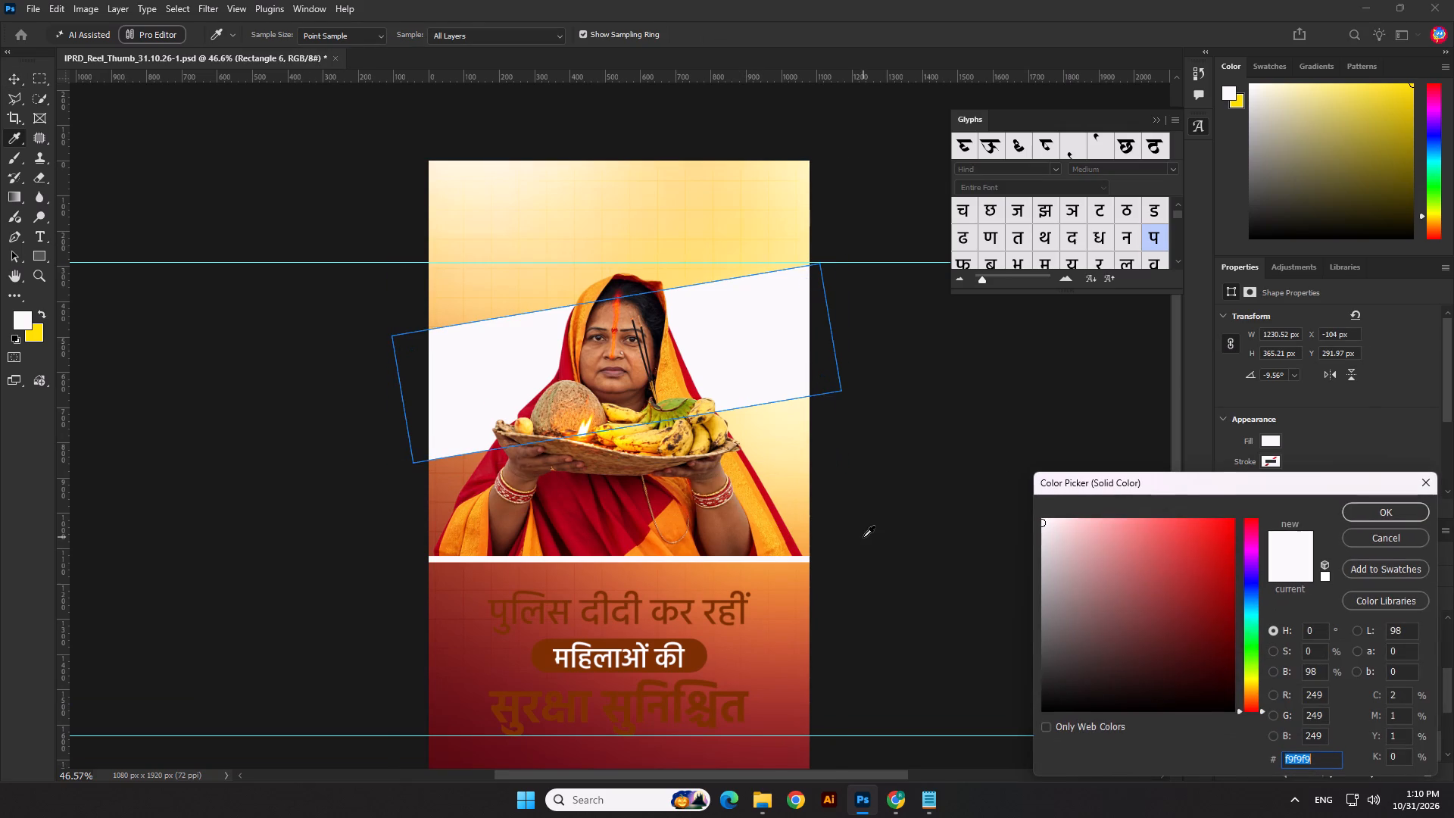
{"action": "left_click", "coordinate": [1352, 515]}
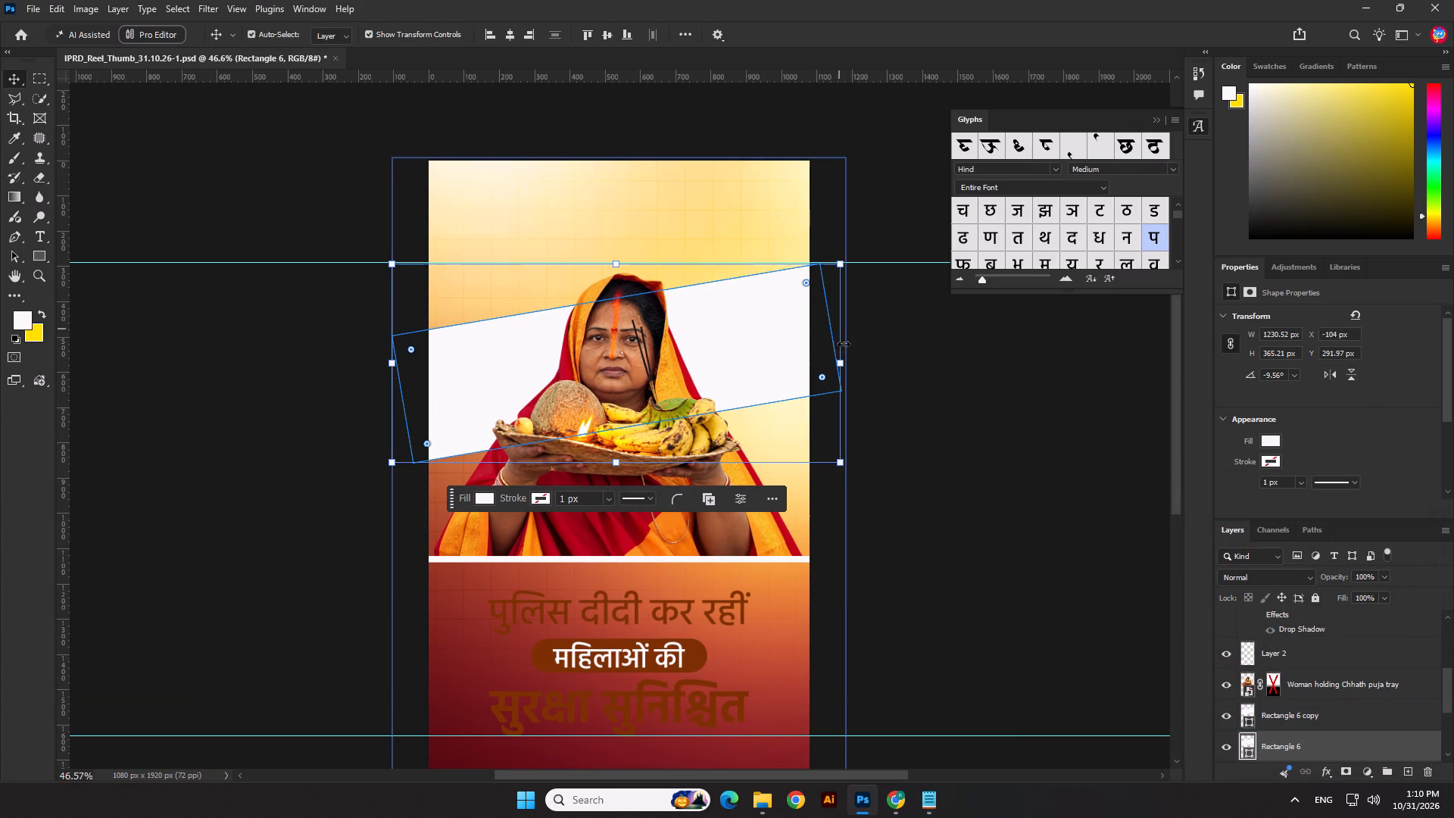
Shrink the original tilted band to about 1144 × 339 px and place its layer above the copy.
{"action": "left_click_drag", "start_coordinate": [843, 360], "coordinate": [810, 358]}
{"action": "left_click_drag", "start_coordinate": [1297, 751], "coordinate": [1301, 720]}
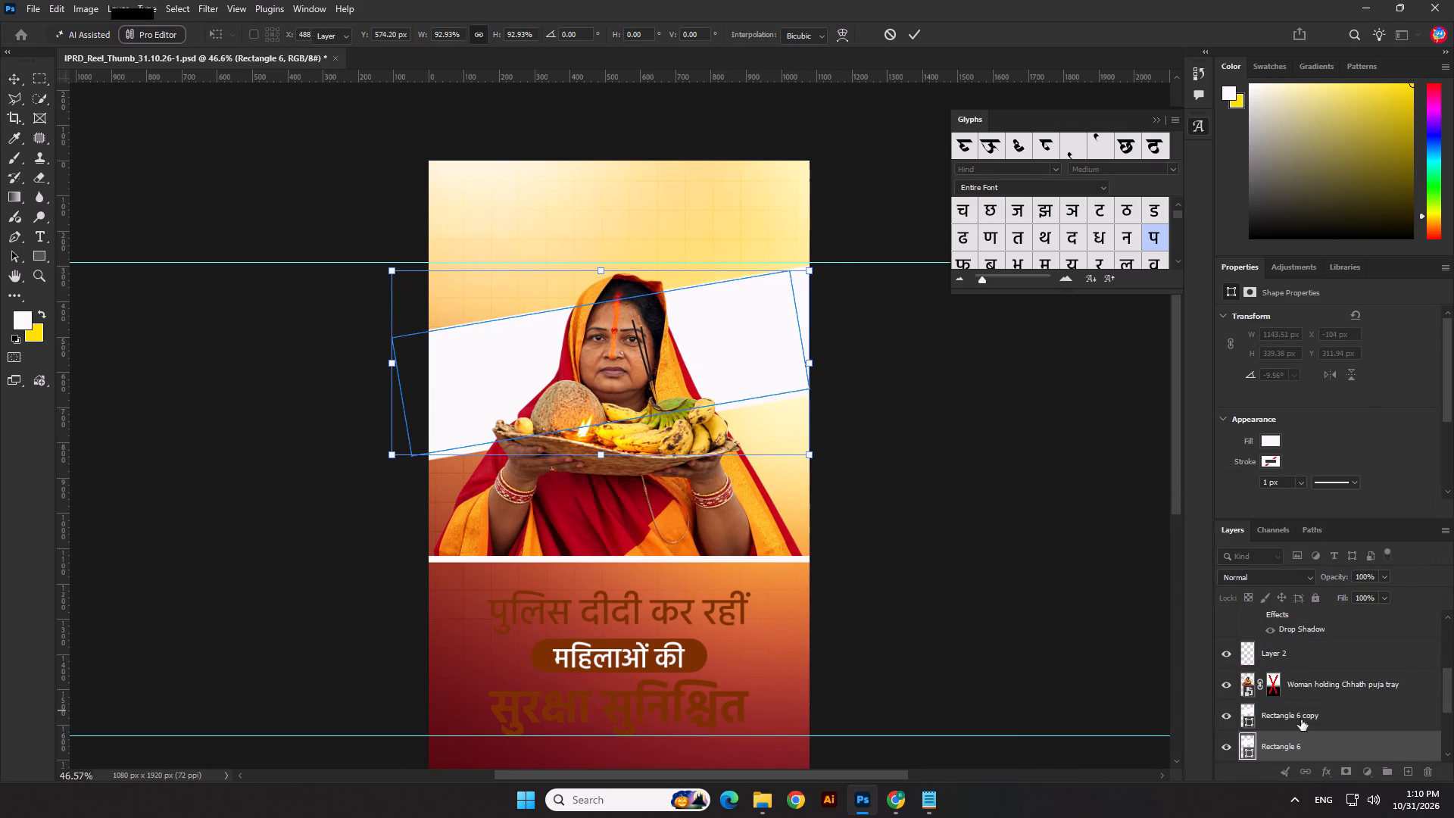
{"action": "left_click_drag", "start_coordinate": [1301, 720], "coordinate": [1302, 701]}
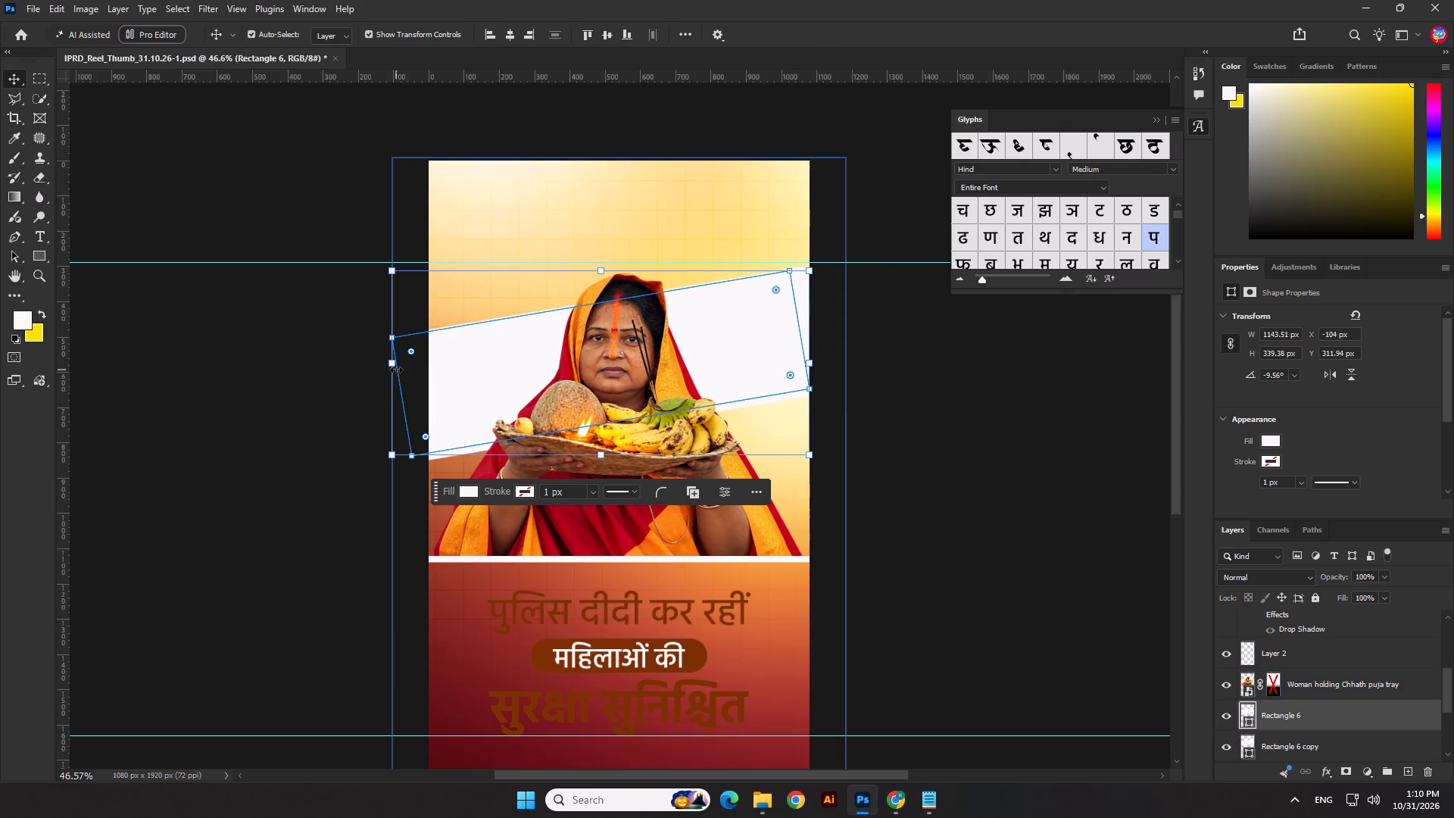
Scale the upper tilted band down further to about 1099 × 326 px and nudge it slightly to the right.
{"action": "left_click_drag", "start_coordinate": [393, 367], "coordinate": [413, 367]}
{"action": "left_click", "coordinate": [470, 360]}
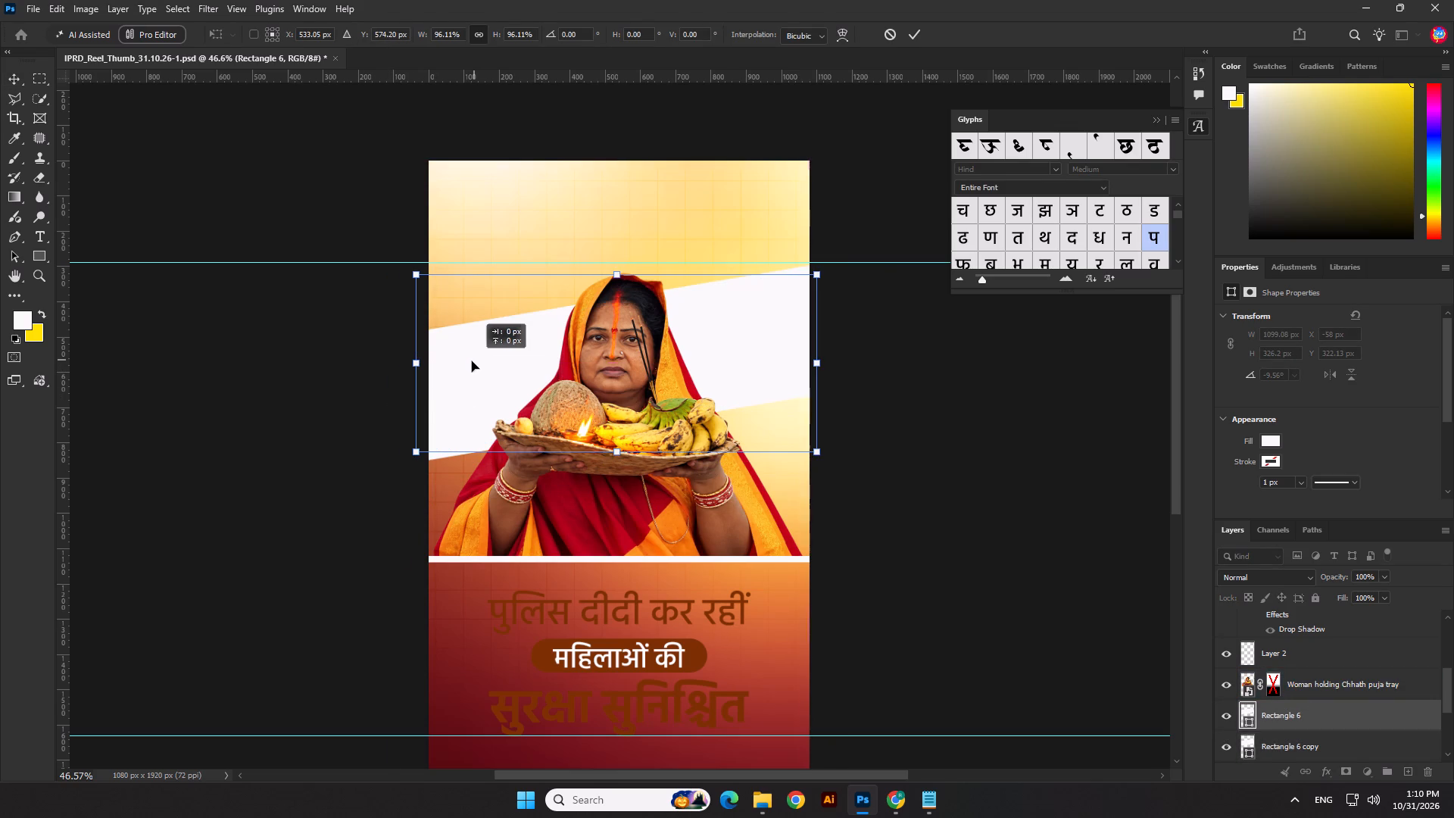
{"action": "key", "text": "Return"}
{"action": "key", "text": "Right"}
{"action": "key", "text": "Right"}
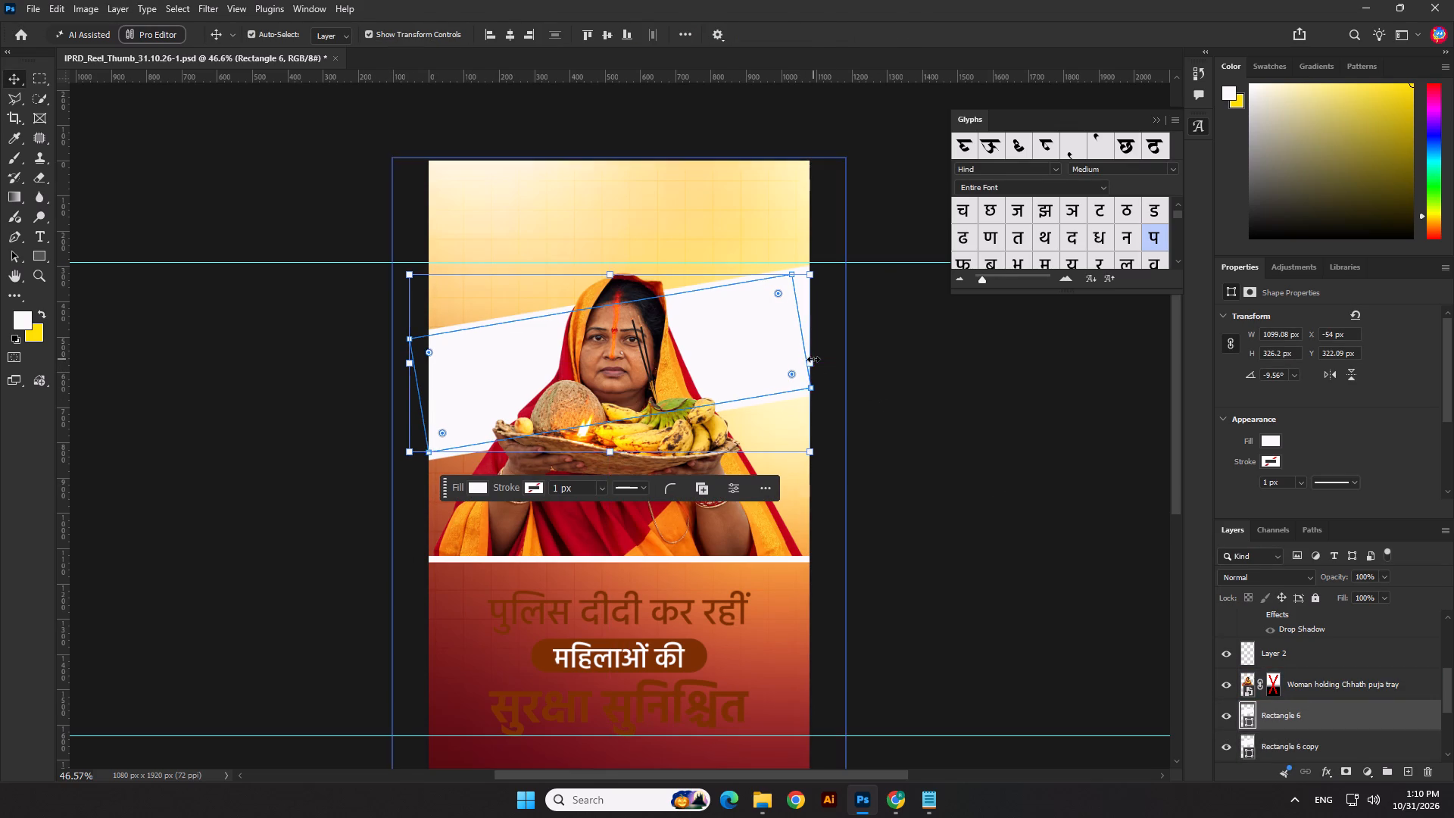
Stretch the upper tilted band past the canvas's right edge to about 108.8% width, keeping its height nearly the same.
{"action": "left_click_drag", "start_coordinate": [813, 359], "coordinate": [850, 350]}
{"action": "key", "text": "Return"}
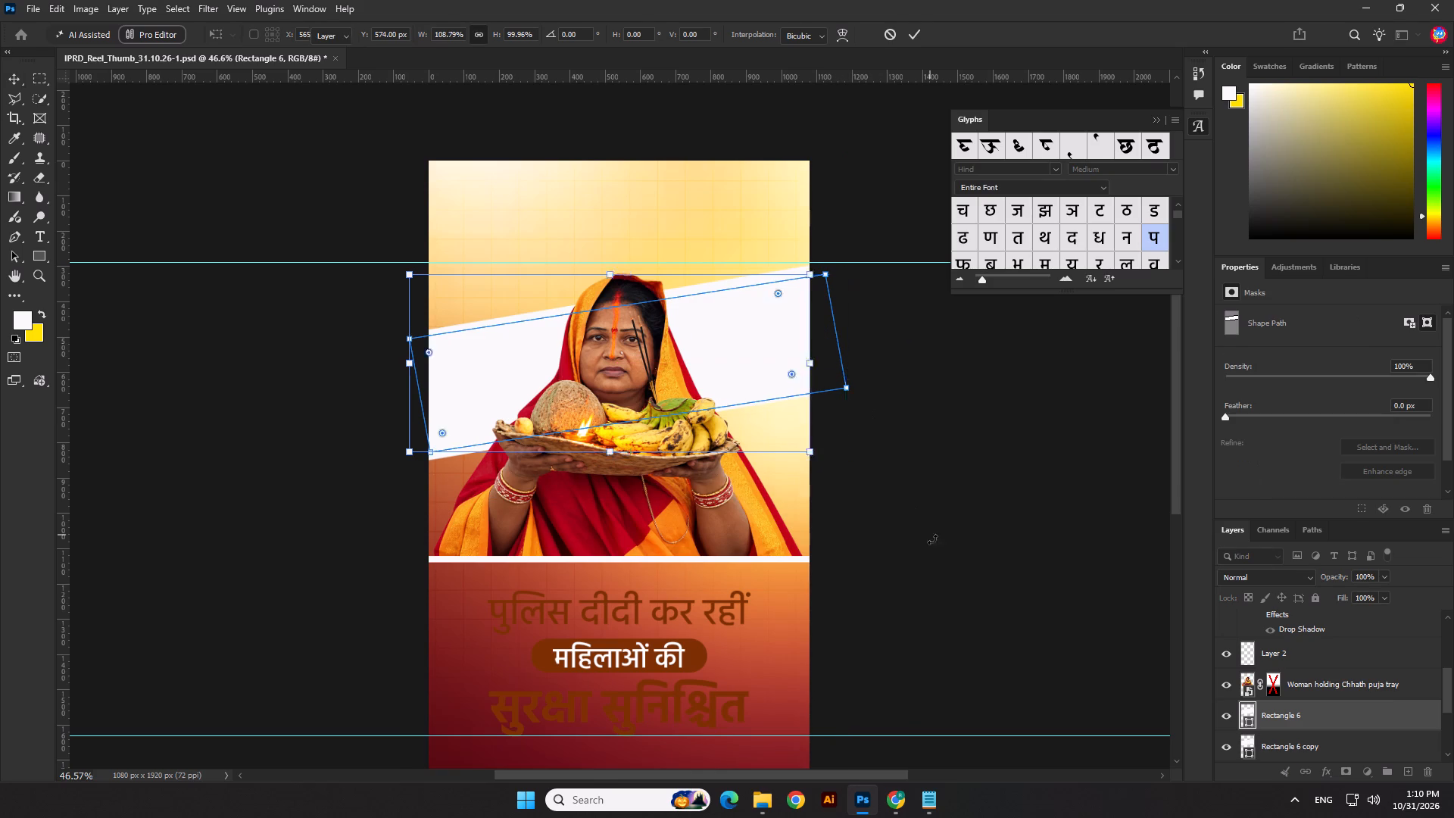
{"action": "left_click", "coordinate": [942, 570]}
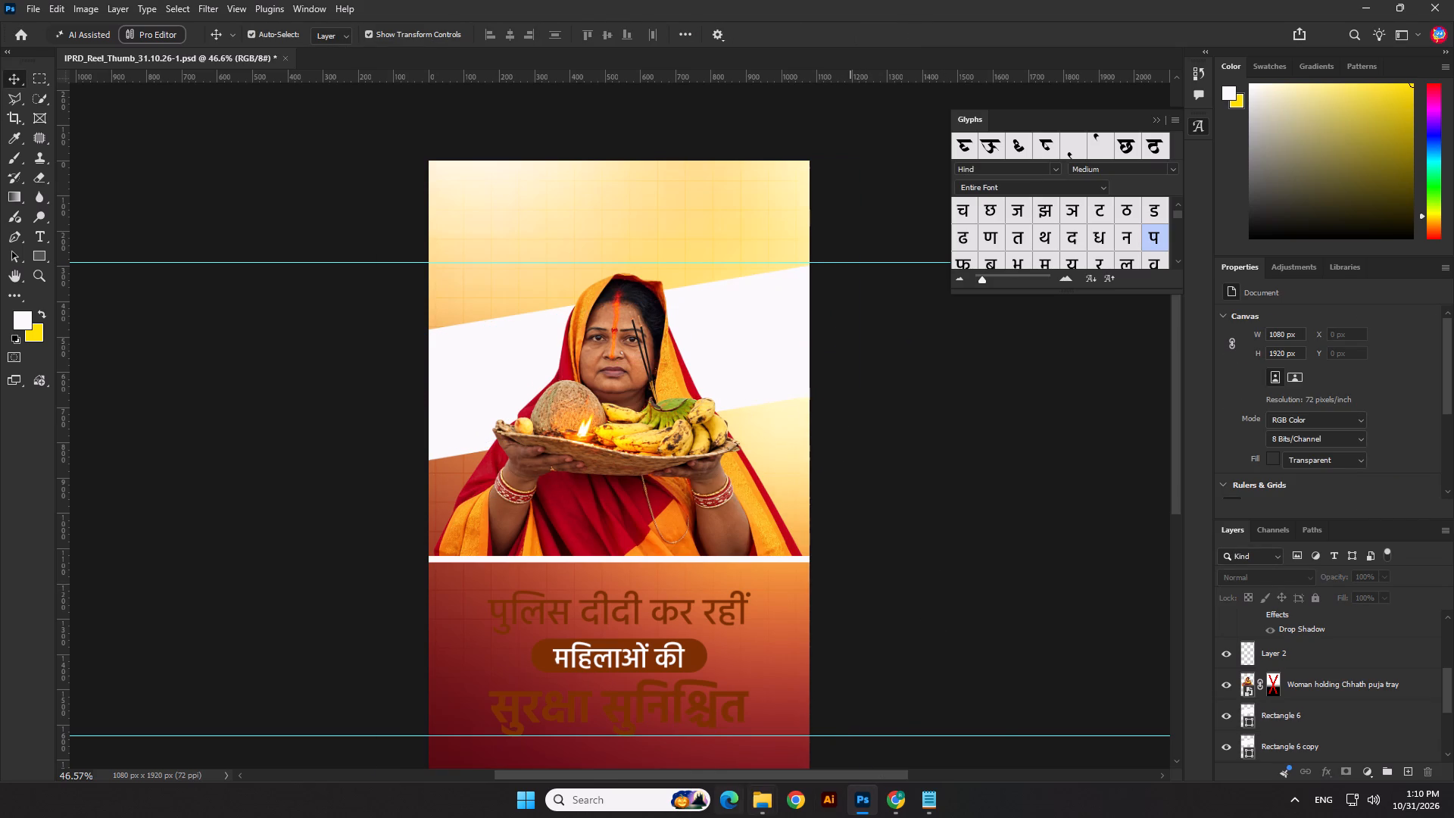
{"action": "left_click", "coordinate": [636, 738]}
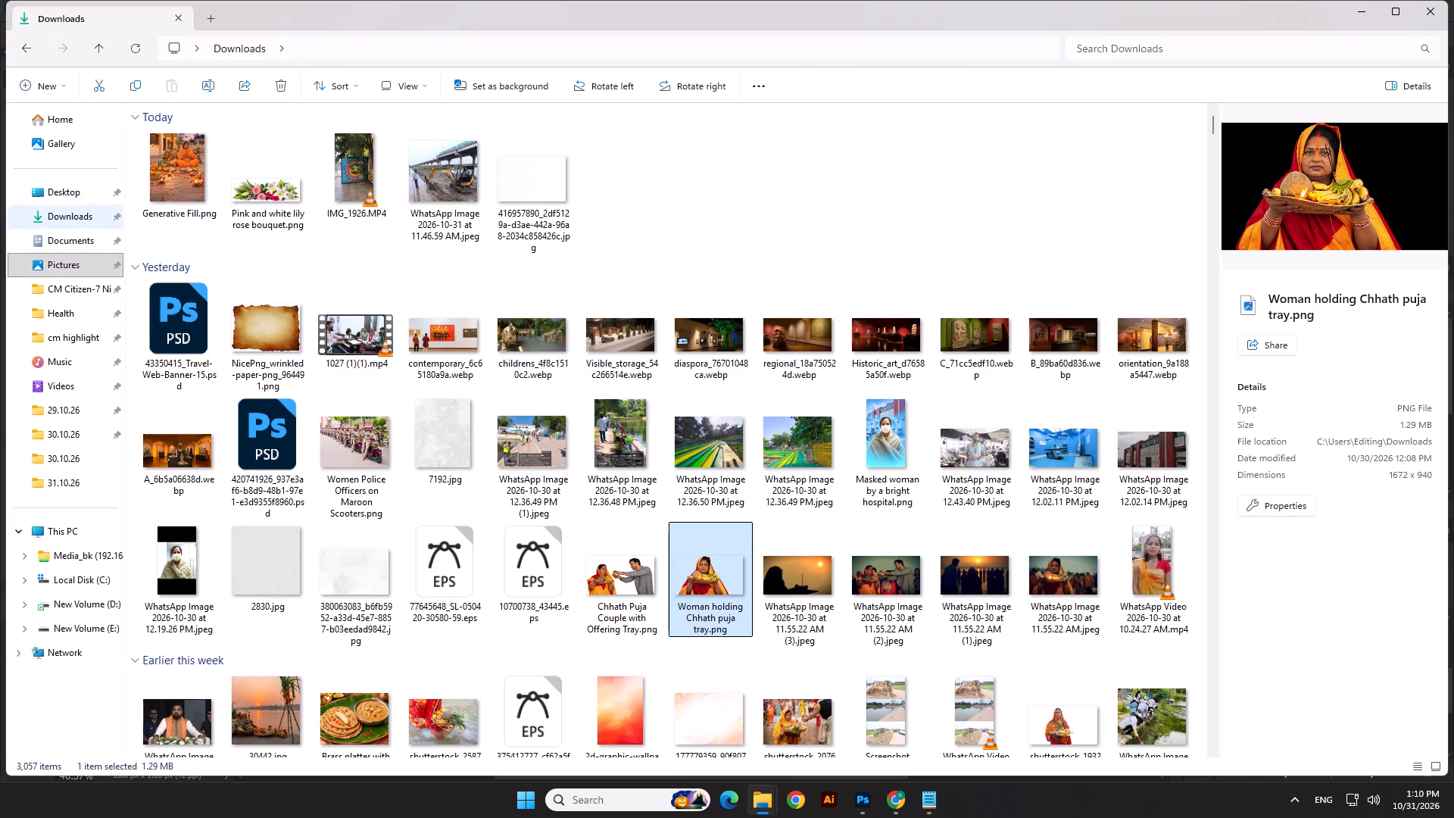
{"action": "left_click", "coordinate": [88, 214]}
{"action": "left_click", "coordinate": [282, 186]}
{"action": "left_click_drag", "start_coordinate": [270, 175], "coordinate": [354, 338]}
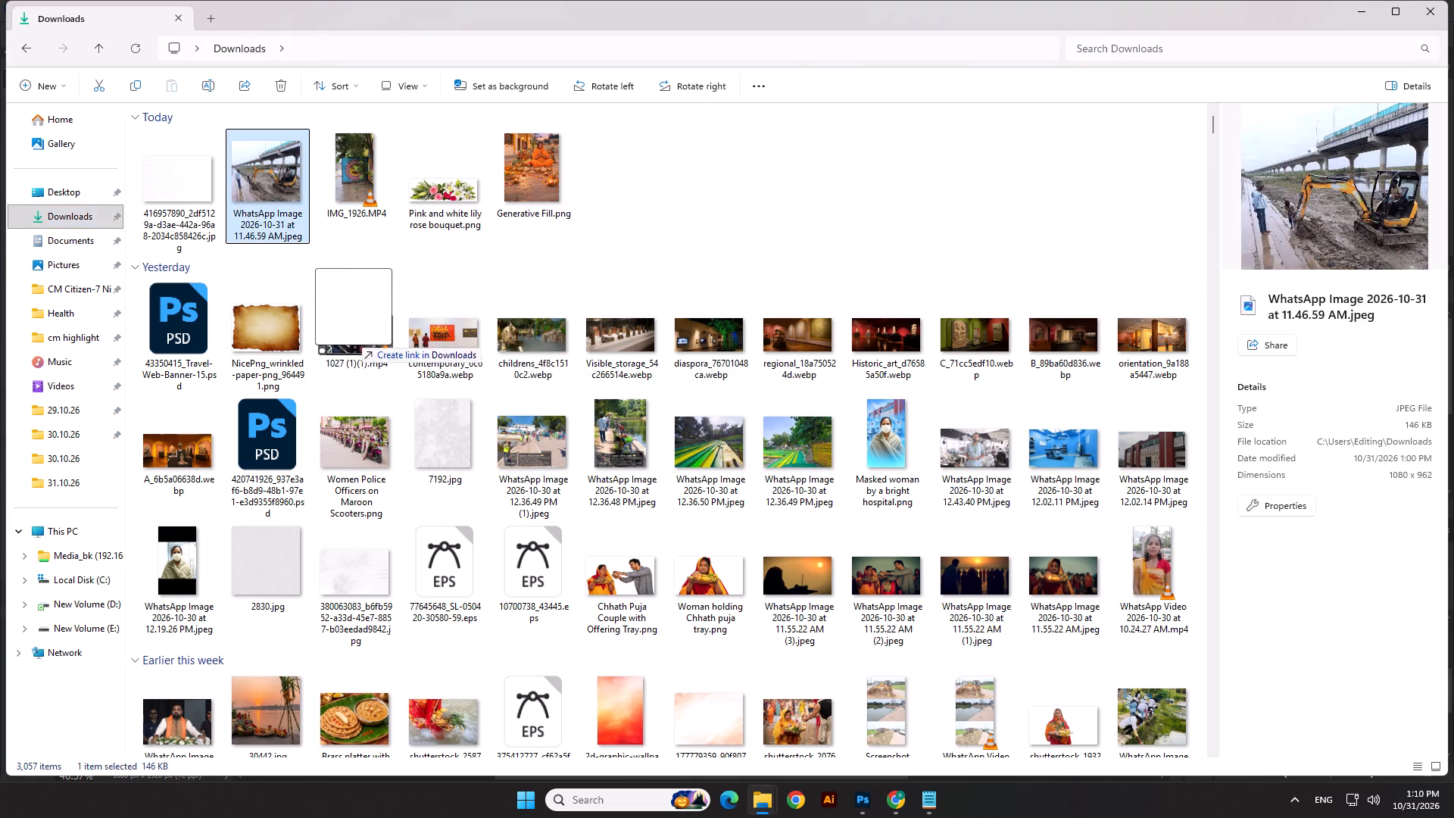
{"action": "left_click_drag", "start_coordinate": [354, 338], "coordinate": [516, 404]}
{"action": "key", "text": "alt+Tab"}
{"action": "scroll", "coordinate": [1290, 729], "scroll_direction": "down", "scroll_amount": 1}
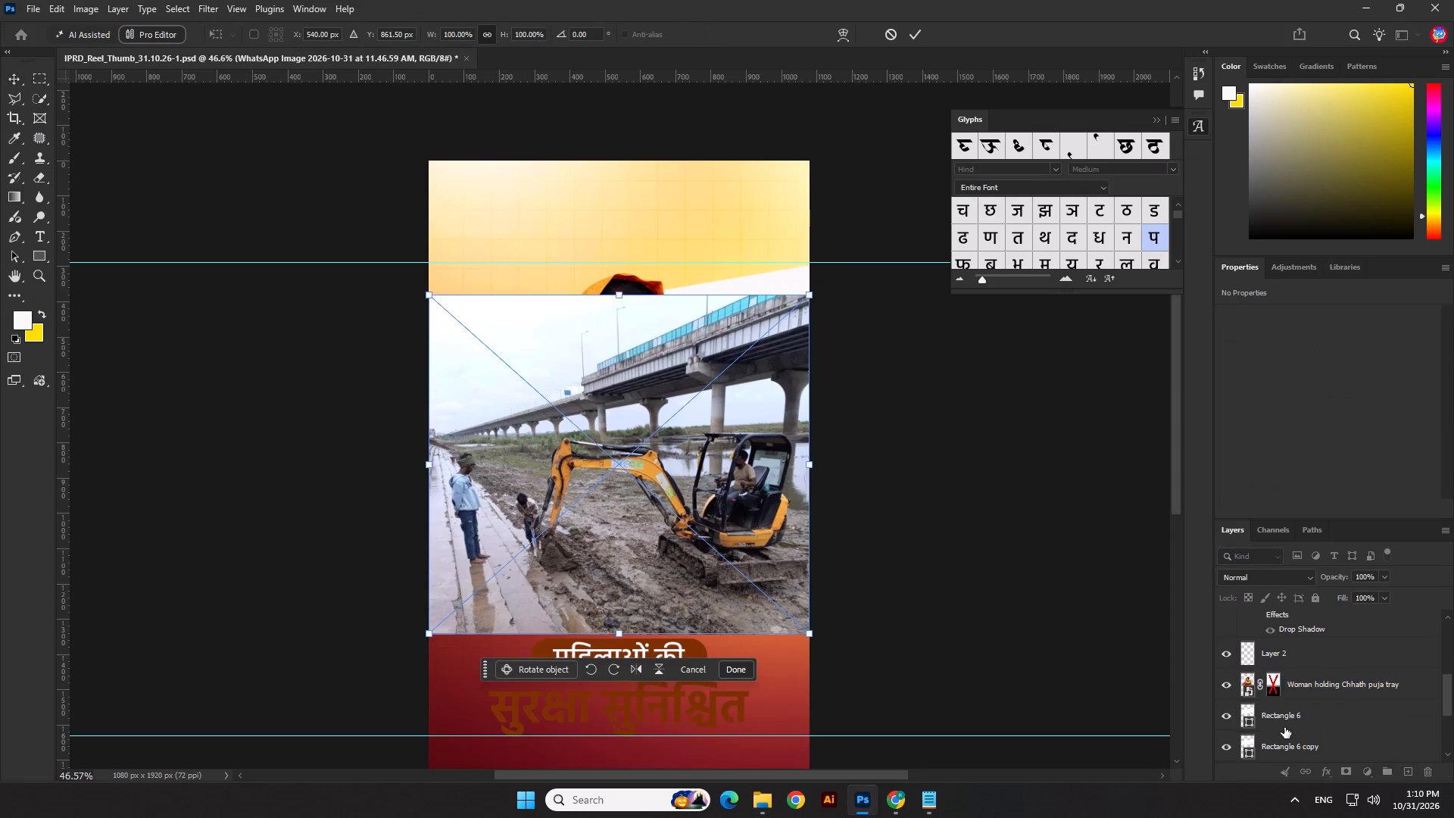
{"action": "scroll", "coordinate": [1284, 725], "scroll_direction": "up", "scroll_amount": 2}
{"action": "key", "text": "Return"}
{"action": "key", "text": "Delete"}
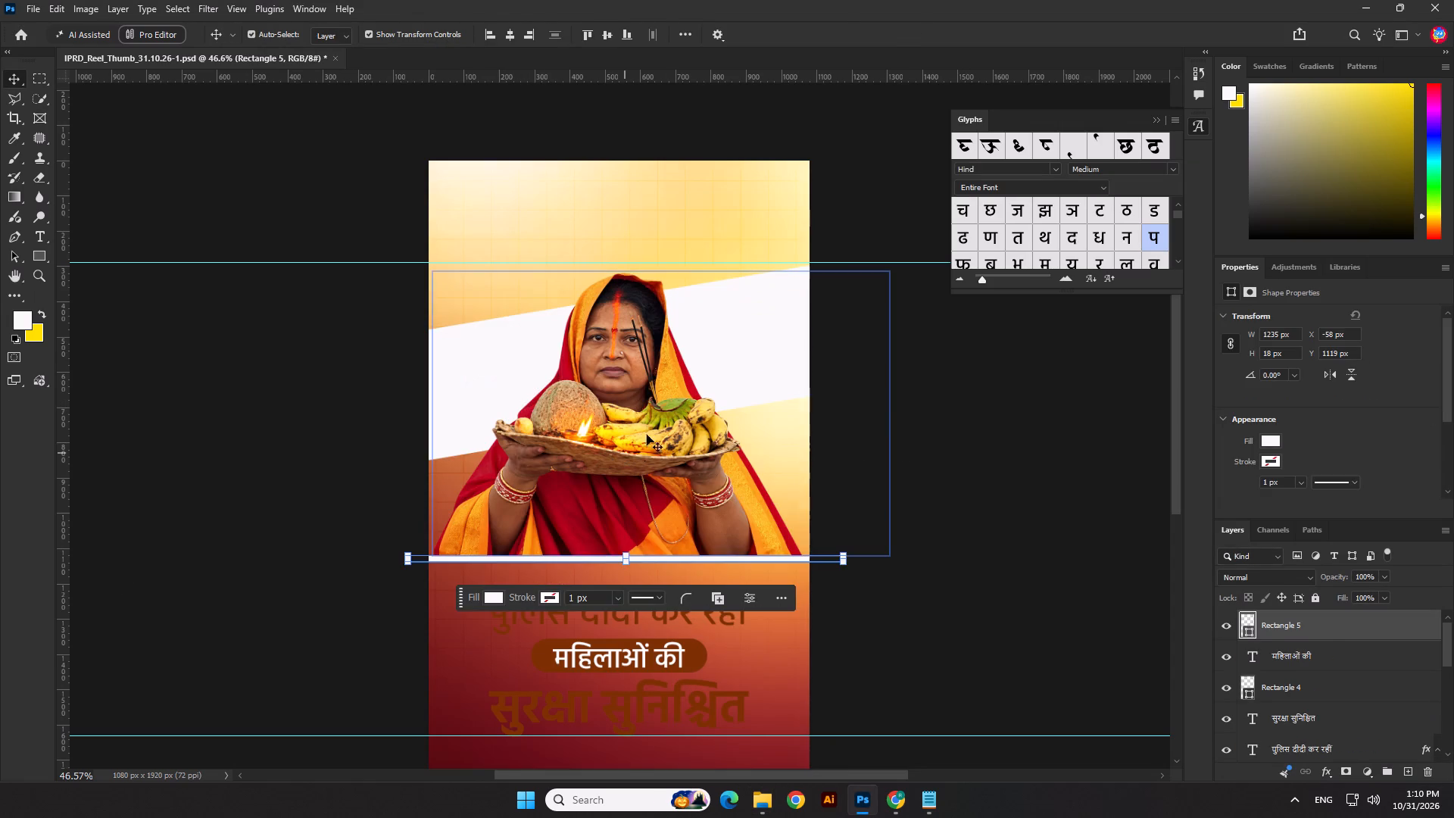
Place the excavator photo "WhatsApp Image 2026-10-31 at 11.46.59 AM" from Downloads directly above the upper tilted white band and clip it to the band.
{"action": "left_click", "coordinate": [763, 317]}
{"action": "scroll", "coordinate": [1291, 689], "scroll_direction": "down", "scroll_amount": 2}
{"action": "key", "text": "alt+Tab"}
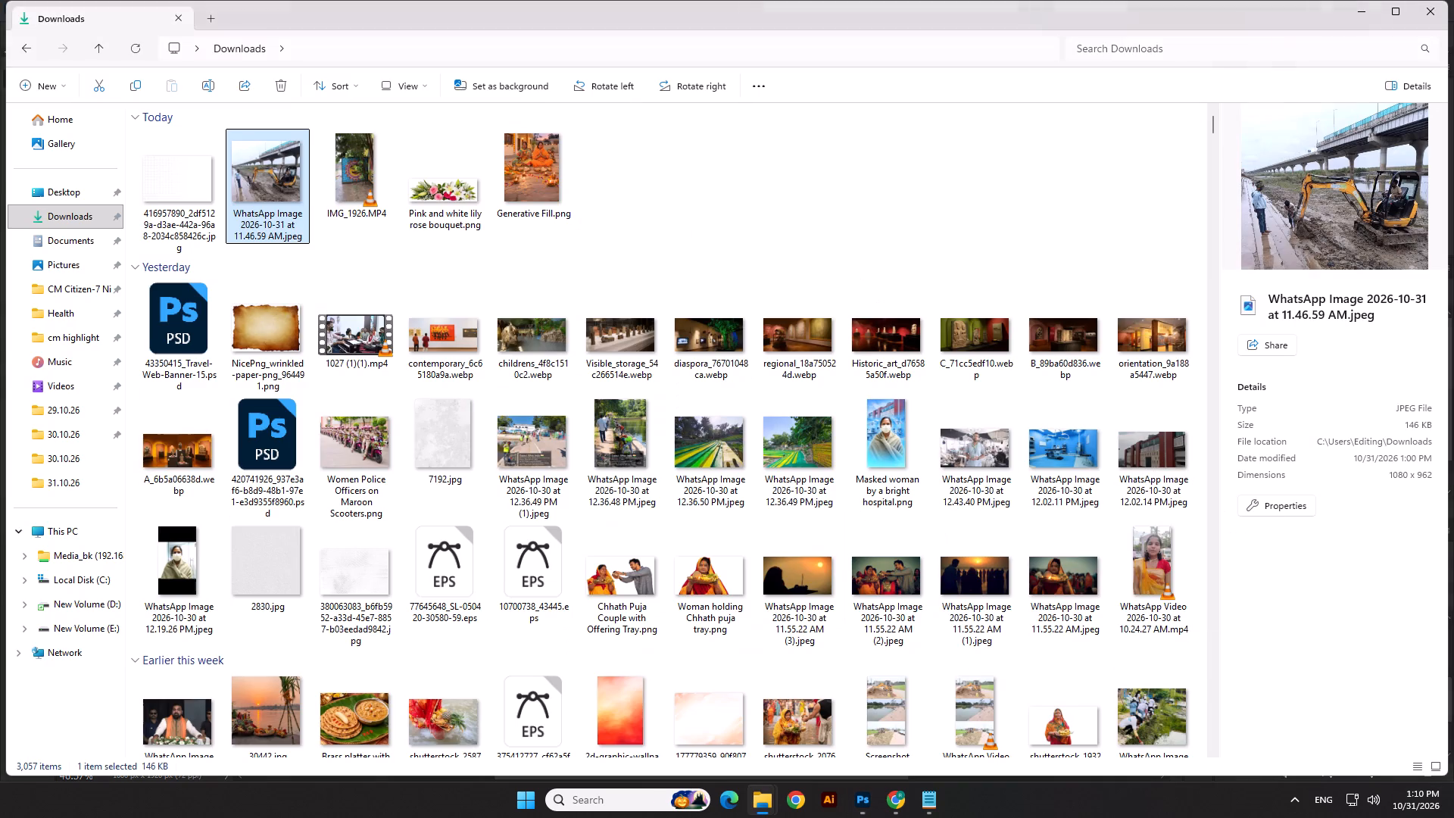
{"action": "left_click_drag", "start_coordinate": [275, 200], "coordinate": [650, 442]}
{"action": "key", "text": "alt+Tab"}
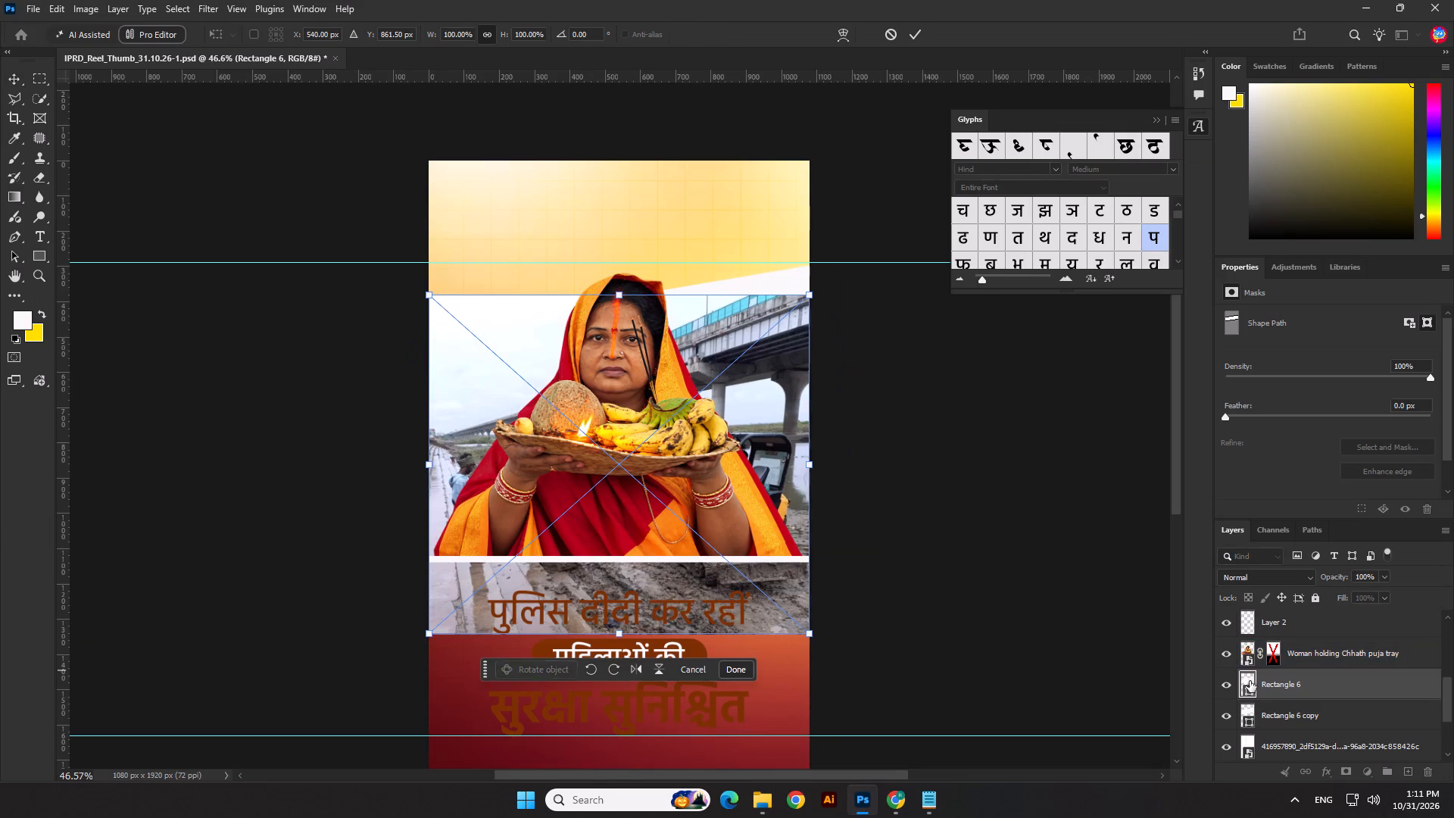
{"action": "left_click", "coordinate": [1276, 702], "text": "alt"}
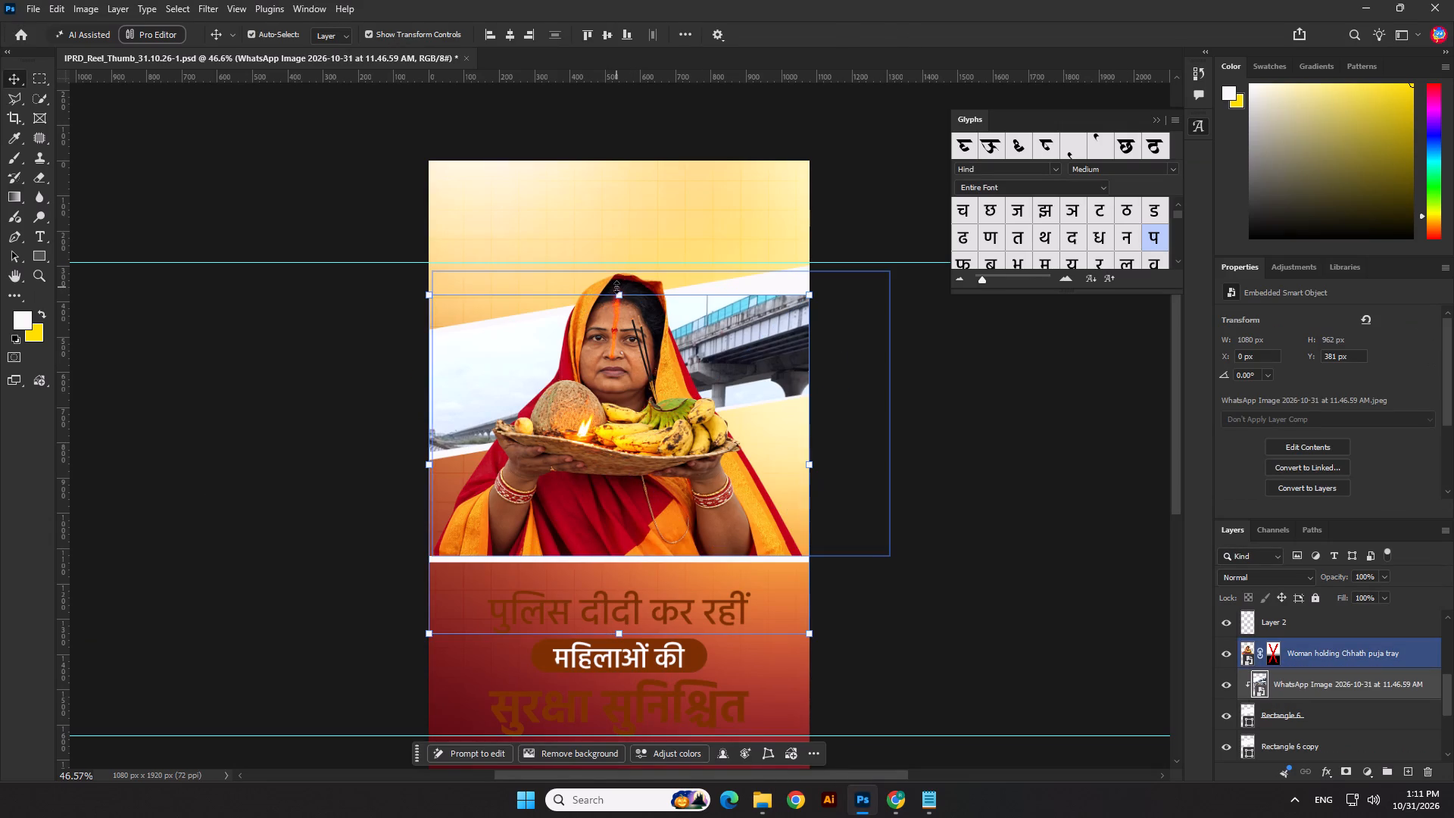
Scale the excavator photo to about 45.5%, rotate it about -4.4°, and position it in the band to the right of the woman.
{"action": "left_click_drag", "start_coordinate": [616, 287], "coordinate": [634, 435]}
{"action": "left_click_drag", "start_coordinate": [666, 483], "coordinate": [767, 295]}
{"action": "scroll", "coordinate": [826, 342], "scroll_direction": "up", "scroll_amount": 1}
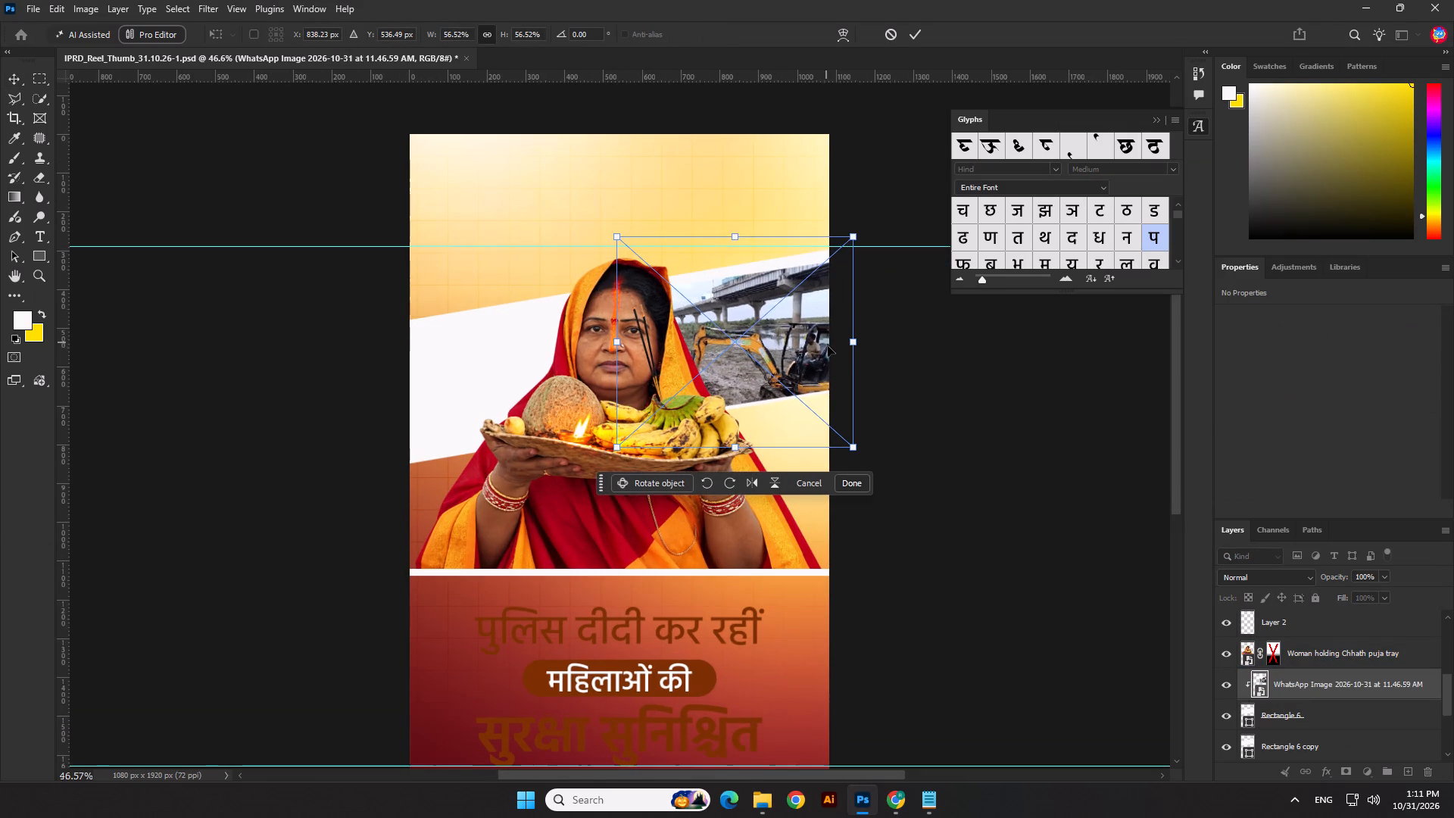
{"action": "left_click_drag", "start_coordinate": [856, 347], "coordinate": [810, 347]}
{"action": "left_click_drag", "start_coordinate": [879, 354], "coordinate": [887, 341]}
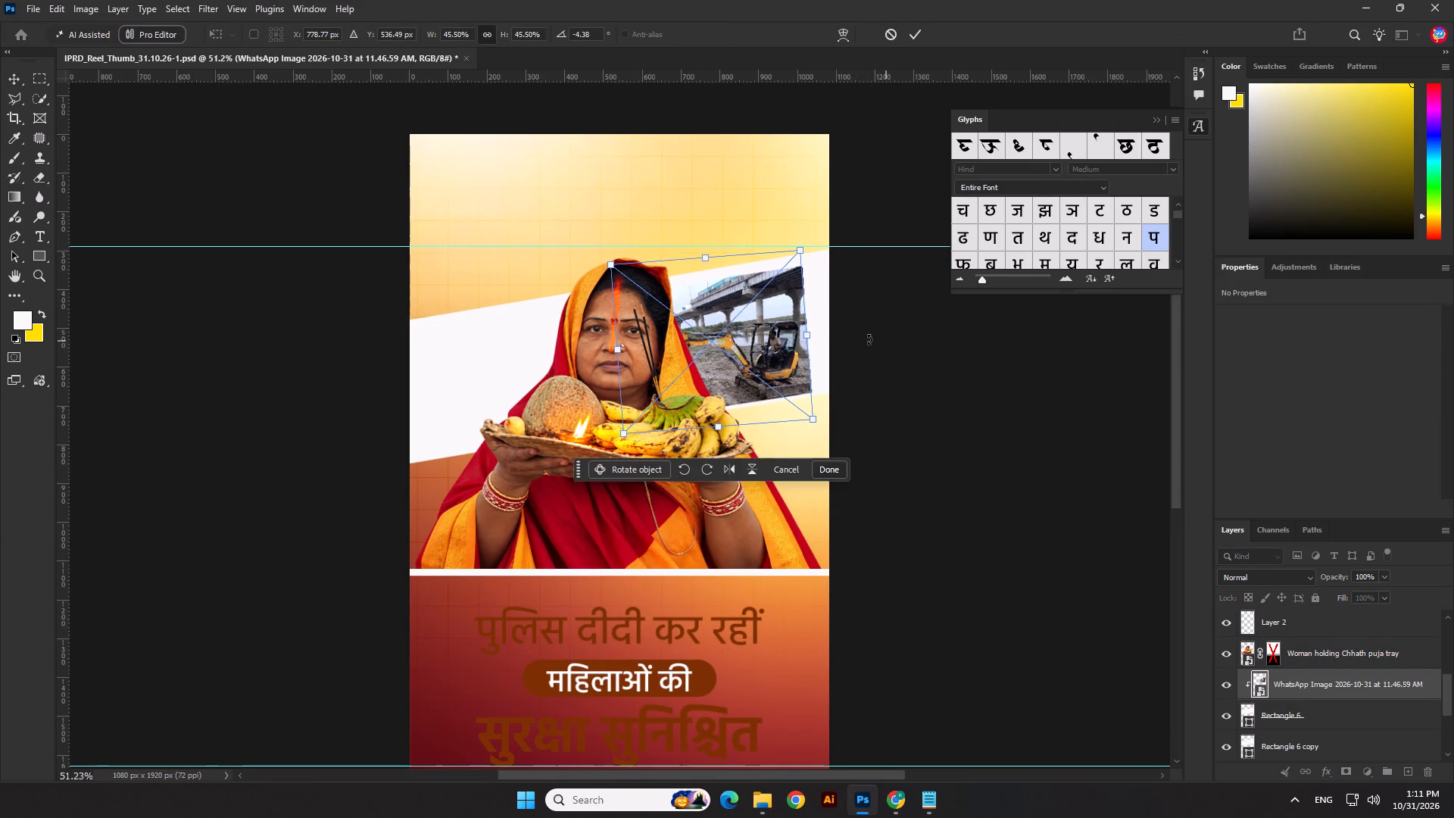
{"action": "left_click_drag", "start_coordinate": [783, 352], "coordinate": [814, 337]}
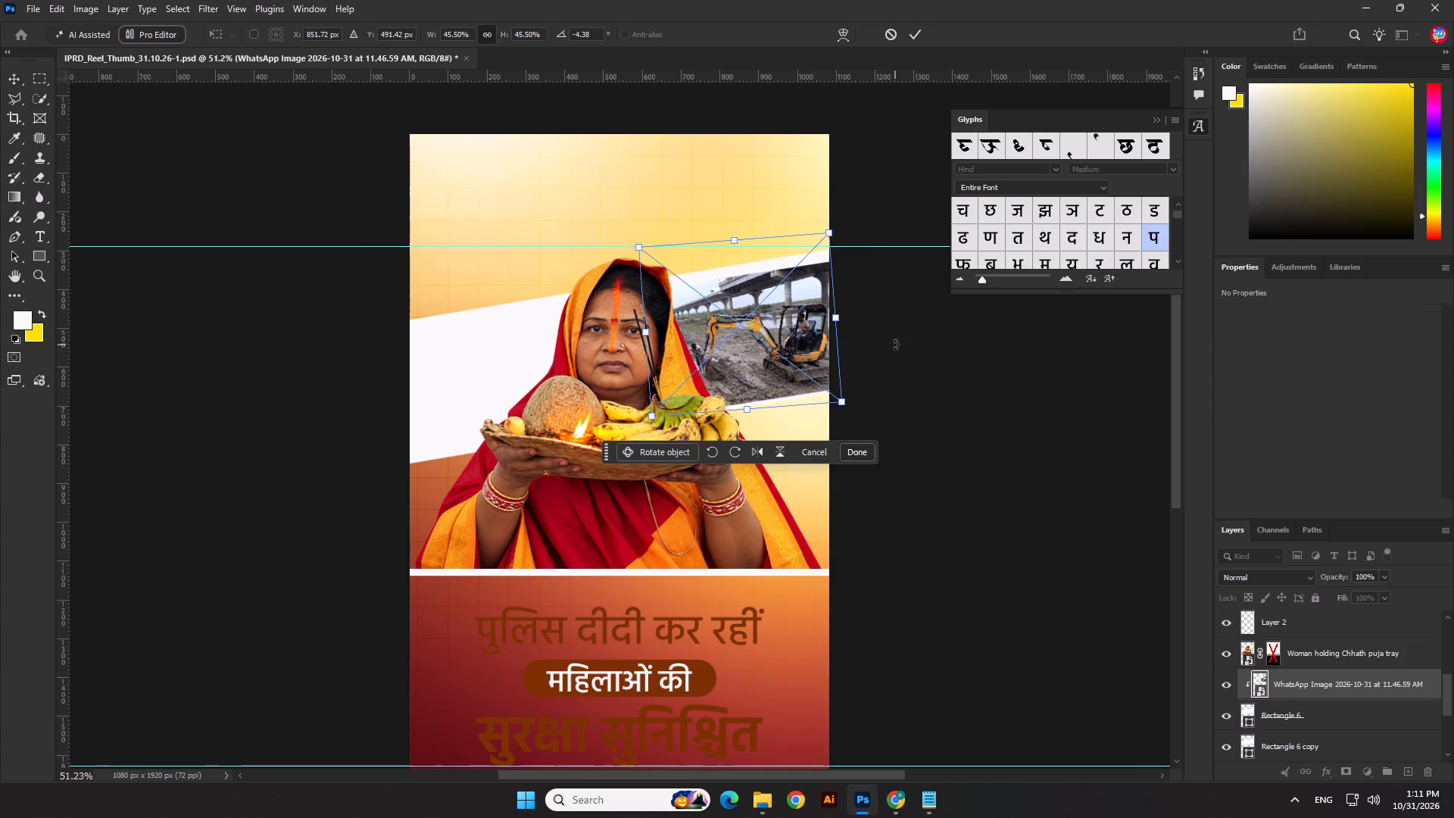
{"action": "key", "text": "Return"}
Skew the upper tilted band vertically about -0.75°, widen it leftward to about 101.3%, and nudge it down slightly.
{"action": "left_click", "coordinate": [1293, 717]}
{"action": "scroll", "coordinate": [958, 416], "scroll_direction": "up", "scroll_amount": 3}
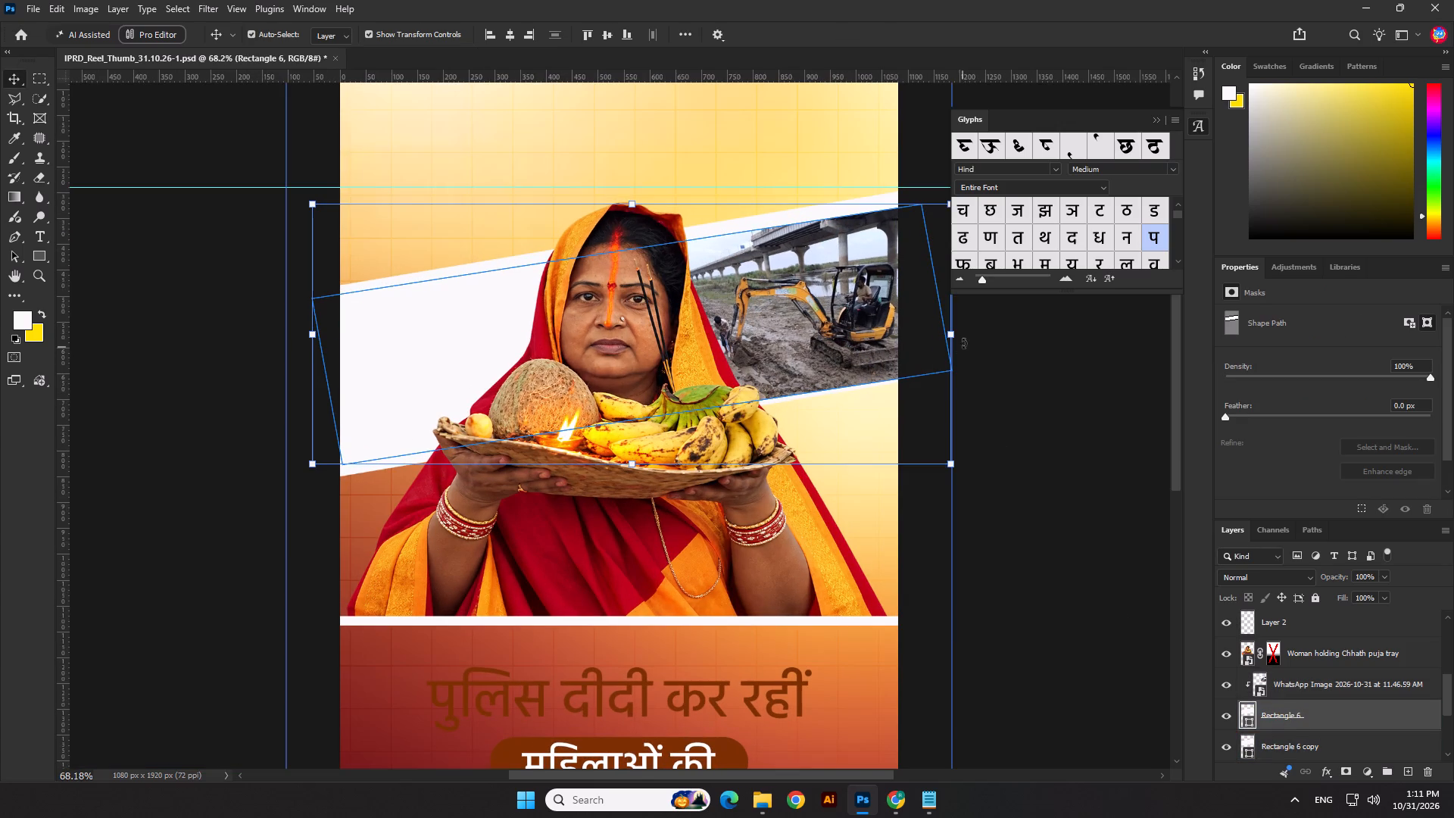
{"action": "left_click_drag", "start_coordinate": [953, 336], "coordinate": [951, 326], "text": "ctrl"}
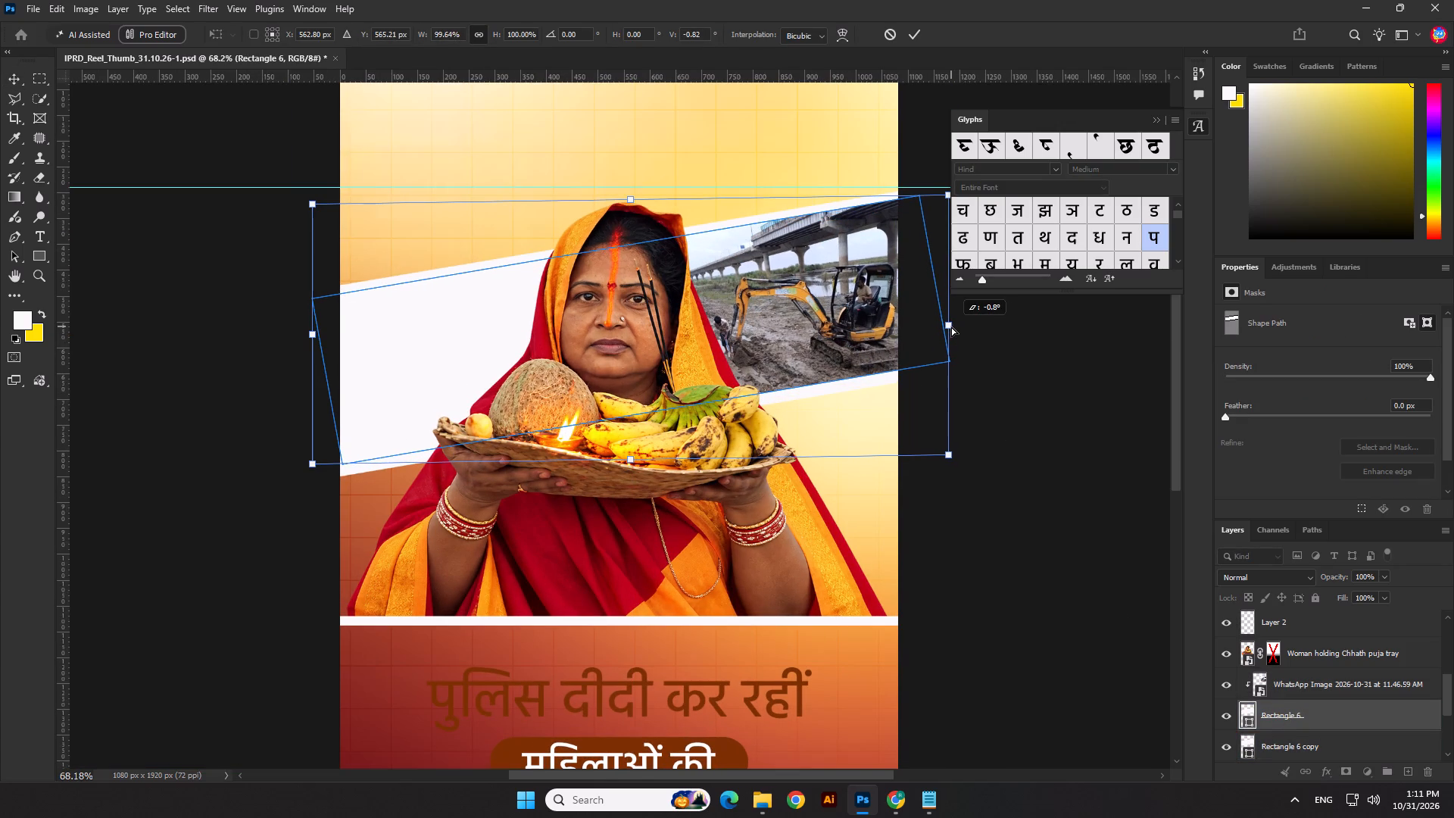
{"action": "left_click_drag", "start_coordinate": [951, 326], "coordinate": [950, 327], "text": "ctrl"}
{"action": "key", "text": "Down"}
{"action": "key", "text": "Down"}
{"action": "key", "text": "Down"}
{"action": "key", "text": "Down"}
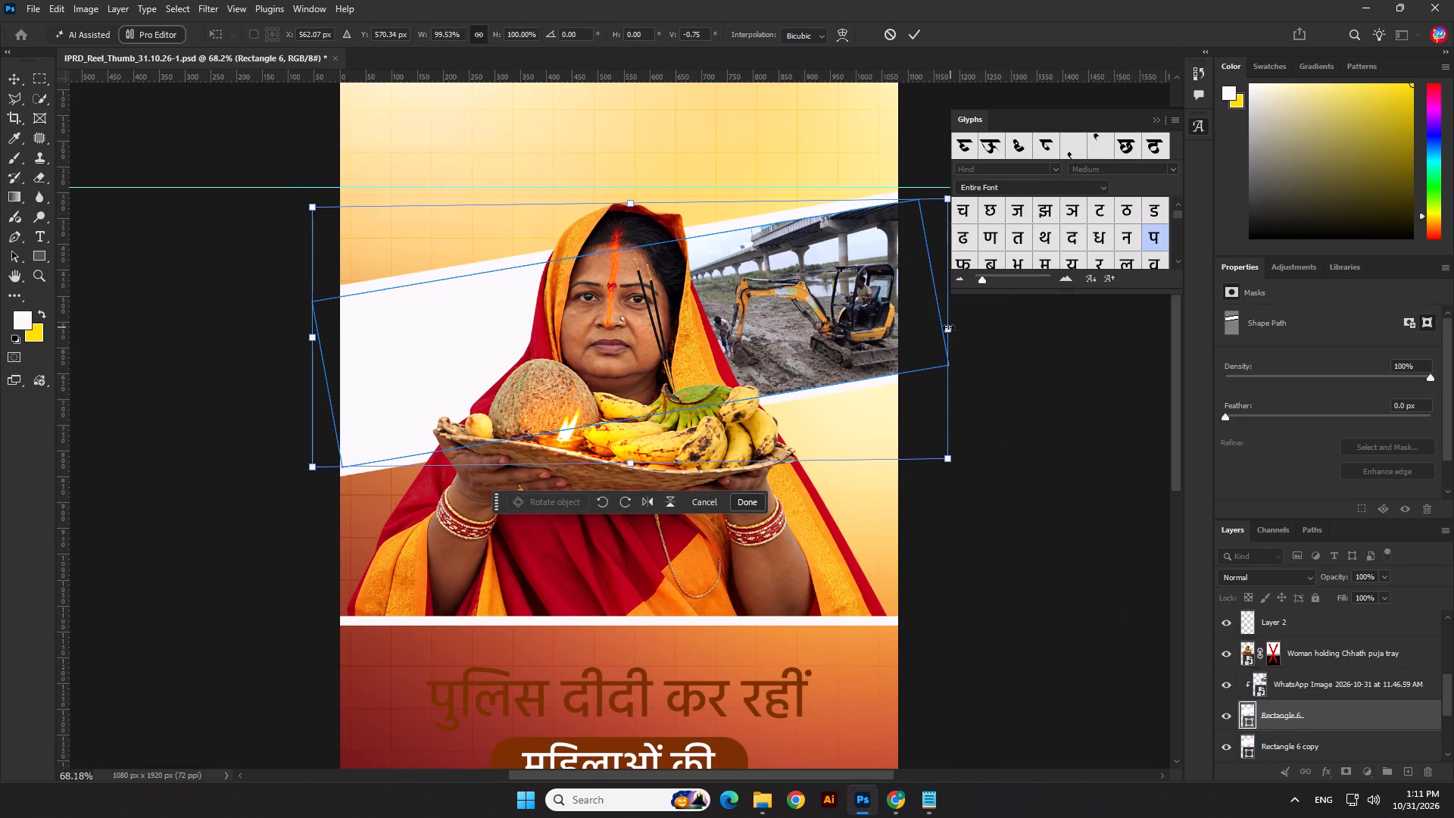
{"action": "left_click_drag", "start_coordinate": [313, 337], "coordinate": [301, 339]}
{"action": "key", "text": "Down"}
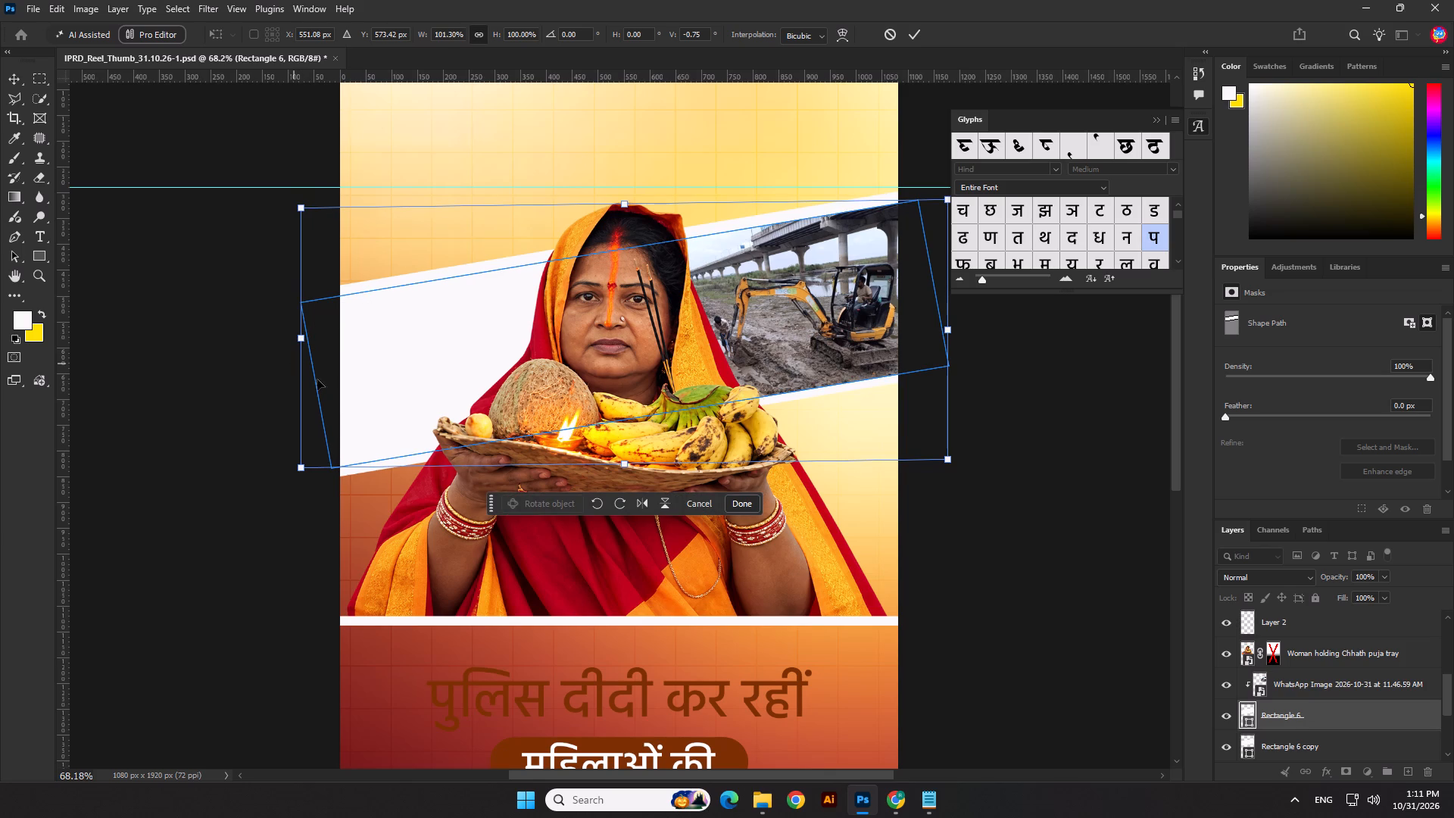
Skew the right side of the upper tilted band upward to a vertical skew of about -1.1°.
{"action": "left_click", "coordinate": [949, 331], "text": "ctrl"}
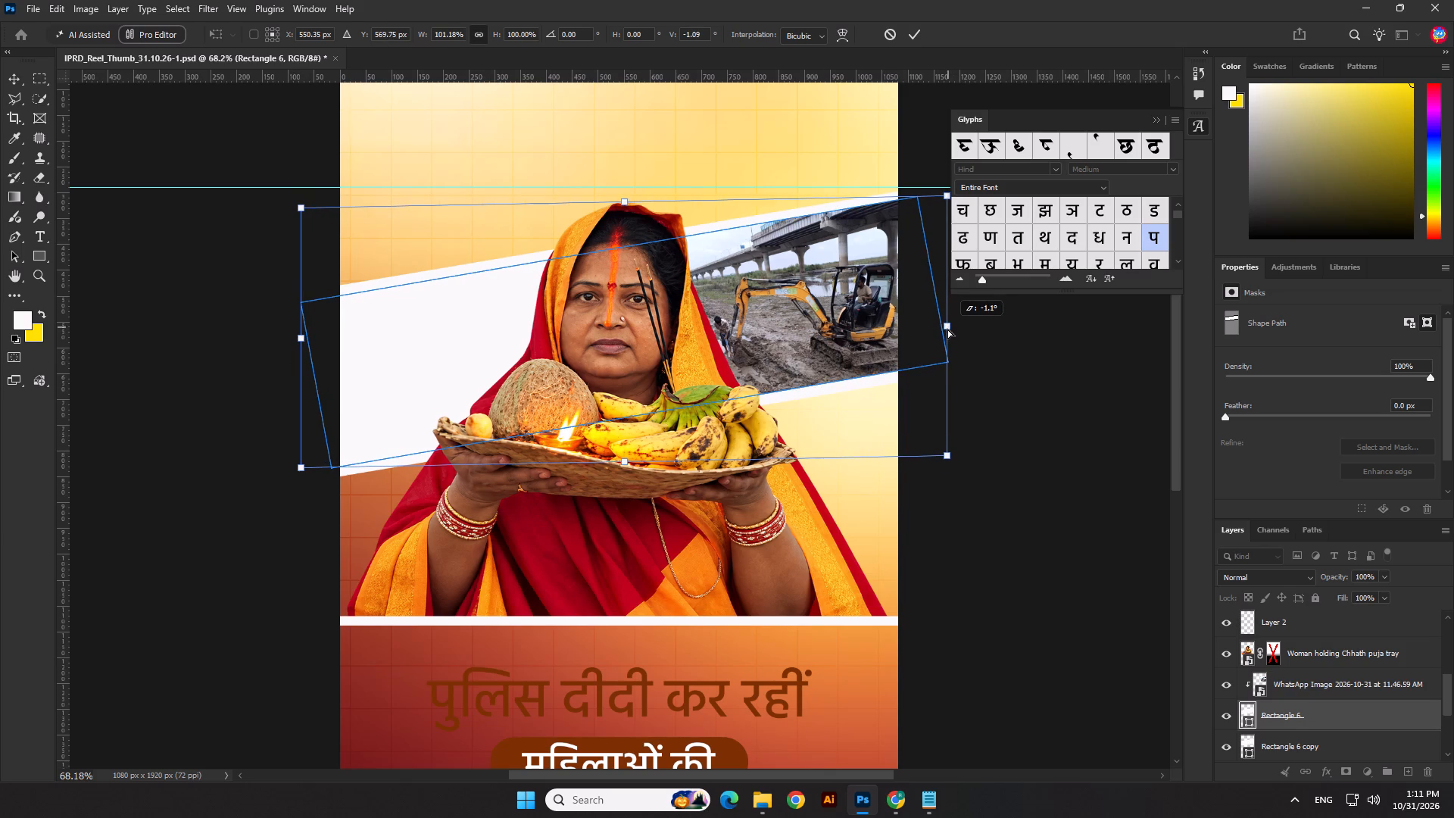
Apply the vertical skew to the upper tilted band and deselect the layer.
{"action": "key", "text": "Return"}
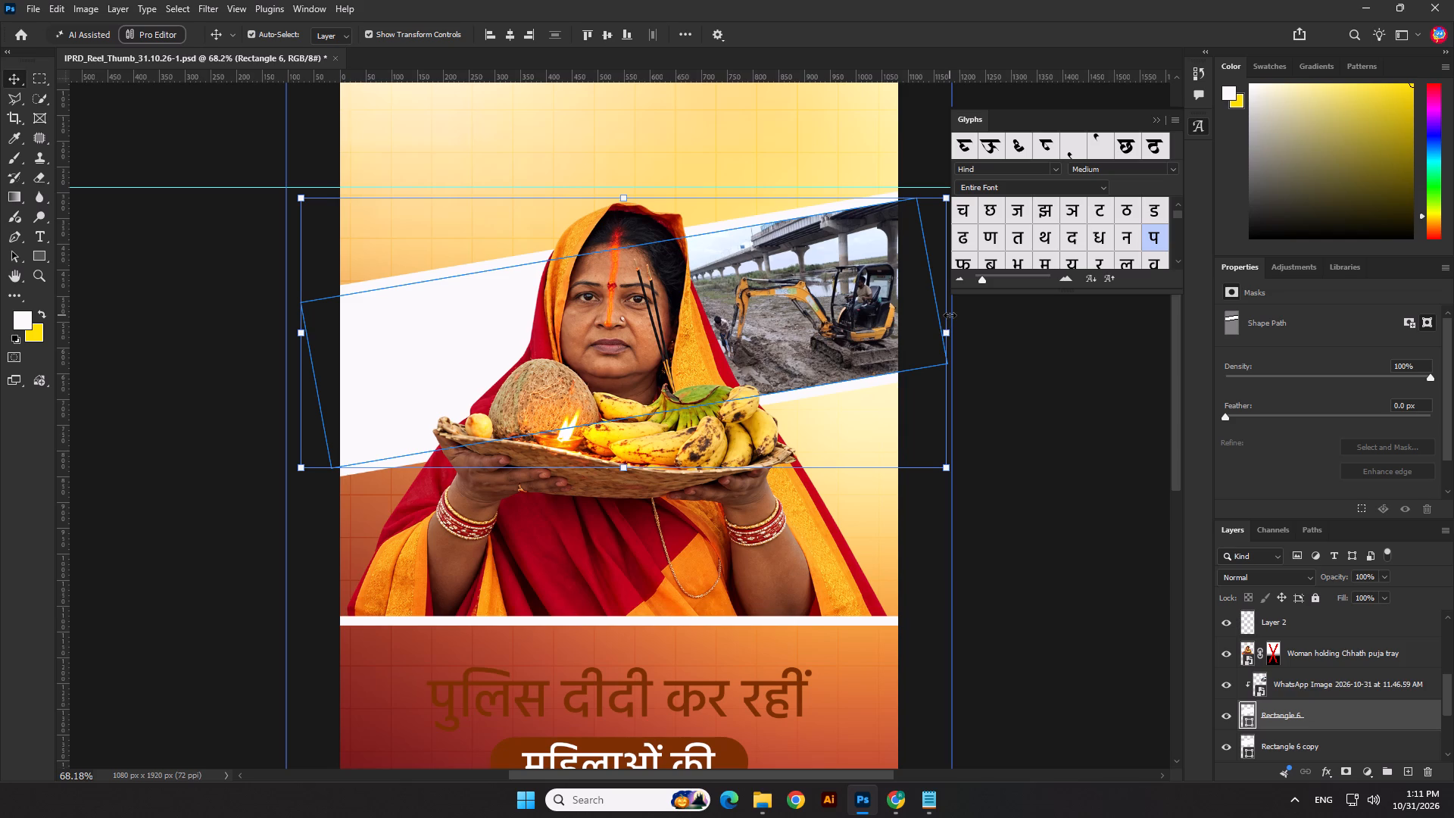
{"action": "left_click", "coordinate": [1045, 496]}
{"action": "scroll", "coordinate": [1025, 443], "scroll_direction": "down", "scroll_amount": 3}
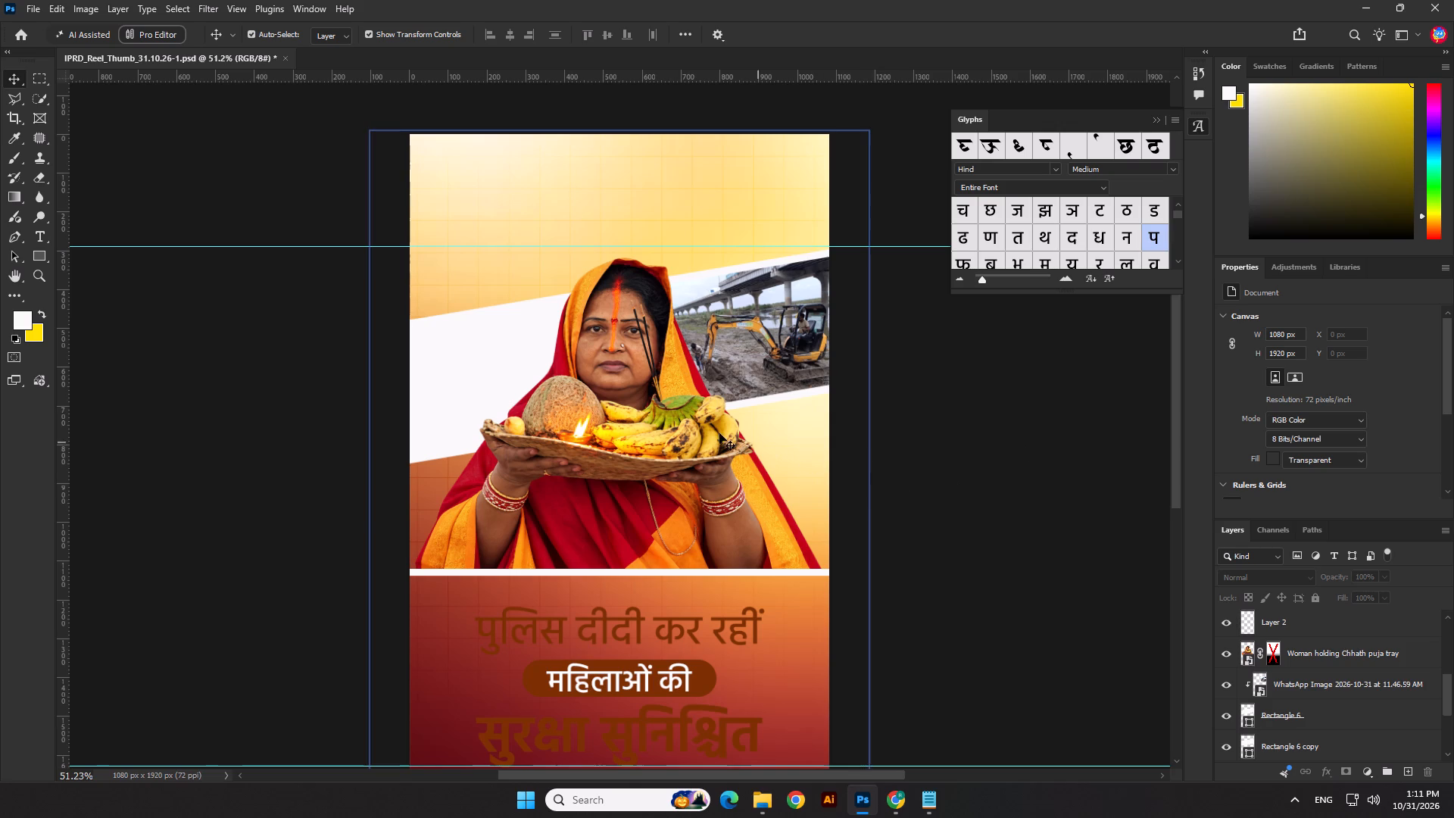
Switch to the Downloads folder in File Explorer.
{"action": "key", "text": "alt+Tab"}
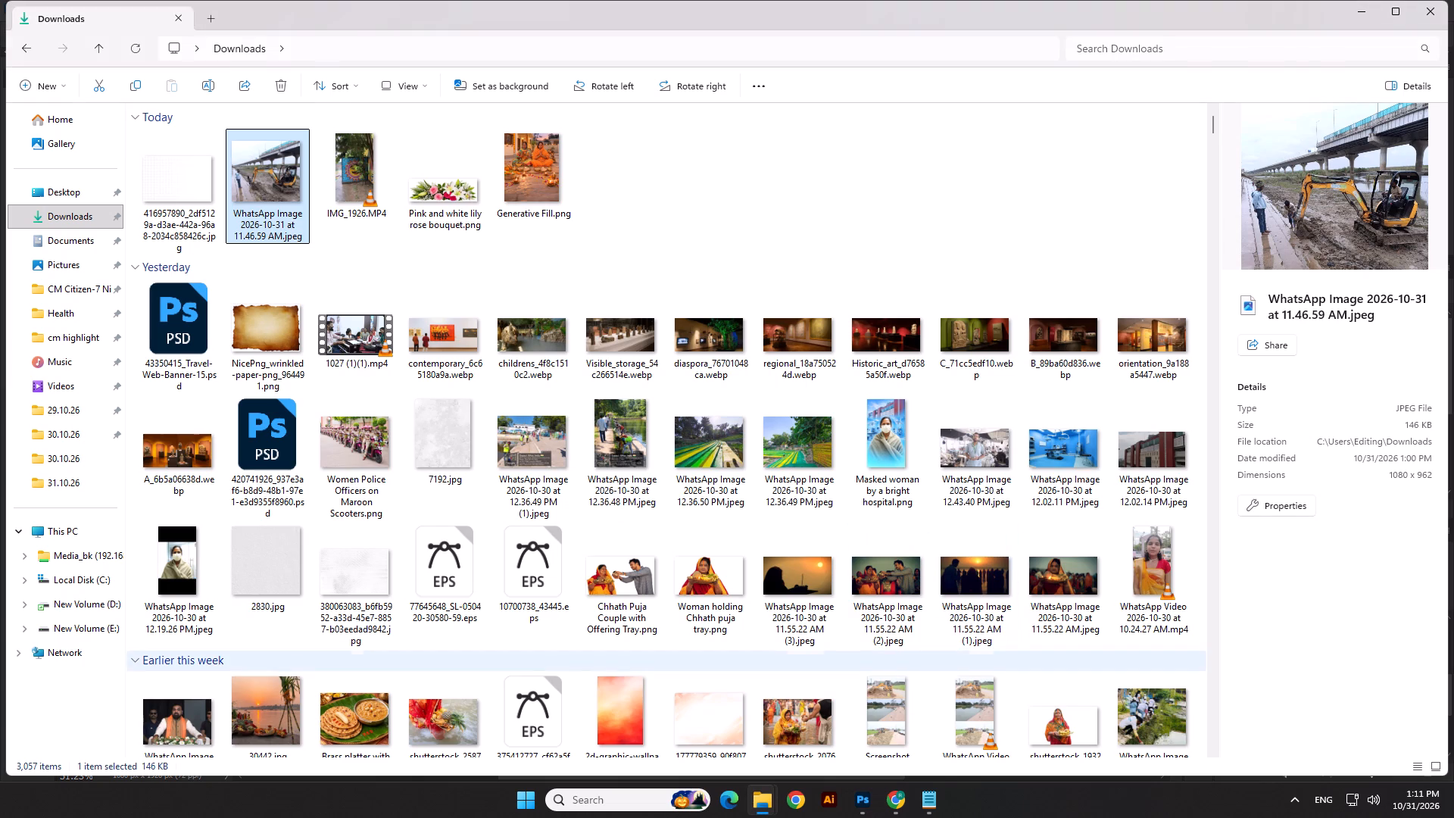
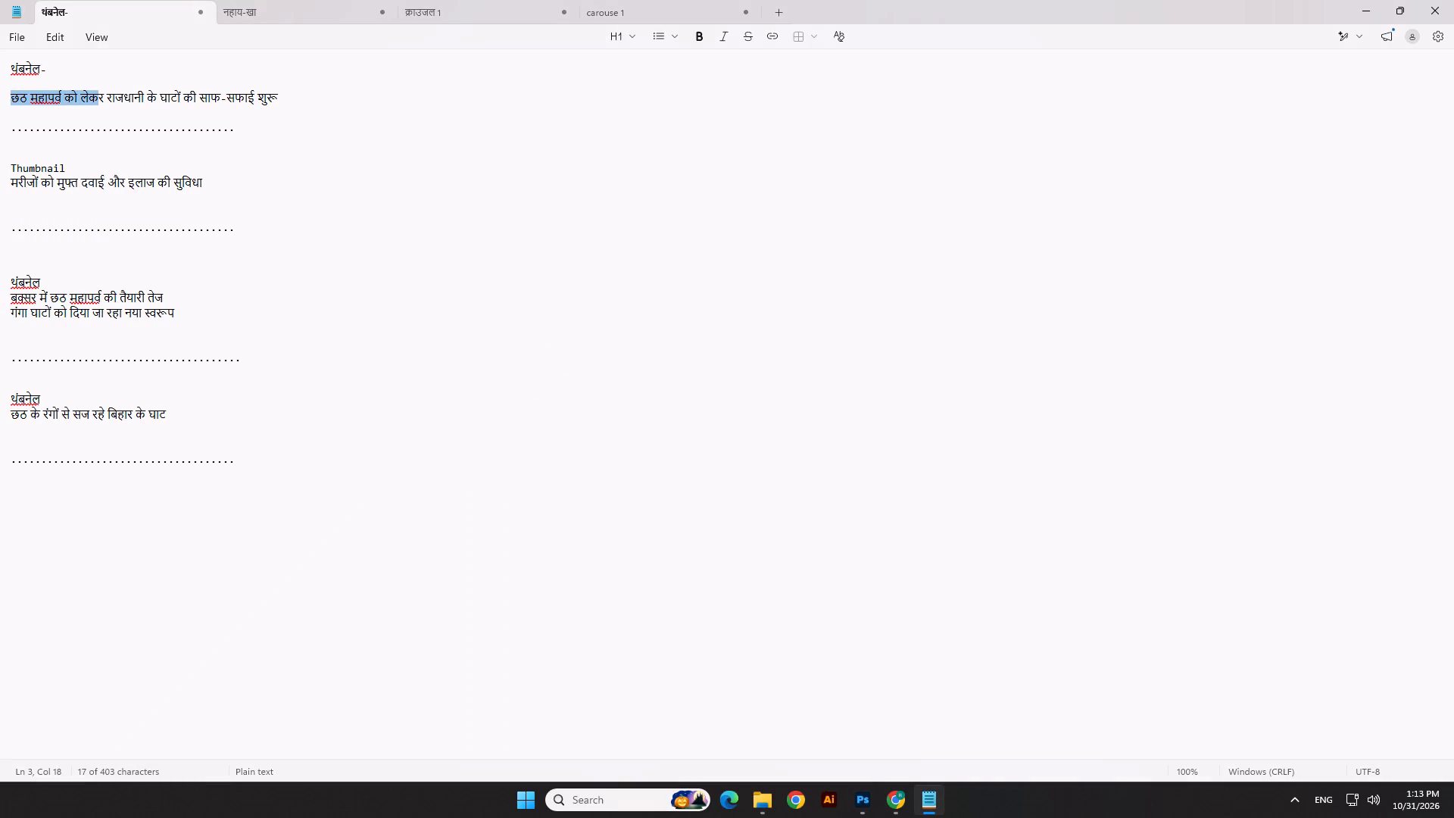
Replace the top headline line's text with "छठ महापर्व को लेकर" copied from the Notepad thumbnail notes.
{"action": "left_click_drag", "start_coordinate": [101, 101], "coordinate": [105, 101]}
{"action": "key", "text": "ctrl+c"}
{"action": "key", "text": "ctrl+c"}
{"action": "key", "text": "alt+Tab"}
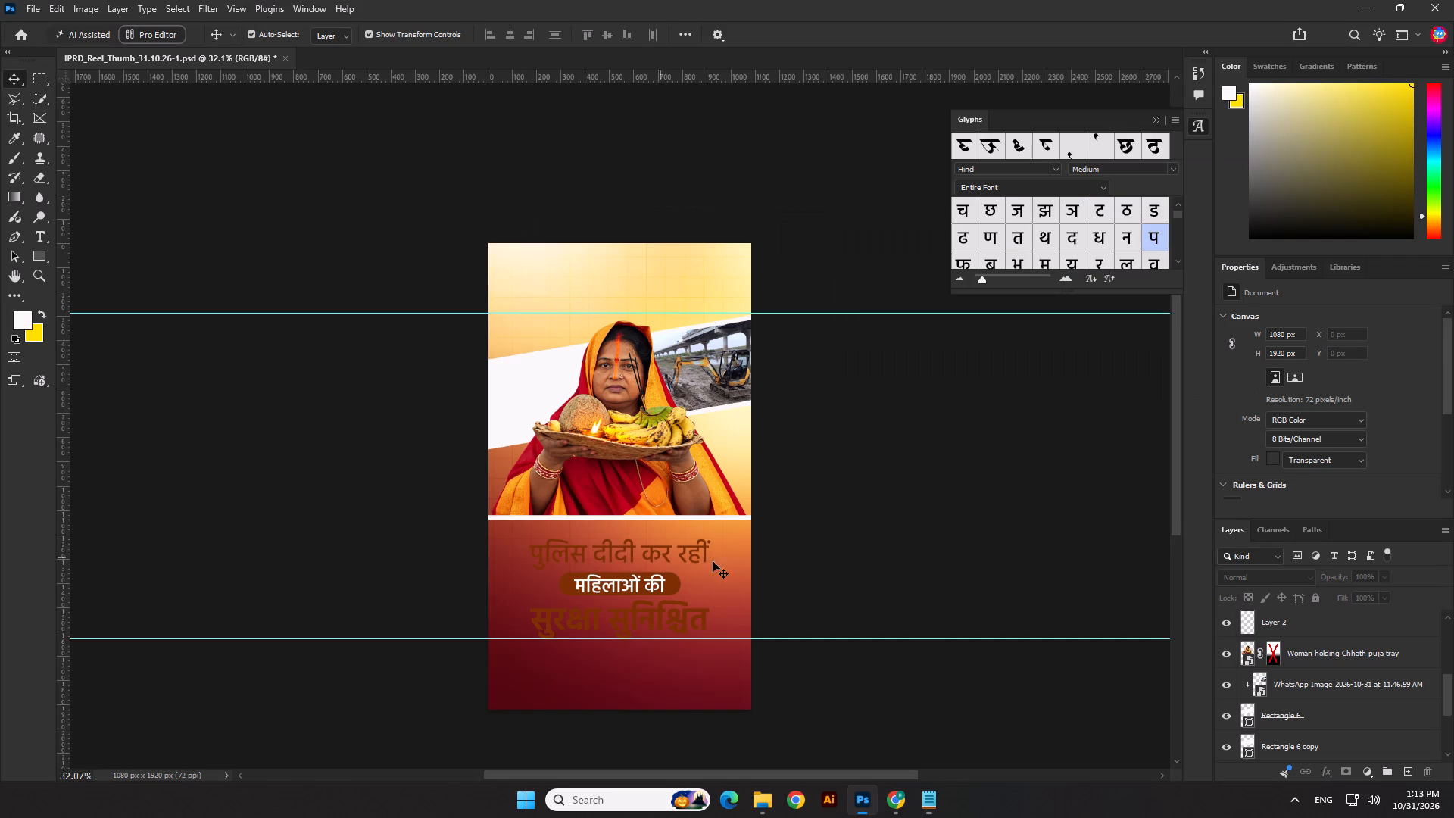
{"action": "scroll", "coordinate": [667, 555], "scroll_direction": "up", "scroll_amount": 2}
{"action": "double_click", "coordinate": [664, 559]}
{"action": "key", "text": "ctrl+v"}
{"action": "key", "text": "ctrl+a"}
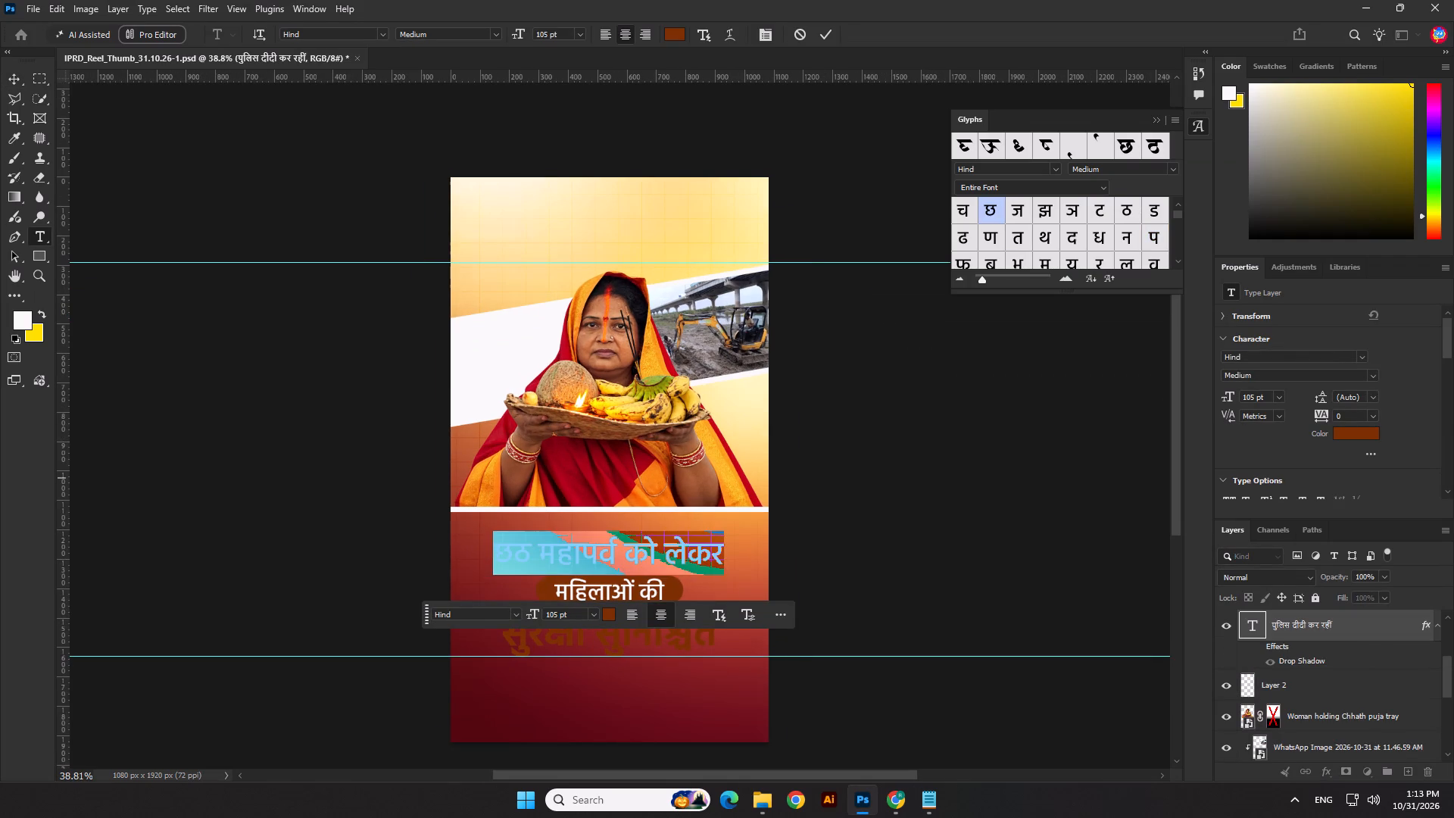
Recolour the "छठ महापर्व को लेकर" line to white (ffffff) and nudge it up 40 px.
{"action": "left_click", "coordinate": [1366, 433]}
{"action": "left_click_drag", "start_coordinate": [1106, 564], "coordinate": [907, 436]}
{"action": "left_click", "coordinate": [1409, 520]}
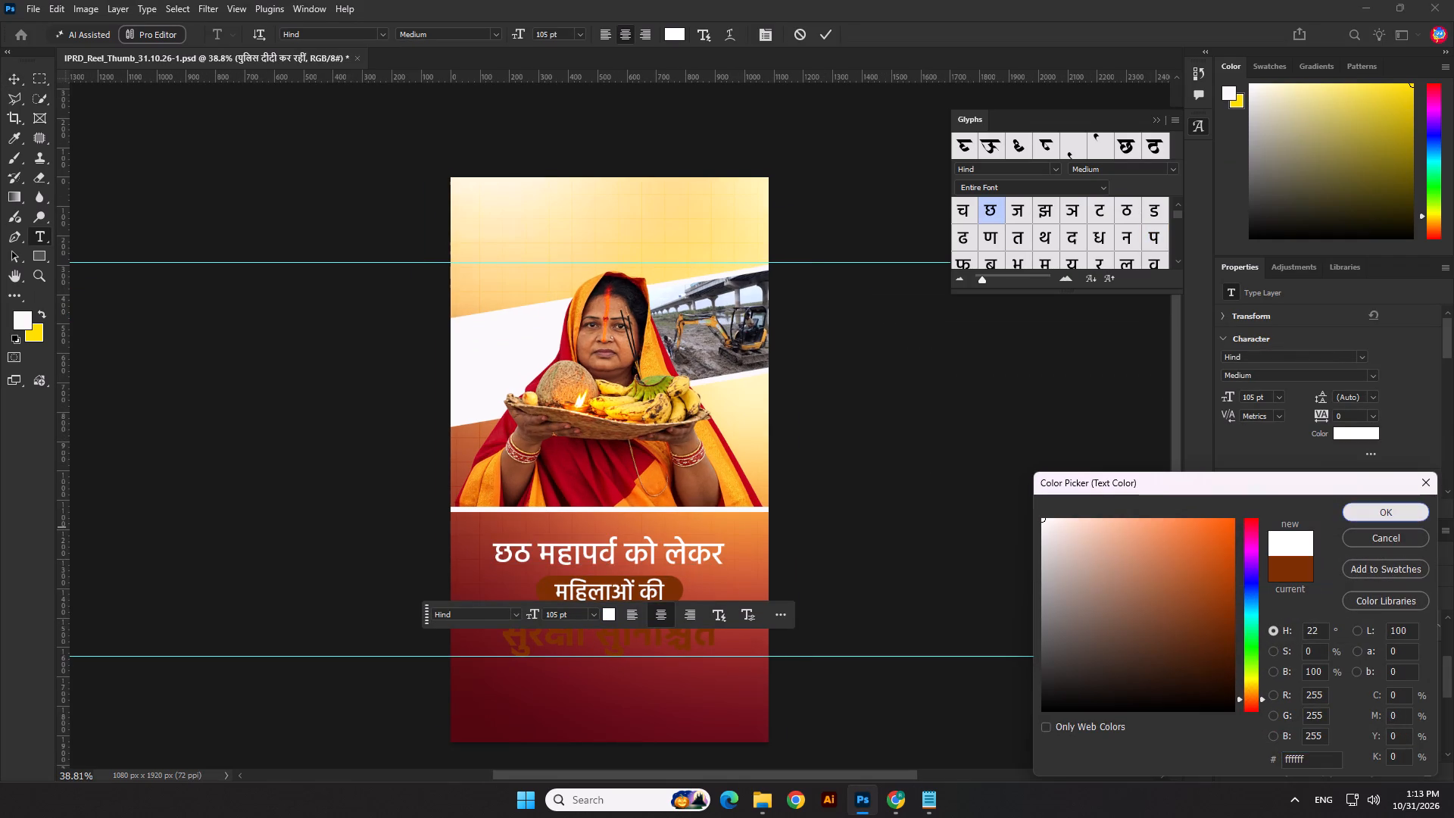
{"action": "left_click", "coordinate": [821, 36]}
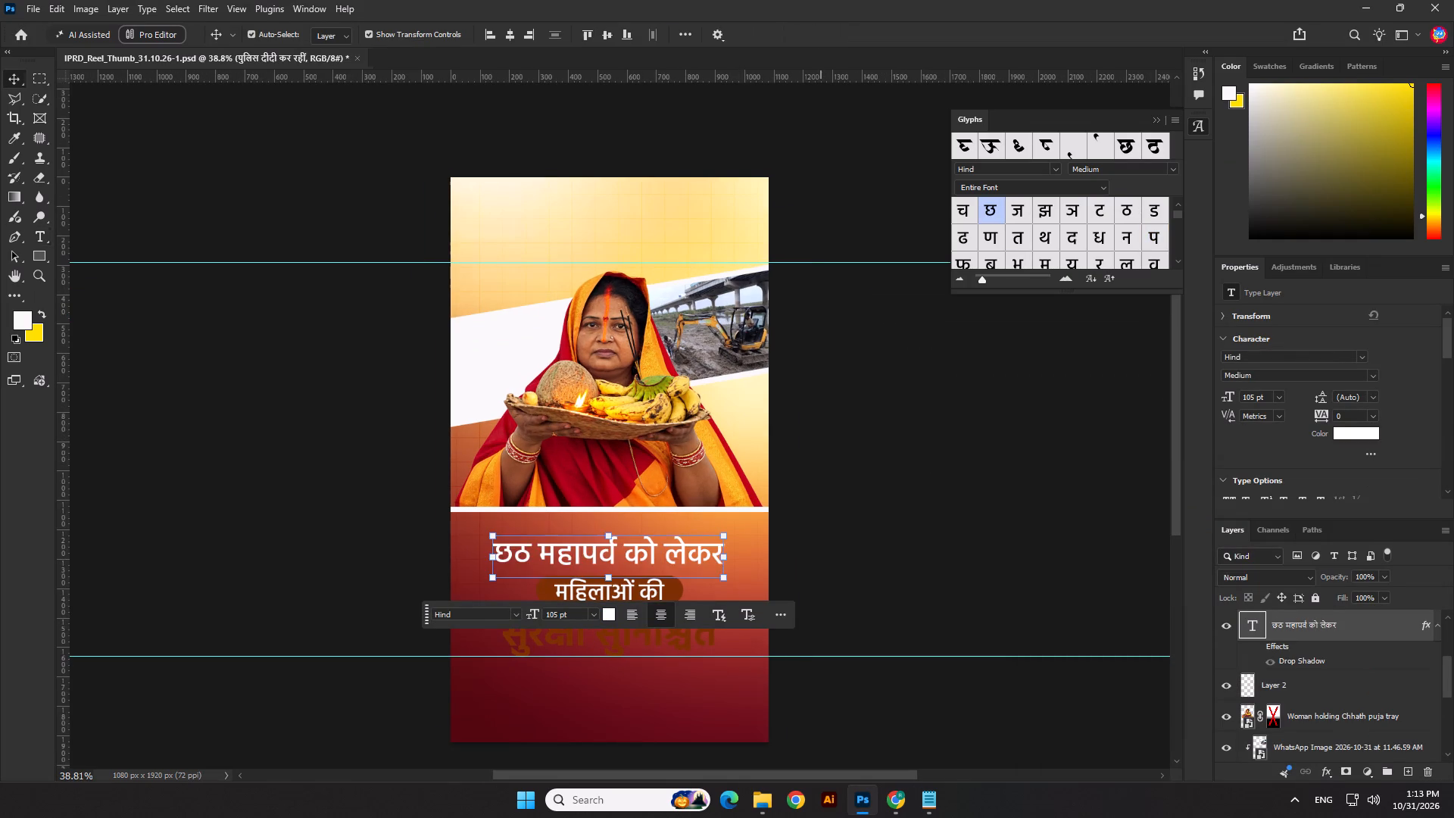
{"action": "key", "text": "shift+Up"}
{"action": "key", "text": "shift+Up"}
{"action": "key", "text": "shift+Up"}
{"action": "key", "text": "shift+Up"}
{"action": "left_click", "coordinate": [915, 448]}
{"action": "scroll", "coordinate": [711, 522], "scroll_direction": "up", "scroll_amount": 2}
Copy "राजधानी के घाटों" from the first thumbnail sentence in the Notepad notes and return to the design.
{"action": "key", "text": "alt+Tab"}
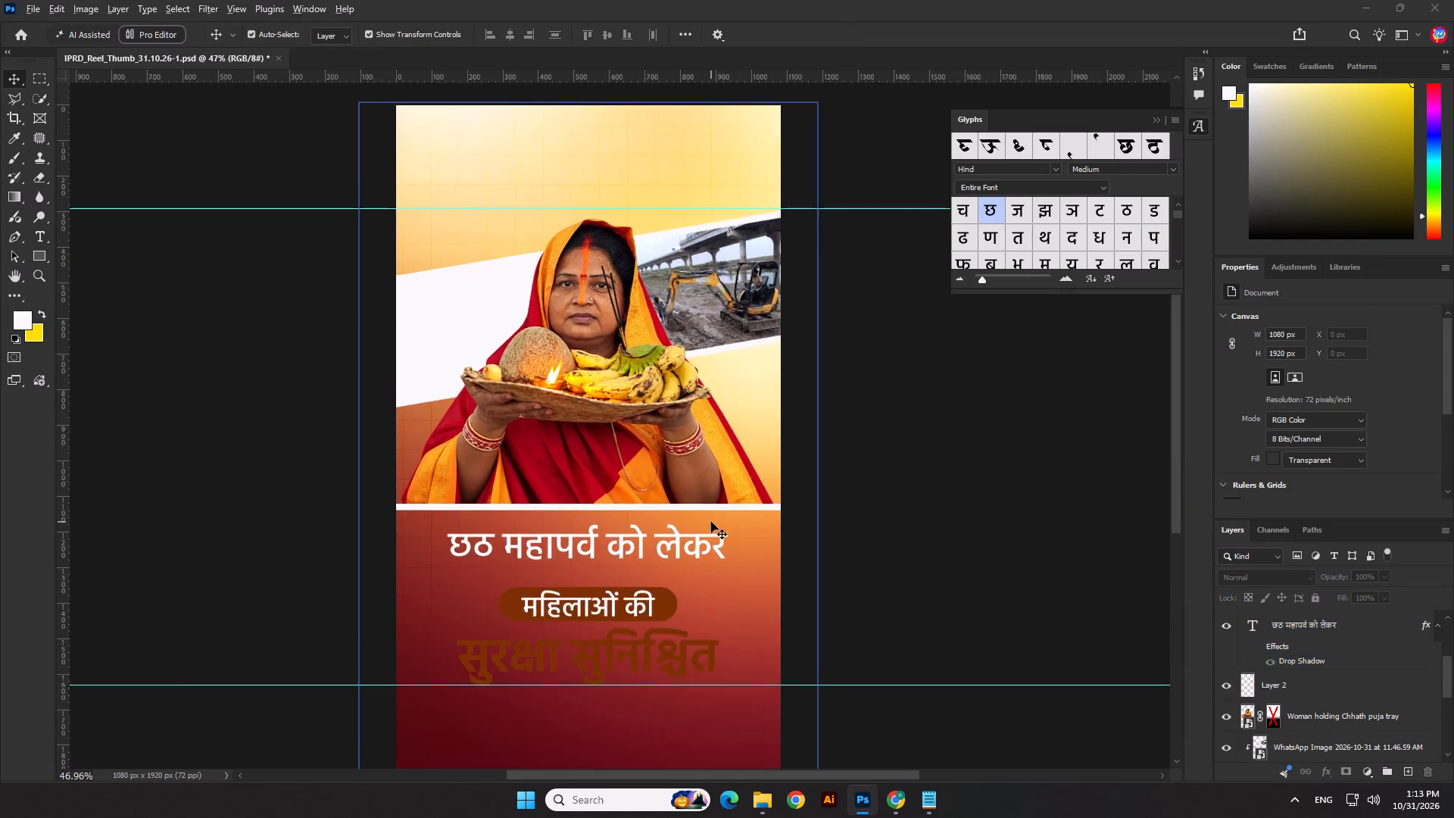
{"action": "left_click_drag", "start_coordinate": [107, 96], "coordinate": [127, 96]}
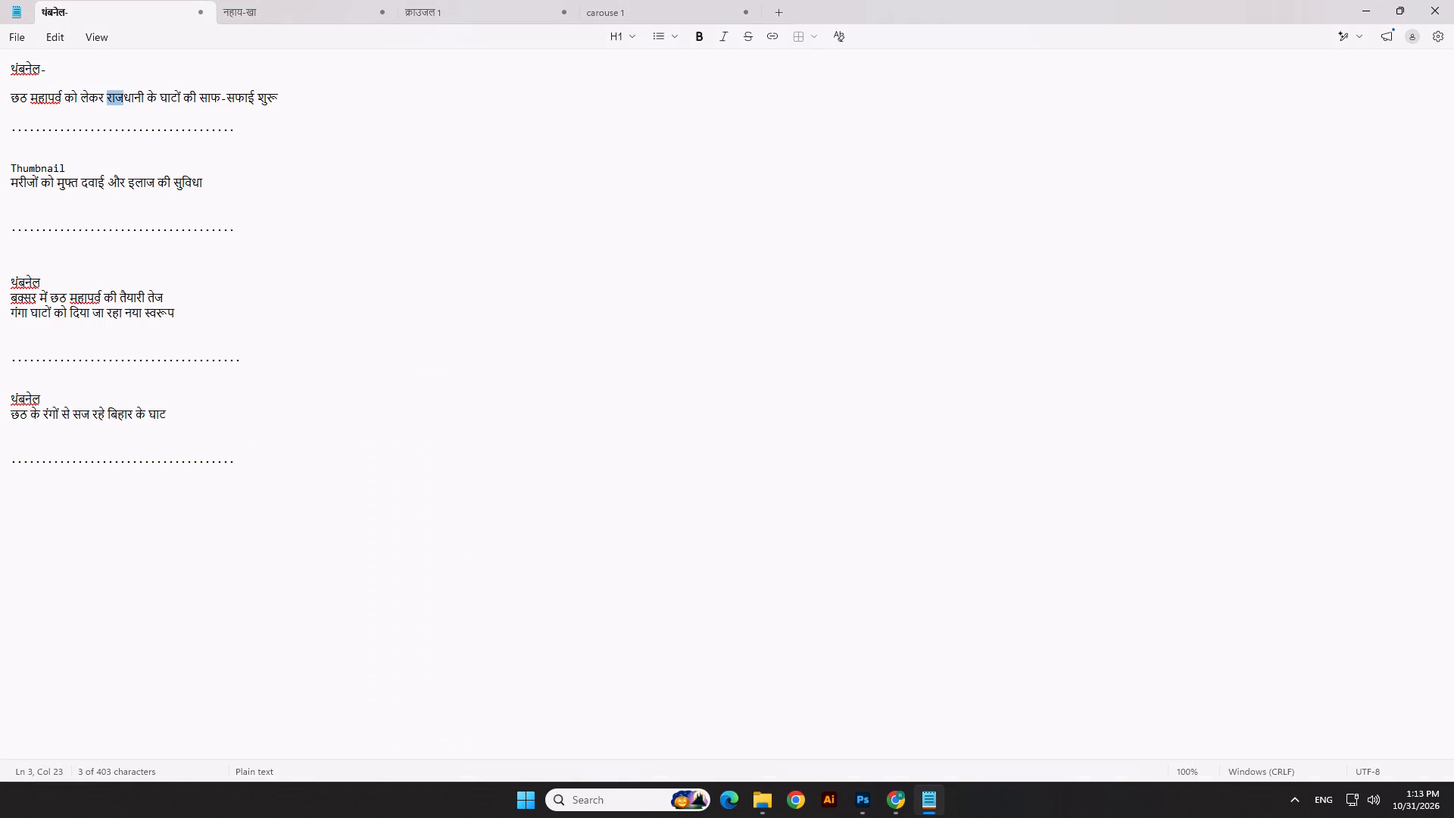
{"action": "left_click_drag", "start_coordinate": [127, 96], "coordinate": [183, 98]}
{"action": "key", "text": "ctrl+c"}
{"action": "key", "text": "ctrl+c"}
{"action": "key", "text": "alt+Tab"}
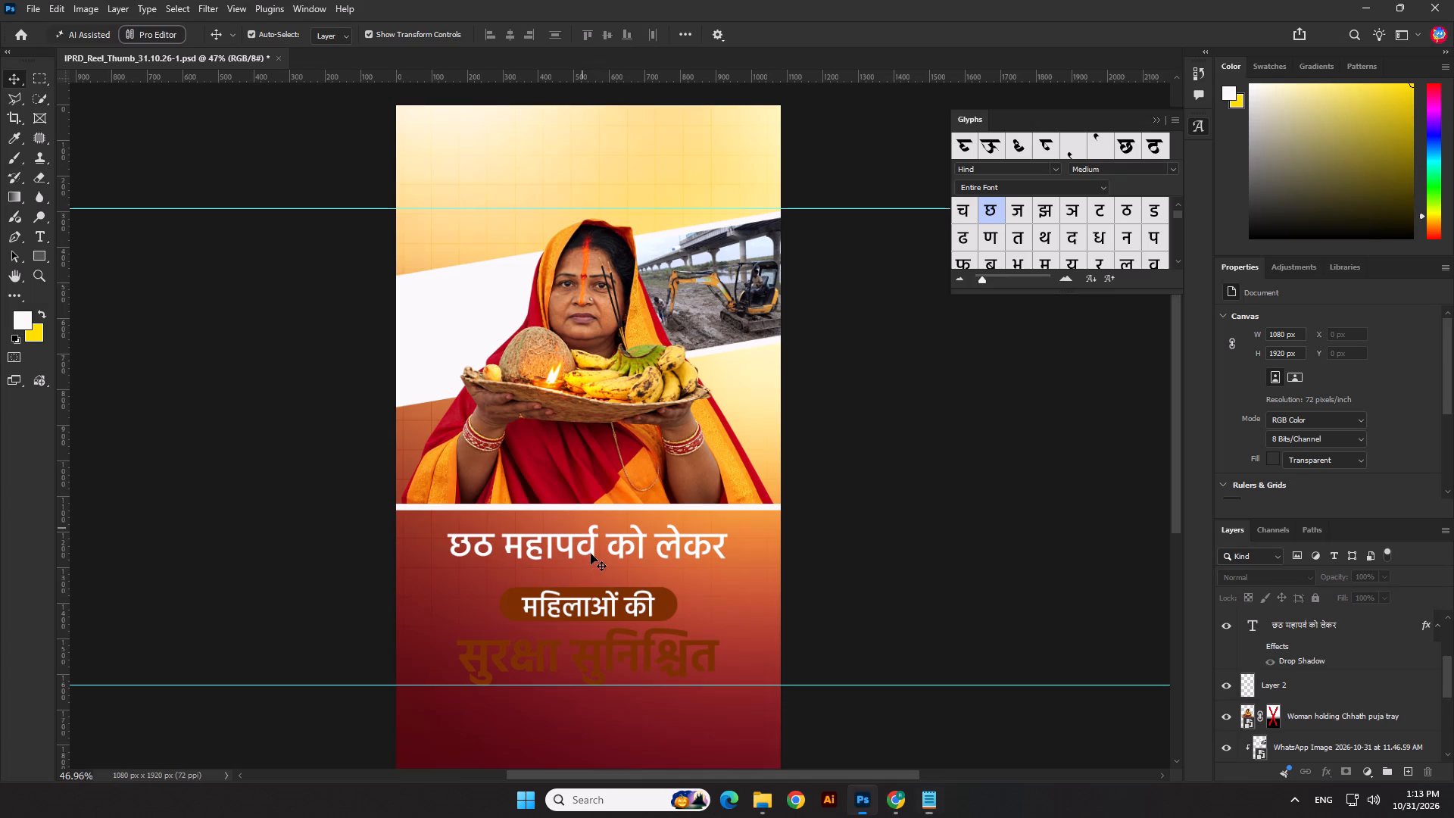
Hide the brown rounded pill shape behind the "महिलाओं की" line.
{"action": "left_click", "coordinate": [666, 607]}
{"action": "left_click_drag", "start_coordinate": [667, 607], "coordinate": [662, 547]}
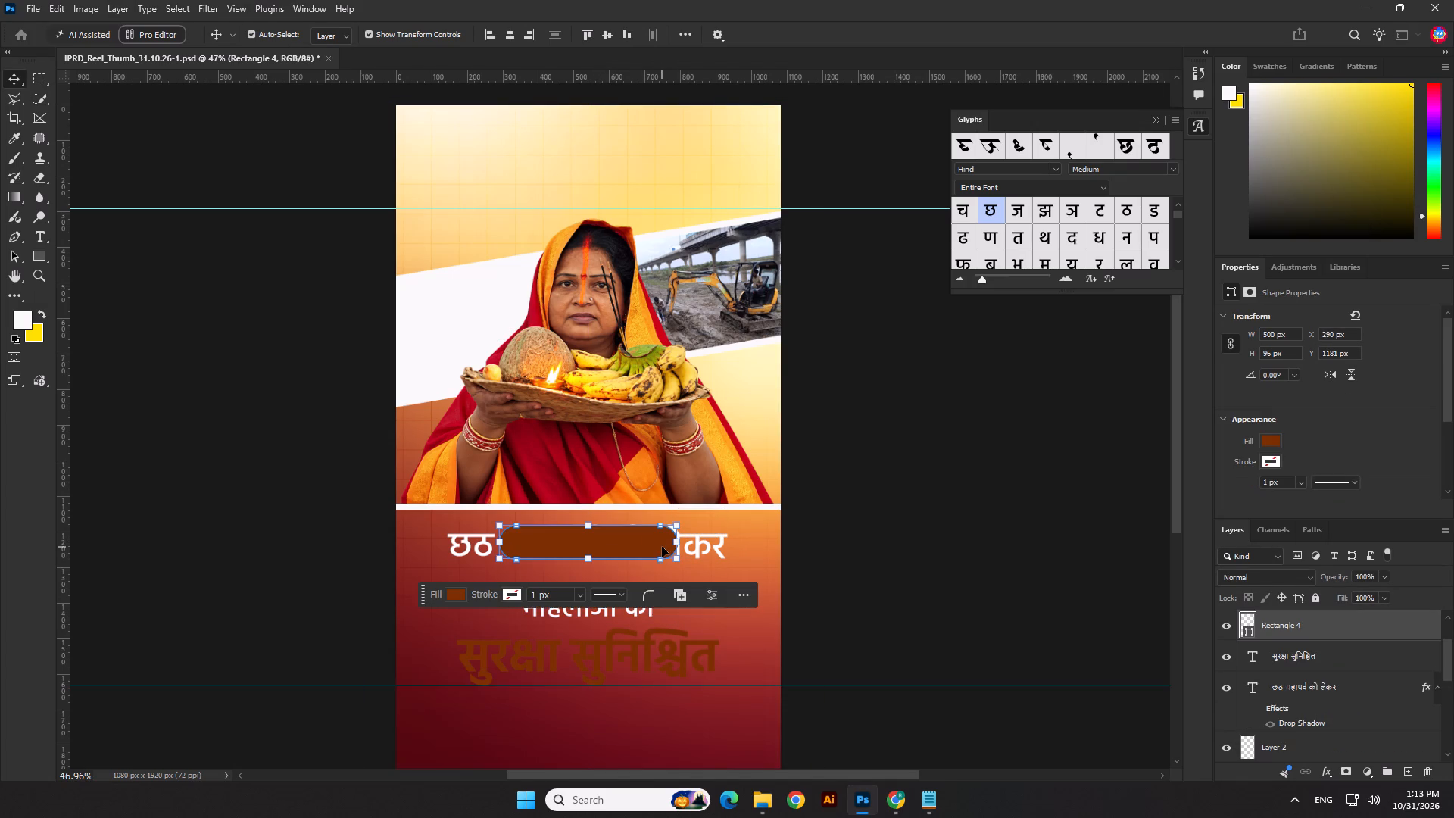
{"action": "left_click", "coordinate": [1226, 629]}
Replace the "महिलाओं की" text with the copied "राजधानी के घाटों".
{"action": "left_click", "coordinate": [543, 620]}
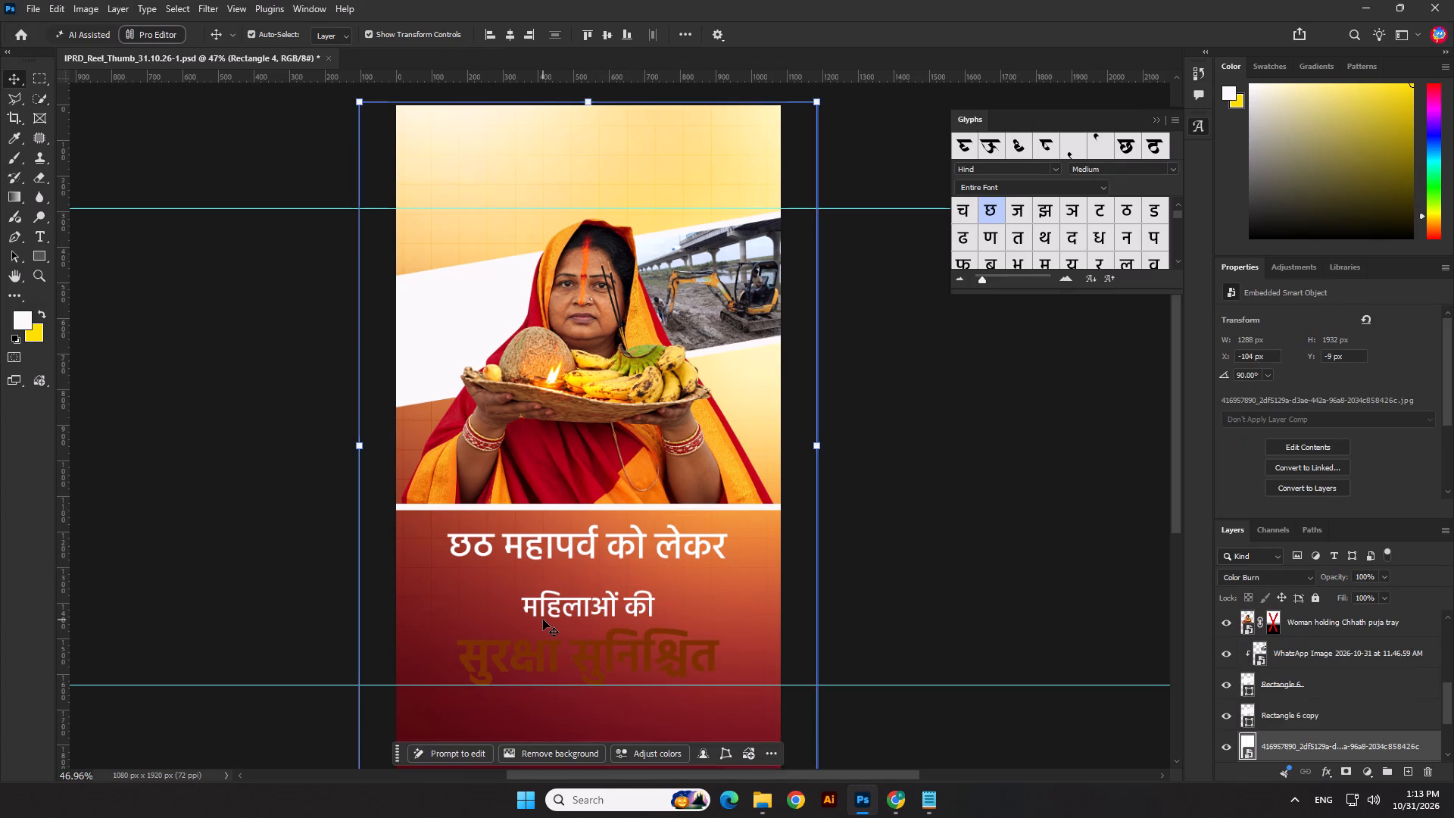
{"action": "double_click", "coordinate": [546, 611]}
{"action": "key", "text": "ctrl+v"}
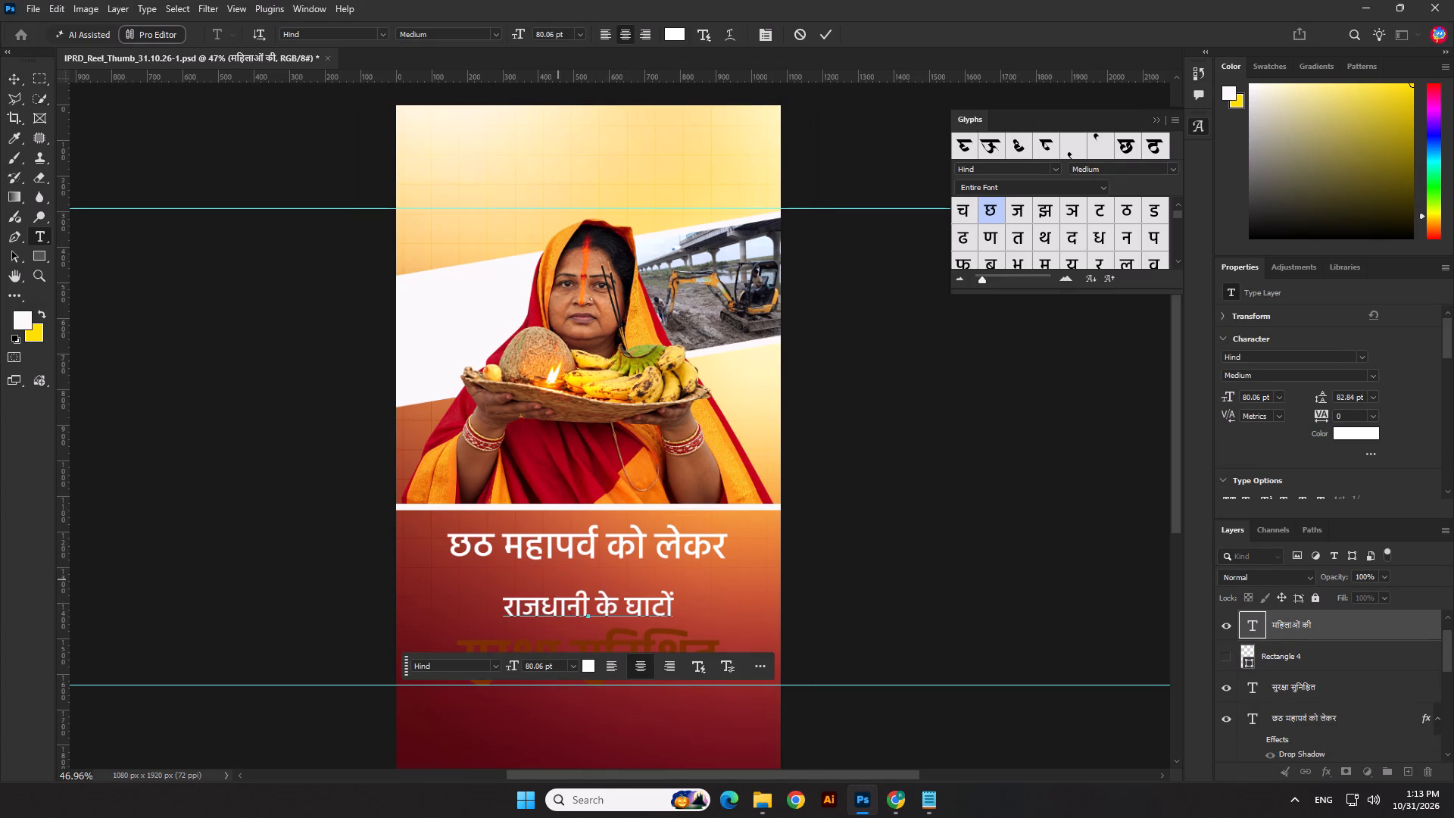
{"action": "left_click", "coordinate": [3, 78]}
Enlarge "राजधानी के घाटों" to about 179% and nudge it slightly right and 20 px down under the first line.
{"action": "left_click_drag", "start_coordinate": [582, 587], "coordinate": [584, 574]}
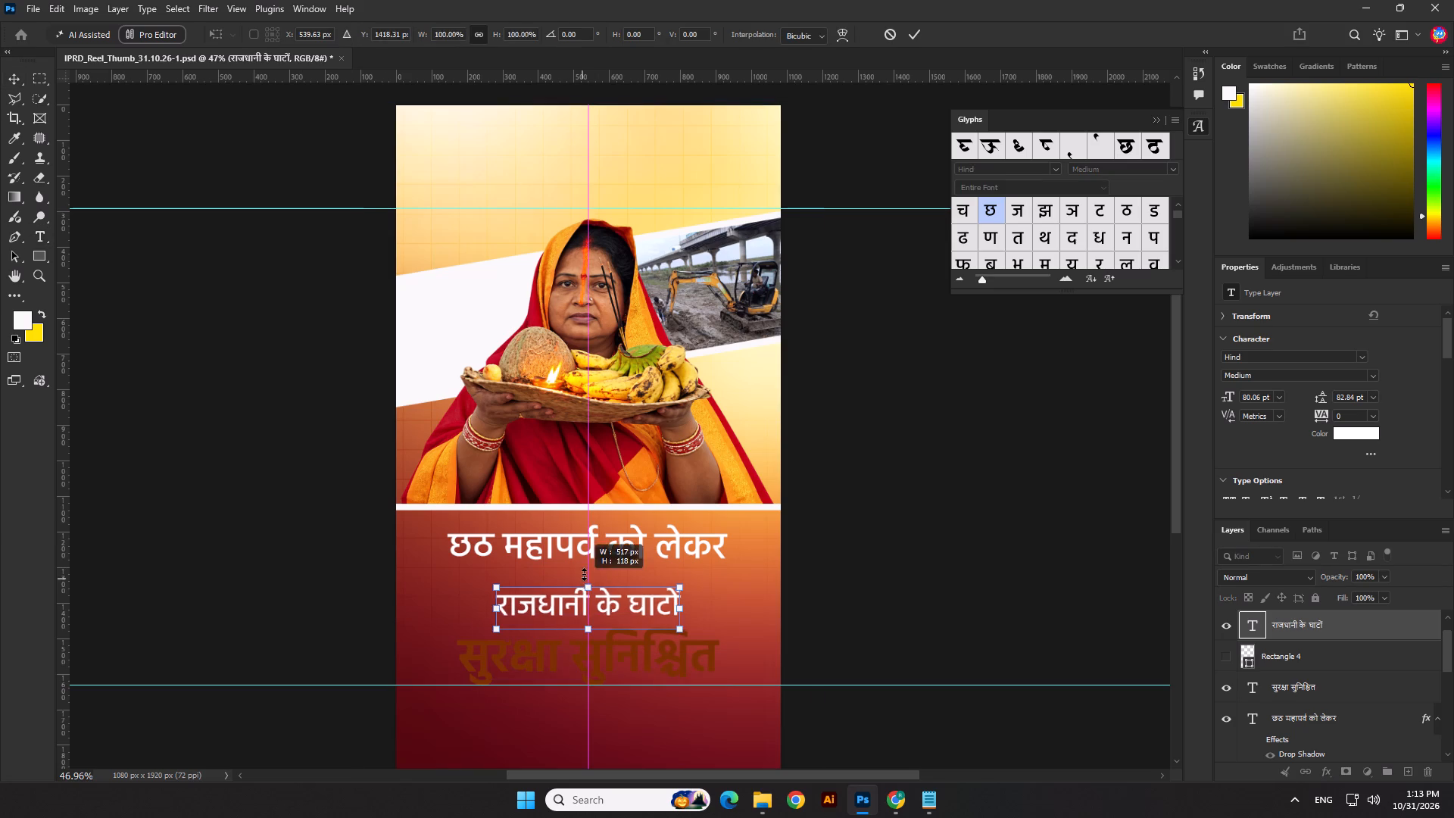
{"action": "left_click_drag", "start_coordinate": [584, 574], "coordinate": [589, 560]}
{"action": "key", "text": "shift+Left"}
{"action": "key", "text": "shift+Left"}
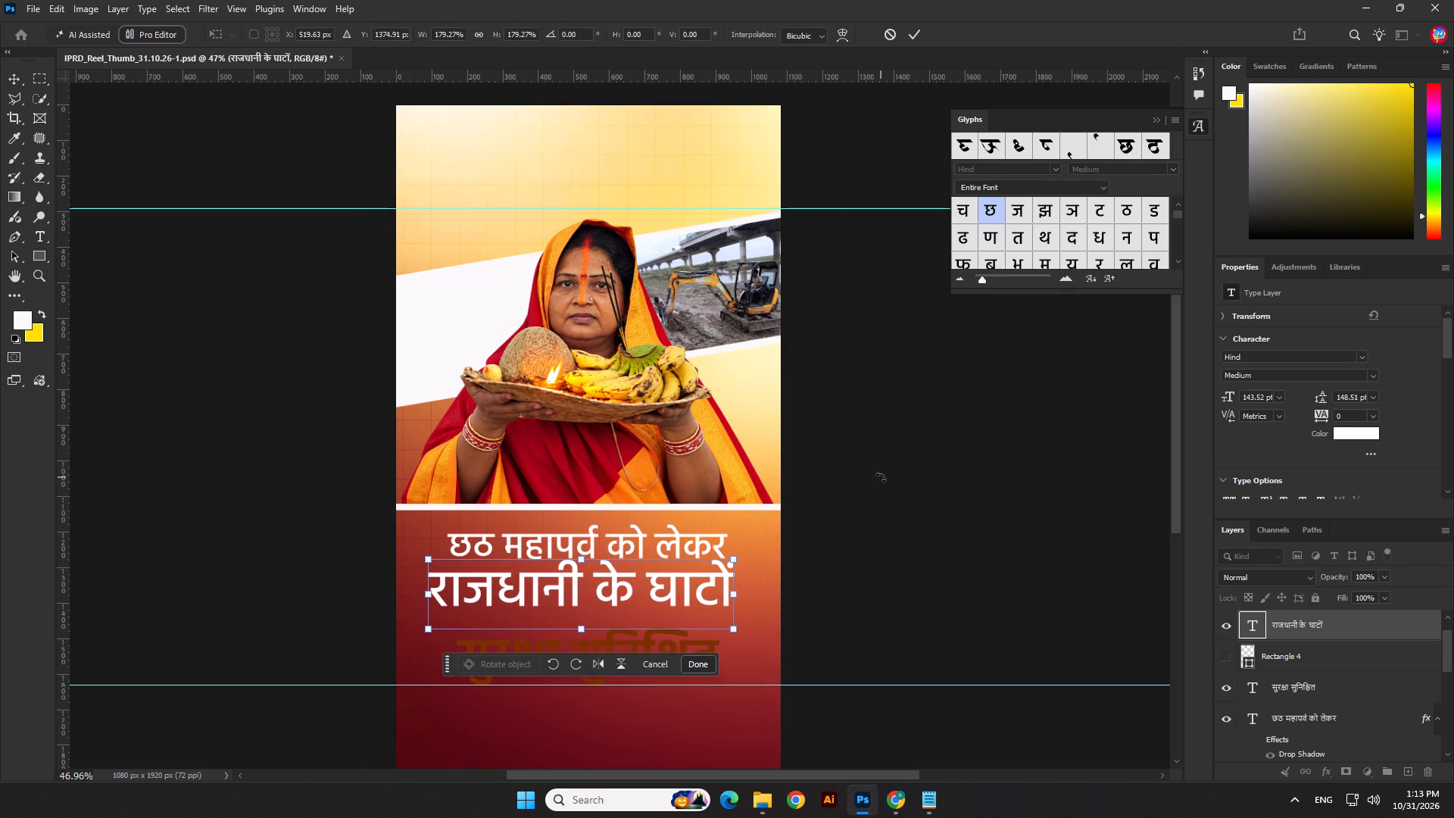
{"action": "key", "text": "shift+Right"}
{"action": "key", "text": "shift+Right"}
{"action": "key", "text": "shift+Right"}
{"action": "key", "text": "shift+Down"}
{"action": "key", "text": "shift+Down"}
{"action": "key", "text": "Return"}
Copy "की साफ-सफाई शुरू" from the end of the first thumbnail sentence in Notepad and return to the design.
{"action": "key", "text": "alt+Tab"}
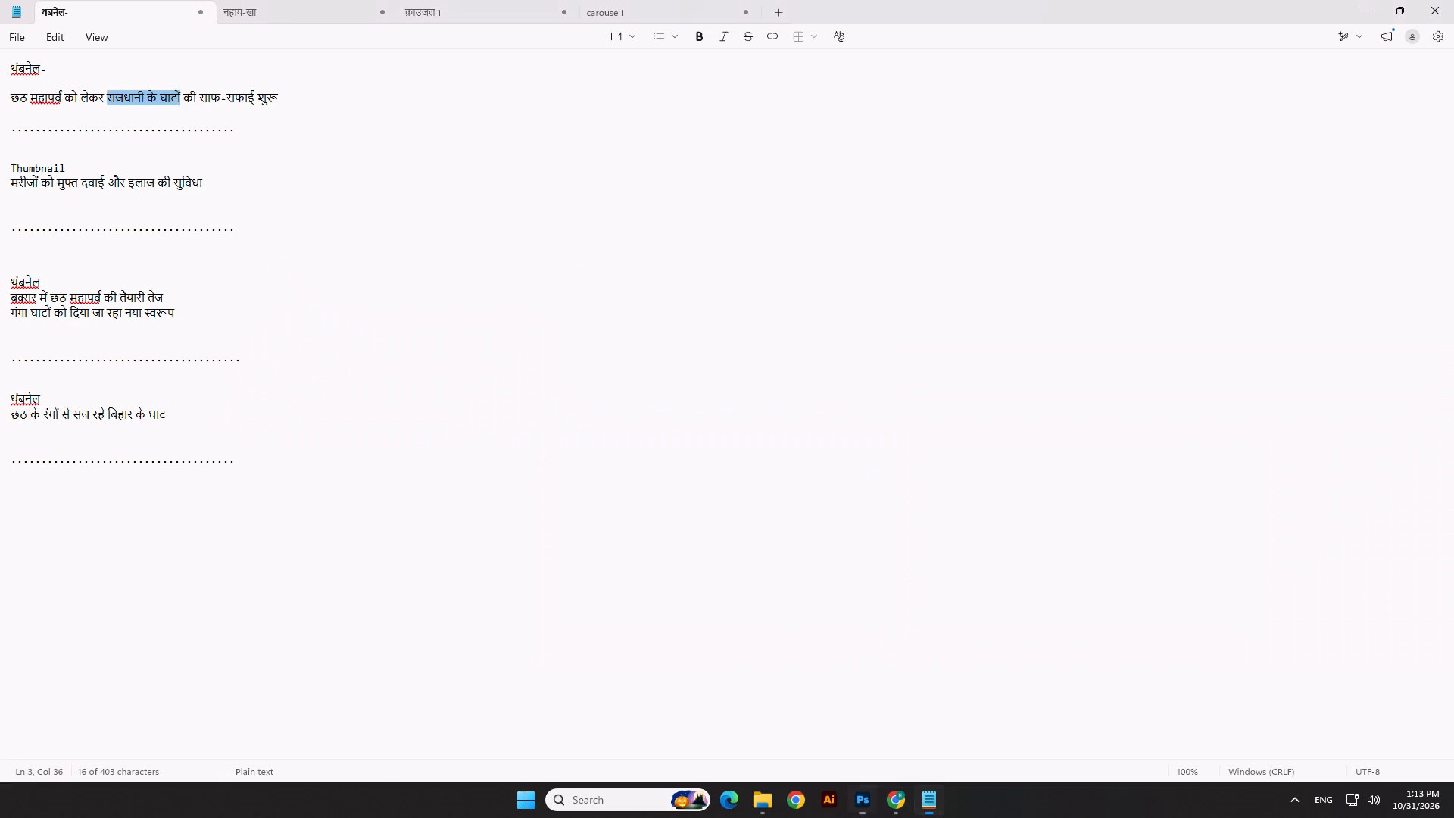
{"action": "left_click_drag", "start_coordinate": [185, 92], "coordinate": [287, 108]}
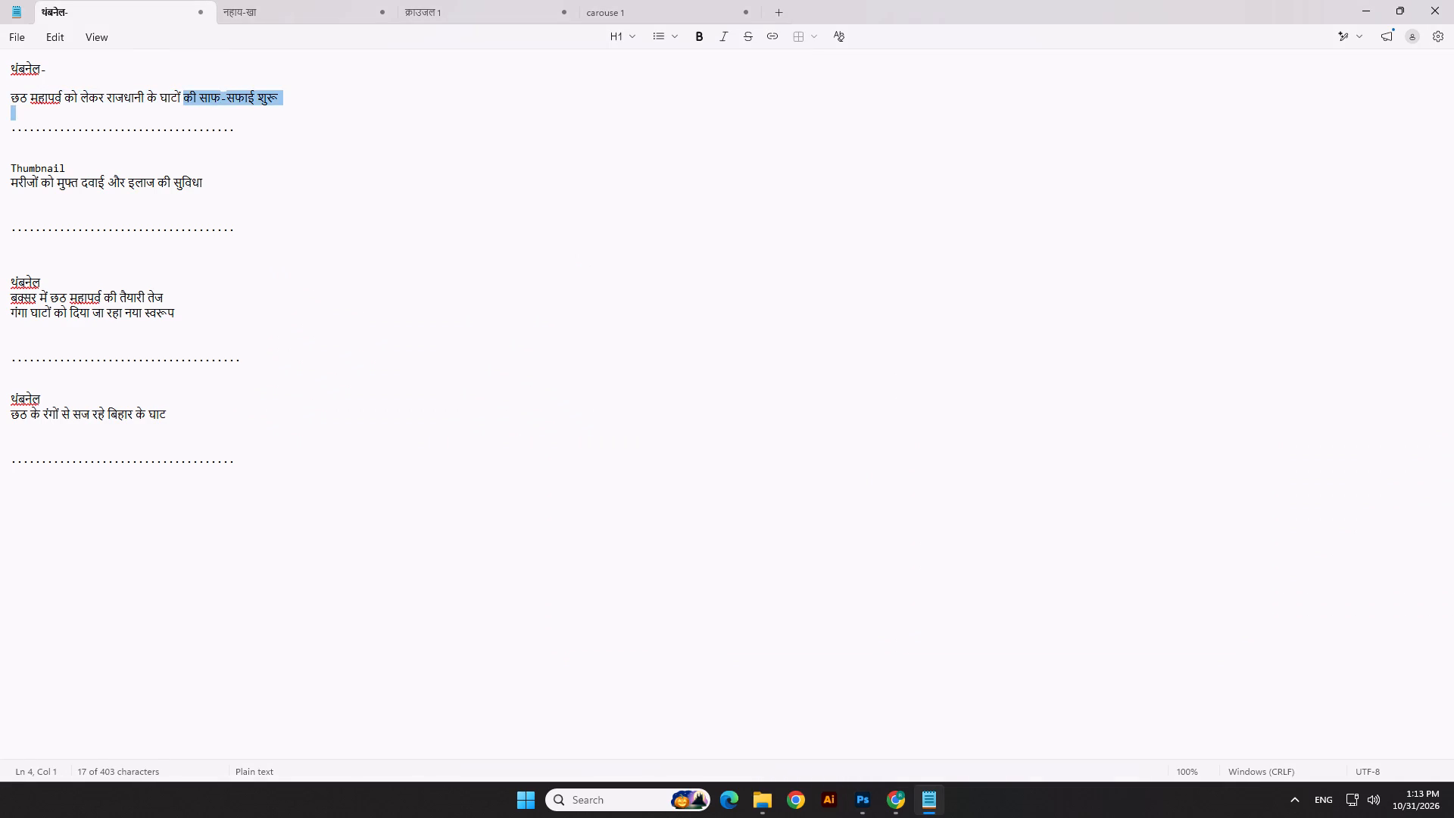
{"action": "left_click_drag", "start_coordinate": [287, 108], "coordinate": [280, 98]}
{"action": "key", "text": "ctrl+c"}
{"action": "key", "text": "ctrl+c"}
{"action": "key", "text": "alt+Tab"}
Delete the brown "सुरक्षा सुनिश्चित" text layer.
{"action": "left_click", "coordinate": [928, 632]}
{"action": "double_click", "coordinate": [634, 663]}
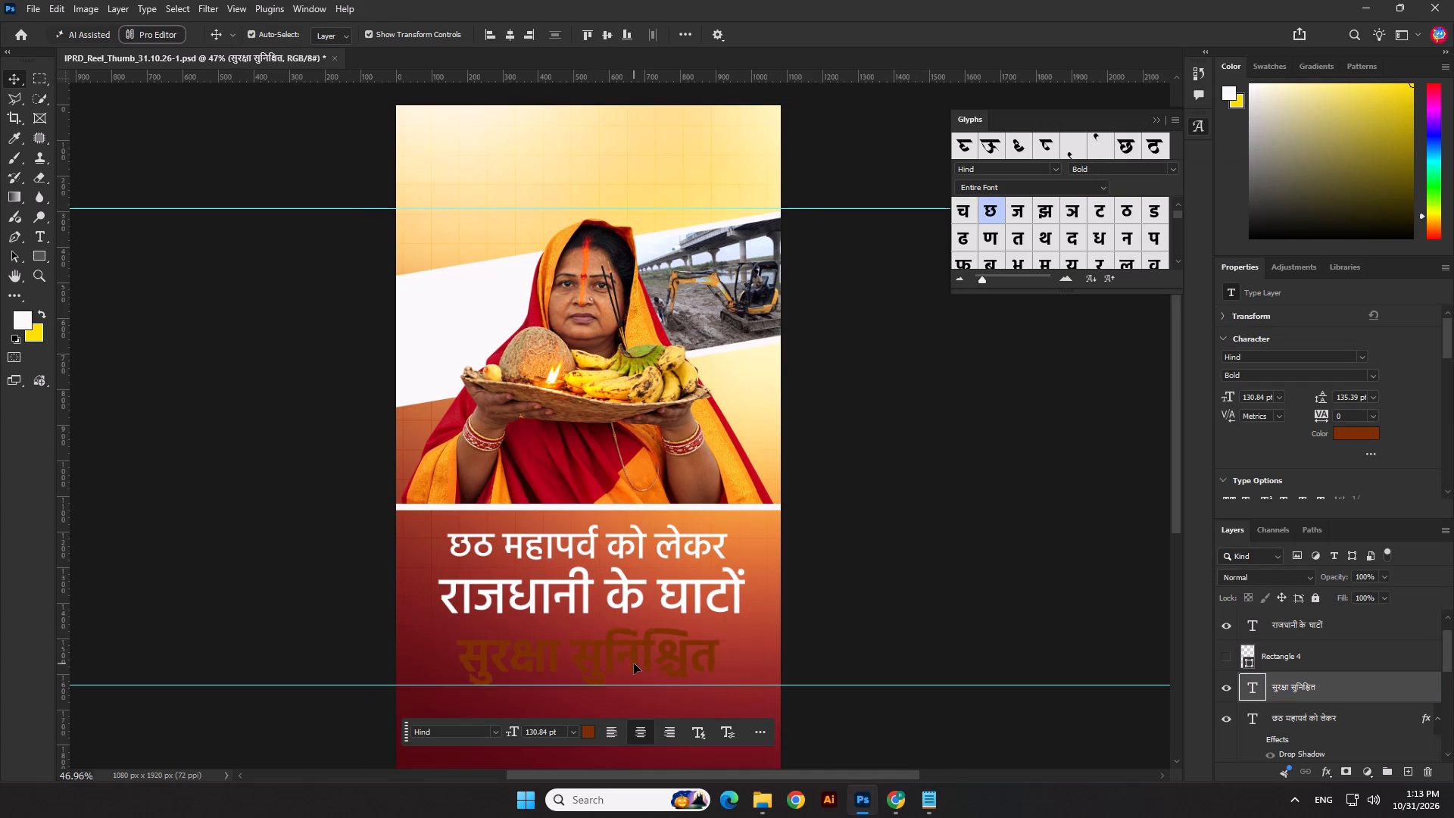
{"action": "left_click", "coordinate": [801, 21]}
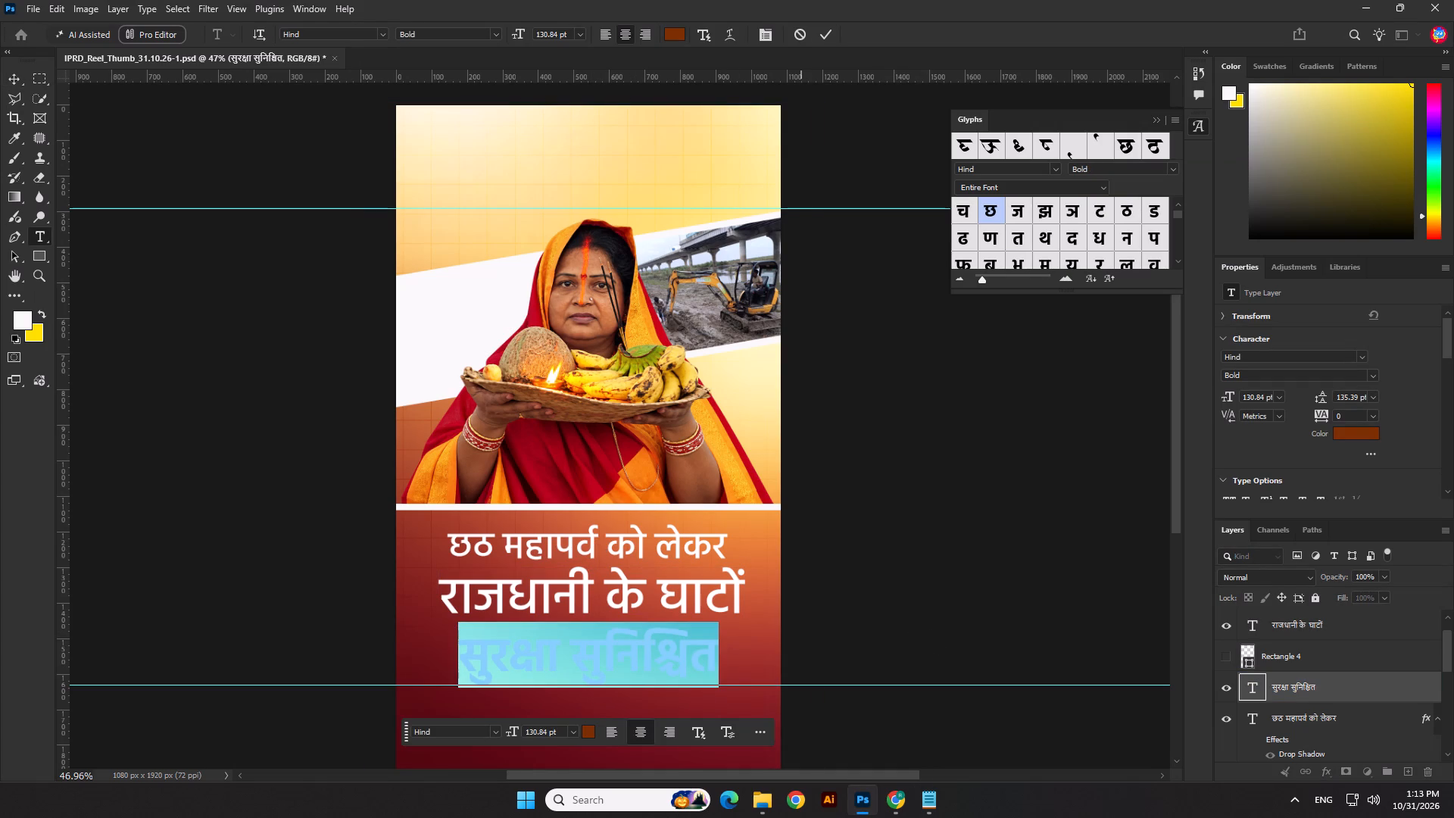
{"action": "left_click", "coordinate": [794, 42]}
{"action": "key", "text": "Delete"}
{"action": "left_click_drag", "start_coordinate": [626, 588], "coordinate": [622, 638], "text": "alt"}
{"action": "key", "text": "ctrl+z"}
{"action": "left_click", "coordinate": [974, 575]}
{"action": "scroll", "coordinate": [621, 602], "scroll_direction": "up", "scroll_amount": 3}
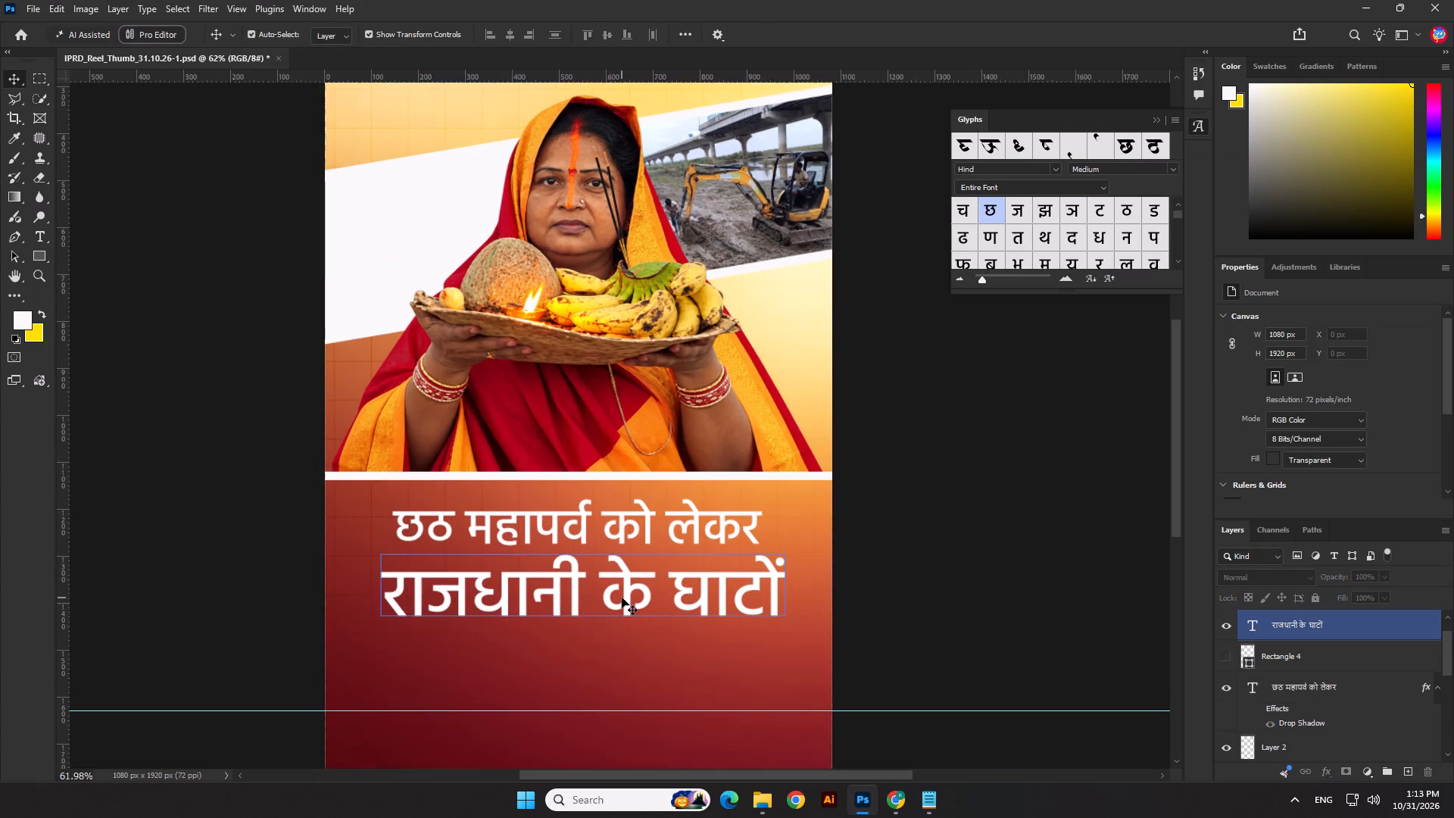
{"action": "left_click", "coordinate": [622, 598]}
Duplicate the "छठ महापर्व को लेकर" line below "राजधानी के घाटों" and replace the copy's text with "की साफ-सफाई शुरू".
{"action": "left_click", "coordinate": [641, 513]}
{"action": "left_click_drag", "start_coordinate": [642, 520], "coordinate": [641, 645], "text": "alt"}
{"action": "double_click", "coordinate": [641, 645]}
{"action": "key", "text": "ctrl+v"}
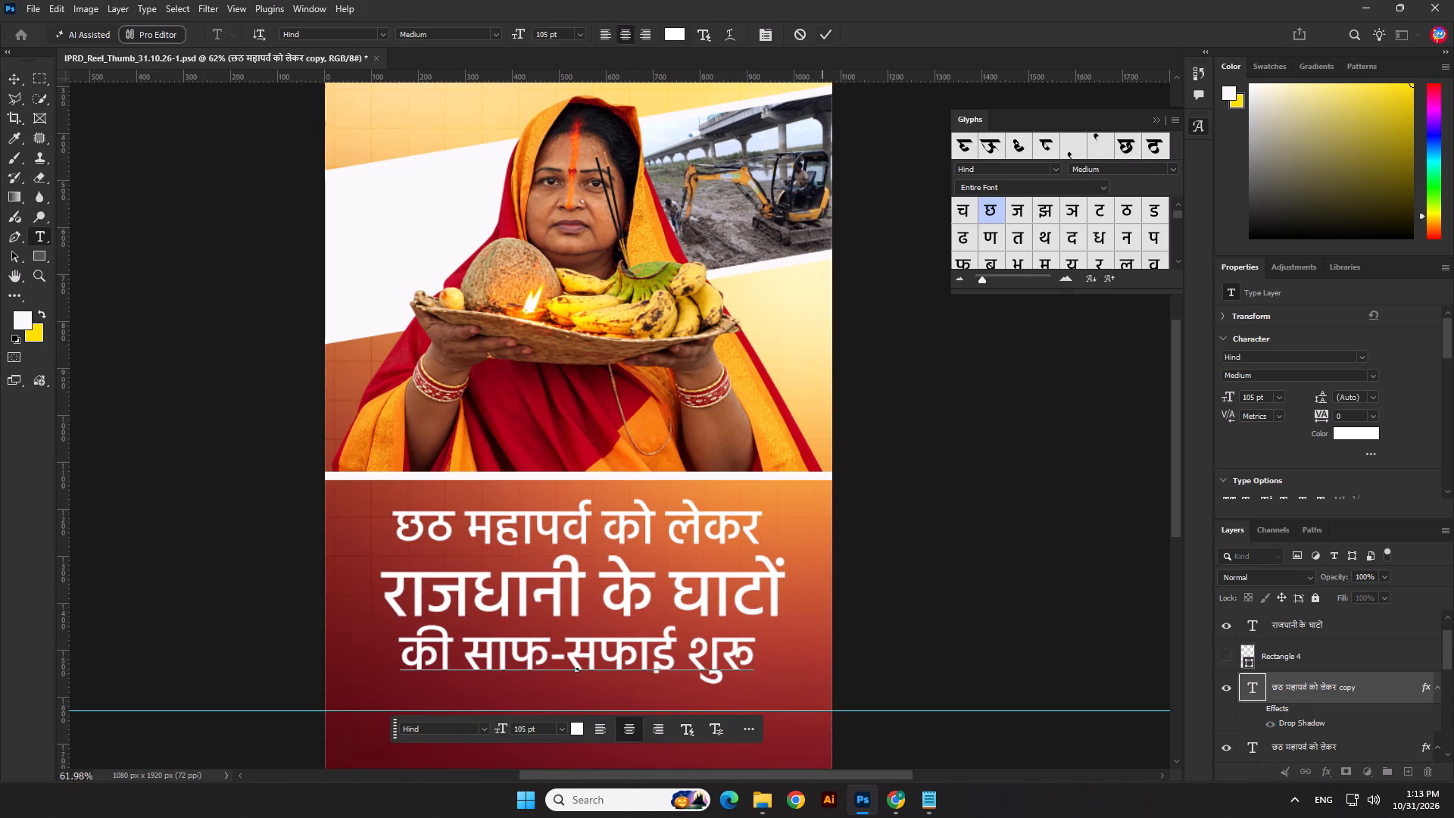
{"action": "left_click", "coordinate": [823, 34]}
Move the "की साफ-सफाई शुरू" line down 40 px and centre it horizontally on the canvas.
{"action": "key", "text": "shift+Down"}
{"action": "key", "text": "shift+Down"}
{"action": "left_click", "coordinate": [507, 33]}
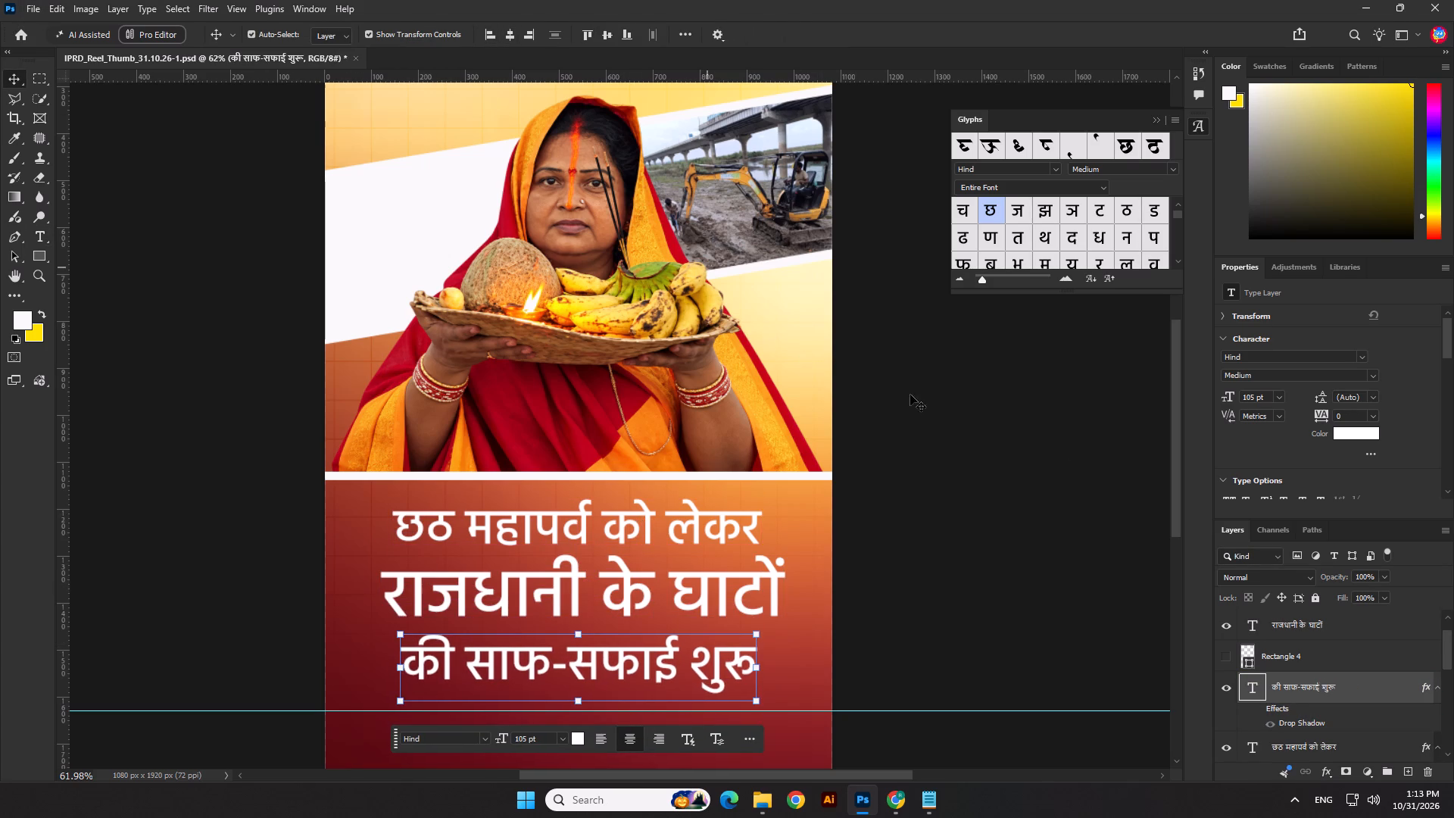
{"action": "key", "text": "shift+Down"}
{"action": "key", "text": "shift+Down"}
{"action": "left_click", "coordinate": [1022, 514]}
Make "राजधानी के घाटों" Hind Bold, nudge it down 10 px and centre it horizontally on the canvas.
{"action": "left_click", "coordinate": [744, 579]}
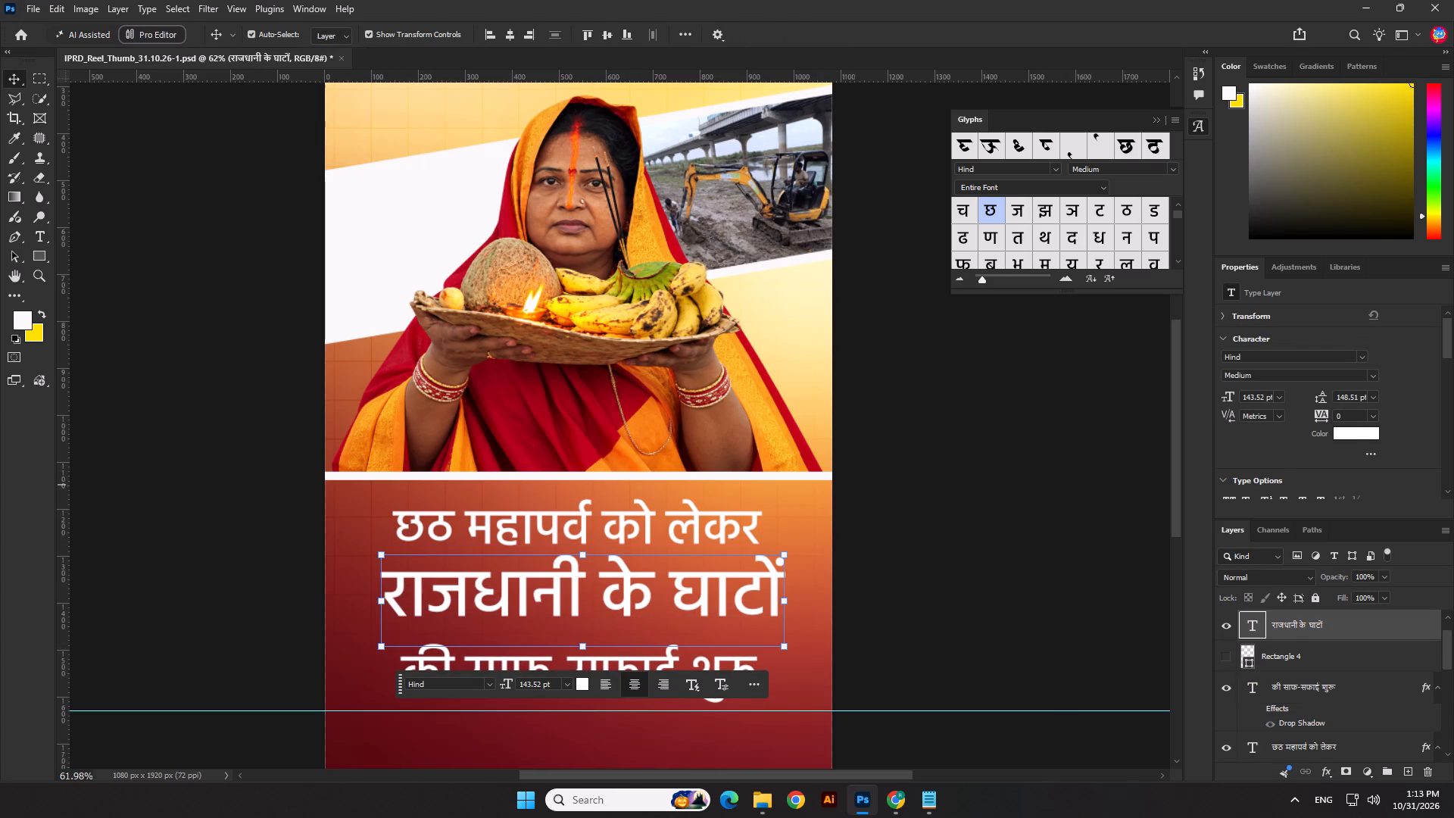
{"action": "left_click", "coordinate": [1376, 376]}
{"action": "left_click", "coordinate": [1325, 469]}
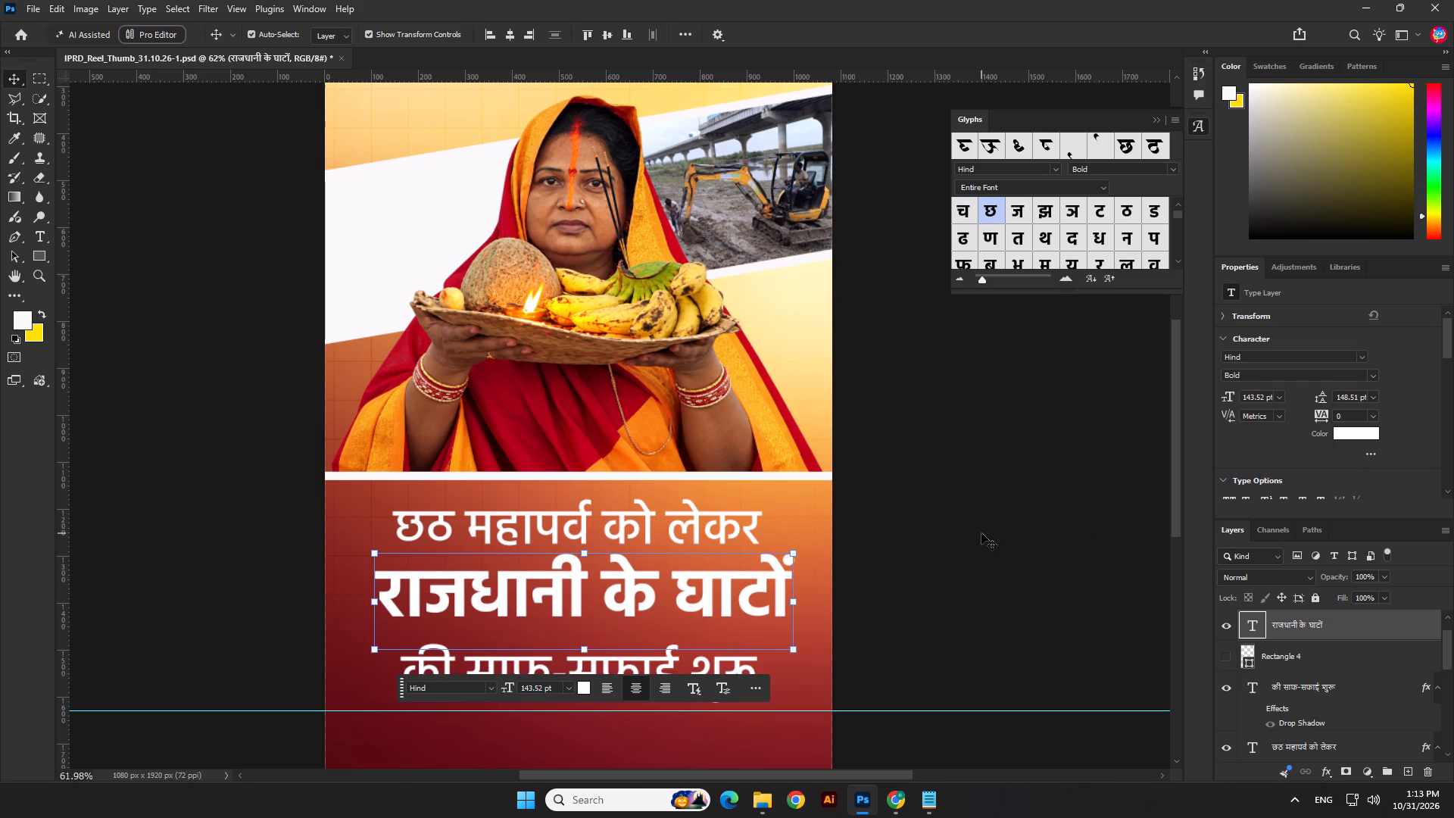
{"action": "key", "text": "shift+Down"}
{"action": "left_click", "coordinate": [513, 34]}
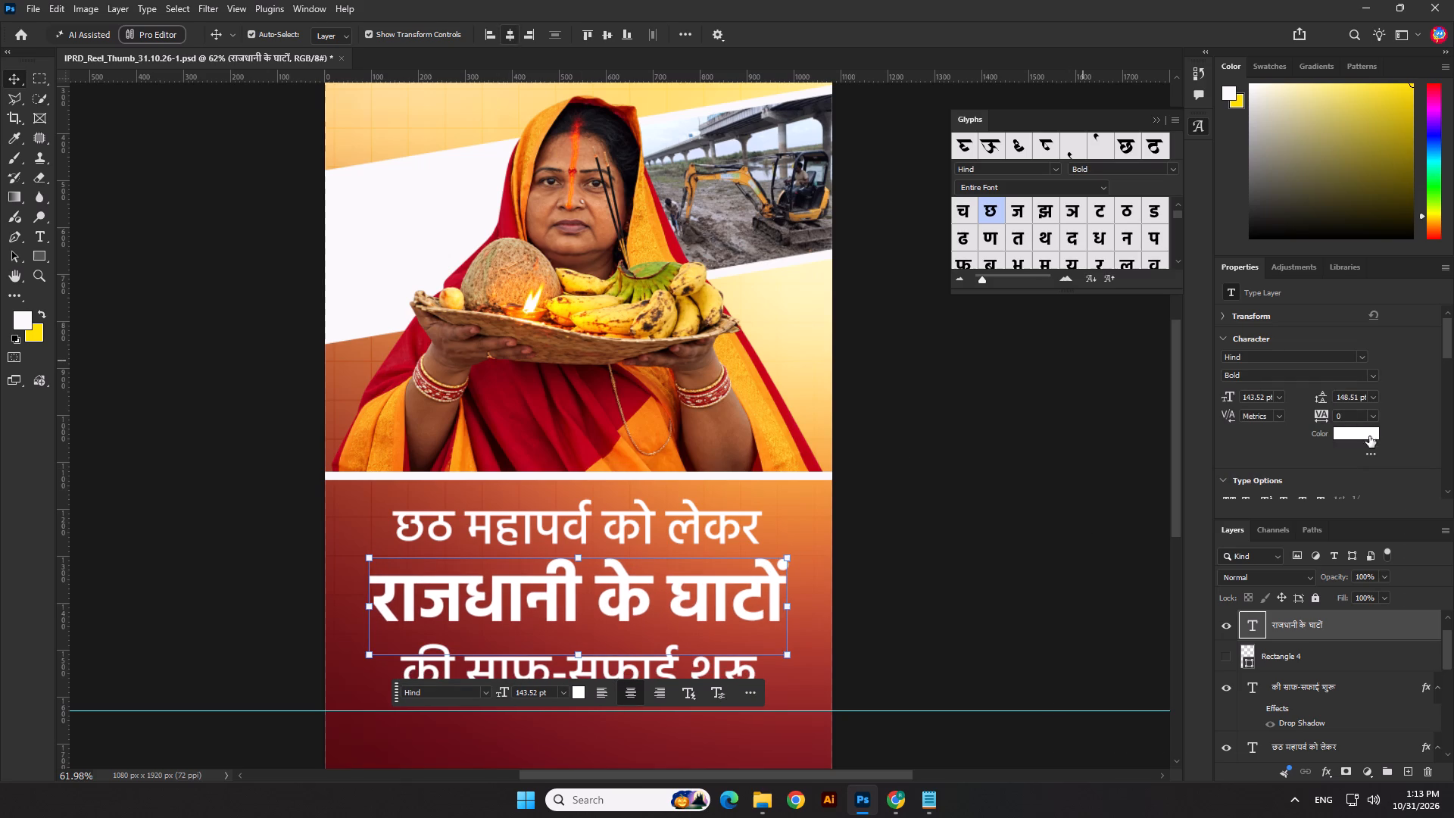
Colour "राजधानी के घाटों" pale yellow (fff1ae), sampled from the artwork's background gradient.
{"action": "left_click", "coordinate": [1369, 436]}
{"action": "left_click", "coordinate": [778, 301]}
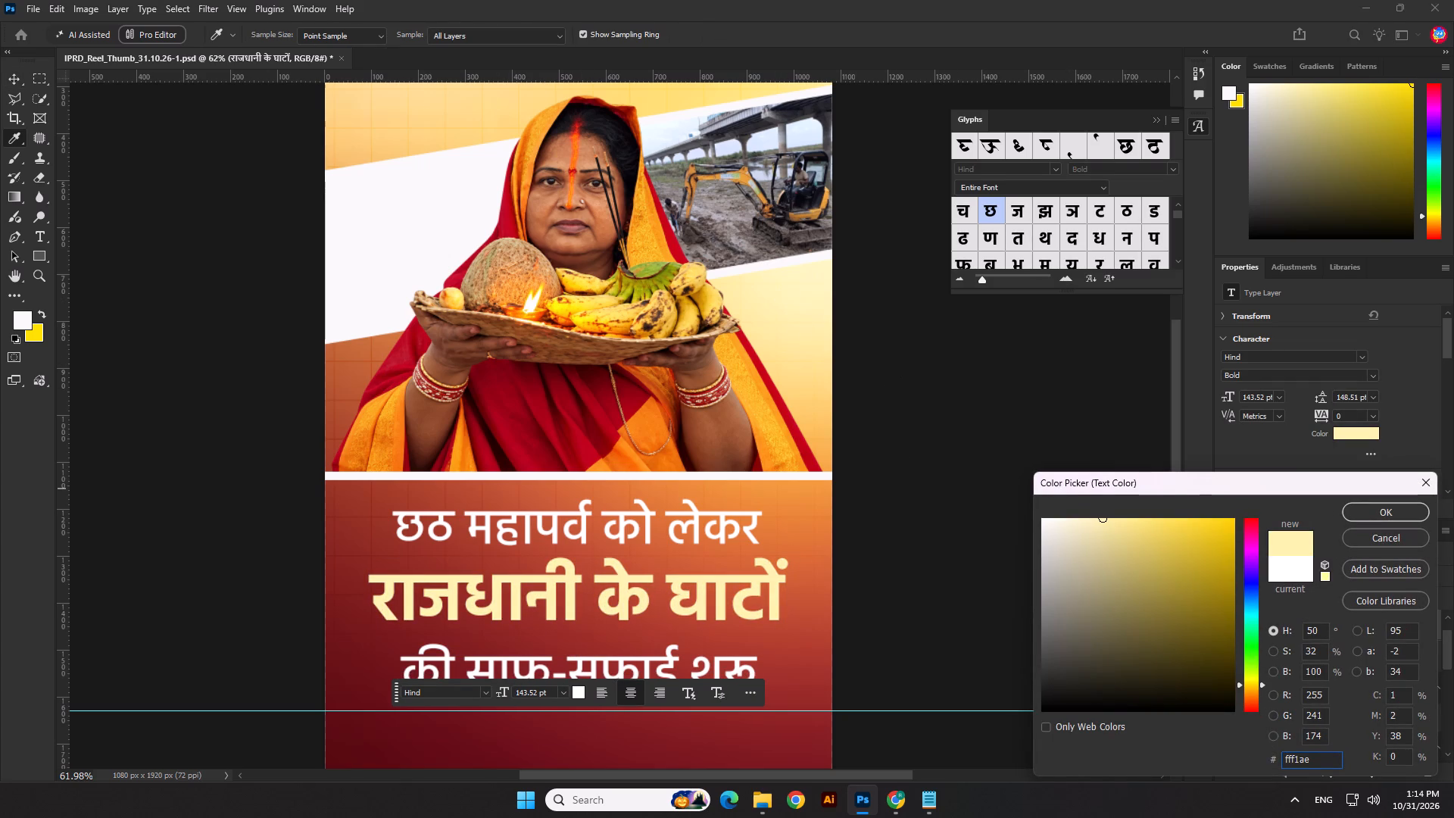
{"action": "left_click", "coordinate": [1349, 523]}
{"action": "left_click", "coordinate": [1345, 517]}
{"action": "left_click", "coordinate": [986, 520]}
Break the top headline after "छठ महापर्व" so that "को लेकर" sits on its own second line.
{"action": "scroll", "coordinate": [498, 529], "scroll_direction": "up", "scroll_amount": 2}
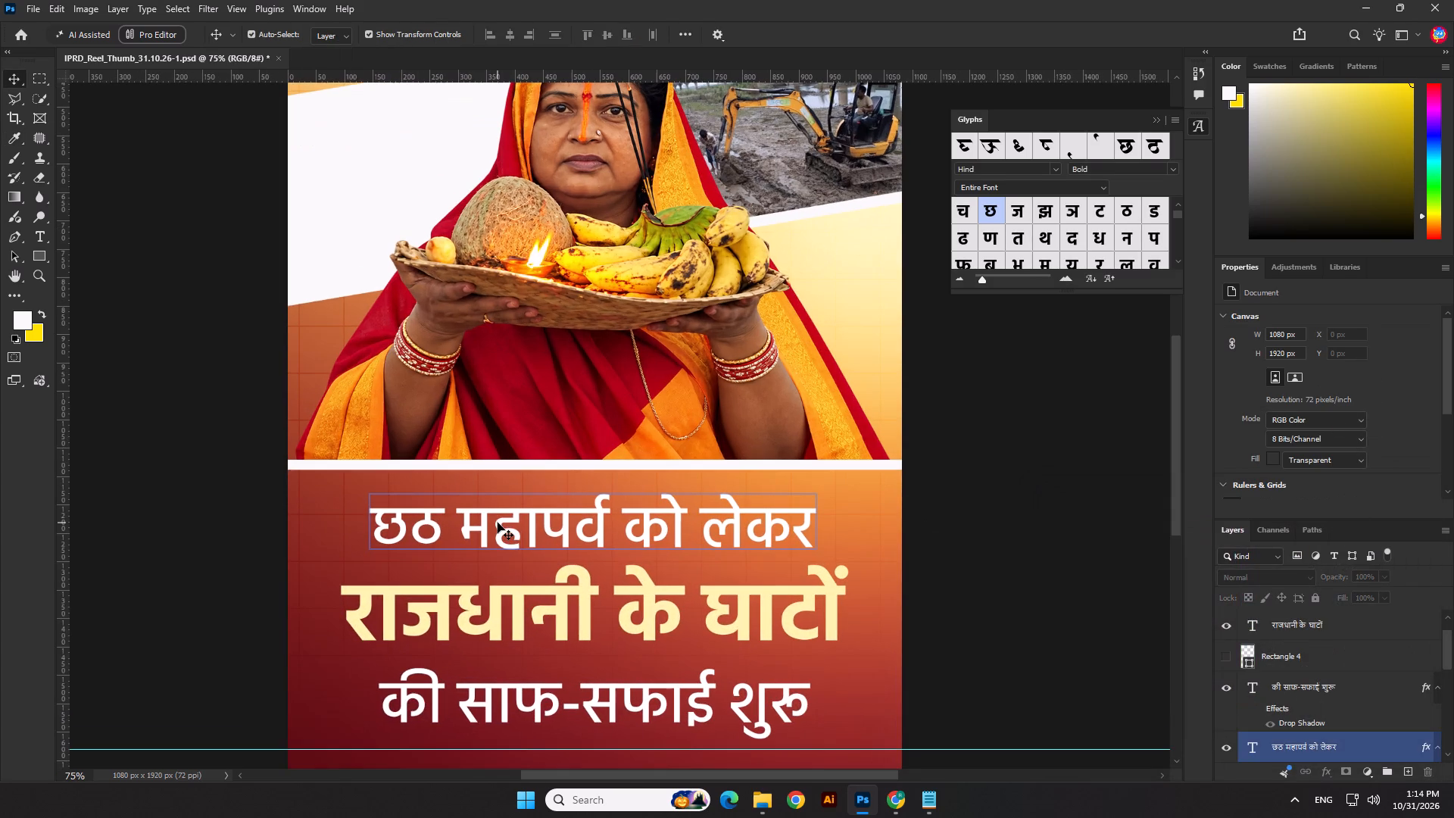
{"action": "double_click", "coordinate": [498, 523]}
{"action": "left_click", "coordinate": [621, 522]}
{"action": "key", "text": "BackSpace"}
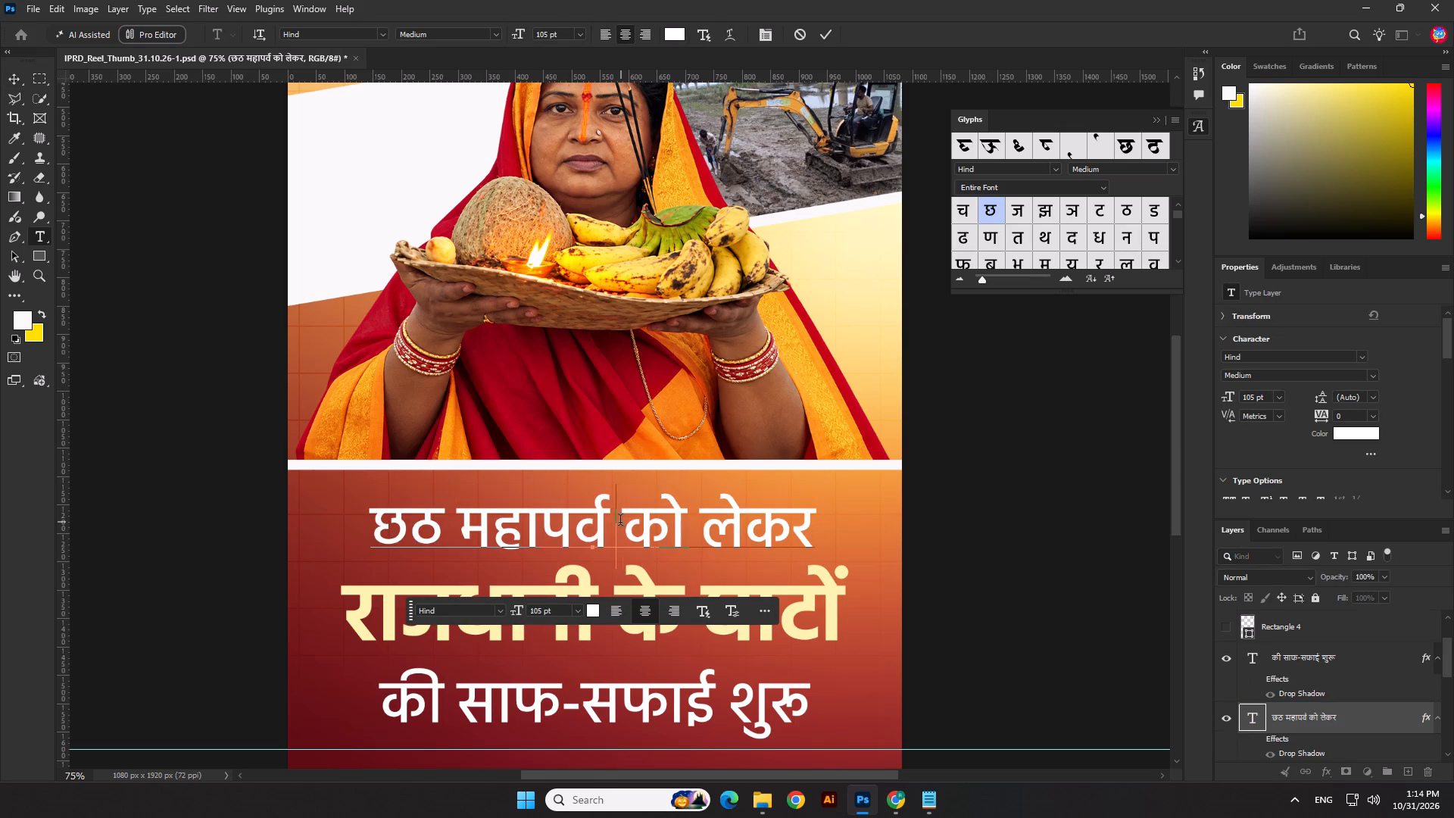
{"action": "key", "text": "Return"}
{"action": "left_click", "coordinate": [11, 76]}
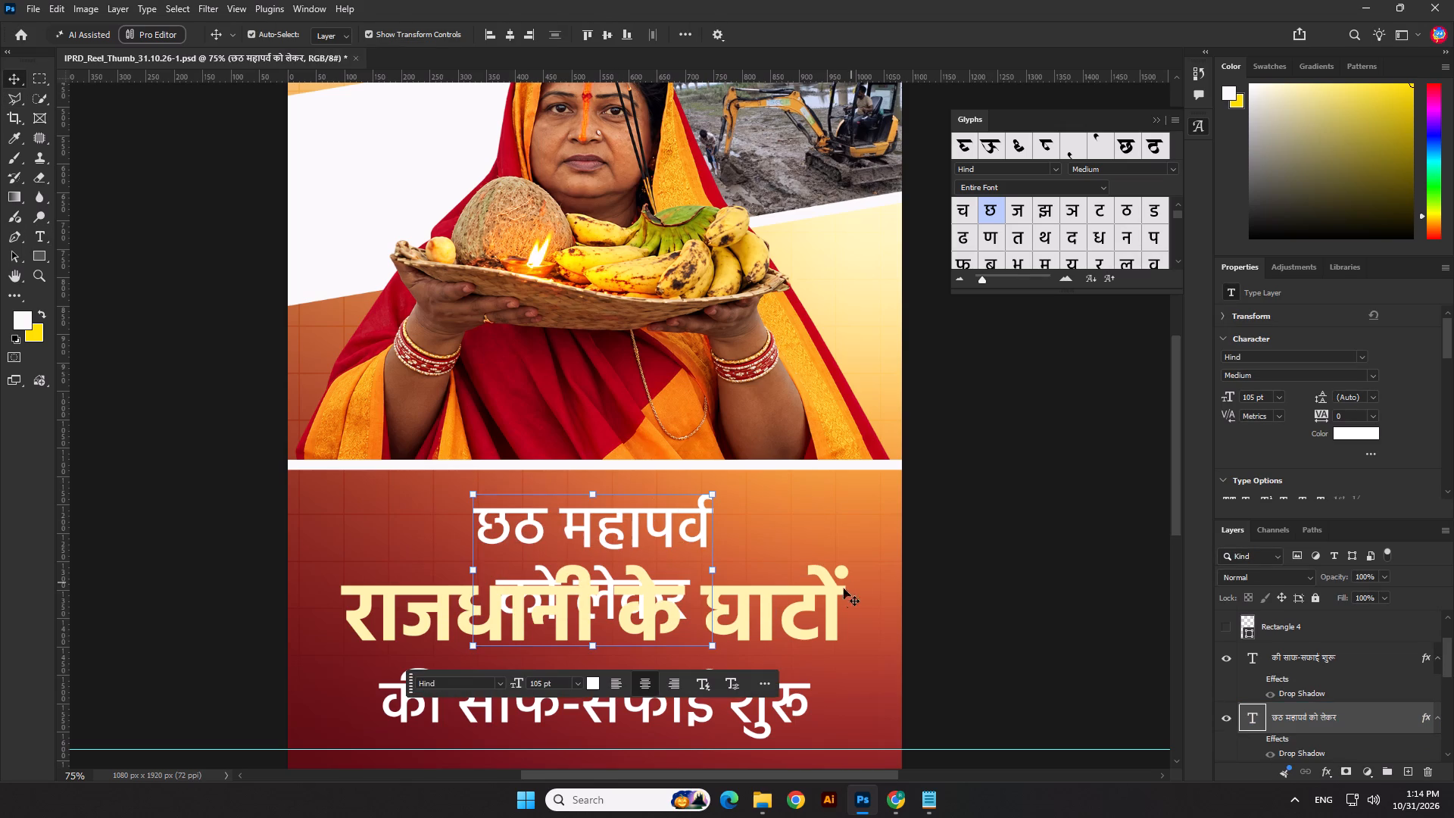
Move the "की साफ-सफाई शुरू" line slightly down and scale it smaller, keeping it centred.
{"action": "left_click_drag", "start_coordinate": [777, 715], "coordinate": [775, 723]}
{"action": "left_click_drag", "start_coordinate": [595, 678], "coordinate": [594, 679]}
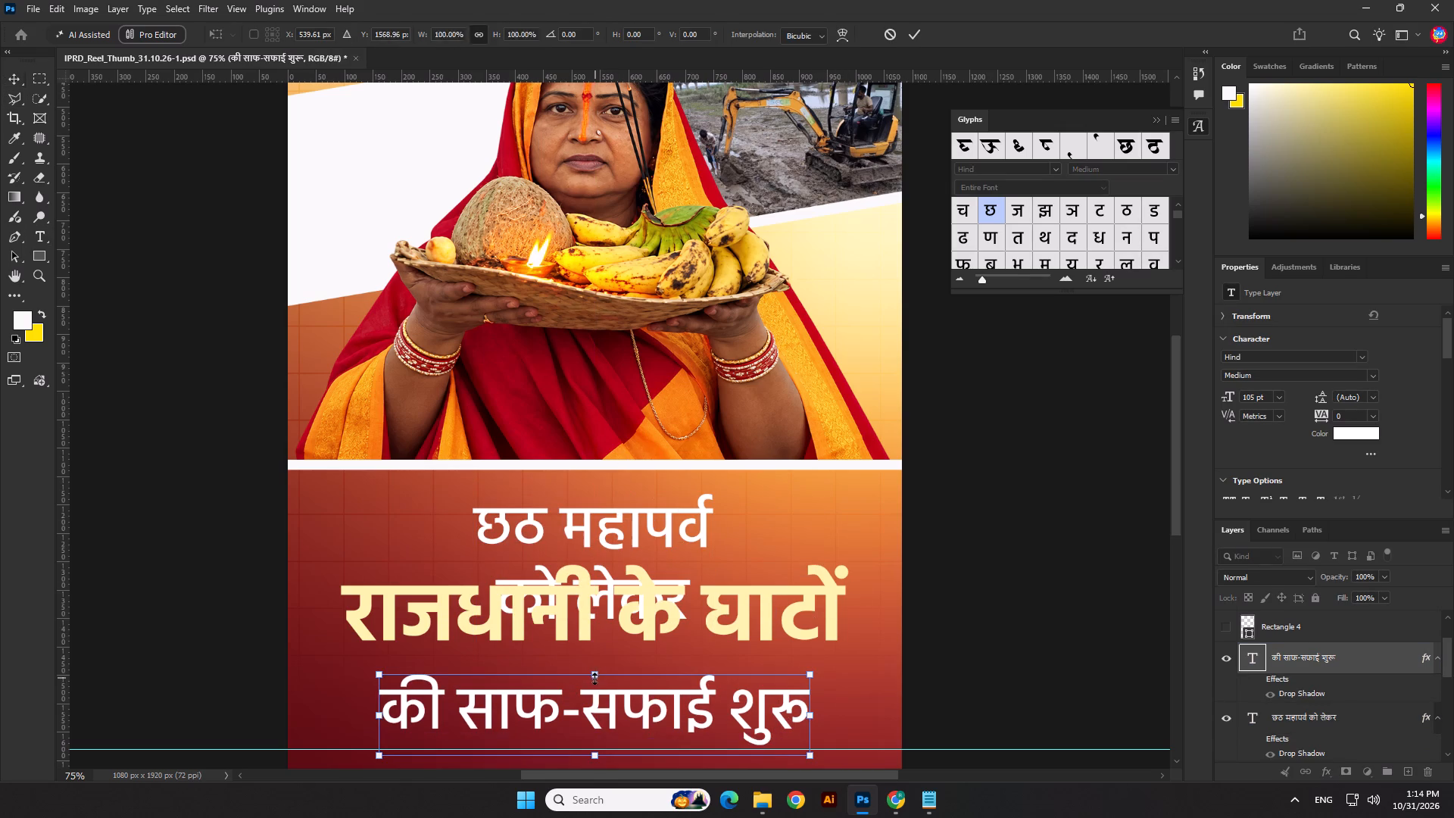
{"action": "left_click_drag", "start_coordinate": [594, 679], "coordinate": [594, 699]}
{"action": "key", "text": "Return"}
Move "राजधानी के घाटों" straight down to sit just above the "की साफ-सफाई शुरू" line.
{"action": "left_click_drag", "start_coordinate": [736, 623], "coordinate": [738, 657]}
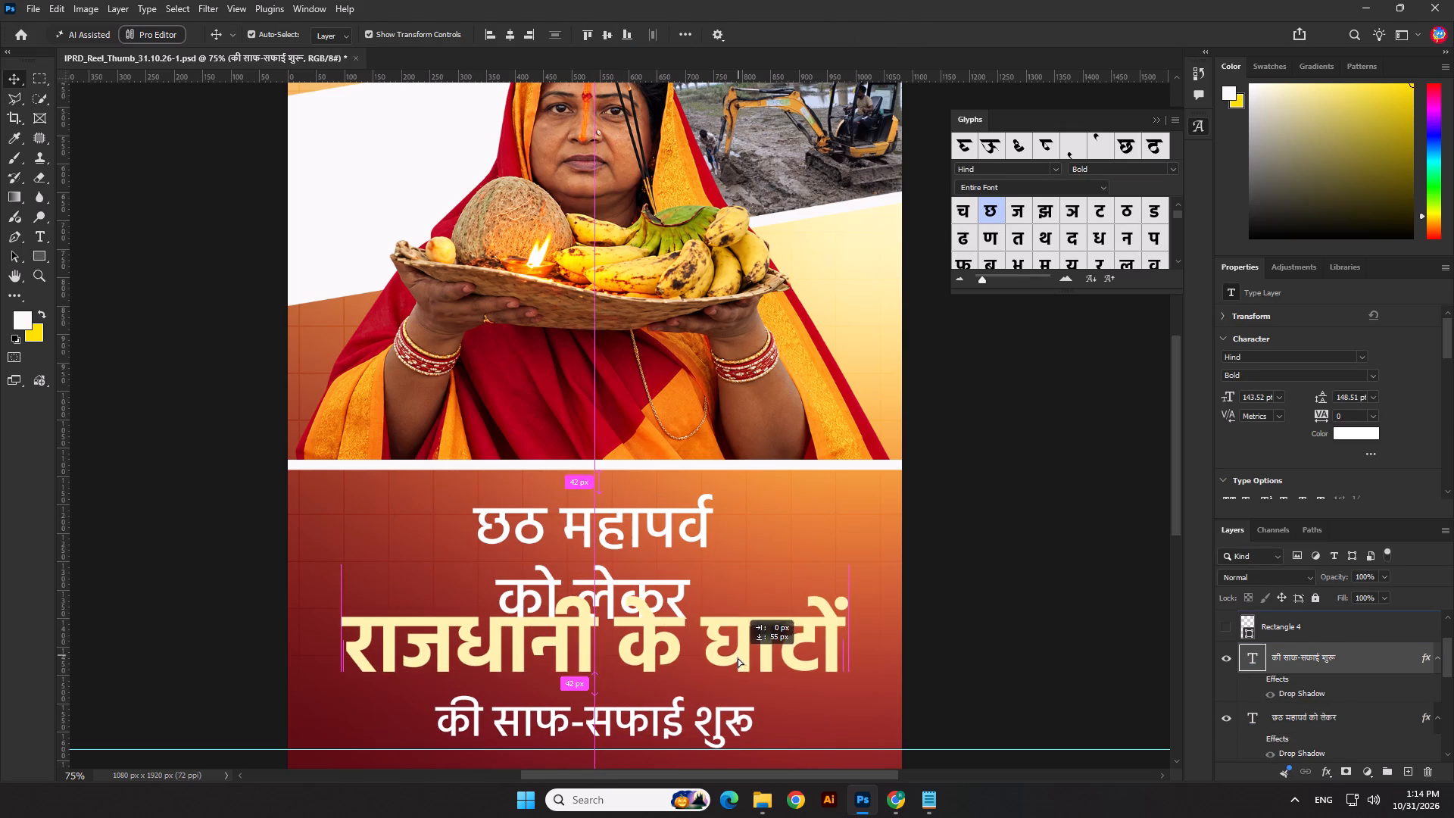
{"action": "left_click_drag", "start_coordinate": [738, 657], "coordinate": [736, 670]}
Set the font size of the words "छठ महापर्व" to 130 pt.
{"action": "double_click", "coordinate": [677, 532]}
{"action": "left_click_drag", "start_coordinate": [705, 529], "coordinate": [357, 514]}
{"action": "left_click_drag", "start_coordinate": [1232, 395], "coordinate": [1249, 393]}
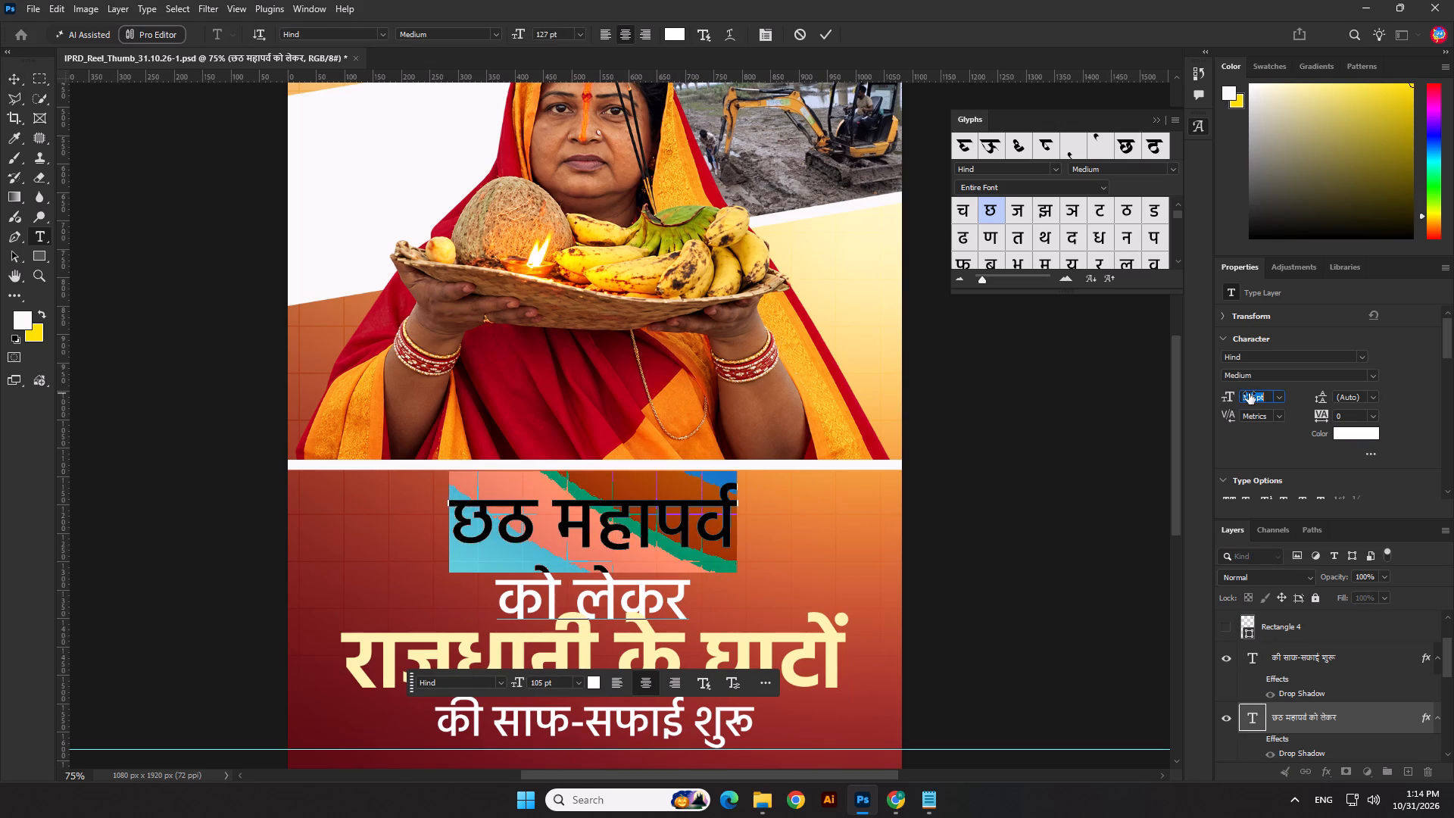
{"action": "left_click_drag", "start_coordinate": [1249, 393], "coordinate": [1254, 393]}
{"action": "left_click_drag", "start_coordinate": [1256, 397], "coordinate": [1201, 404]}
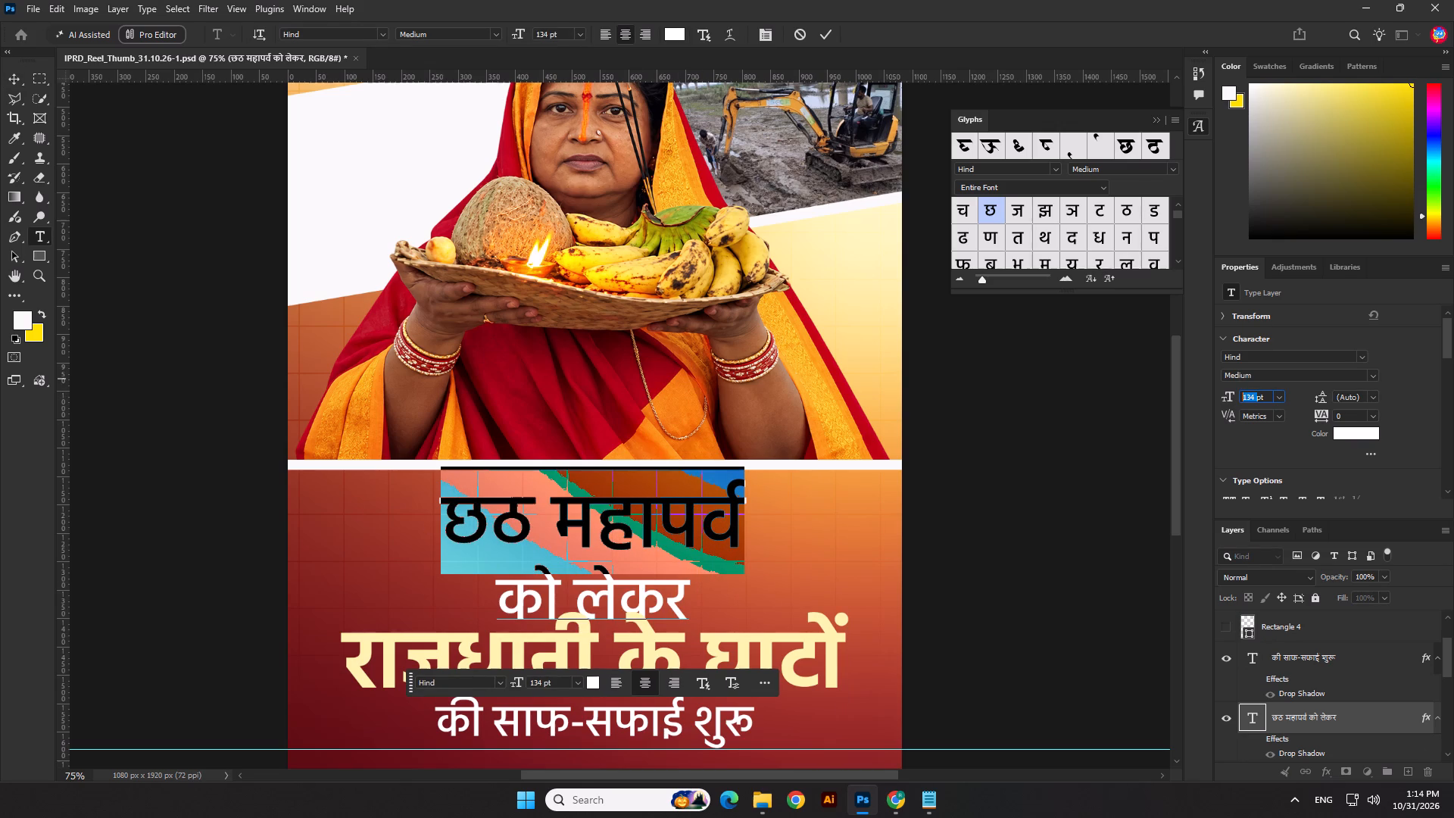
{"action": "type", "text": "130"}
{"action": "key", "text": "Return"}
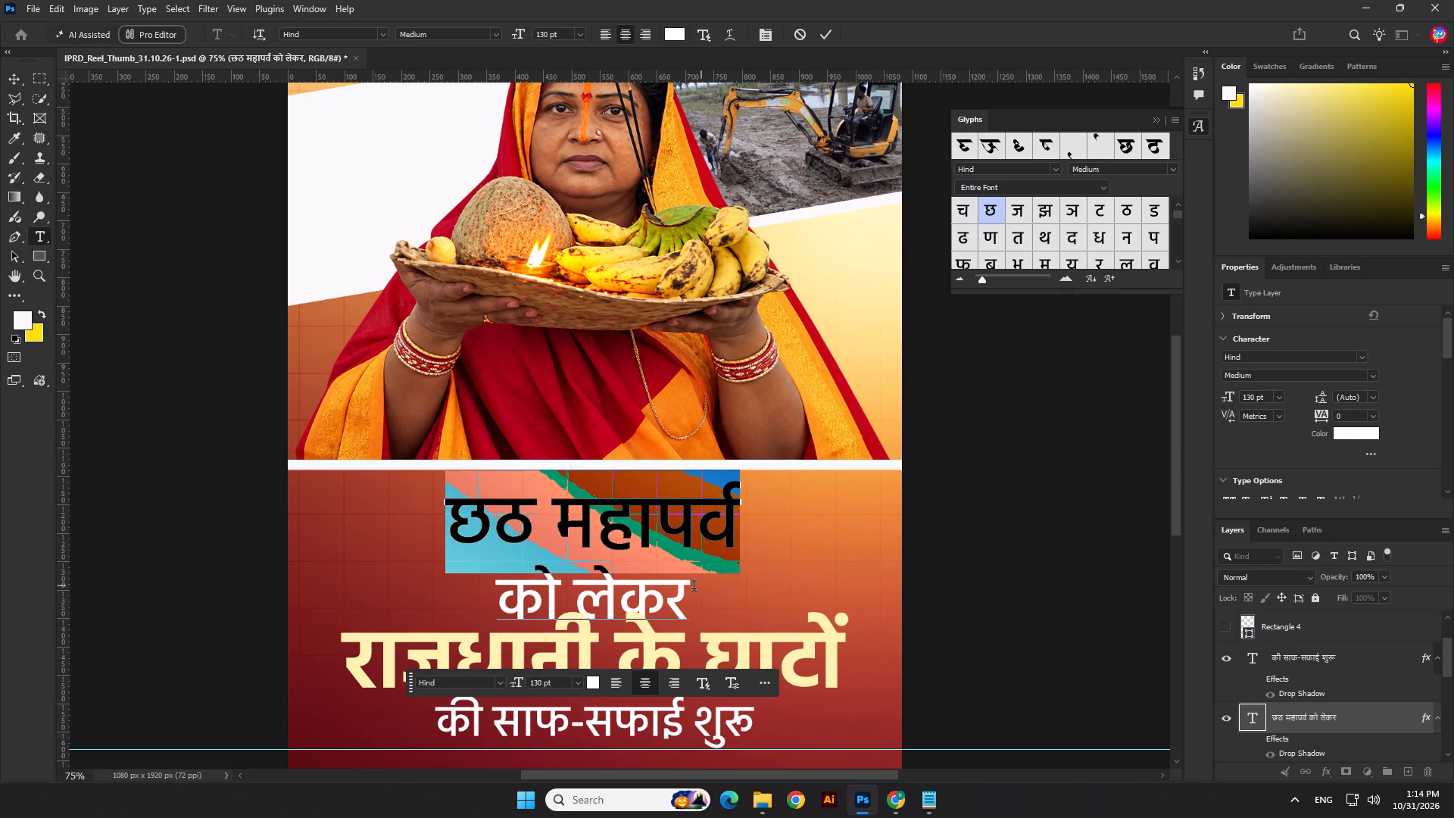
Cut "को लेकर" out of the top headline and remove the leftover line break, leaving only "छठ महापर्व".
{"action": "left_click_drag", "start_coordinate": [694, 588], "coordinate": [166, 603]}
{"action": "key", "text": "ctrl+c"}
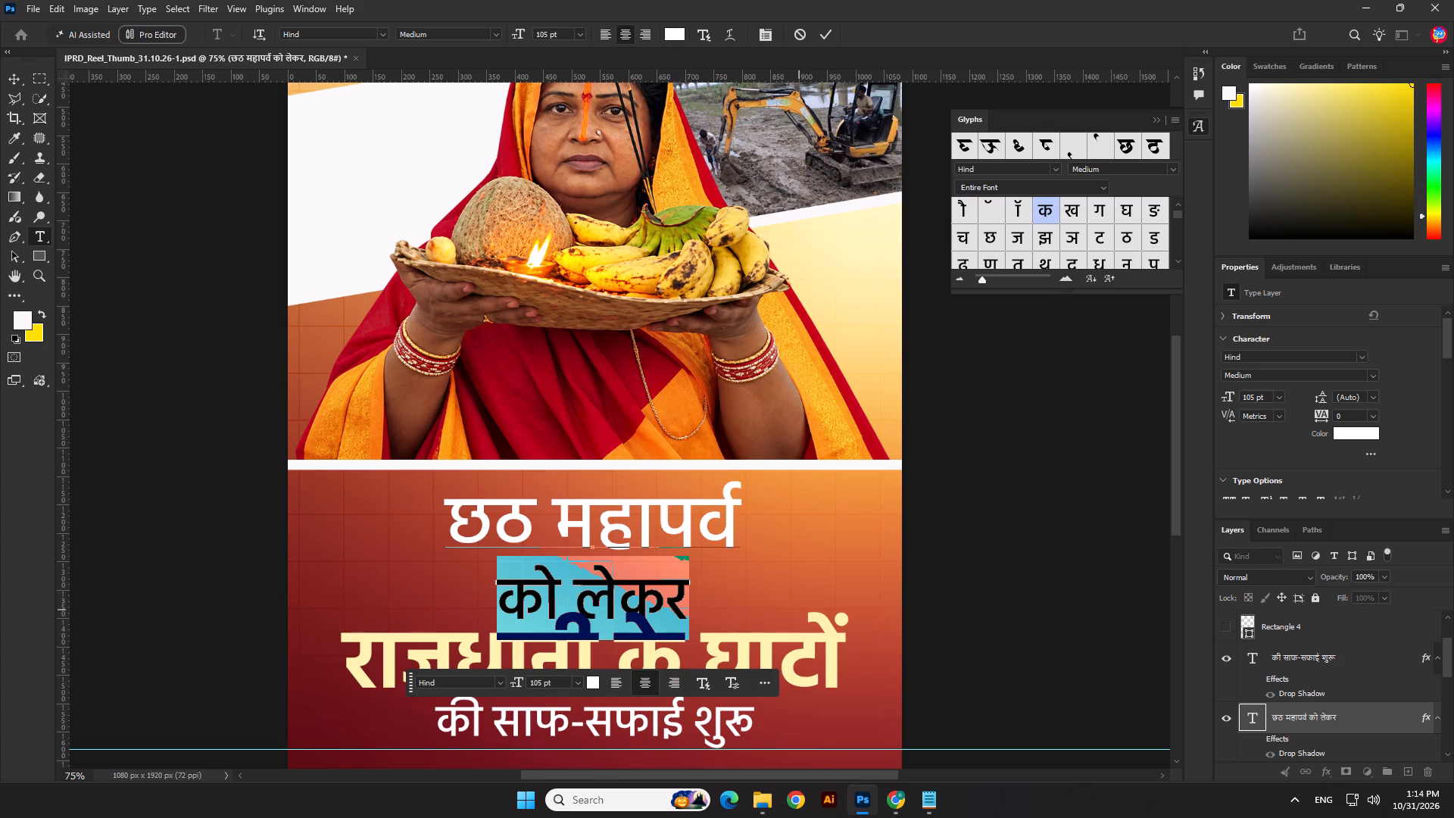
{"action": "key", "text": "ctrl+x"}
{"action": "key", "text": "BackSpace"}
{"action": "left_click", "coordinate": [824, 29]}
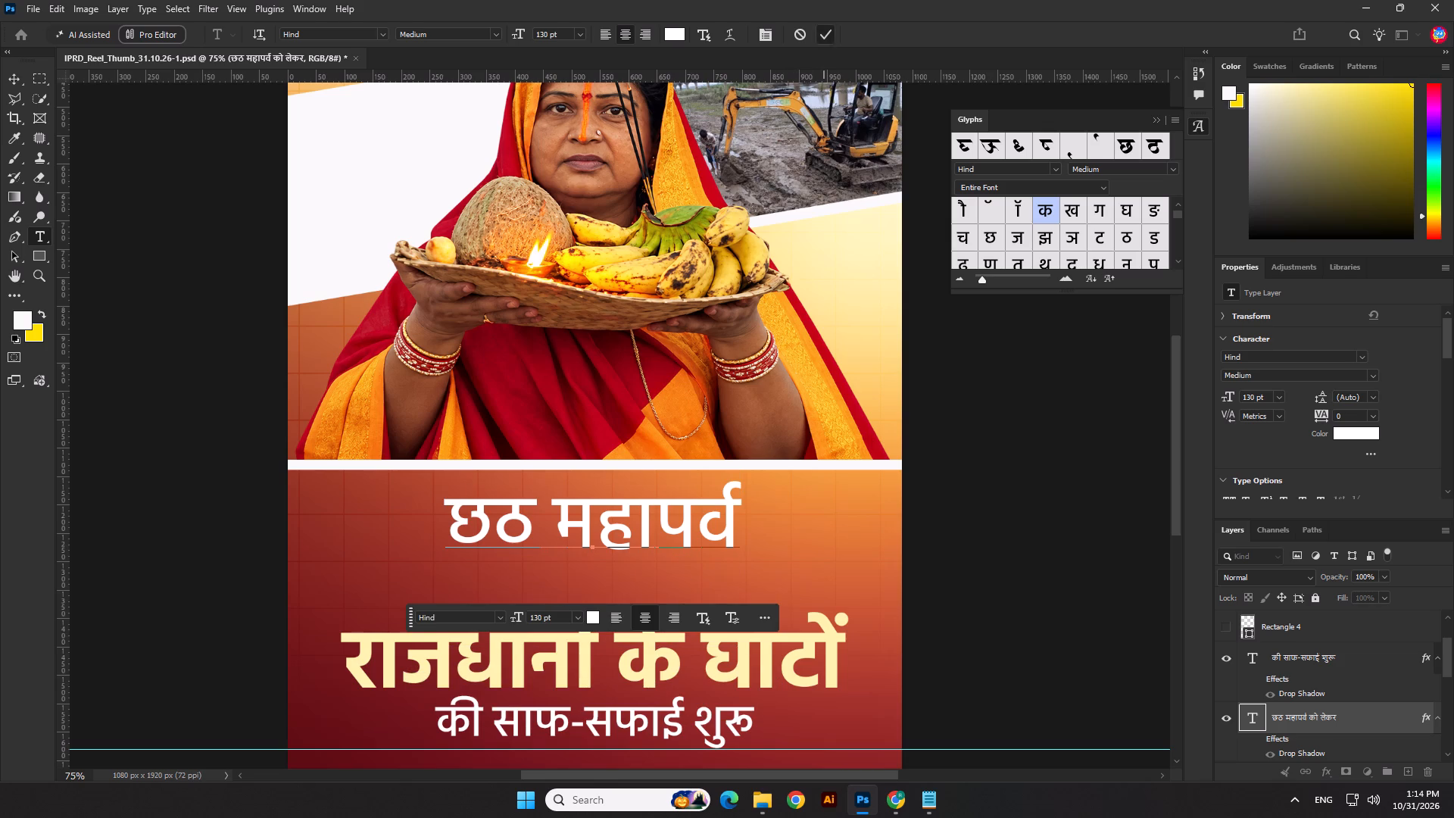
Nudge the "छठ महापर्व" line up by 7 px overall.
{"action": "key", "text": "shift+Up"}
{"action": "key", "text": "Down"}
{"action": "key", "text": "Down"}
{"action": "key", "text": "Down"}
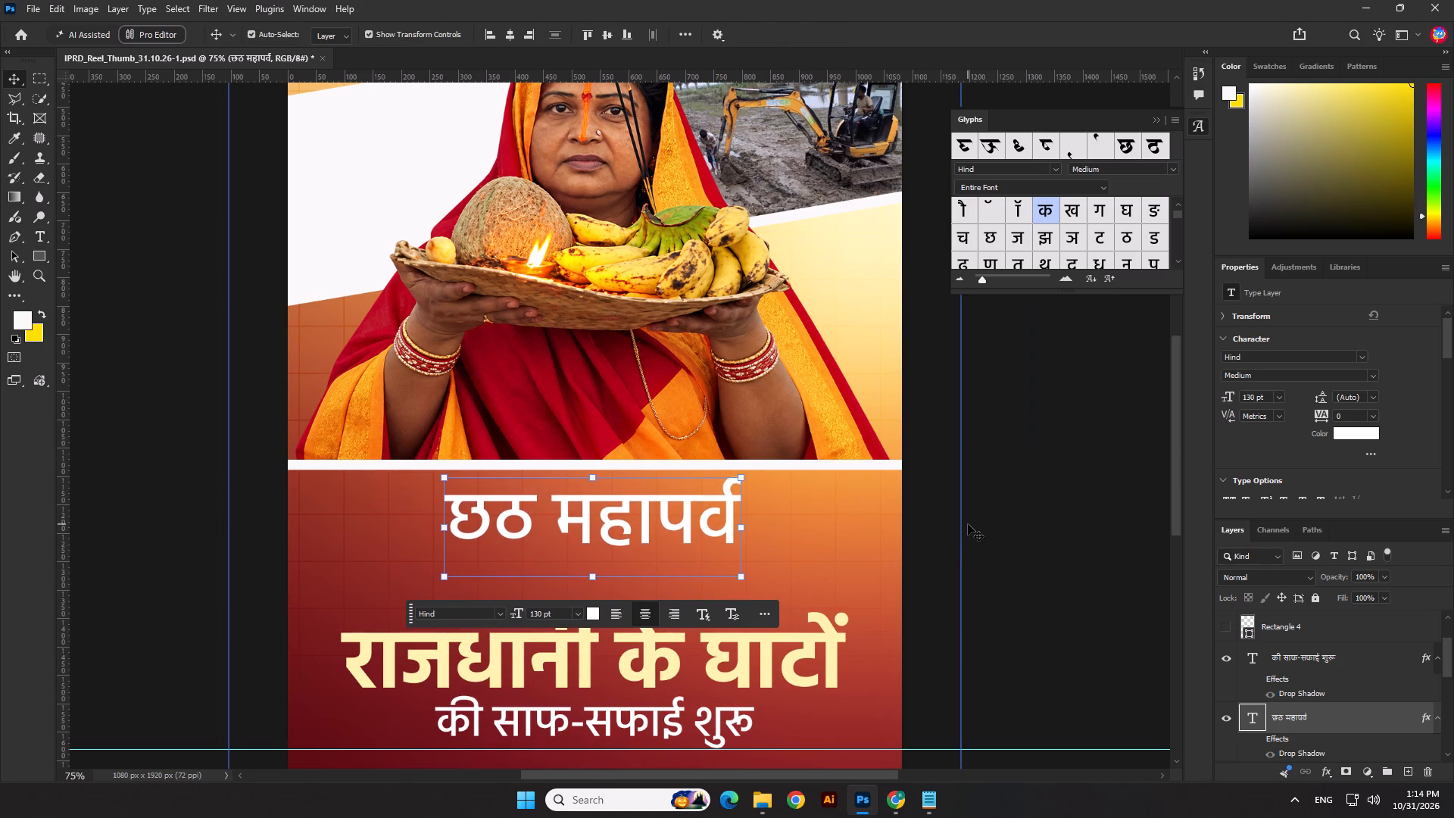
Nudge the "छठ महापर्व" line down by 6 px overall.
{"action": "key", "text": "shift+Down"}
{"action": "key", "text": "Up"}
{"action": "key", "text": "Up"}
{"action": "key", "text": "Up"}
{"action": "key", "text": "Up"}
{"action": "left_click", "coordinate": [1044, 513]}
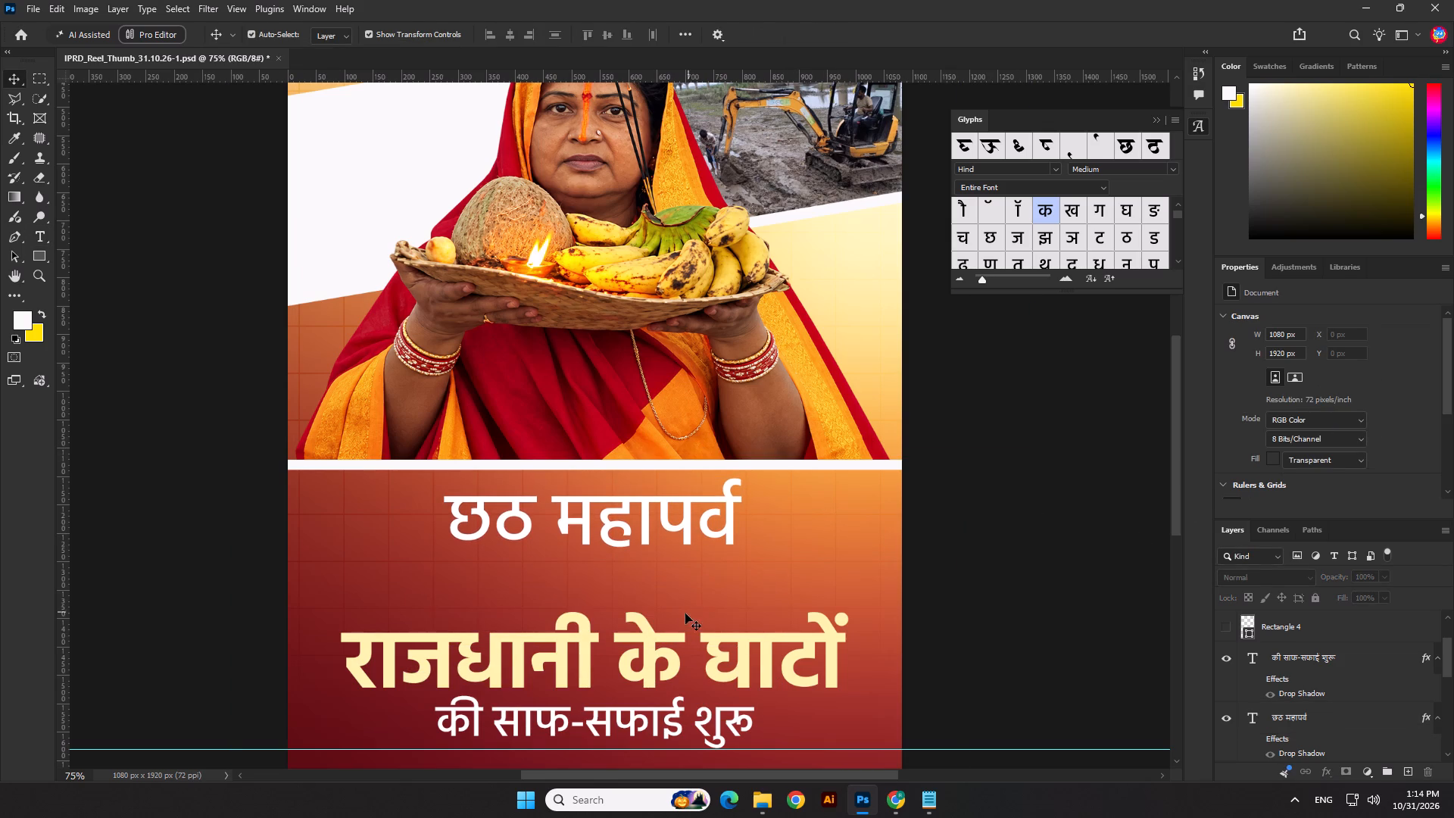
Set the font size of the "राजधानी के घाटों" headline to 130 pt.
{"action": "left_click", "coordinate": [634, 722]}
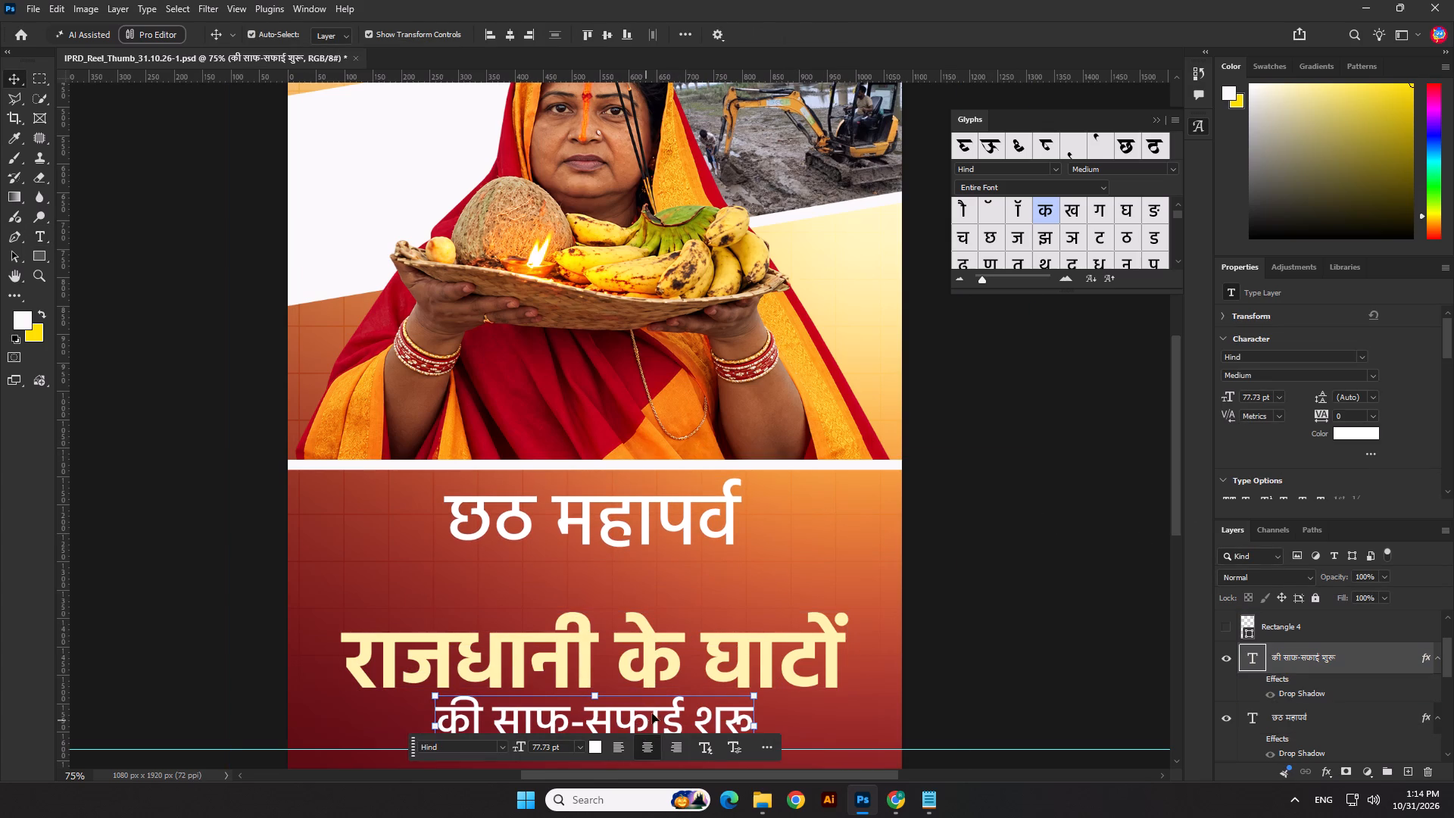
{"action": "left_click", "coordinate": [657, 653]}
{"action": "left_click_drag", "start_coordinate": [1265, 396], "coordinate": [1227, 400]}
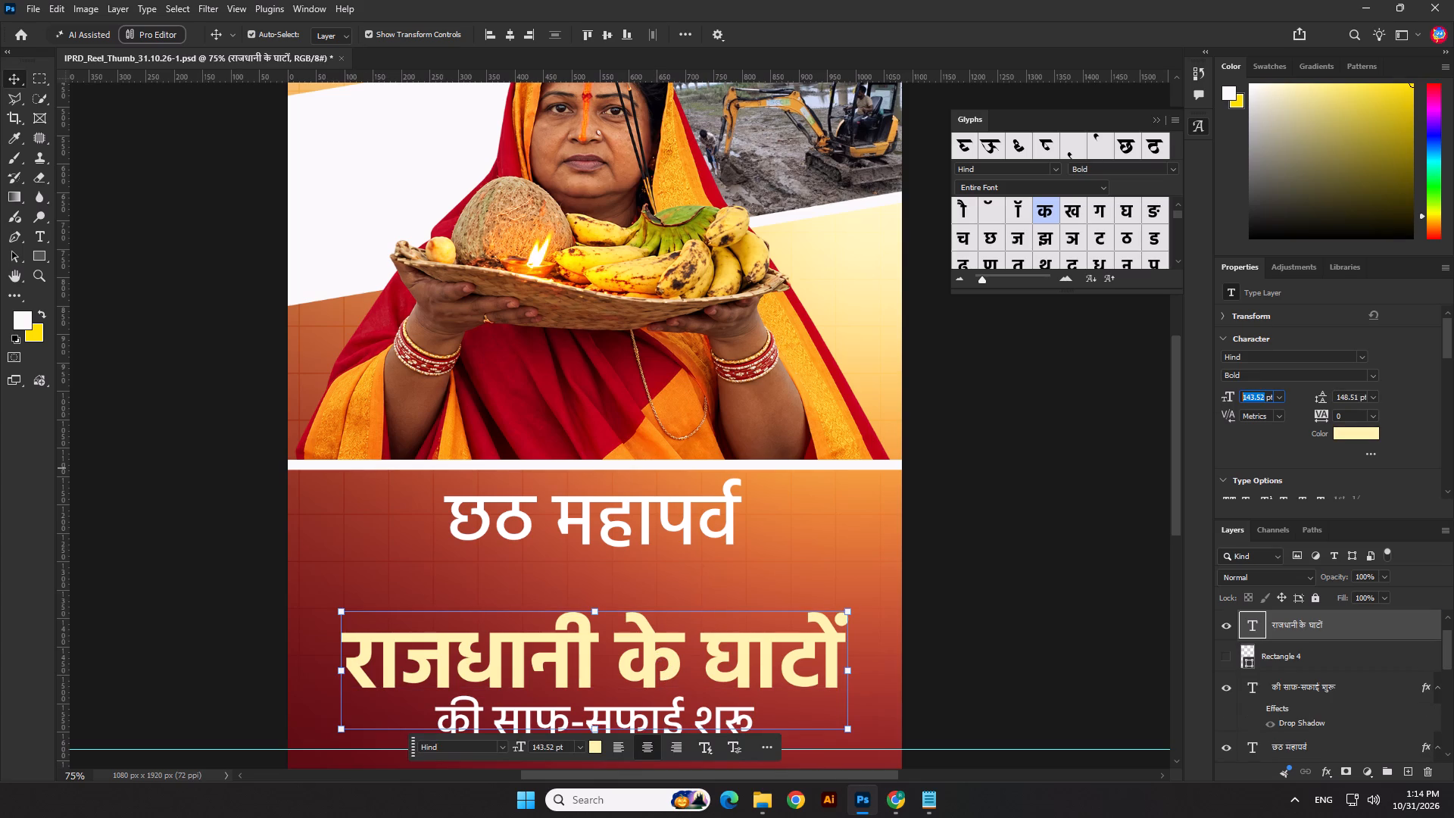
{"action": "type", "text": "130"}
{"action": "key", "text": "Return"}
{"action": "left_click", "coordinate": [981, 675]}
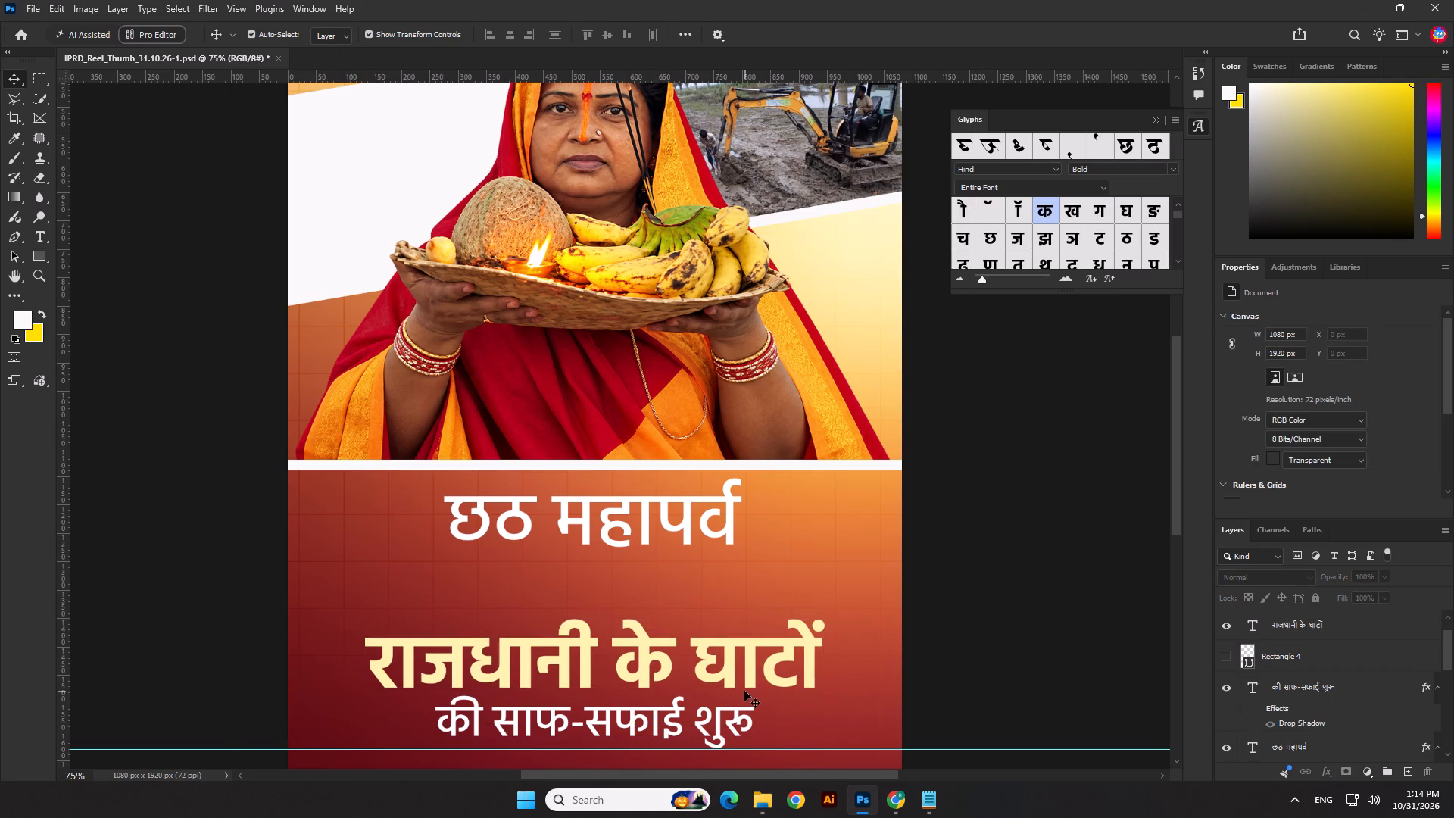
Set the font size of the "की साफ-सफाई शुरू" line to 75 pt.
{"action": "left_click", "coordinate": [707, 734]}
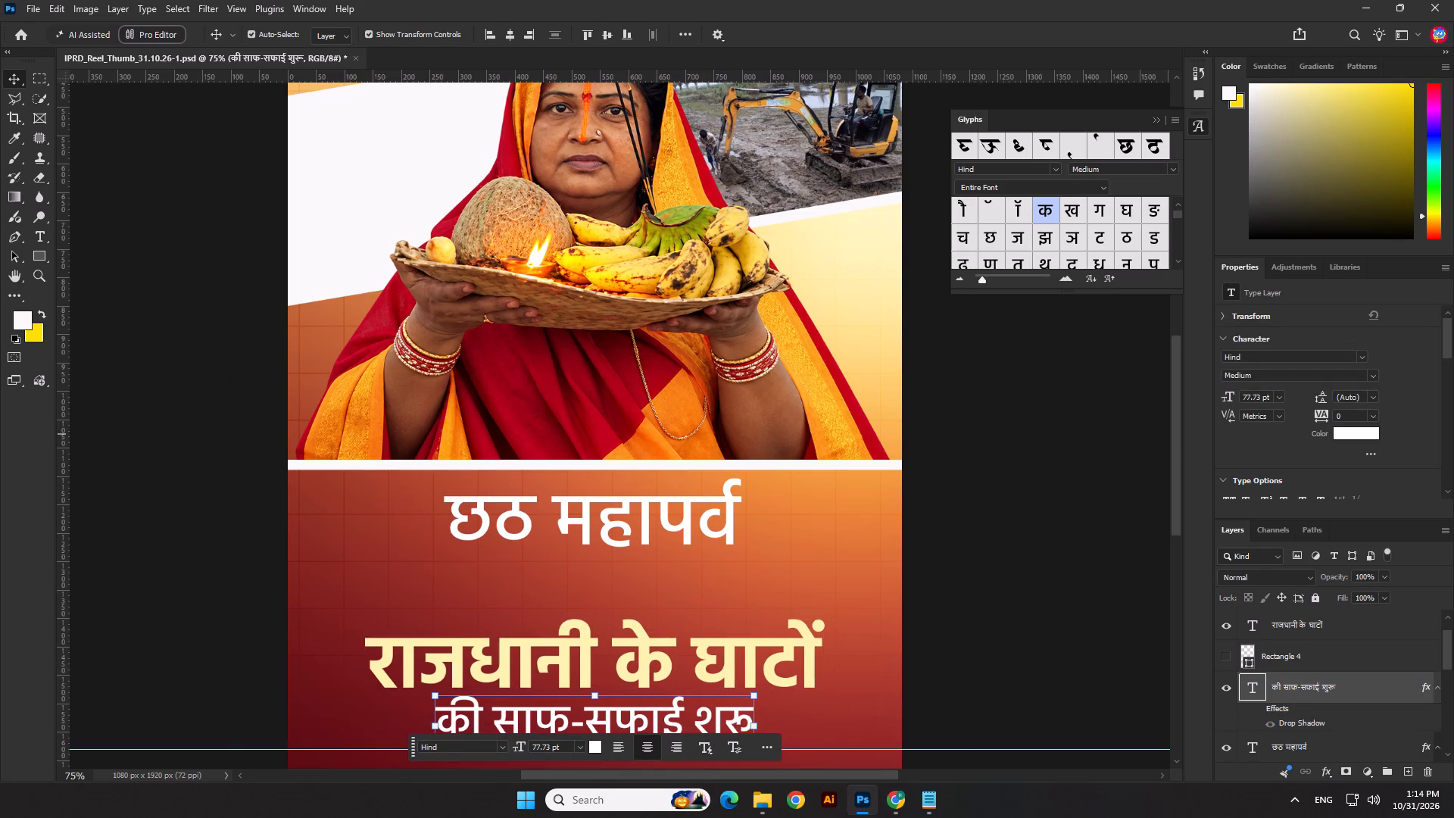
{"action": "left_click_drag", "start_coordinate": [1263, 398], "coordinate": [1204, 392]}
{"action": "type", "text": "75"}
{"action": "key", "text": "Return"}
Duplicate the "की साफ-सफाई शुरू" line into the gap beneath "छठ महापर्व" and replace the copy's text with "को लेकर".
{"action": "left_click_drag", "start_coordinate": [669, 716], "coordinate": [671, 572], "text": "alt"}
{"action": "double_click", "coordinate": [670, 571]}
{"action": "key", "text": "ctrl+v"}
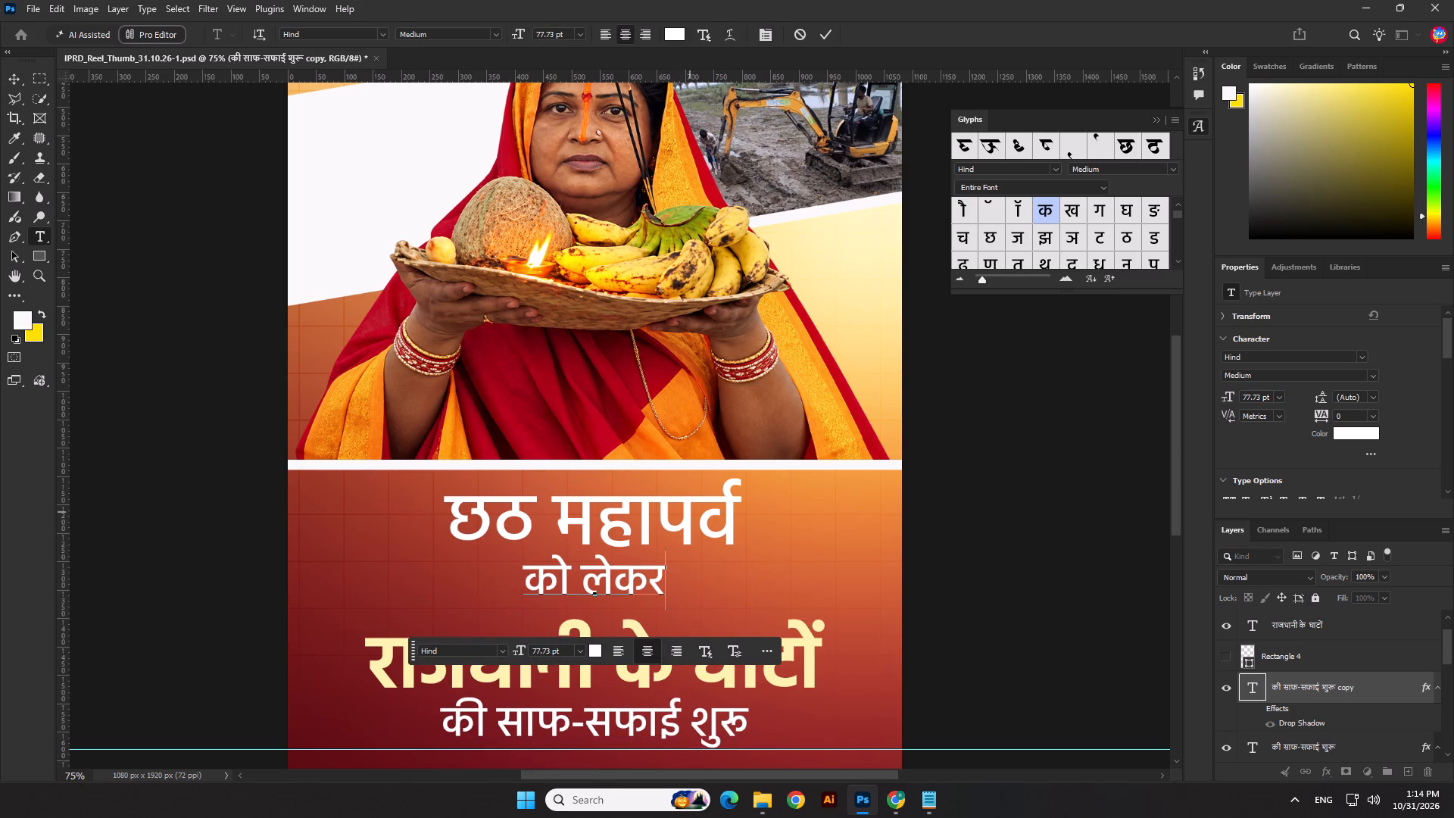
{"action": "left_click", "coordinate": [826, 36]}
{"action": "left_click", "coordinate": [1053, 617]}
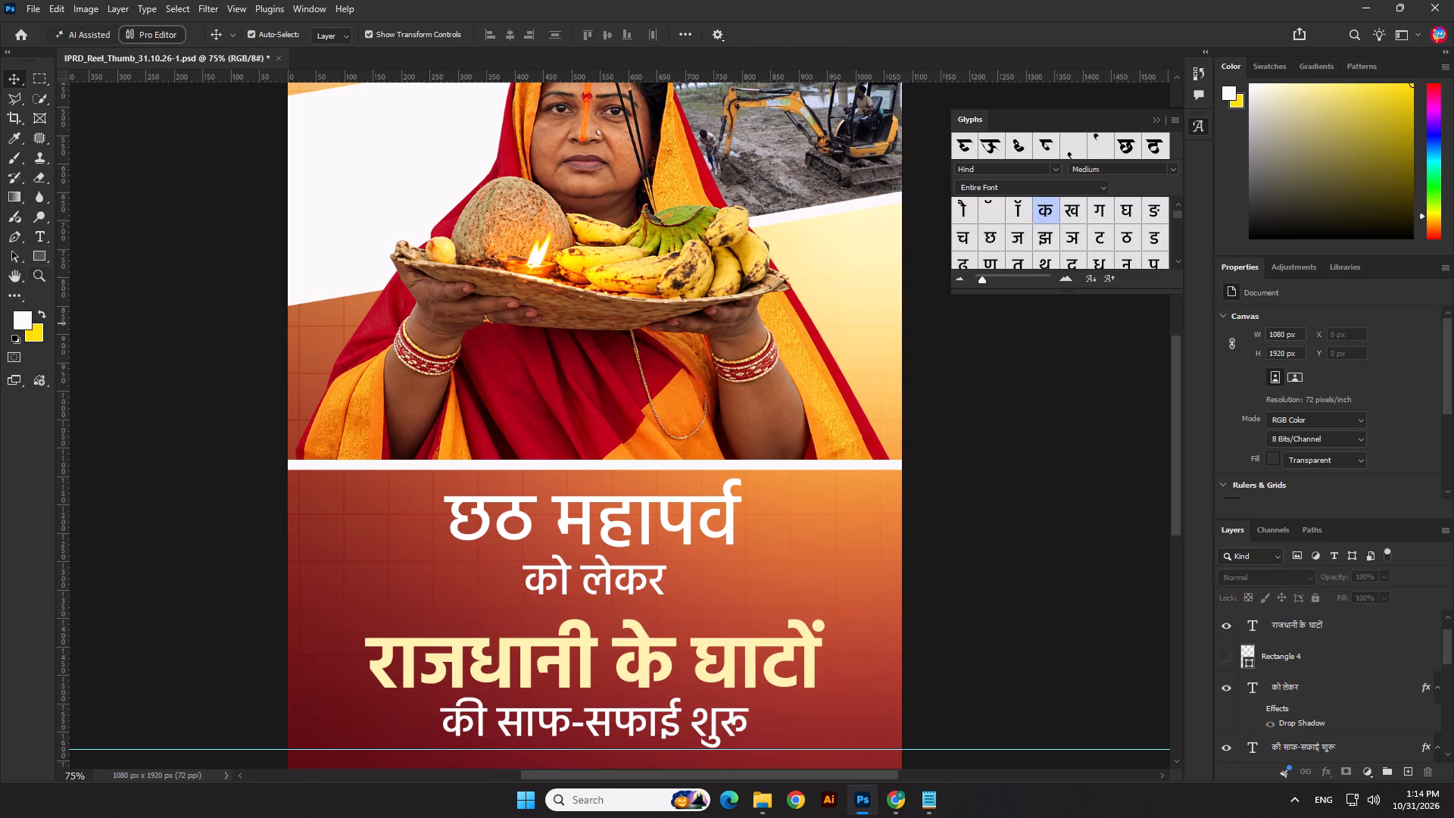
Draw a thin white rectangle about 518 px wide and 3 px high across the middle of "को लेकर".
{"action": "left_click", "coordinate": [41, 258]}
{"action": "scroll", "coordinate": [648, 735], "scroll_direction": "up", "scroll_amount": 3}
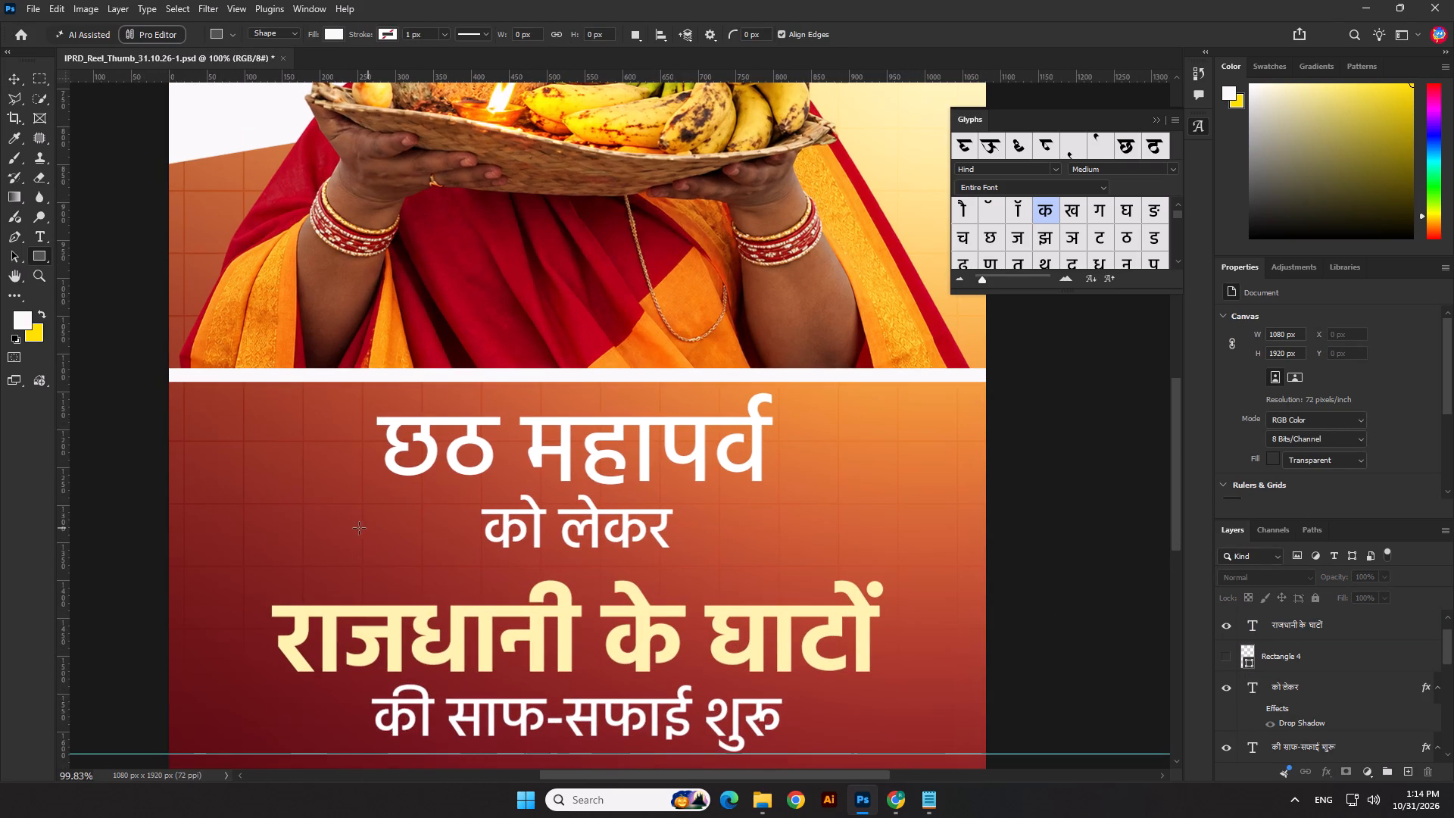
{"action": "left_click_drag", "start_coordinate": [386, 530], "coordinate": [789, 529]}
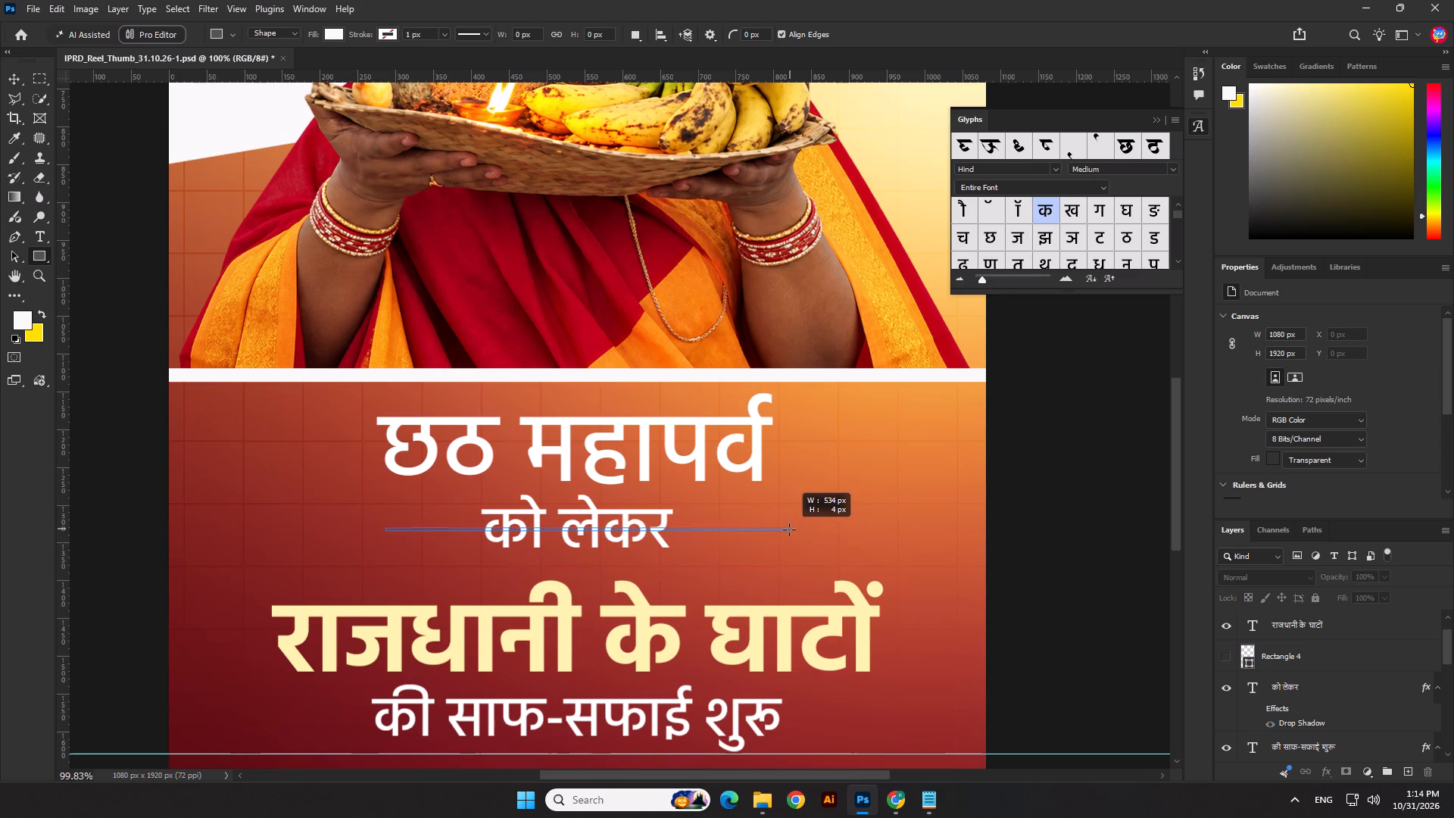
{"action": "left_click_drag", "start_coordinate": [789, 529], "coordinate": [779, 530]}
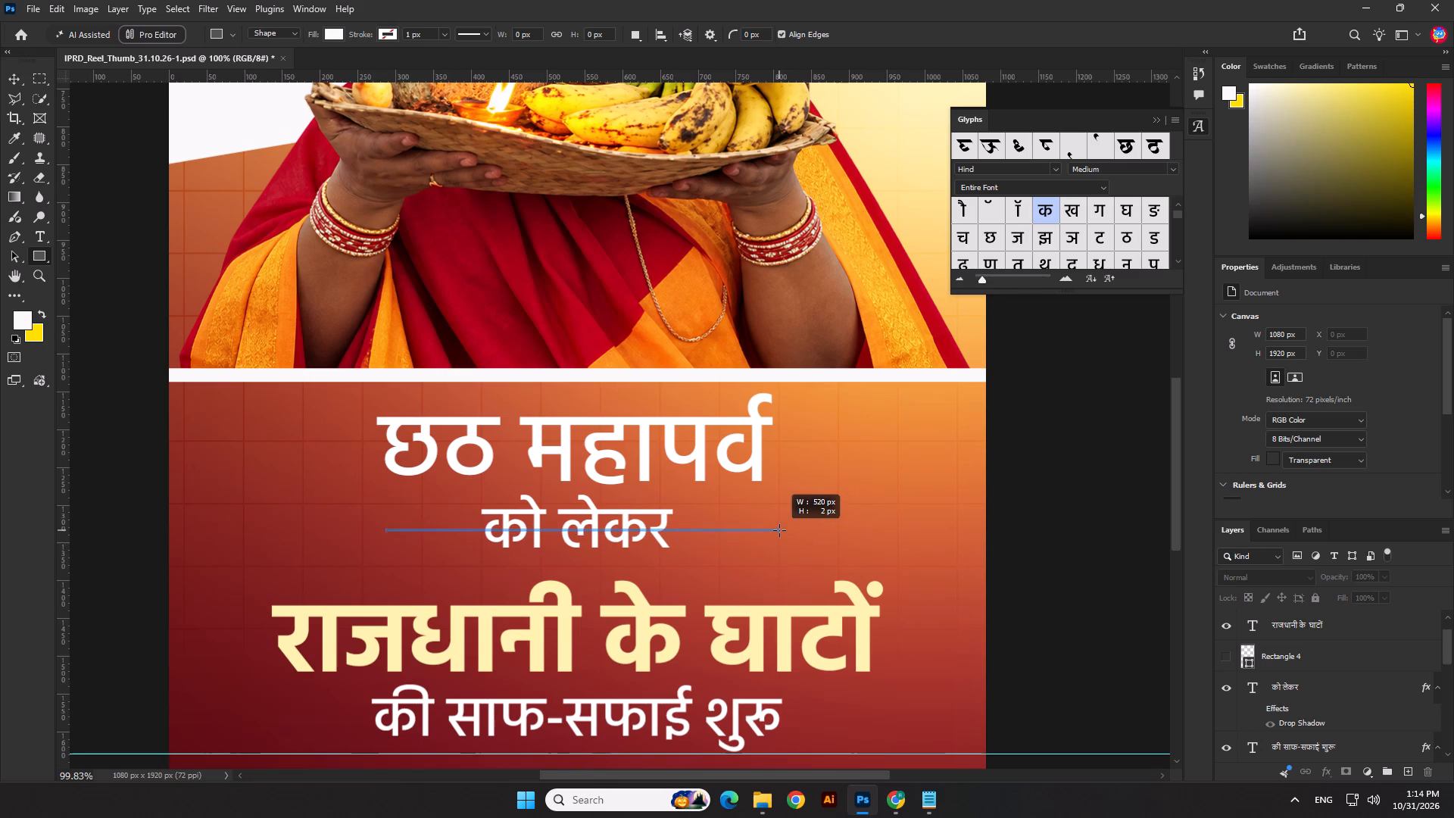
{"action": "left_click_drag", "start_coordinate": [779, 530], "coordinate": [778, 531]}
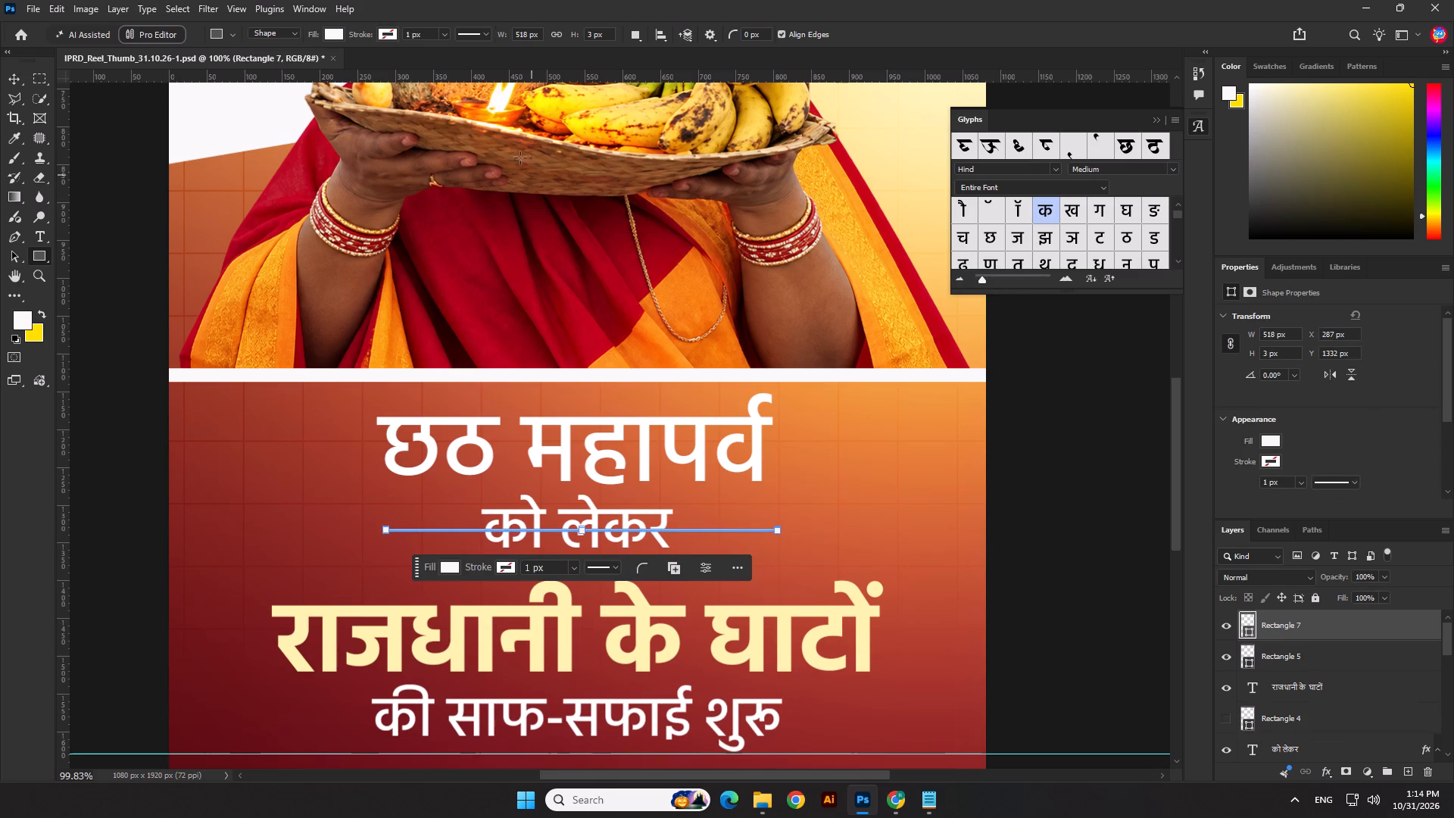
Centre the thin white line, "छठ महापर्व" and "को लेकर" horizontally on the canvas.
{"action": "left_click", "coordinate": [9, 73]}
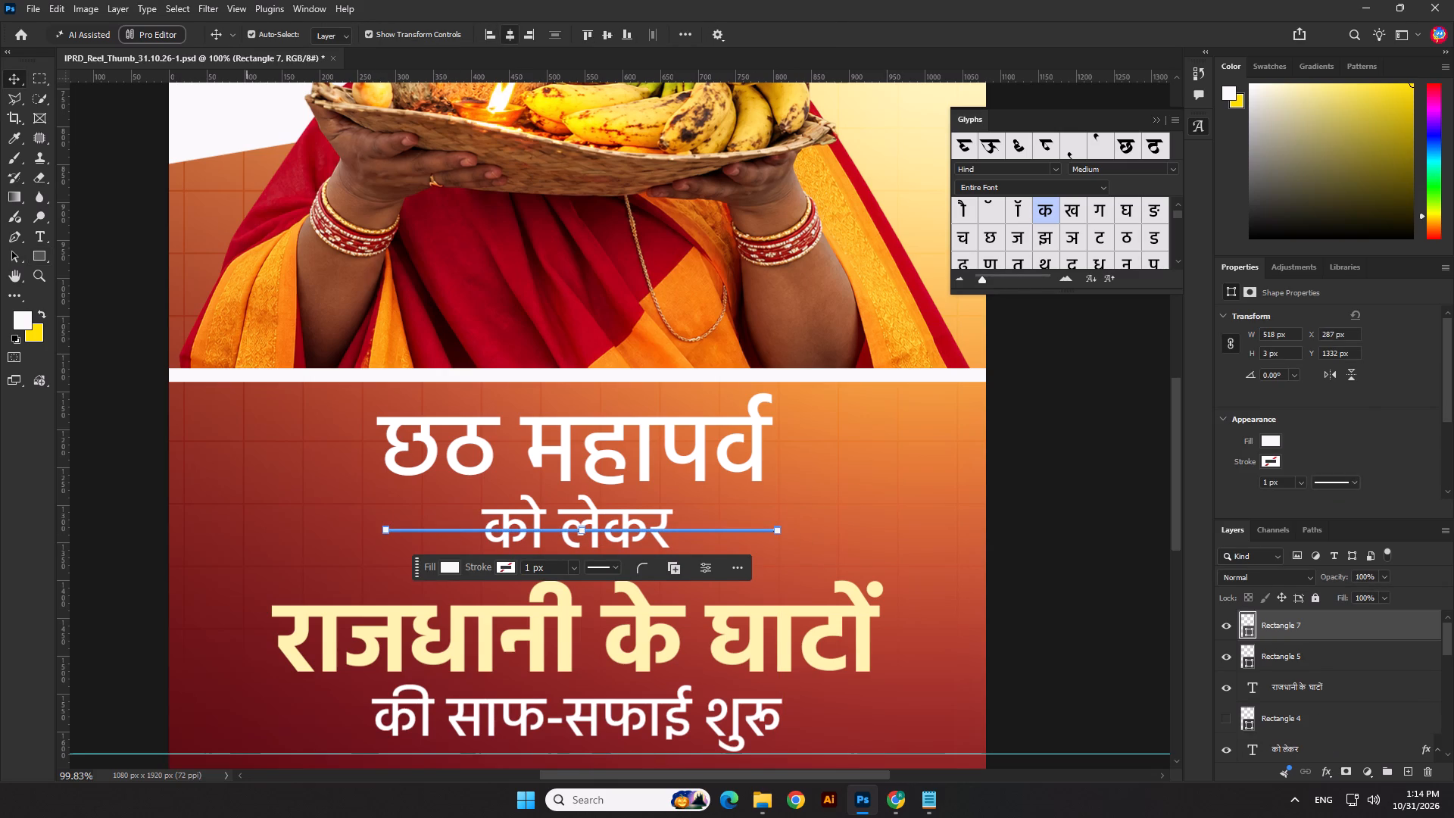
{"action": "left_click", "coordinate": [510, 33]}
{"action": "left_click", "coordinate": [658, 436]}
{"action": "left_click", "coordinate": [510, 36]}
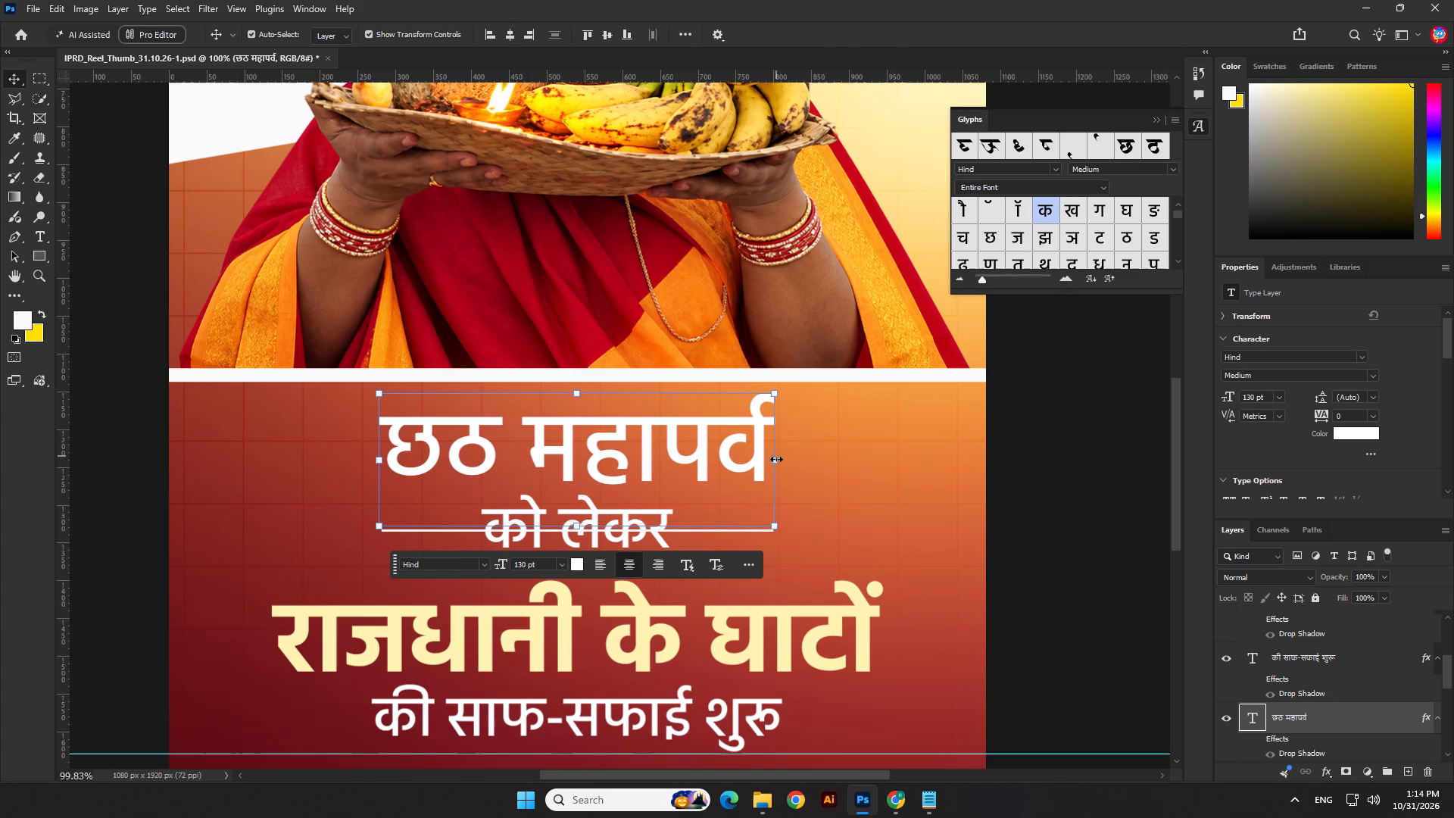
{"action": "left_click", "coordinate": [776, 459]}
{"action": "left_click", "coordinate": [860, 522]}
{"action": "key", "text": "Return"}
{"action": "left_click", "coordinate": [1025, 539]}
{"action": "left_click", "coordinate": [625, 513]}
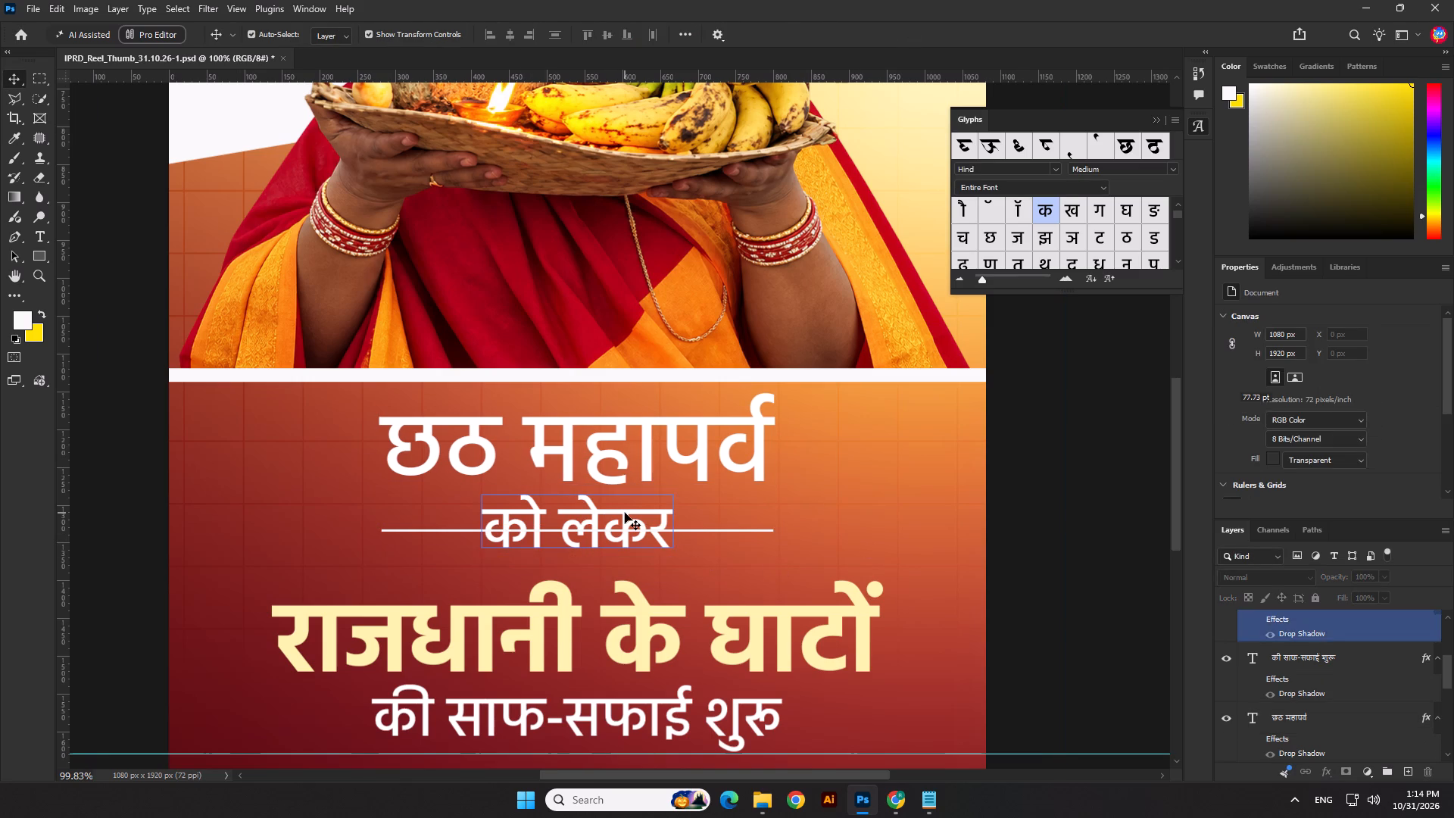
{"action": "left_click", "coordinate": [506, 31]}
{"action": "left_click", "coordinate": [1092, 596]}
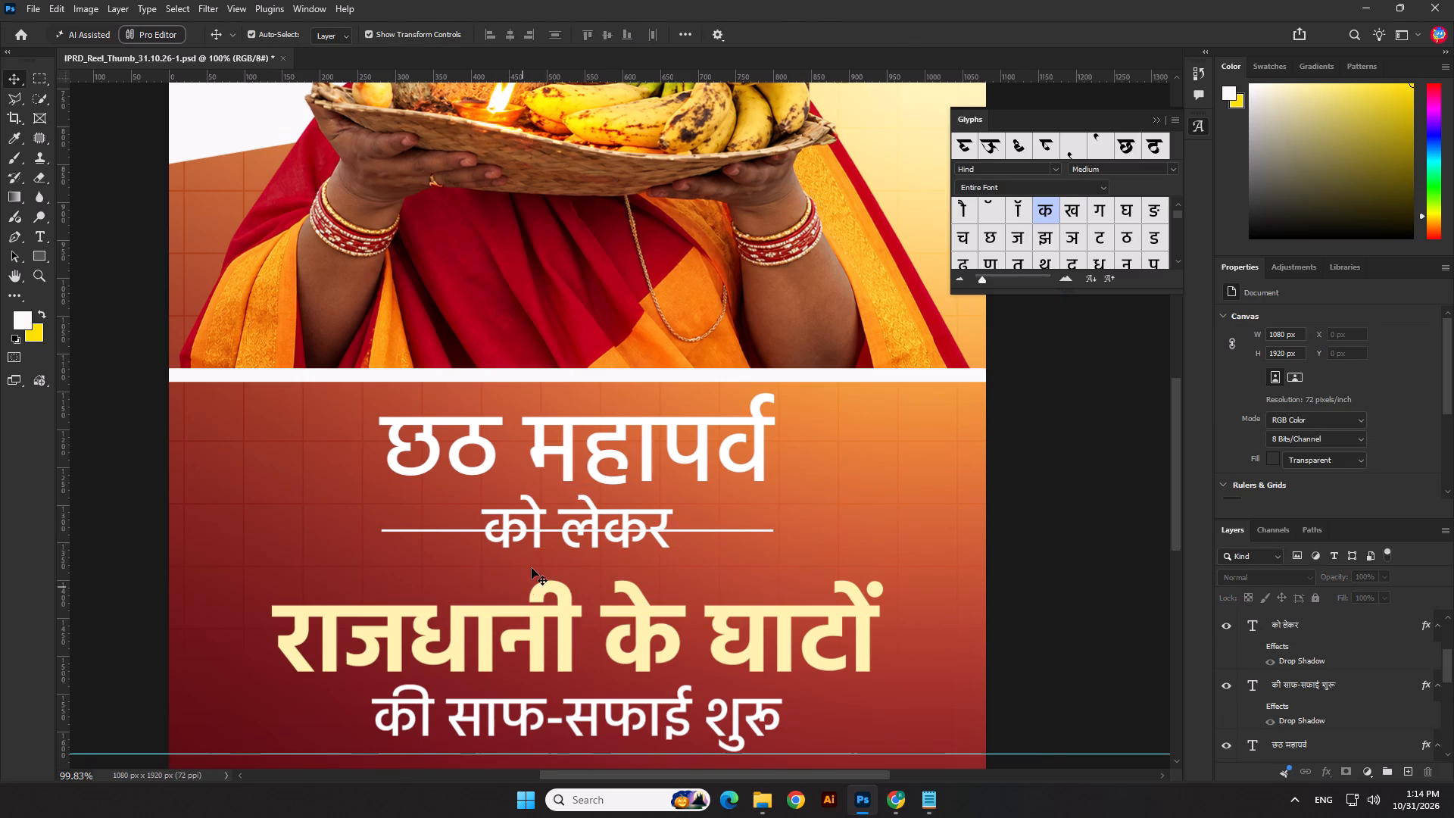
Add a layer mask to the thin white line that hides the part running through a rectangular selection around "को लेकर".
{"action": "scroll", "coordinate": [563, 563], "scroll_direction": "up", "scroll_amount": 6}
{"action": "left_click", "coordinate": [751, 512]}
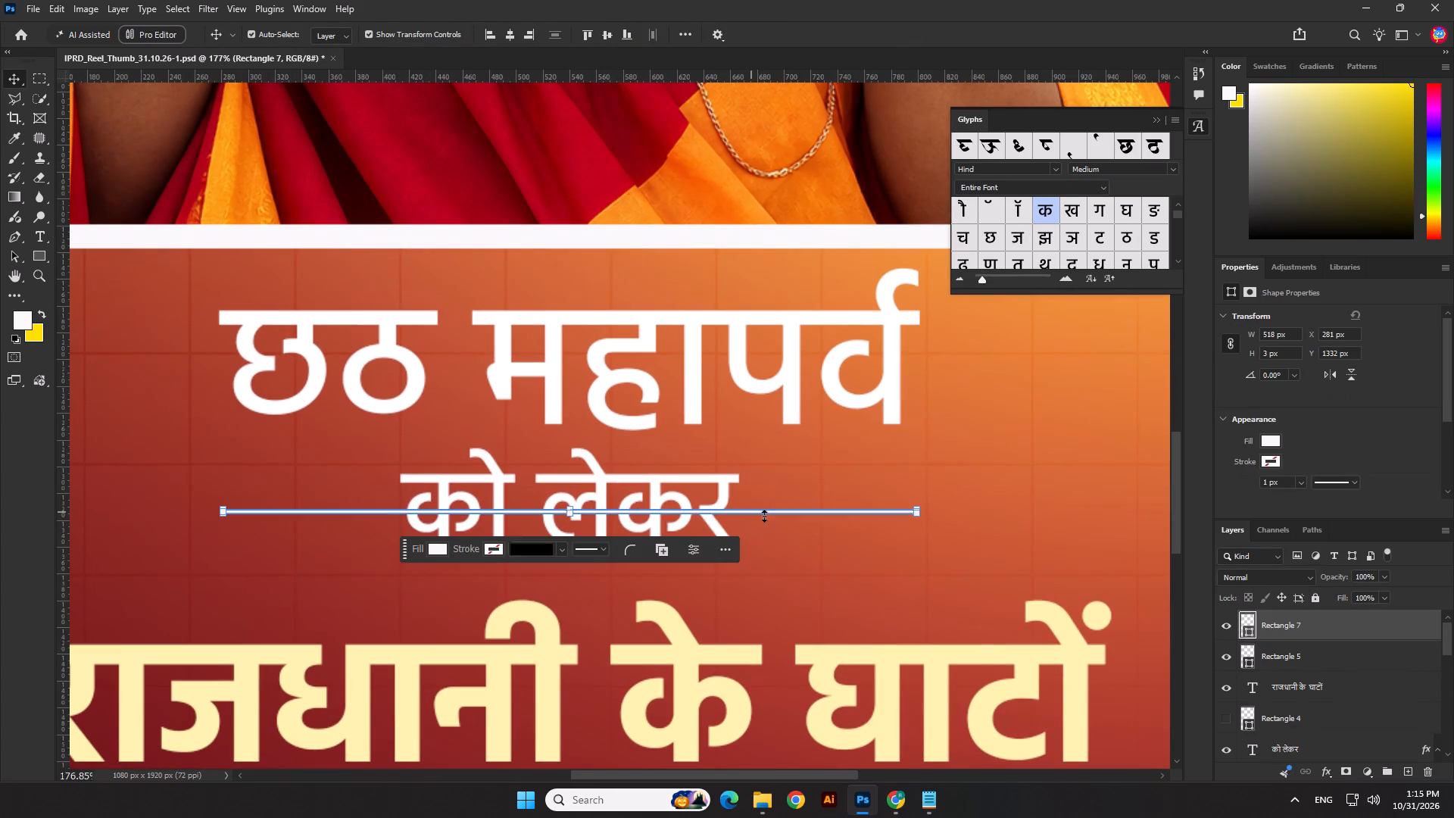
{"action": "left_click", "coordinate": [50, 74]}
{"action": "left_click", "coordinate": [43, 76]}
{"action": "scroll", "coordinate": [544, 507], "scroll_direction": "up", "scroll_amount": 2}
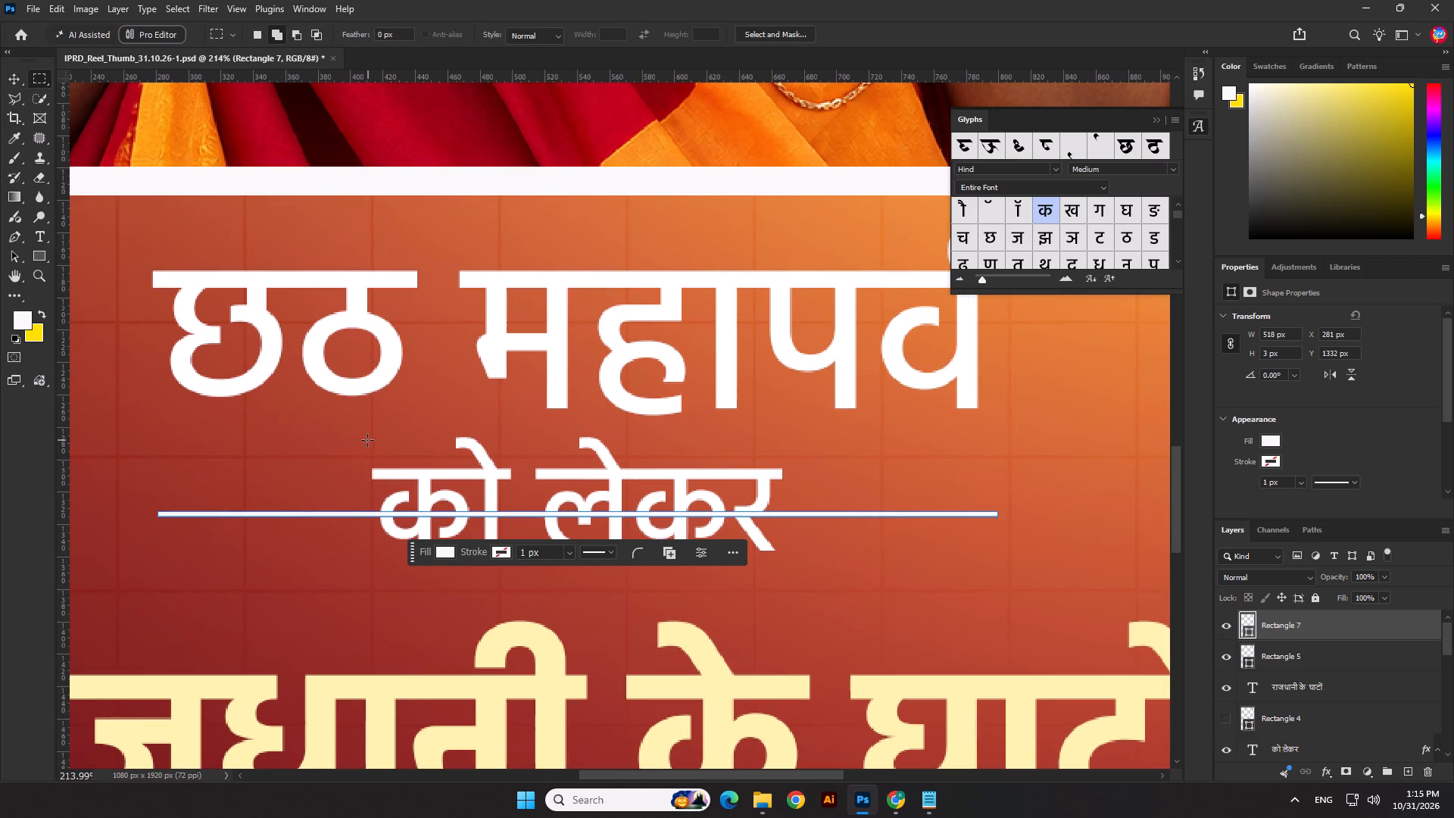
{"action": "left_click_drag", "start_coordinate": [363, 441], "coordinate": [772, 567]}
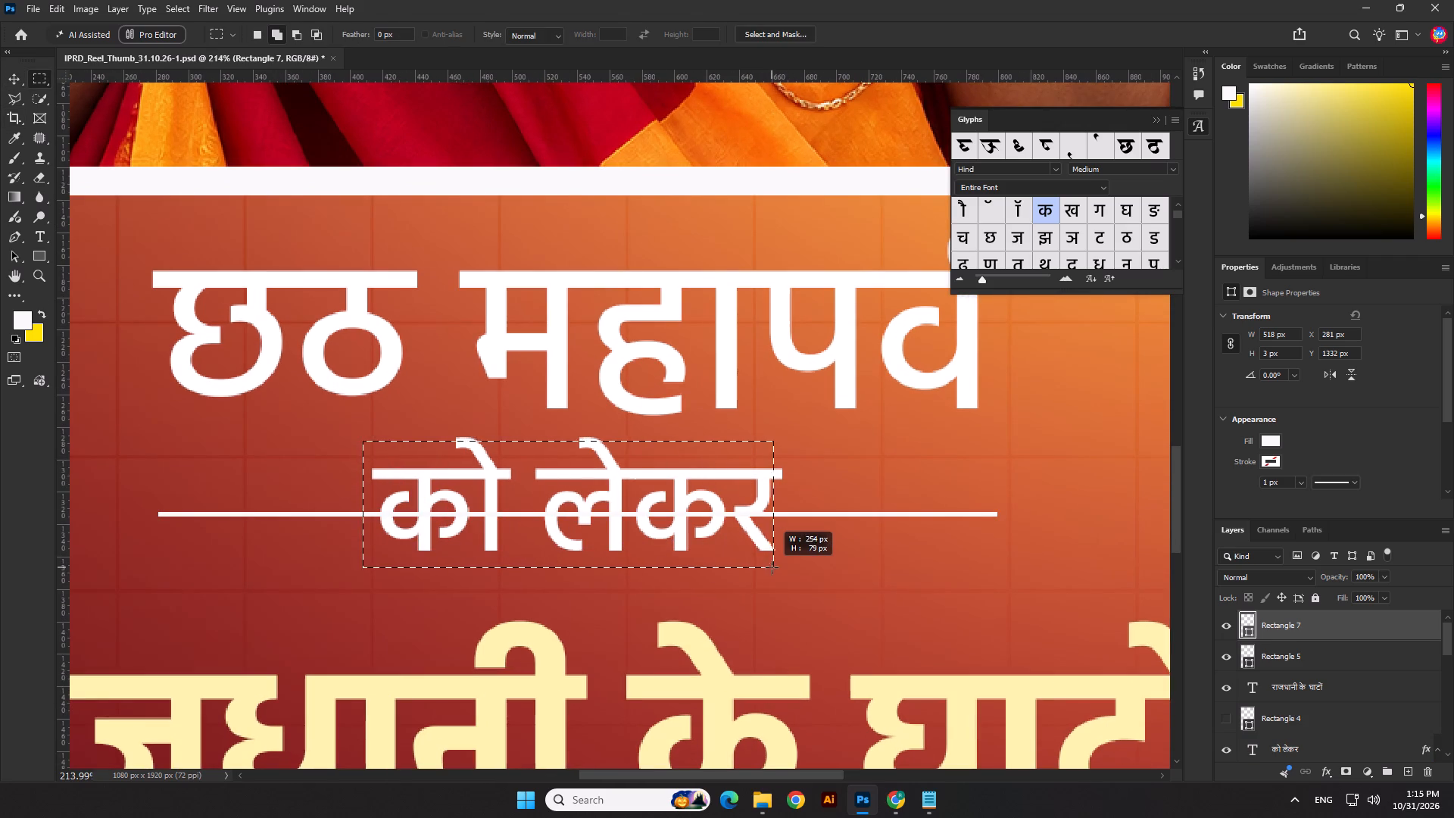
{"action": "left_click_drag", "start_coordinate": [772, 567], "coordinate": [791, 566]}
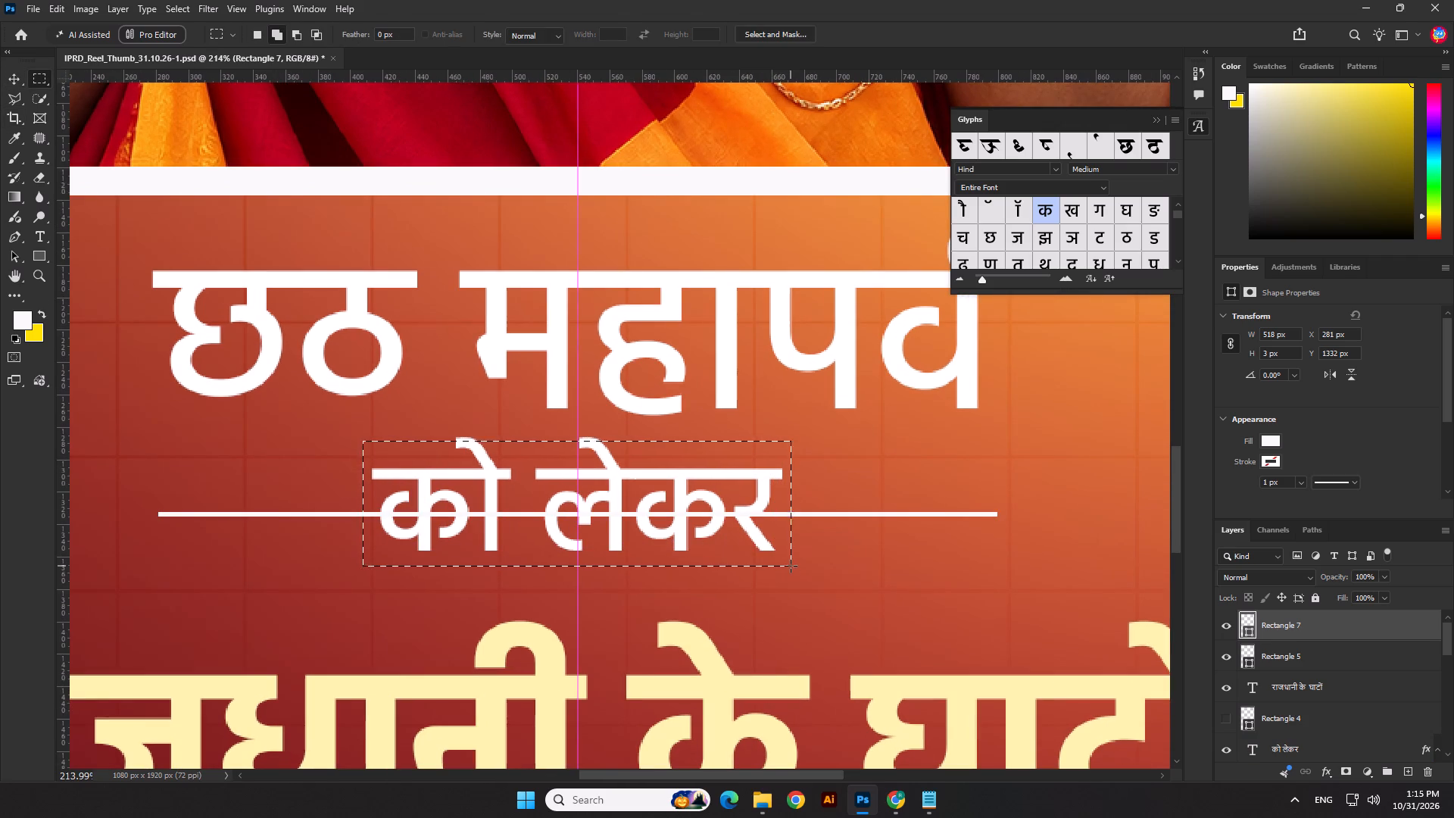
{"action": "left_click", "coordinate": [1346, 773], "text": "alt"}
{"action": "scroll", "coordinate": [903, 620], "scroll_direction": "down", "scroll_amount": 5}
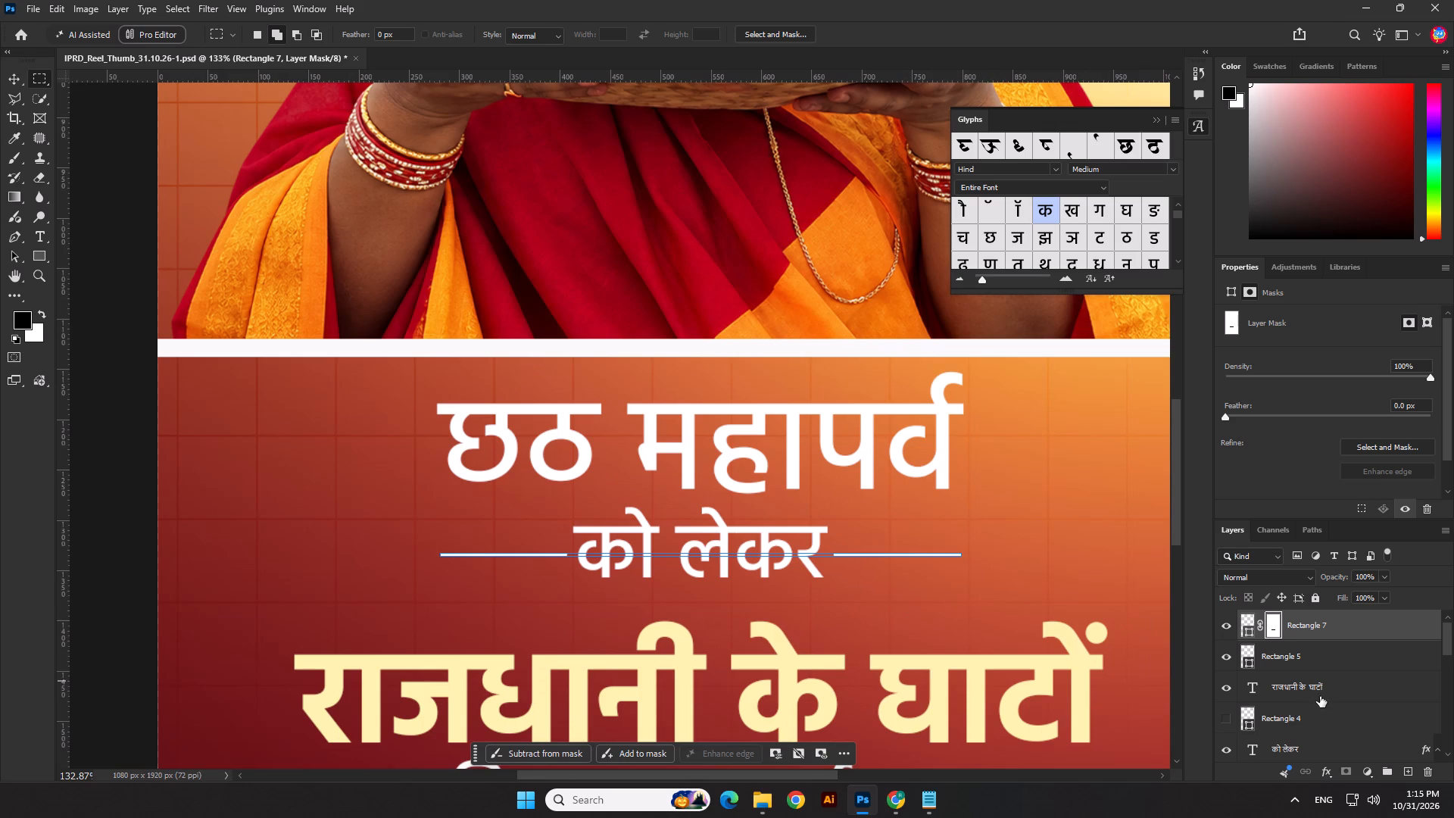
Fade both outer ends of the thin white line by painting black on its mask with a soft 90 px brush.
{"action": "left_click", "coordinate": [1278, 625]}
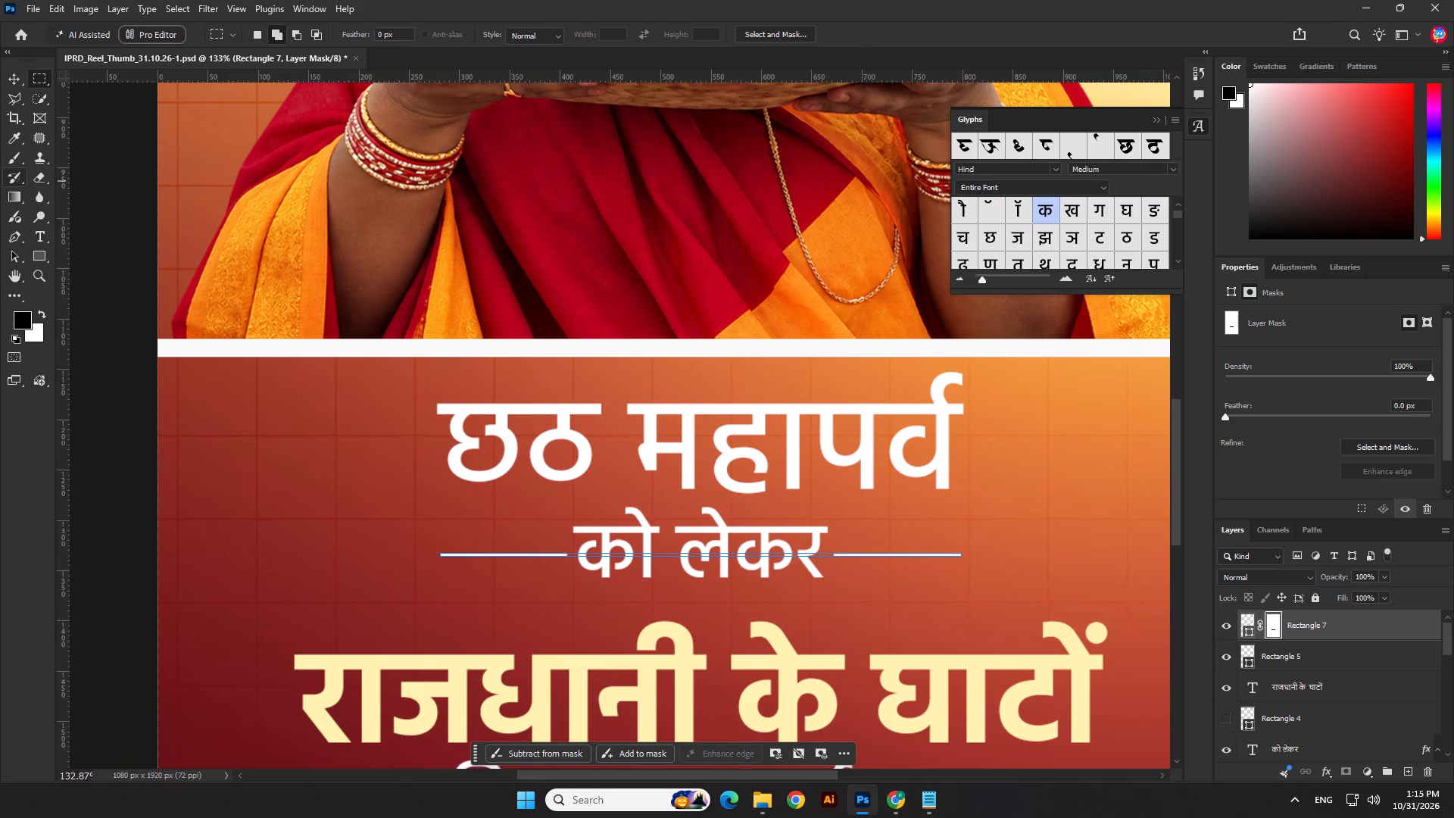
{"action": "left_click", "coordinate": [16, 157]}
{"action": "scroll", "coordinate": [978, 559], "scroll_direction": "up", "scroll_amount": 1}
{"action": "key", "text": "bracketleft"}
{"action": "key", "text": "bracketleft"}
{"action": "key", "text": "bracketleft"}
{"action": "key", "text": "bracketleft"}
{"action": "key", "text": "bracketleft"}
{"action": "key", "text": "bracketleft"}
{"action": "key", "text": "bracketleft"}
{"action": "key", "text": "bracketleft"}
{"action": "key", "text": "bracketleft"}
{"action": "key", "text": "bracketleft"}
{"action": "key", "text": "bracketleft"}
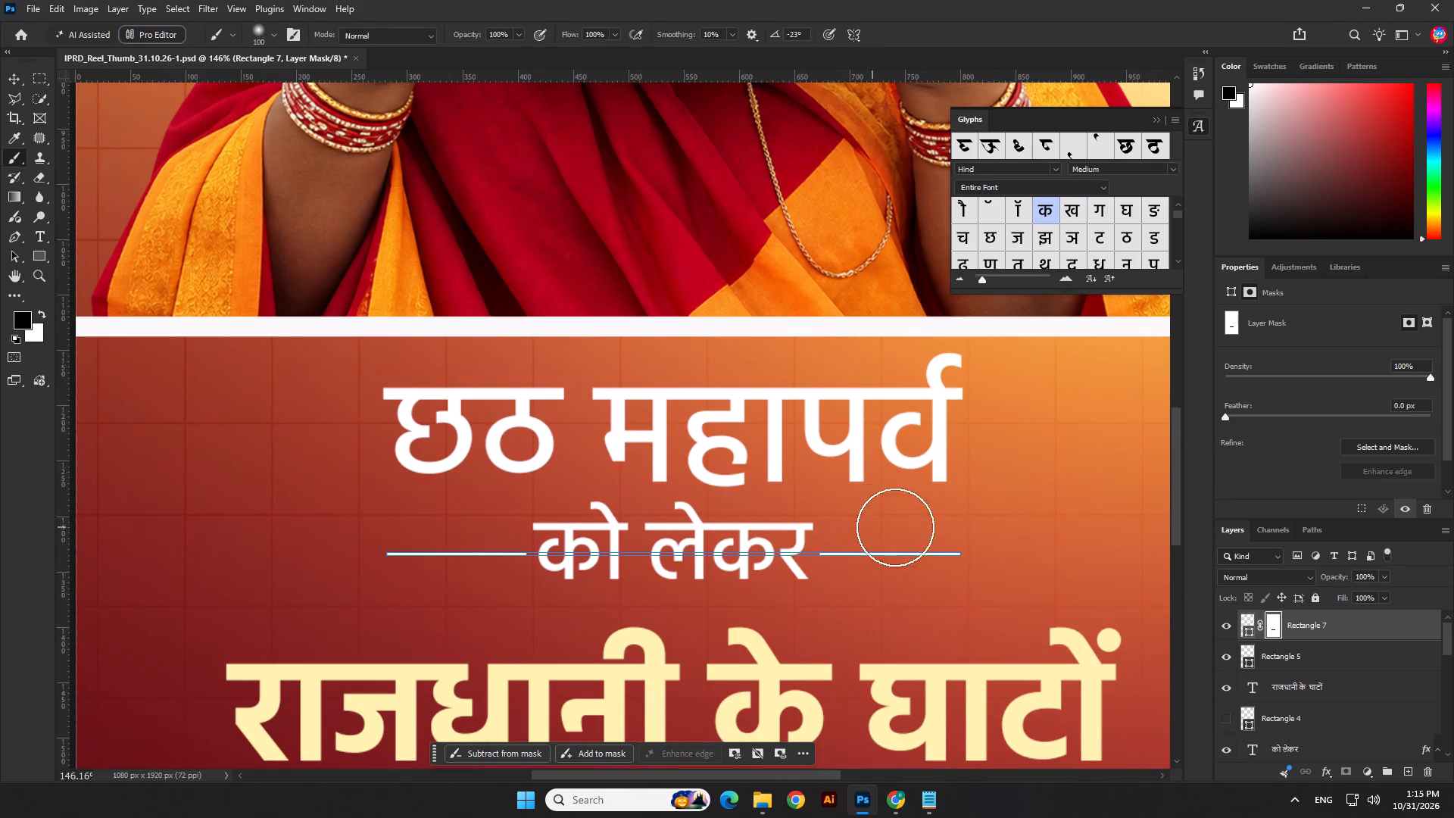
{"action": "left_click", "coordinate": [962, 556]}
{"action": "left_click", "coordinate": [962, 556]}
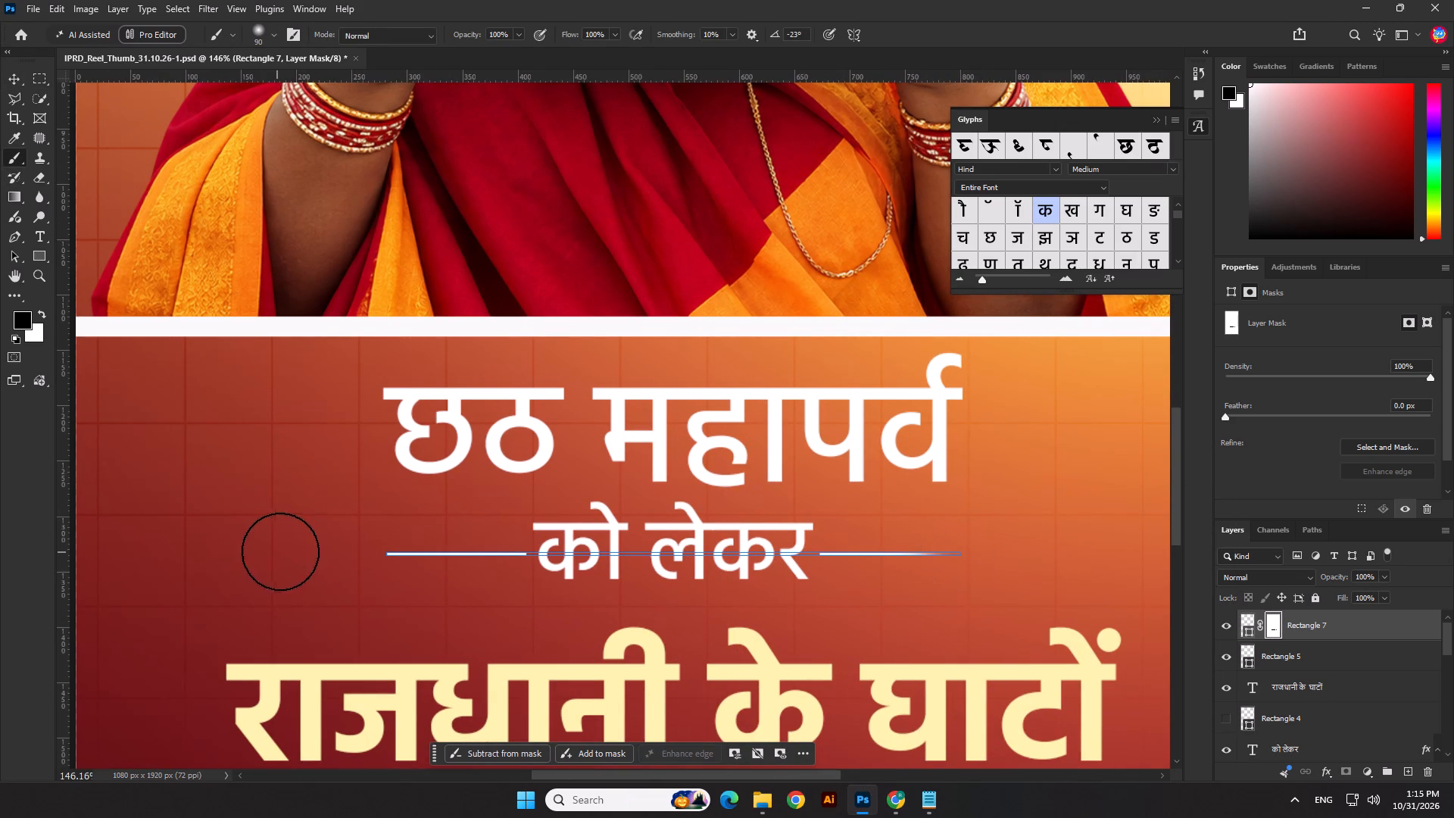
{"action": "left_click", "coordinate": [384, 557]}
{"action": "left_click", "coordinate": [384, 557]}
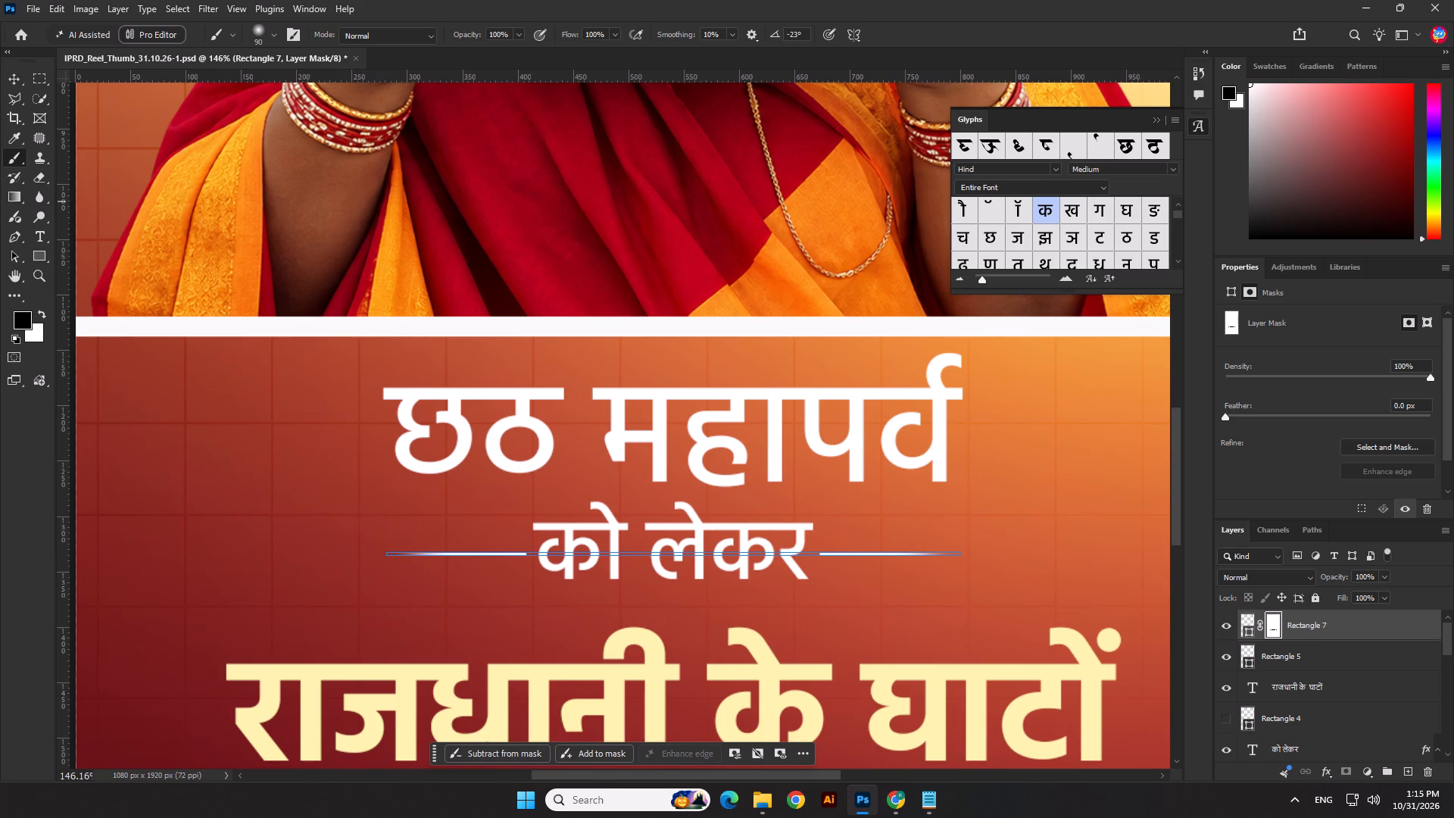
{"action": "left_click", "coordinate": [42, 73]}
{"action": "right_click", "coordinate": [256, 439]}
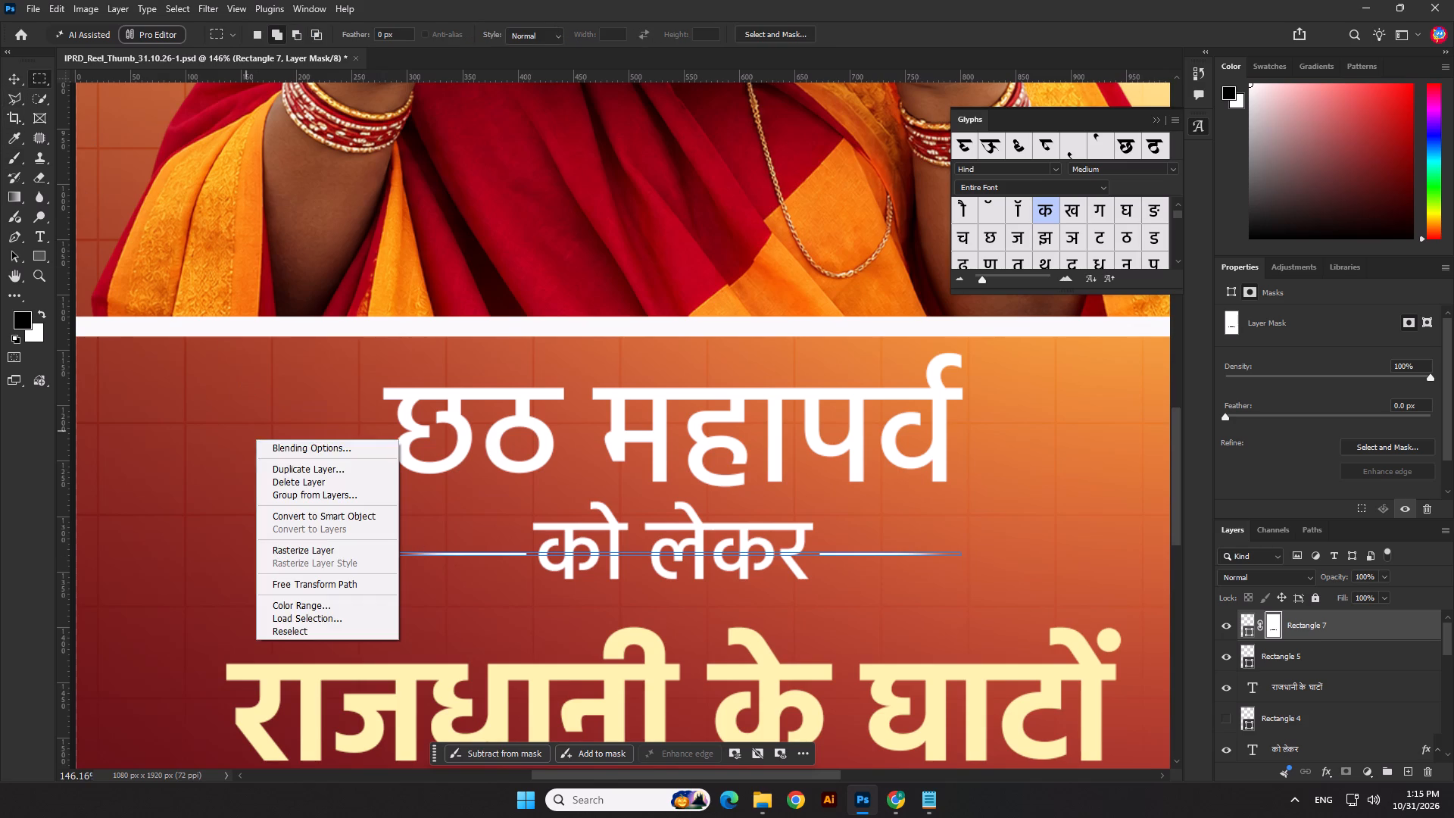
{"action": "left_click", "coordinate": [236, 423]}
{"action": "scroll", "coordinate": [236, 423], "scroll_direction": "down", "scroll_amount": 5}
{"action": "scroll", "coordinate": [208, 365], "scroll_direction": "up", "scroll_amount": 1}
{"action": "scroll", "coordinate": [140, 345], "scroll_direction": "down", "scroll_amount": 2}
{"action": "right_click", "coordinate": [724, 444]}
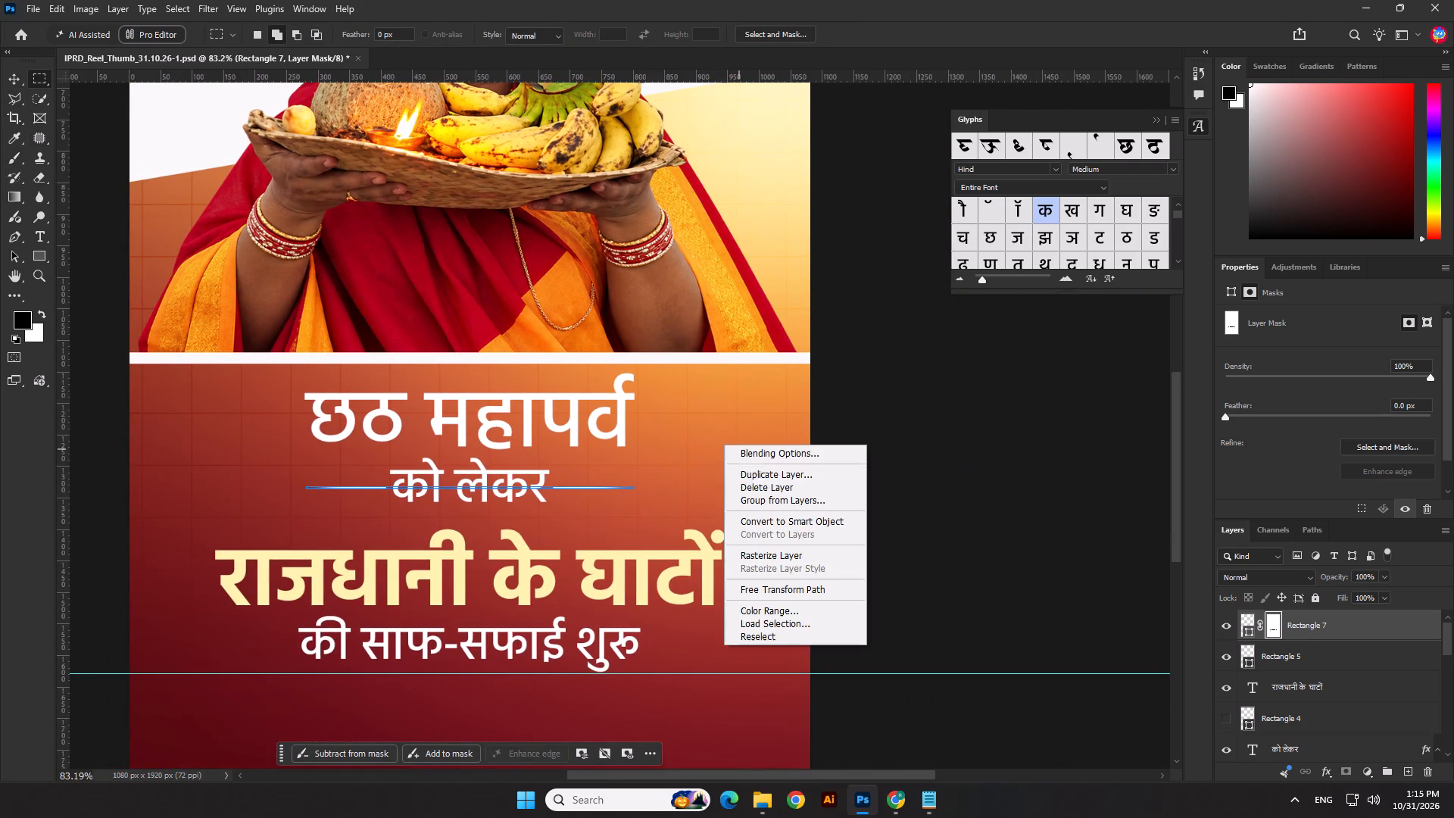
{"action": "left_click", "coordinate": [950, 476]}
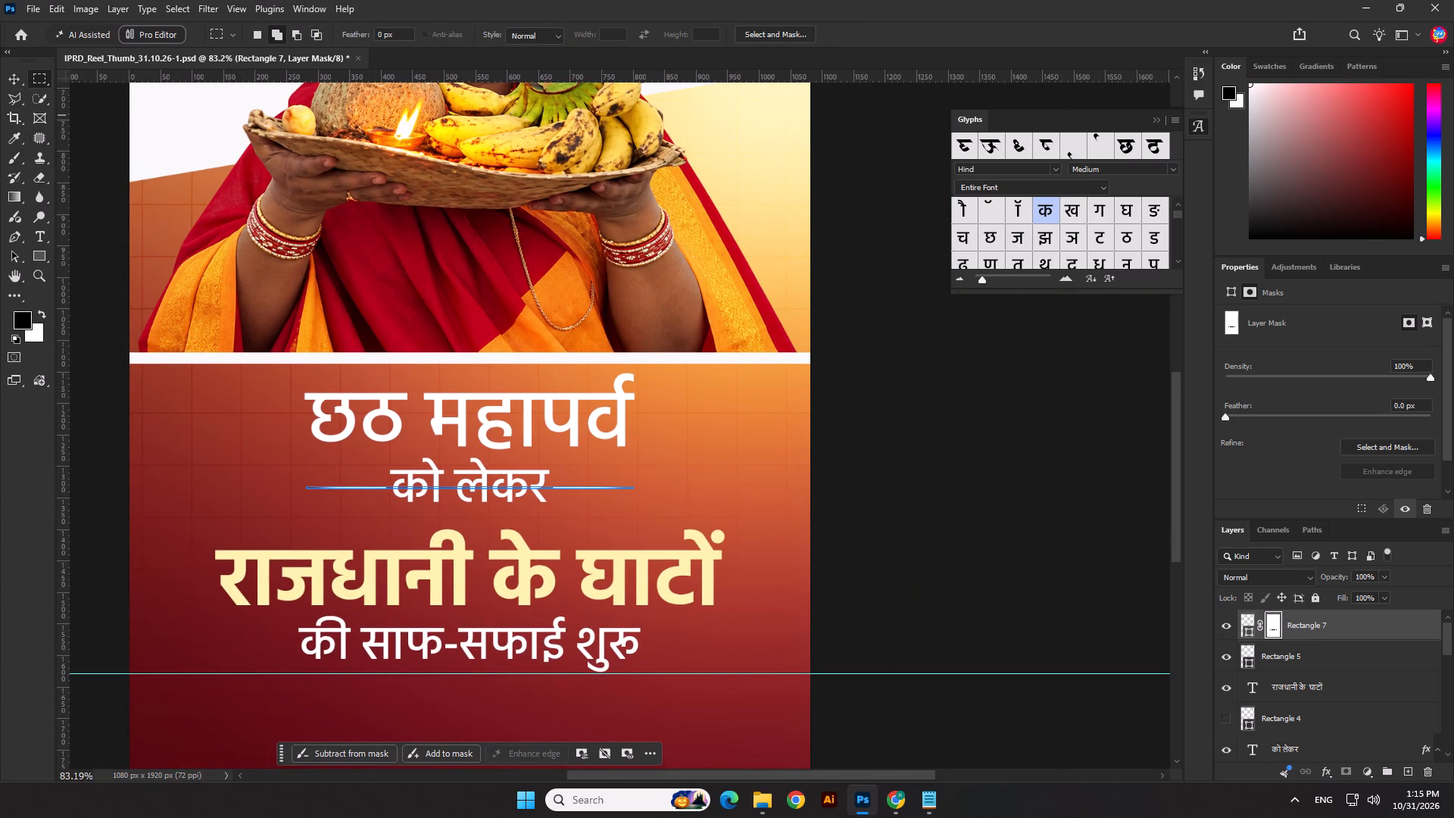
Nudge "राजधानी के घाटों" up 20 px and "की साफ-सफाई शुरू" up 10 px to close up the headline.
{"action": "left_click", "coordinate": [11, 75]}
{"action": "left_click", "coordinate": [968, 501]}
{"action": "scroll", "coordinate": [968, 501], "scroll_direction": "down", "scroll_amount": 4}
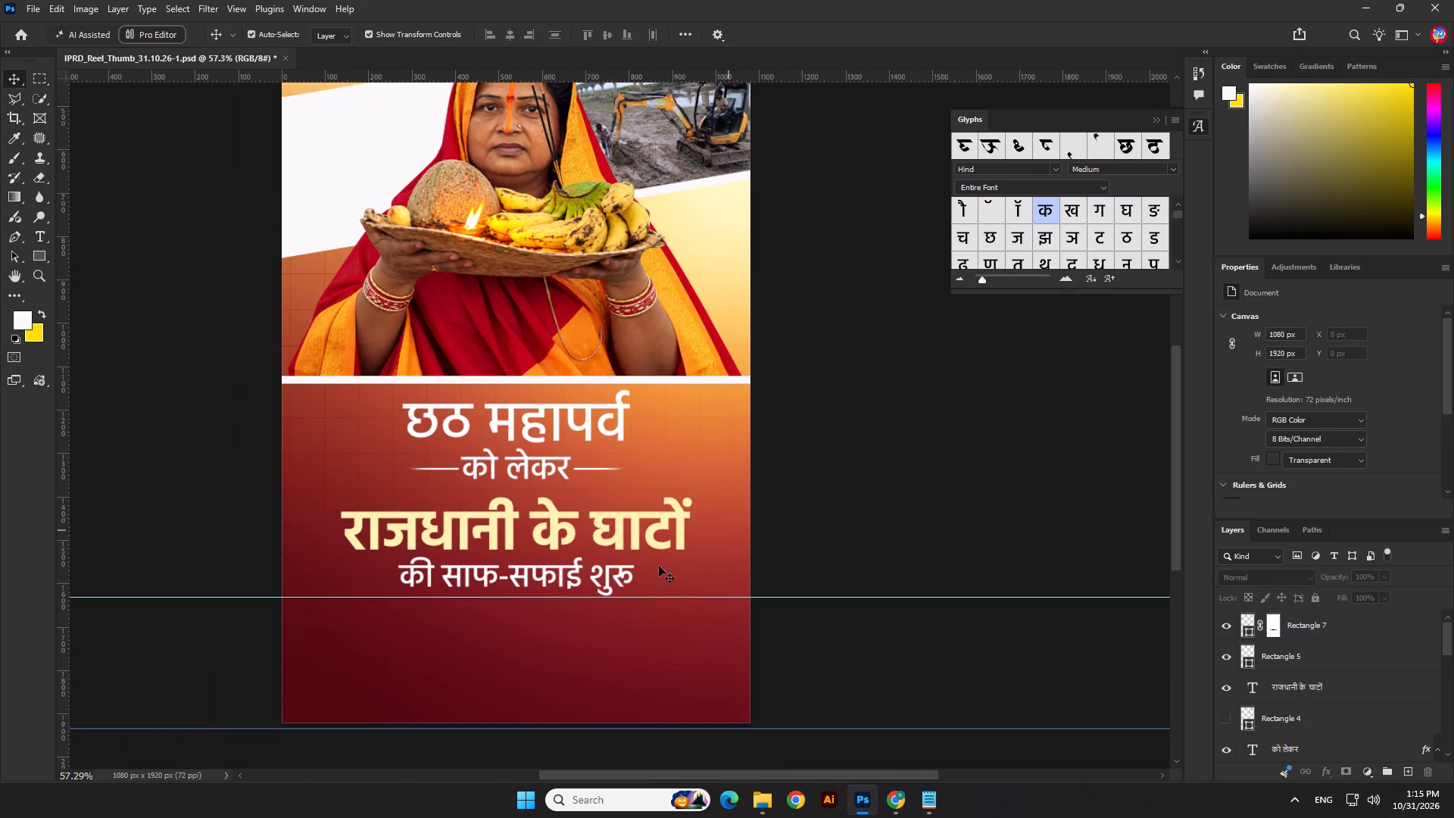
{"action": "scroll", "coordinate": [461, 552], "scroll_direction": "up", "scroll_amount": 2}
{"action": "left_click", "coordinate": [520, 526]}
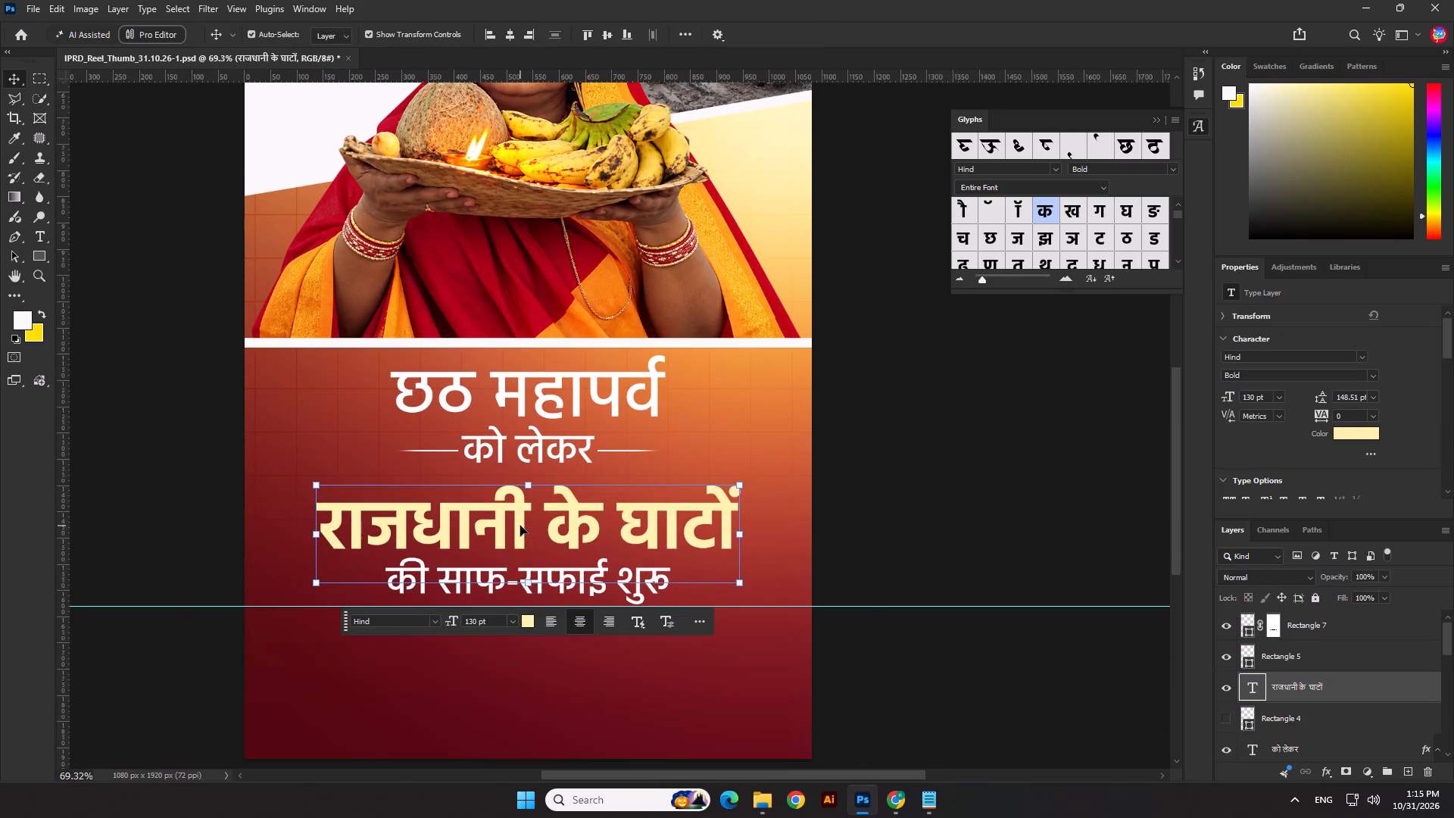
{"action": "key", "text": "shift+Up"}
{"action": "key", "text": "shift+Up"}
{"action": "left_click", "coordinate": [897, 476]}
{"action": "left_click", "coordinate": [566, 571]}
{"action": "key", "text": "shift+Up"}
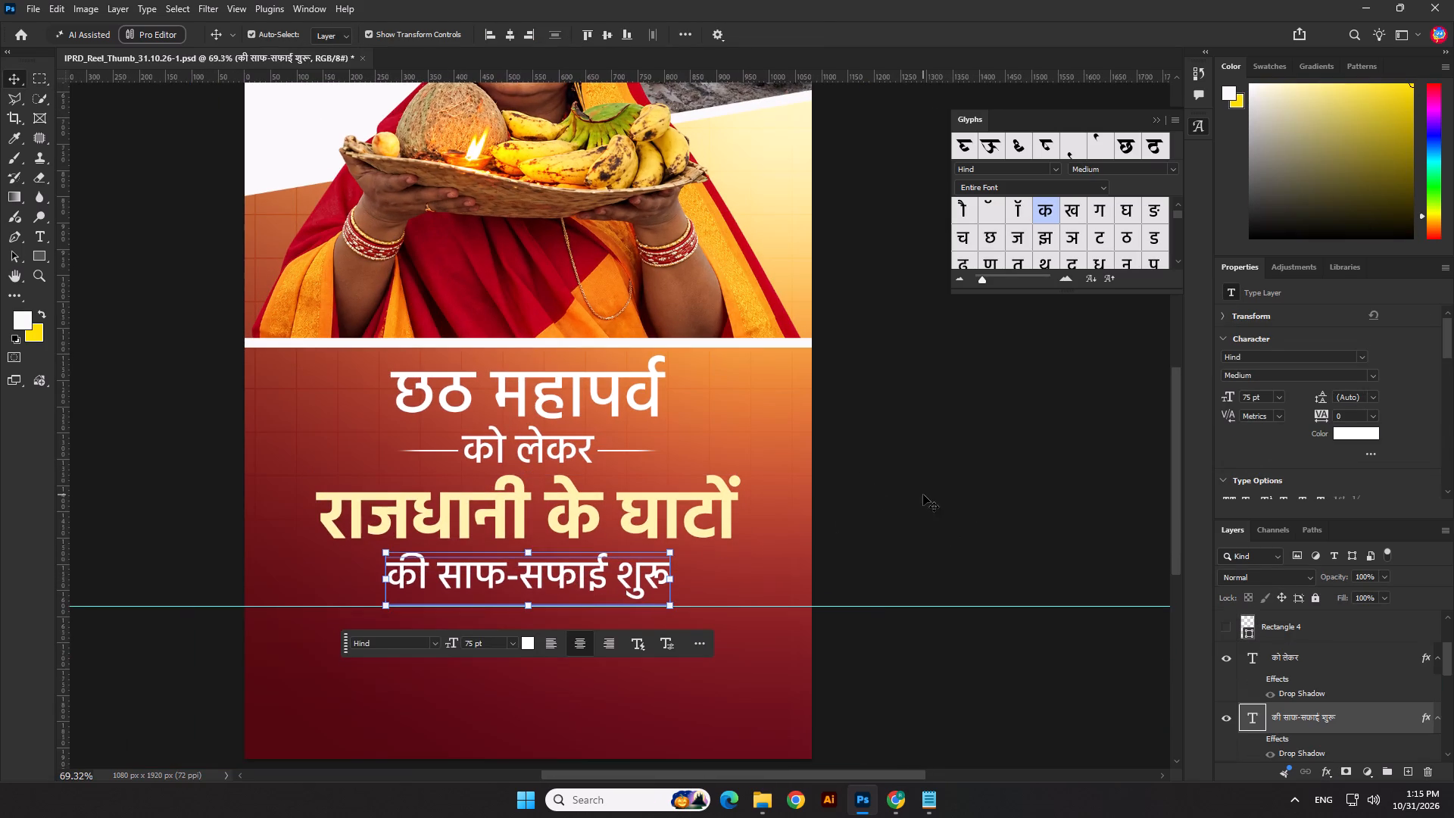
{"action": "left_click", "coordinate": [932, 492]}
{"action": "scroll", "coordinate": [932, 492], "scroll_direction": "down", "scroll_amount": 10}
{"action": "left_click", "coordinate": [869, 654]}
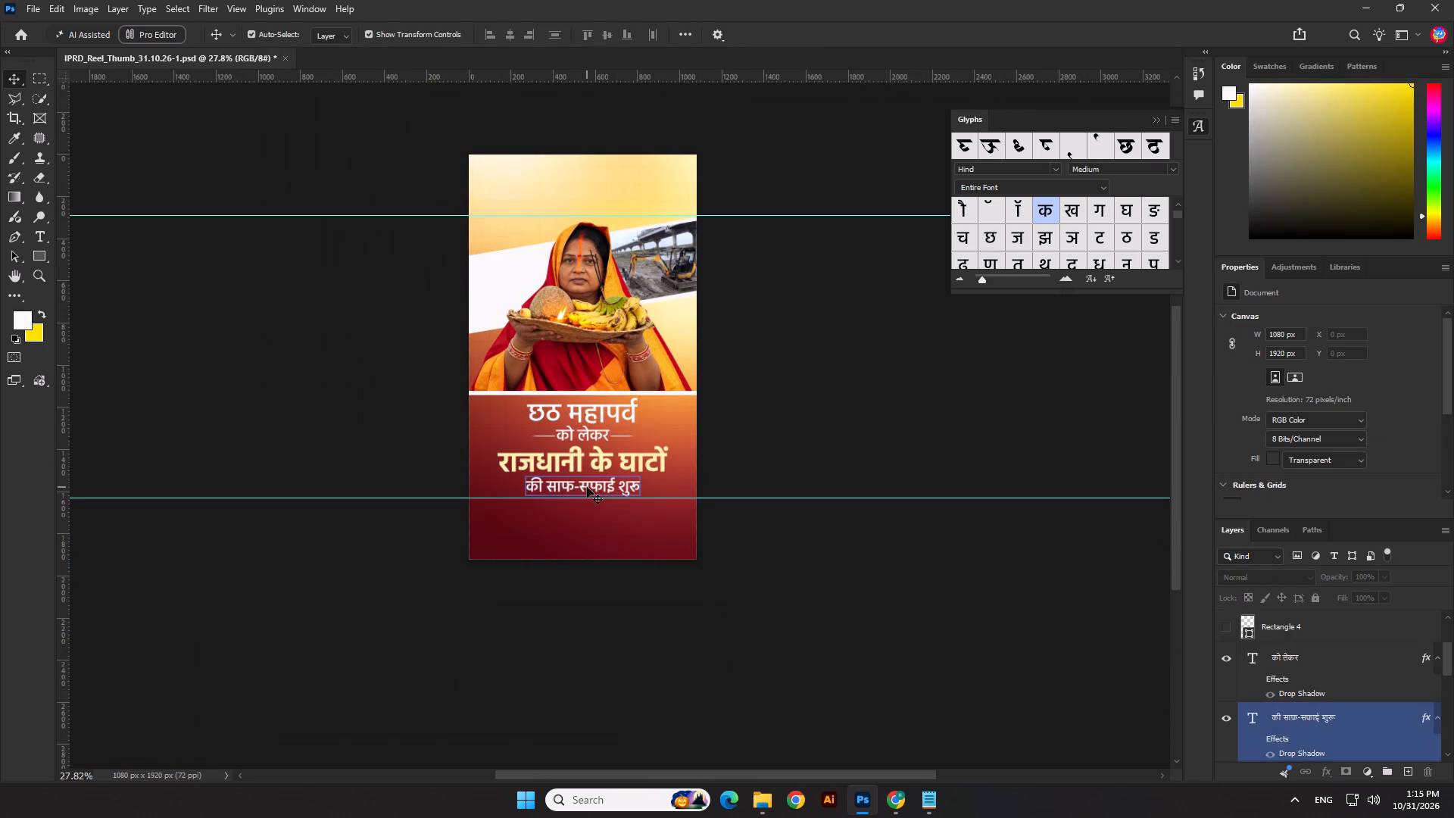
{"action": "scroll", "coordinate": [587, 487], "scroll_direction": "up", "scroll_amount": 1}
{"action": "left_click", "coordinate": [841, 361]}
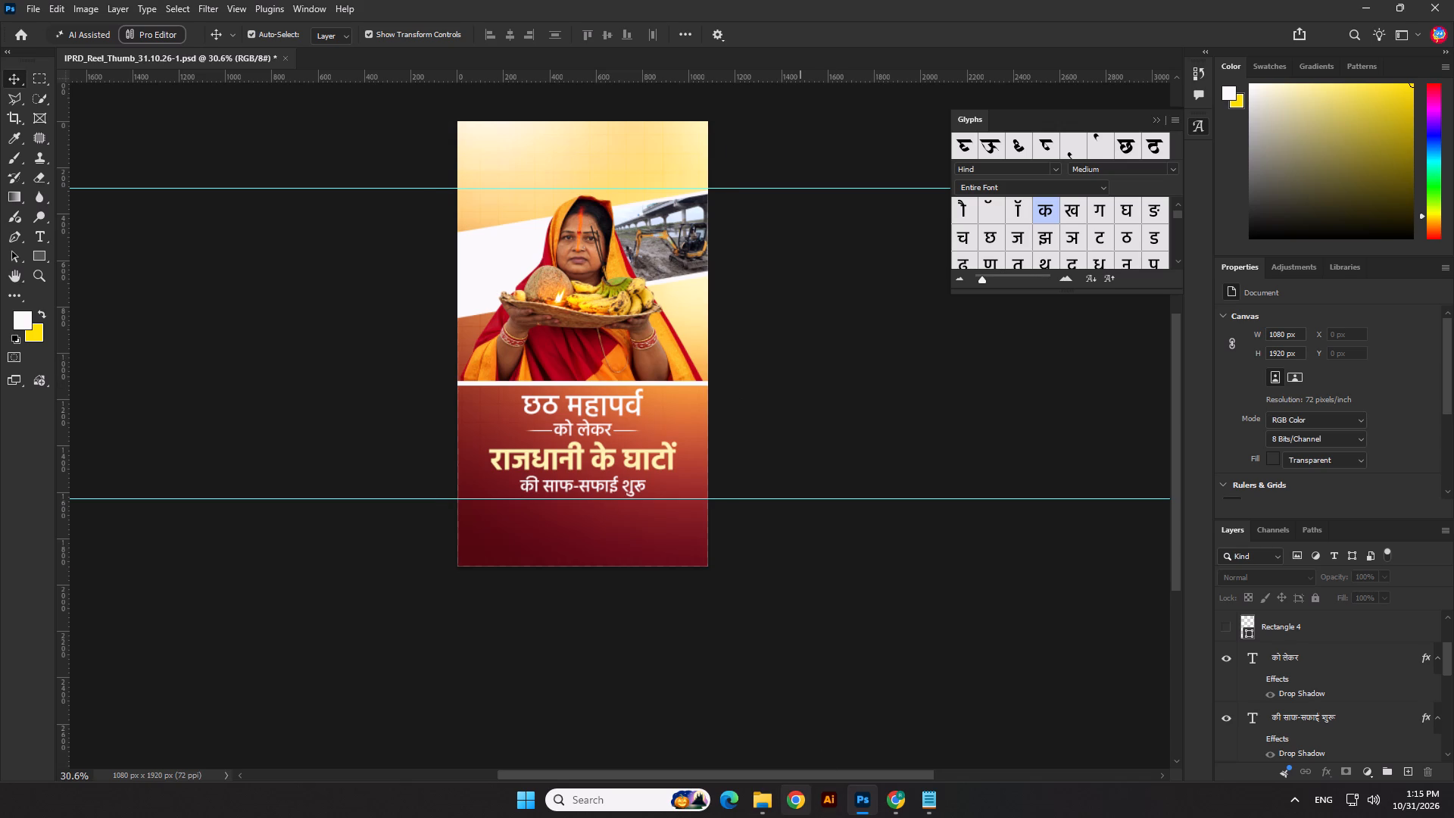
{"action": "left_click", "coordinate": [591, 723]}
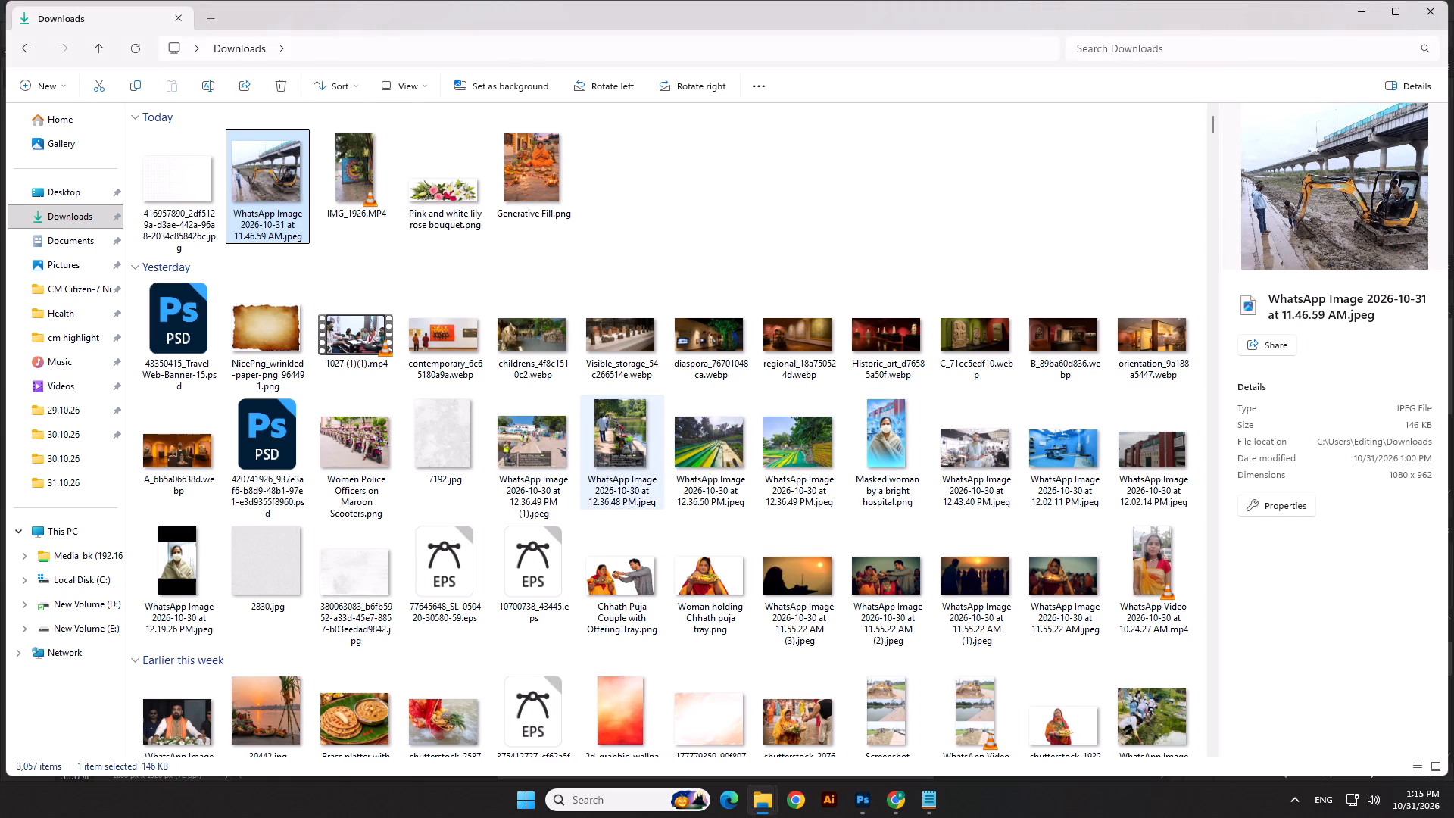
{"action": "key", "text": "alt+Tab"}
Copy the excavator photo from the tilted band and paste it directly above the dark red lower background.
{"action": "left_click", "coordinate": [677, 243]}
{"action": "key", "text": "ctrl+c"}
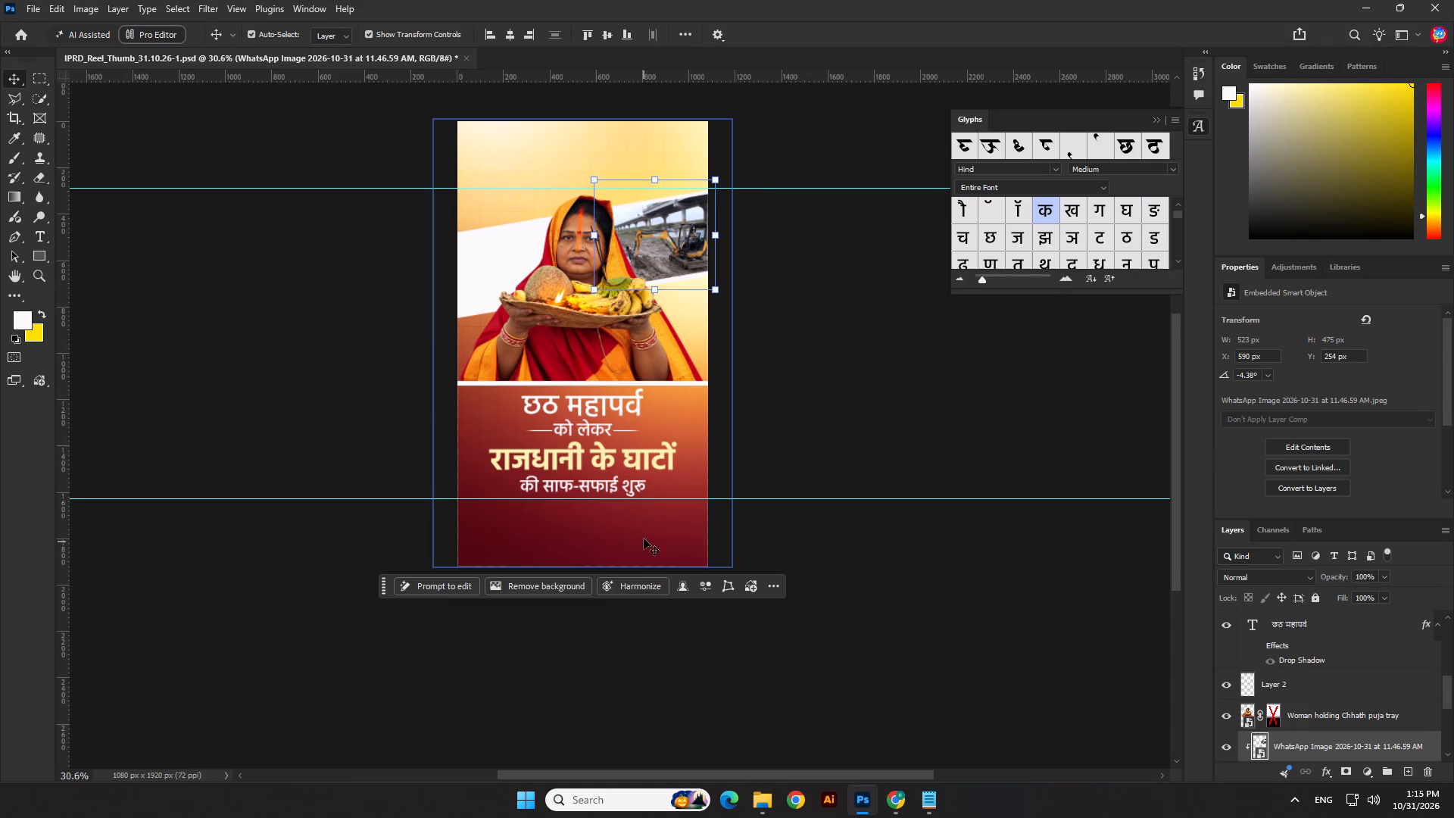
{"action": "left_click", "coordinate": [644, 539]}
{"action": "key", "text": "ctrl+v"}
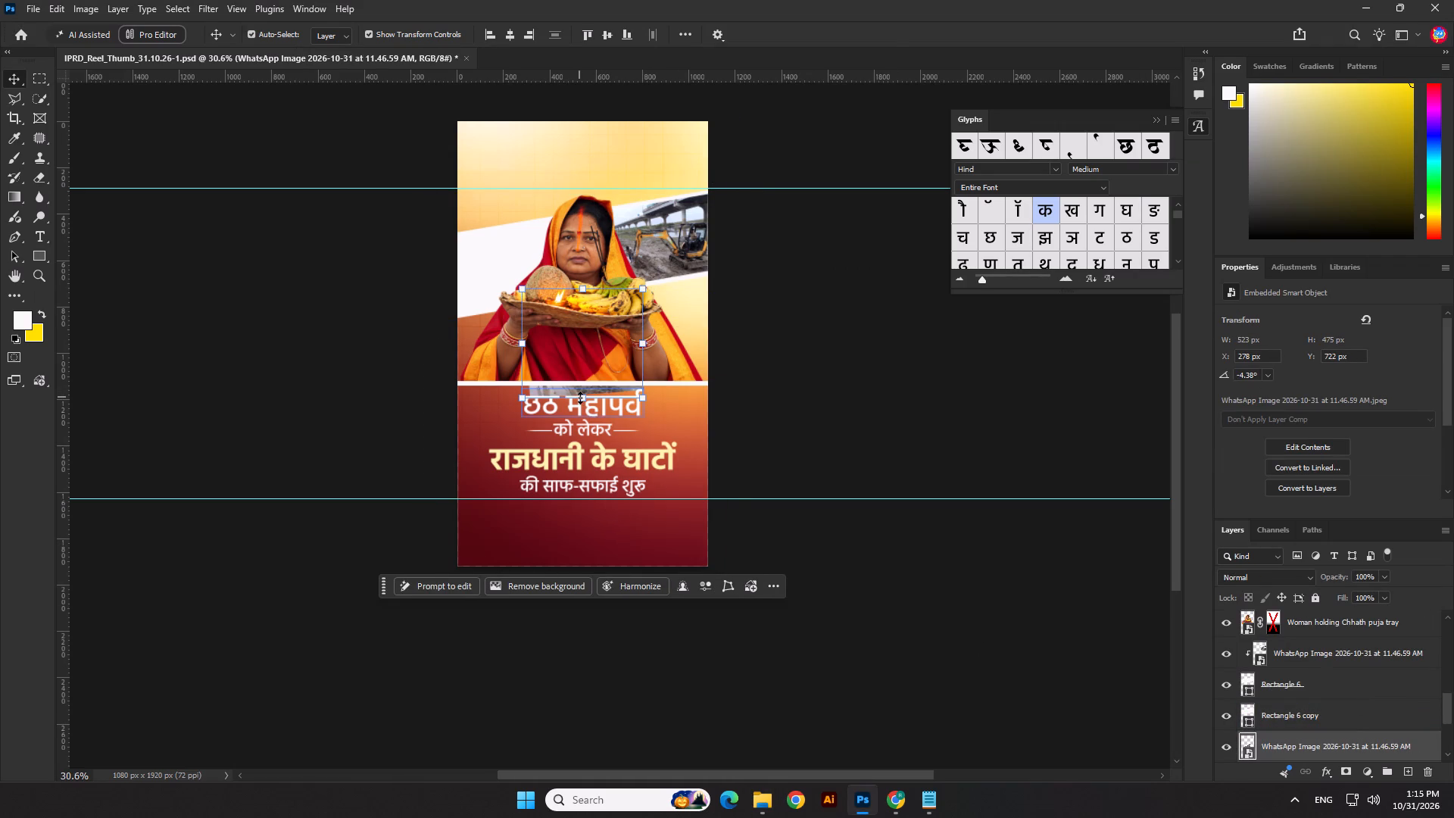
Transform the pasted photo to about 1082 px wide, rotated about 1.1°, and place it over the red lower panel.
{"action": "left_click_drag", "start_coordinate": [580, 398], "coordinate": [585, 496]}
{"action": "left_click_drag", "start_coordinate": [698, 436], "coordinate": [688, 518]}
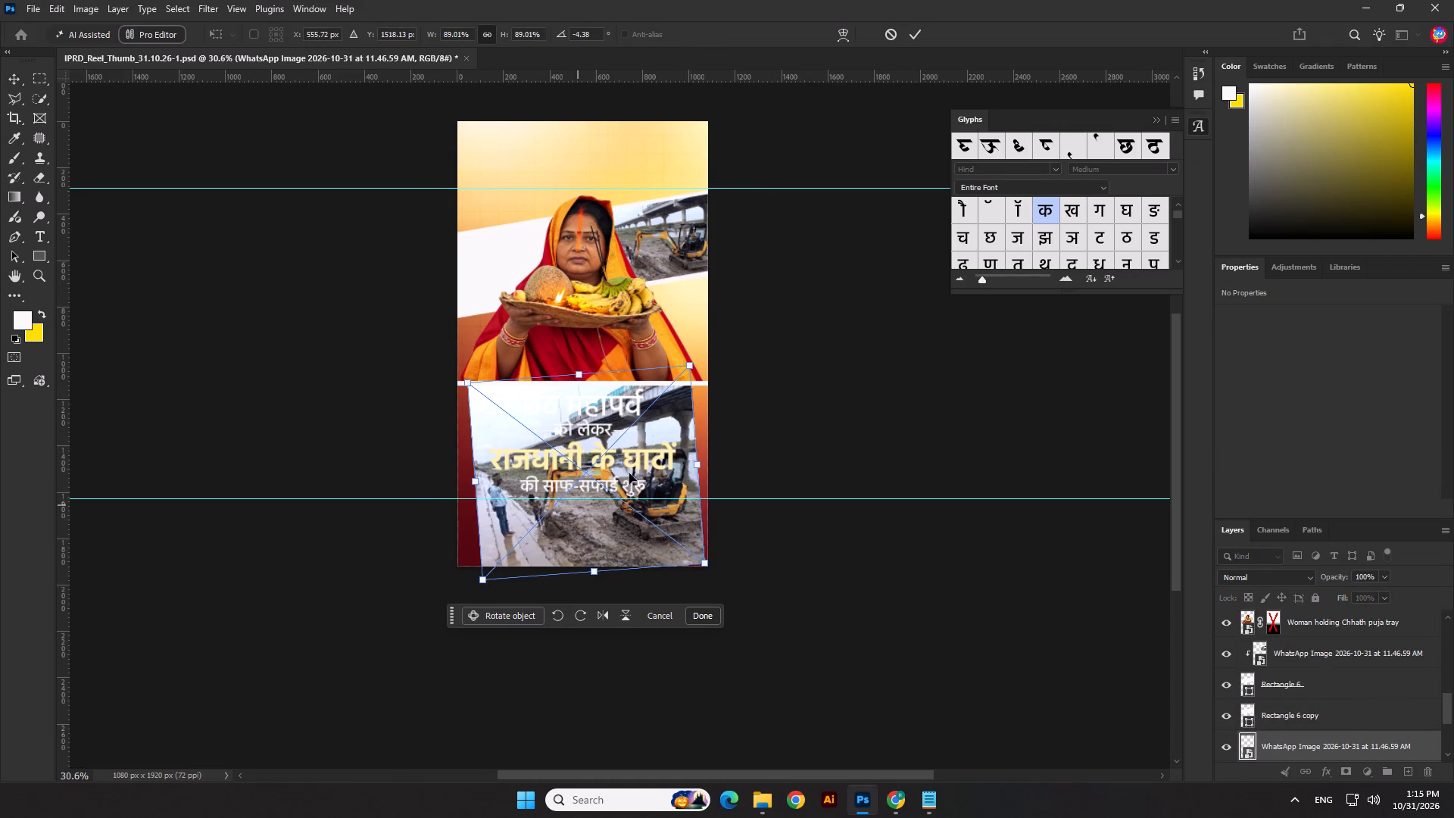
{"action": "left_click_drag", "start_coordinate": [695, 357], "coordinate": [708, 368]}
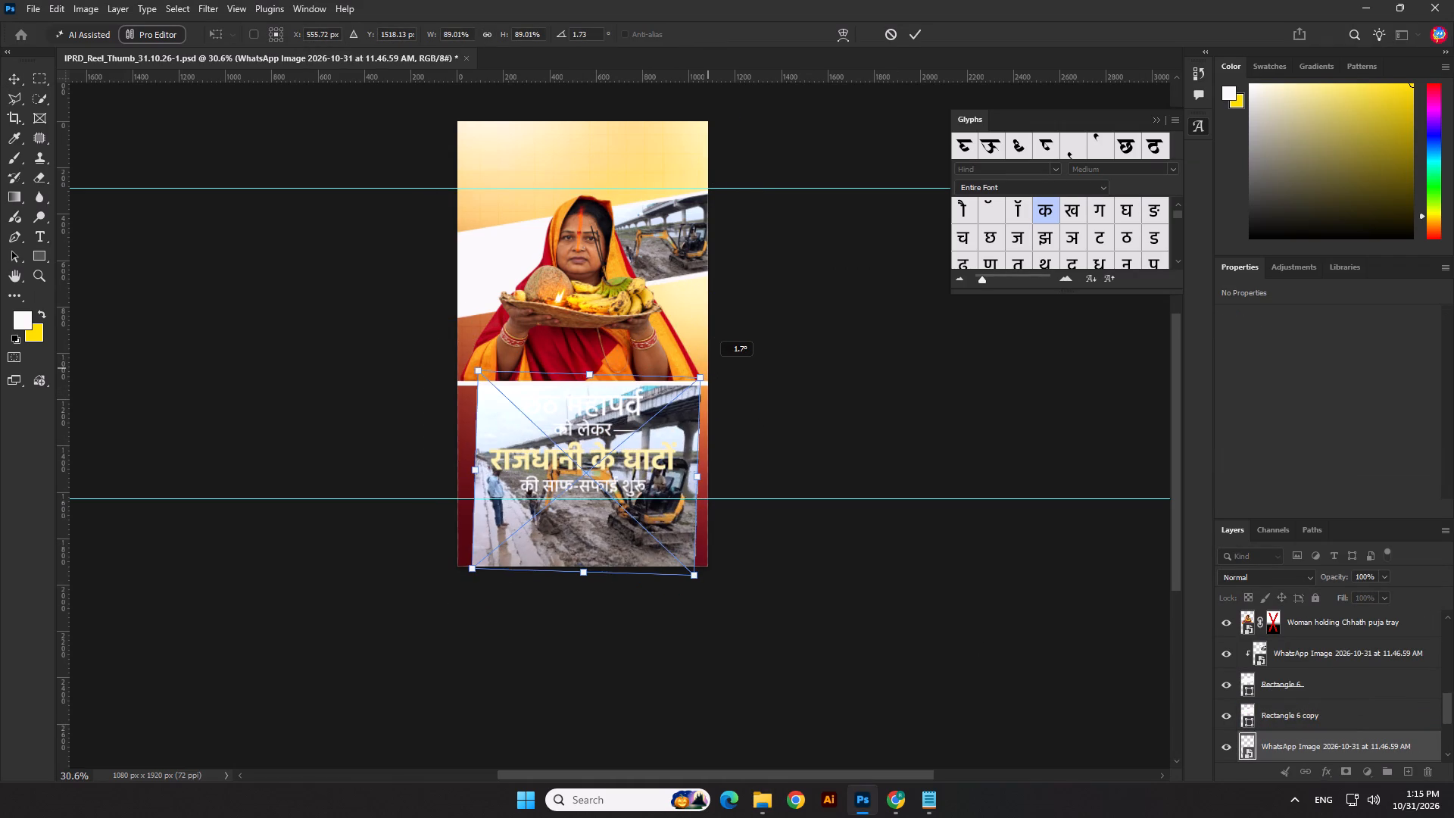
{"action": "left_click_drag", "start_coordinate": [708, 368], "coordinate": [708, 366]}
{"action": "left_click_drag", "start_coordinate": [584, 574], "coordinate": [578, 599]}
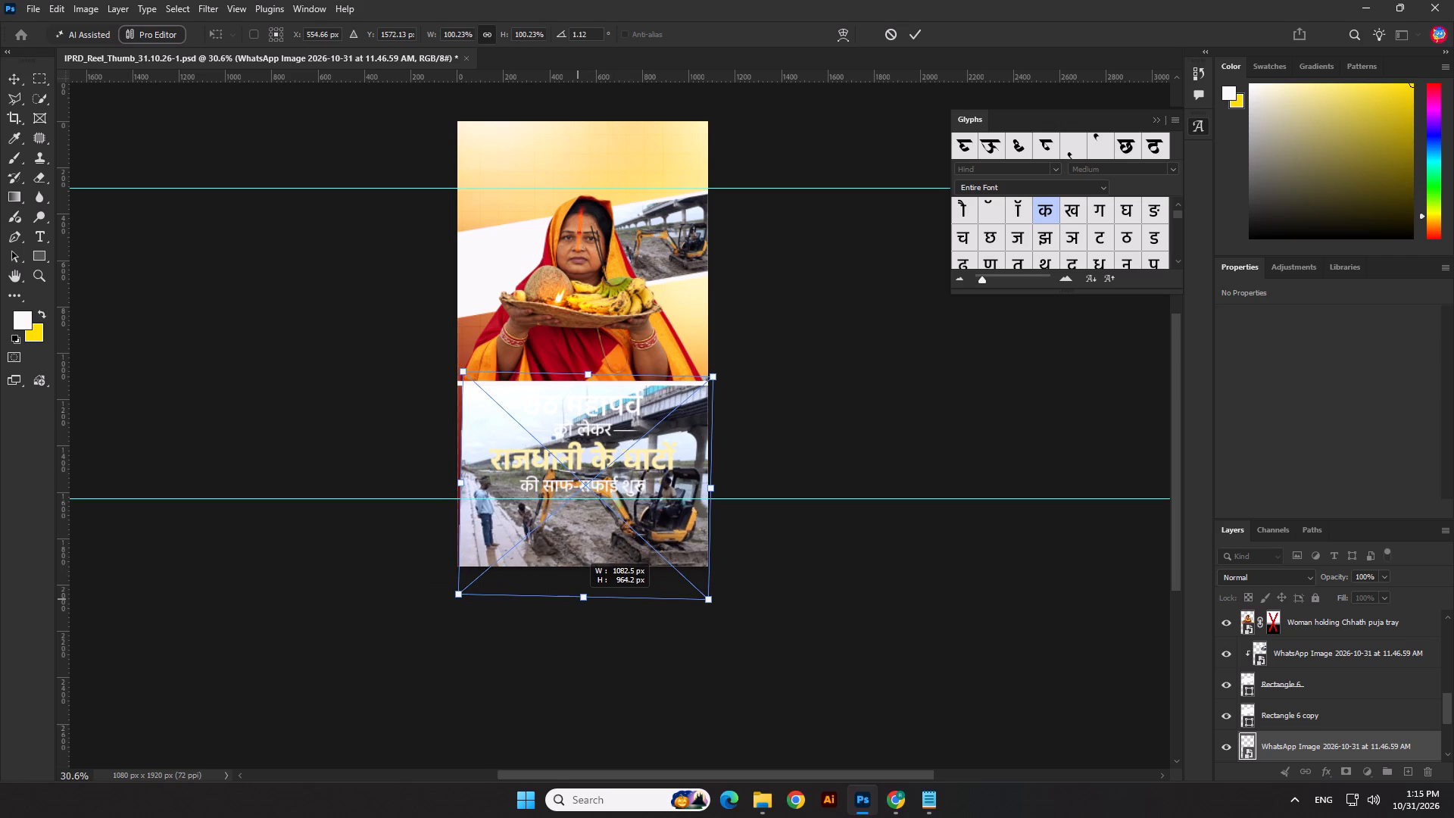
{"action": "left_click_drag", "start_coordinate": [578, 599], "coordinate": [578, 600]}
{"action": "key", "text": "Return"}
Set the pasted excavator photo's blend mode to Luminosity and its opacity to 15%.
{"action": "left_click", "coordinate": [1277, 572]}
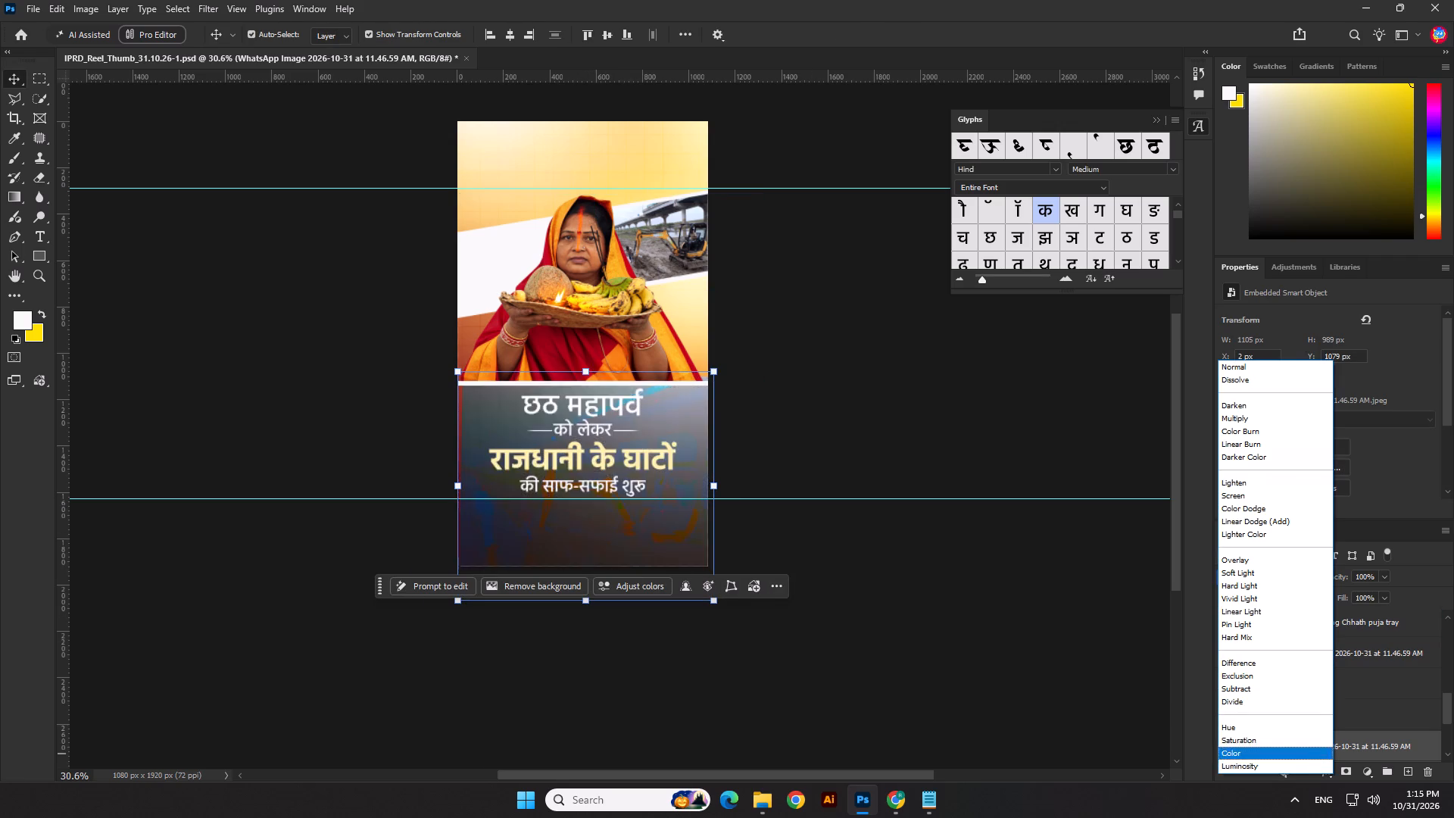
{"action": "left_click", "coordinate": [1256, 764]}
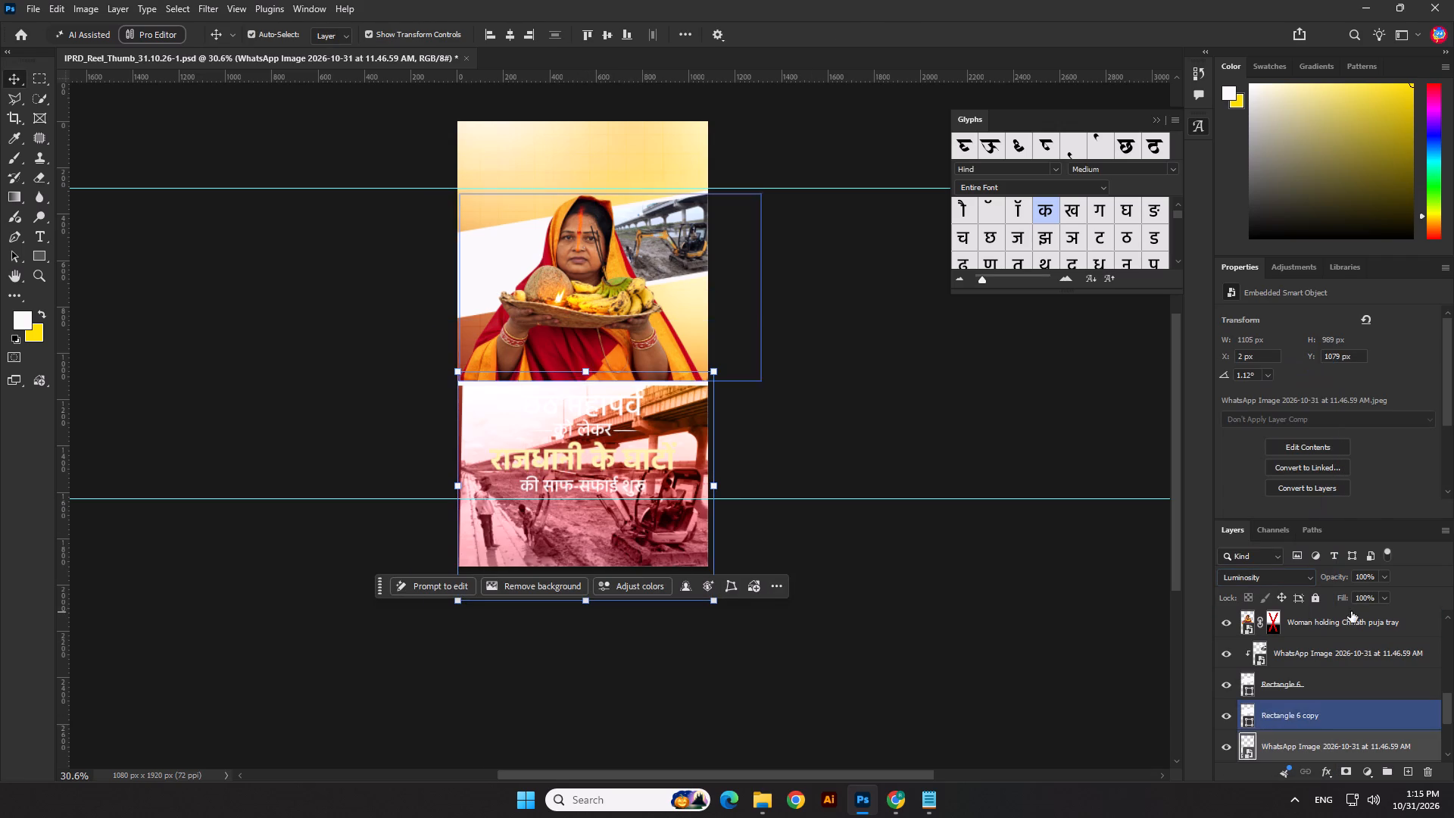
{"action": "left_click_drag", "start_coordinate": [1338, 580], "coordinate": [1264, 582]}
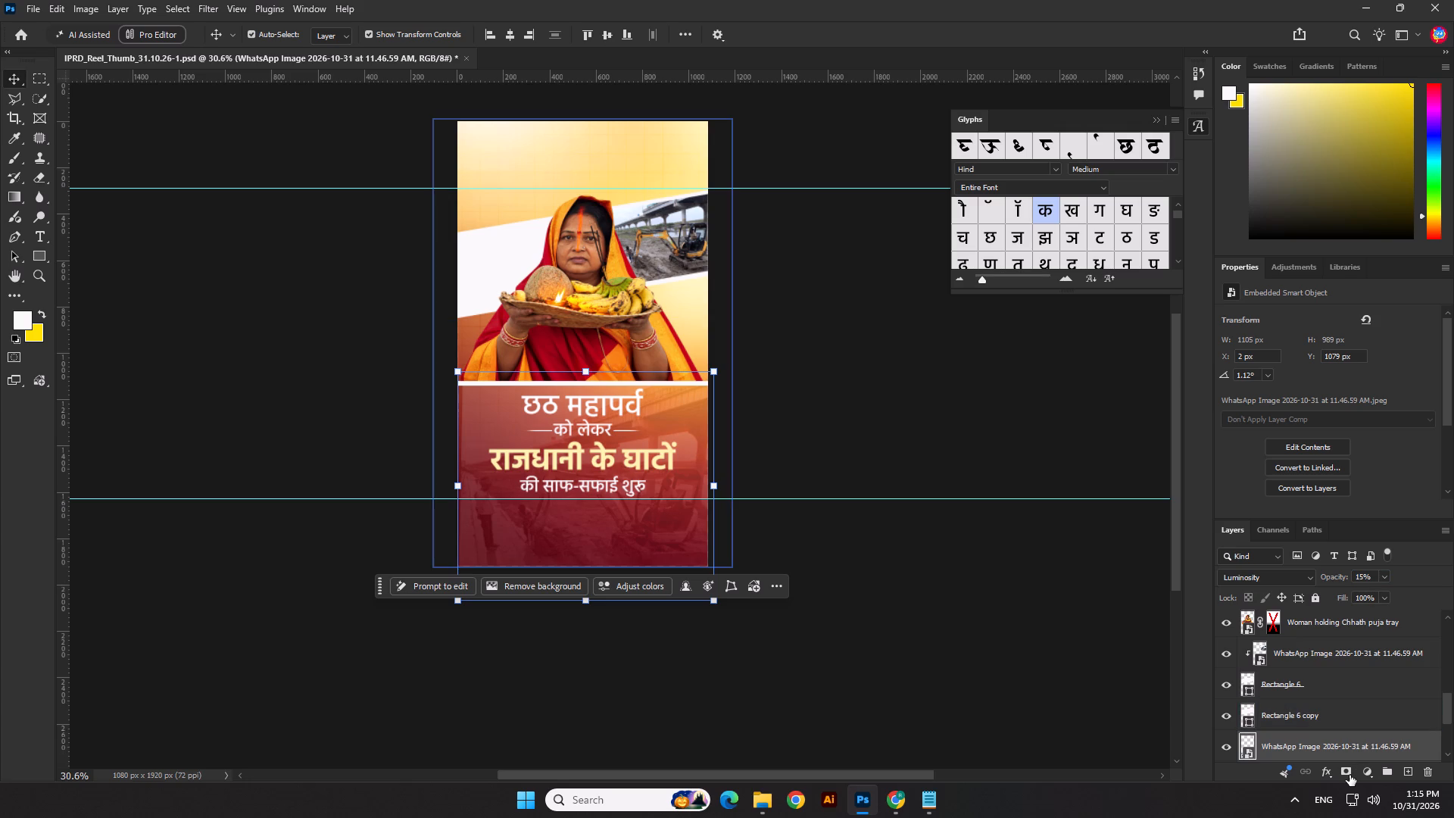
Add a layer mask to the lower photo and fade out its upper part with a vertical black-to-white gradient.
{"action": "left_click", "coordinate": [1348, 775]}
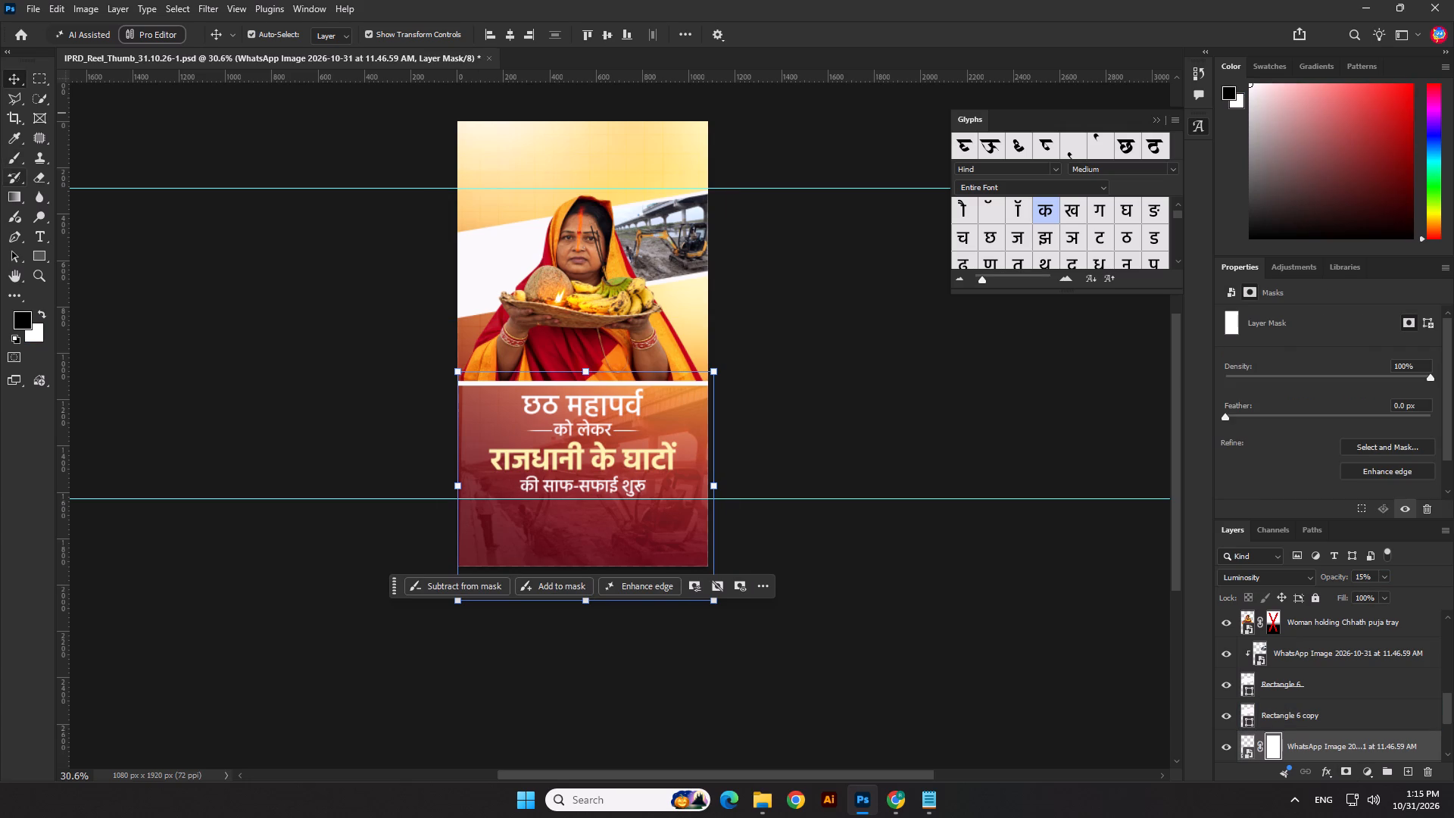
{"action": "left_click", "coordinate": [15, 195]}
{"action": "left_click_drag", "start_coordinate": [591, 371], "coordinate": [588, 482]}
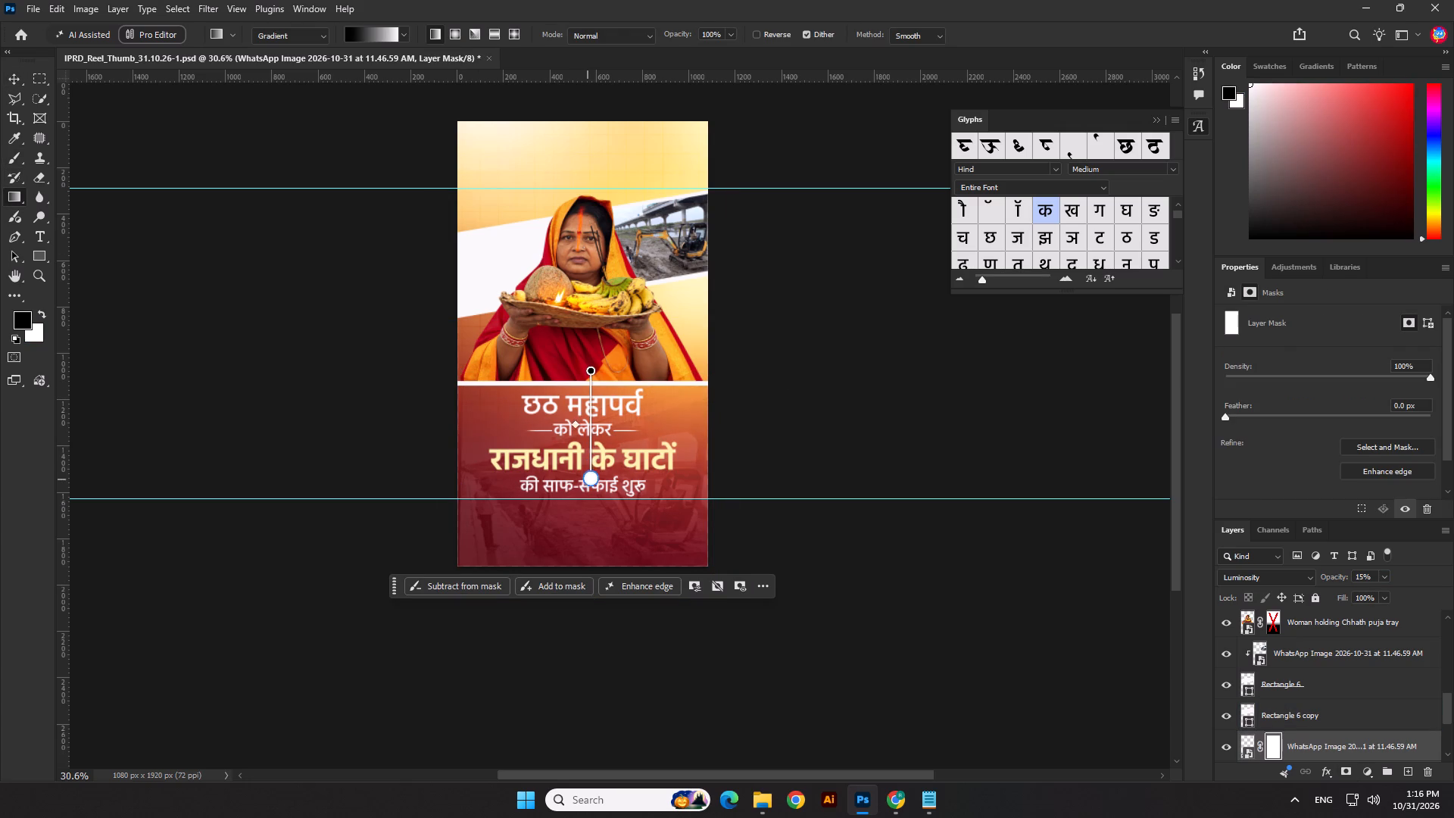
{"action": "left_click_drag", "start_coordinate": [588, 482], "coordinate": [583, 512]}
Enlarge the faded photo slightly from its upper left corner past the canvas's left edge and nudge it 1 px left.
{"action": "left_click", "coordinate": [11, 76]}
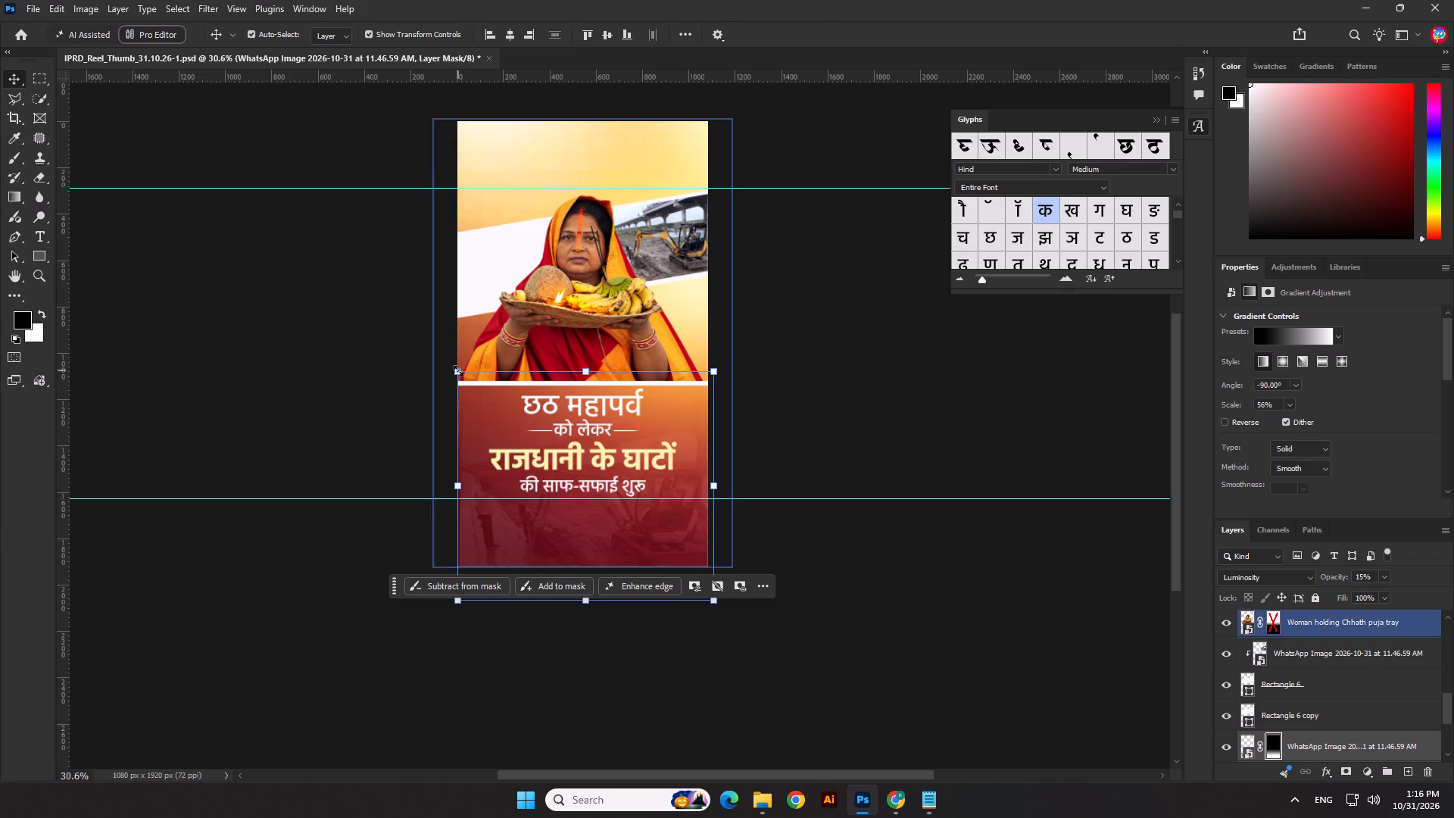
{"action": "left_click_drag", "start_coordinate": [458, 370], "coordinate": [446, 371]}
{"action": "key", "text": "Return"}
{"action": "key", "text": "Left"}
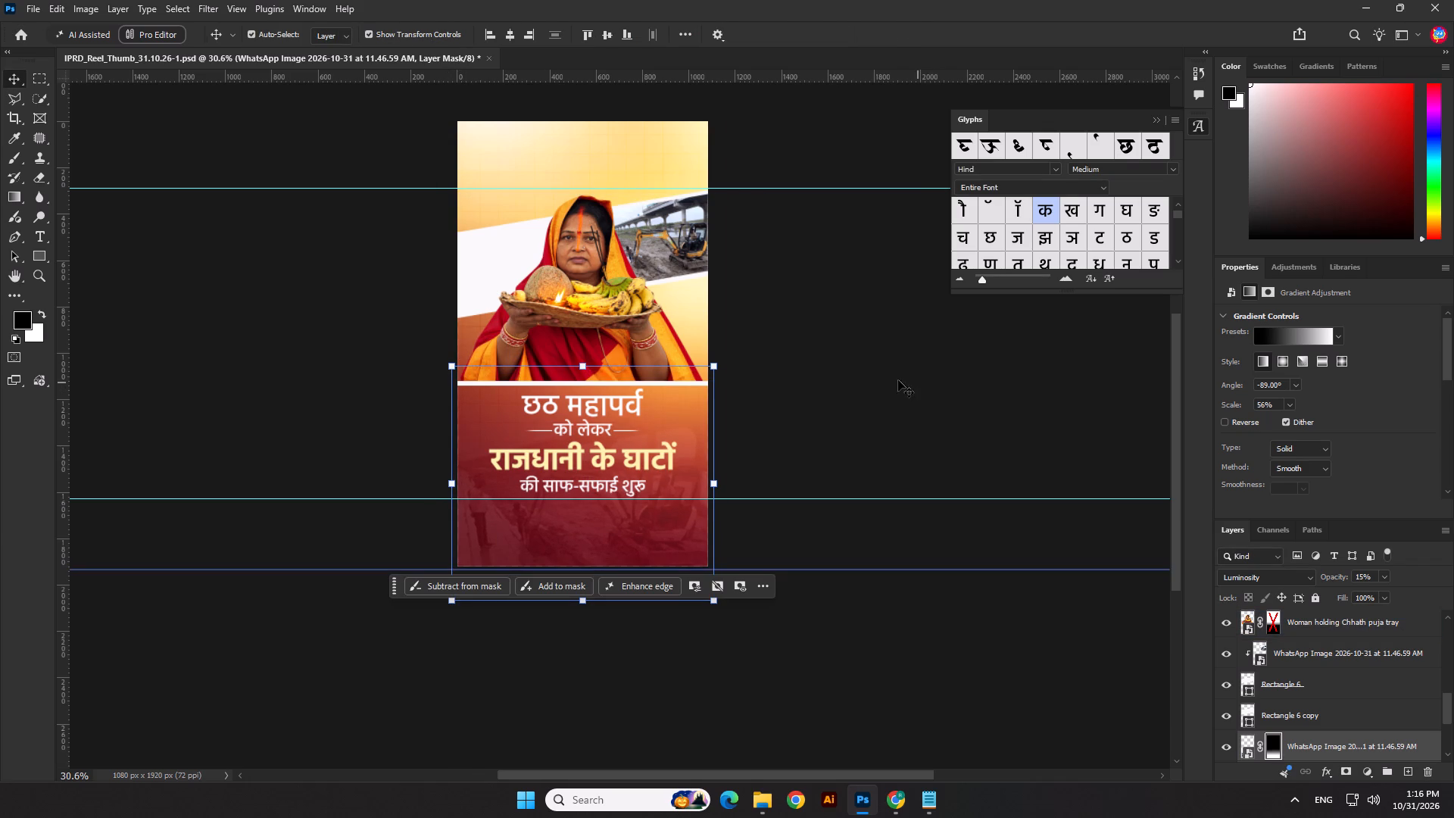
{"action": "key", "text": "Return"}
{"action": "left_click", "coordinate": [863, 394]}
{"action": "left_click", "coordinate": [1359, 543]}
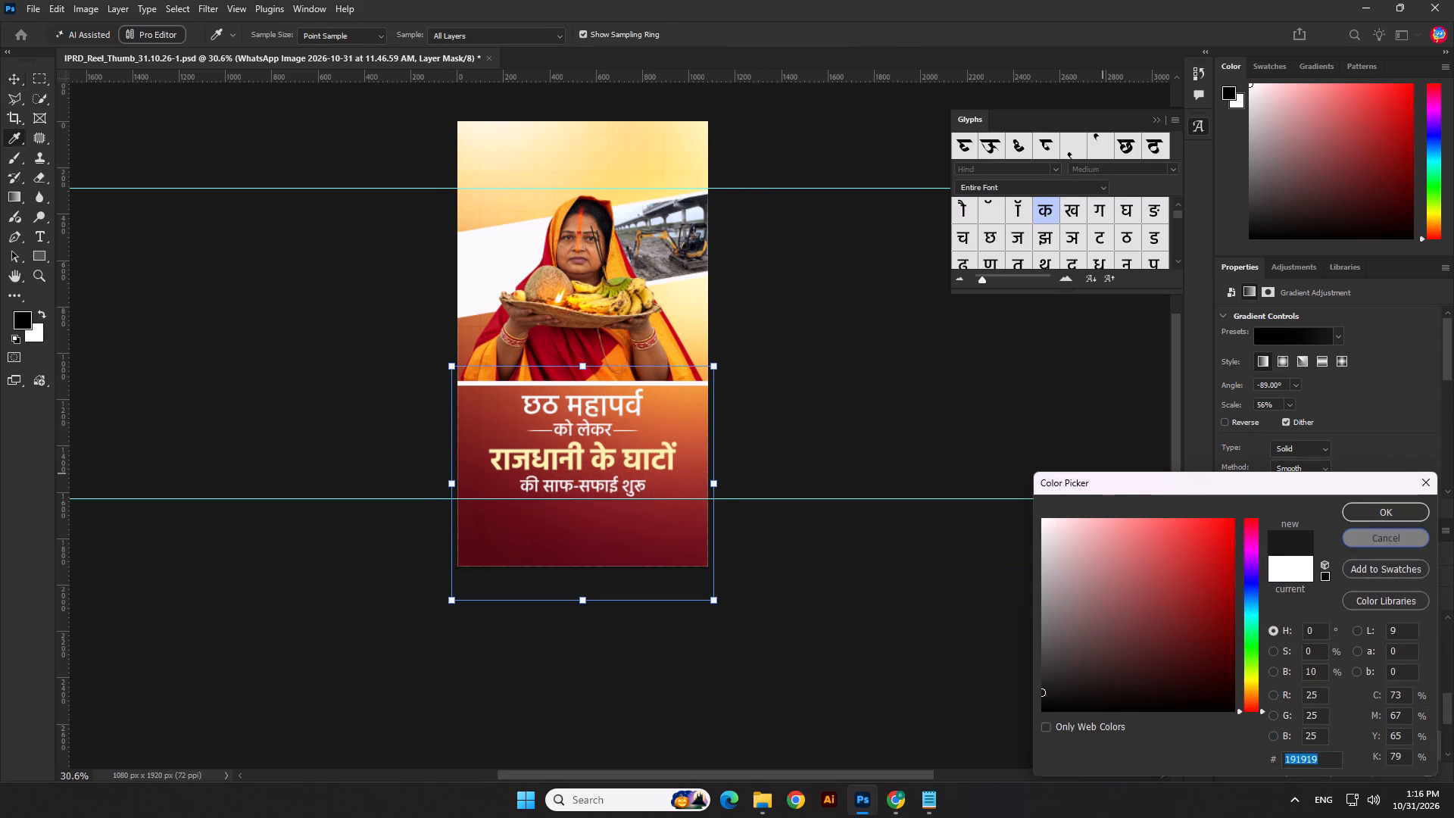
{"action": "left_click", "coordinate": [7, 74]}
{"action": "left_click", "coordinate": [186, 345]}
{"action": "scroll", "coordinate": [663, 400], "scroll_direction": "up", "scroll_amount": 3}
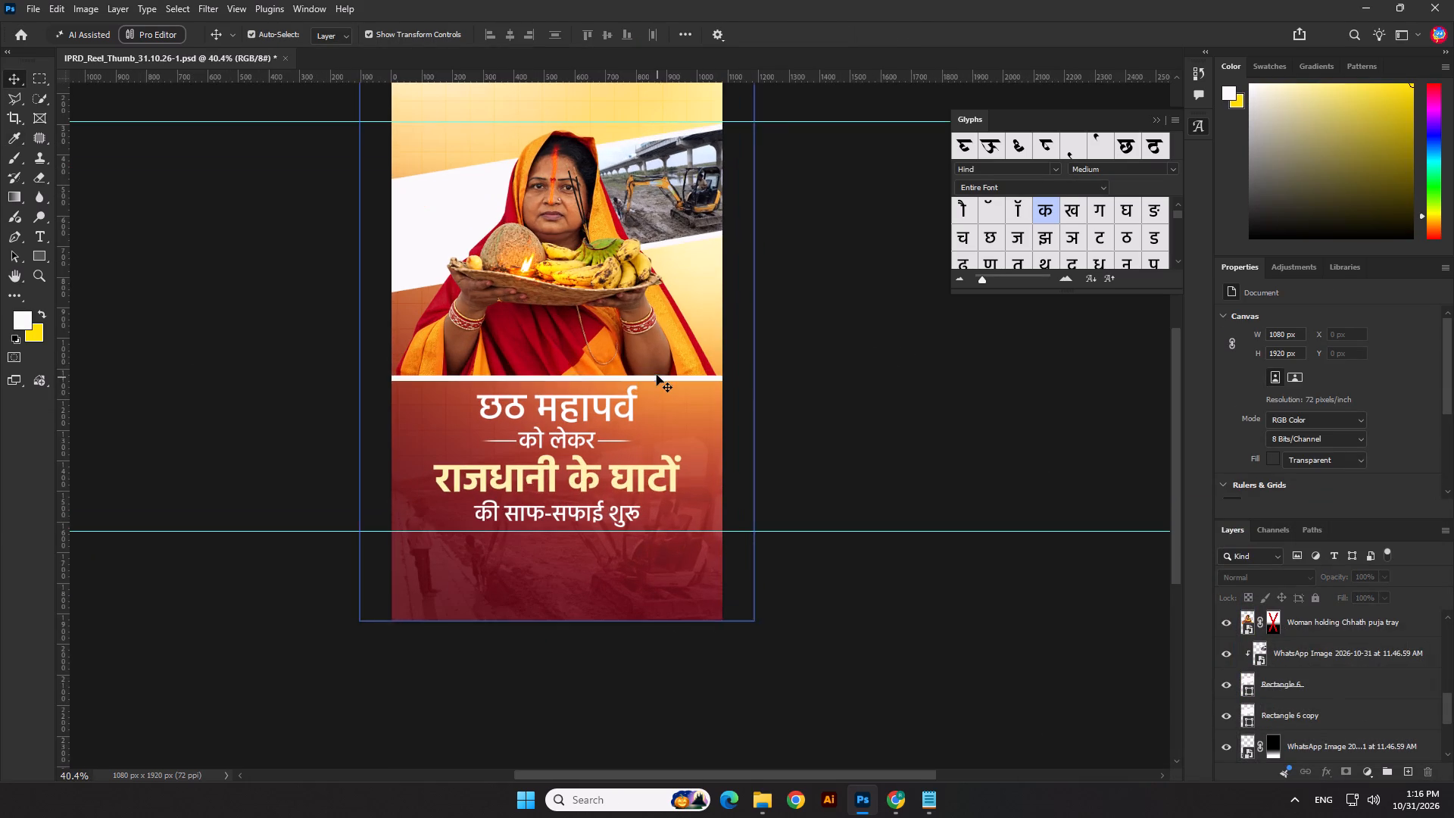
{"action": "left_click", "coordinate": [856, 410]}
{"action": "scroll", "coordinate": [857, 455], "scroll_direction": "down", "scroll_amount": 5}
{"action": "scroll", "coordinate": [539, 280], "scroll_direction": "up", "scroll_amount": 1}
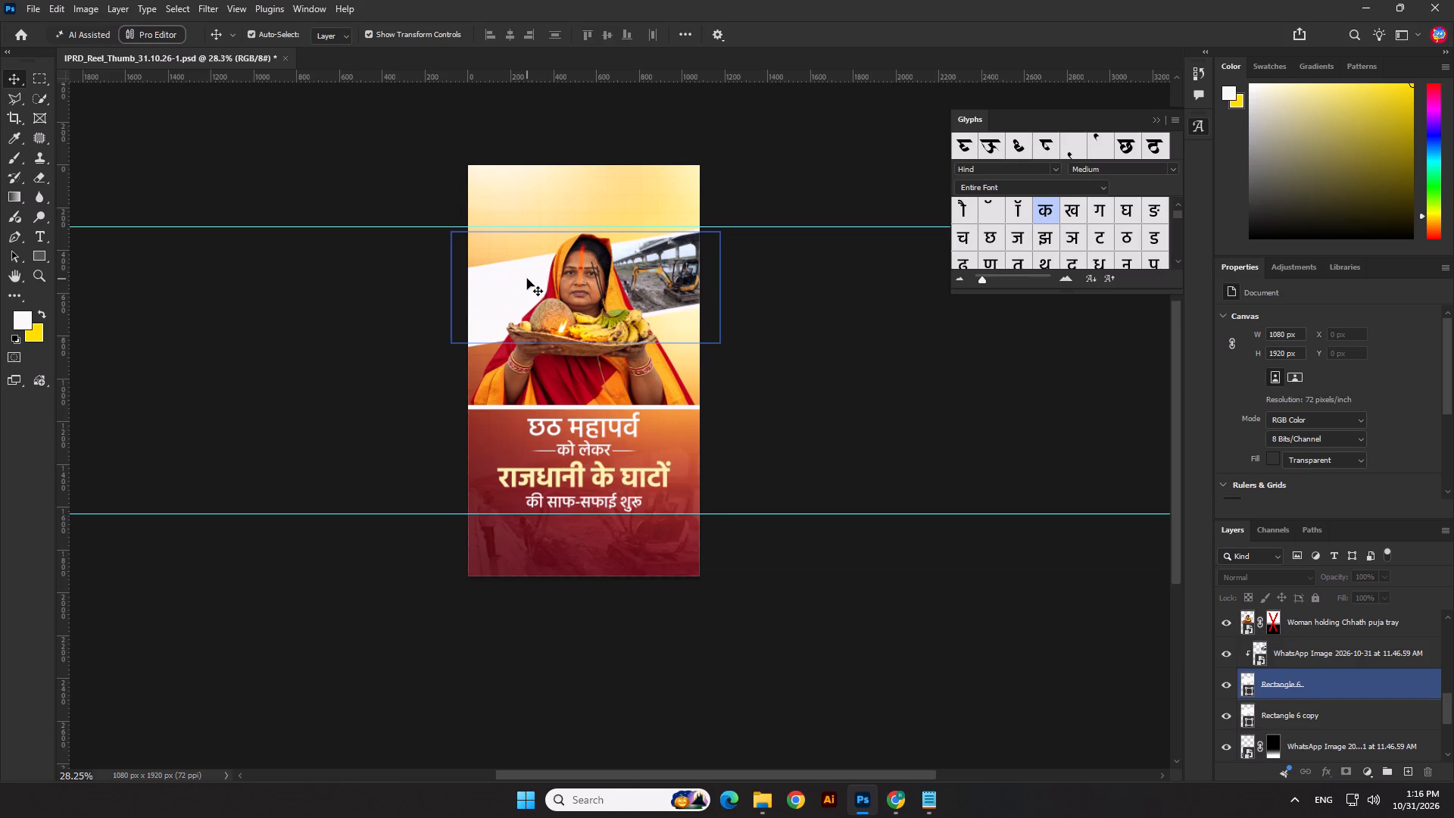
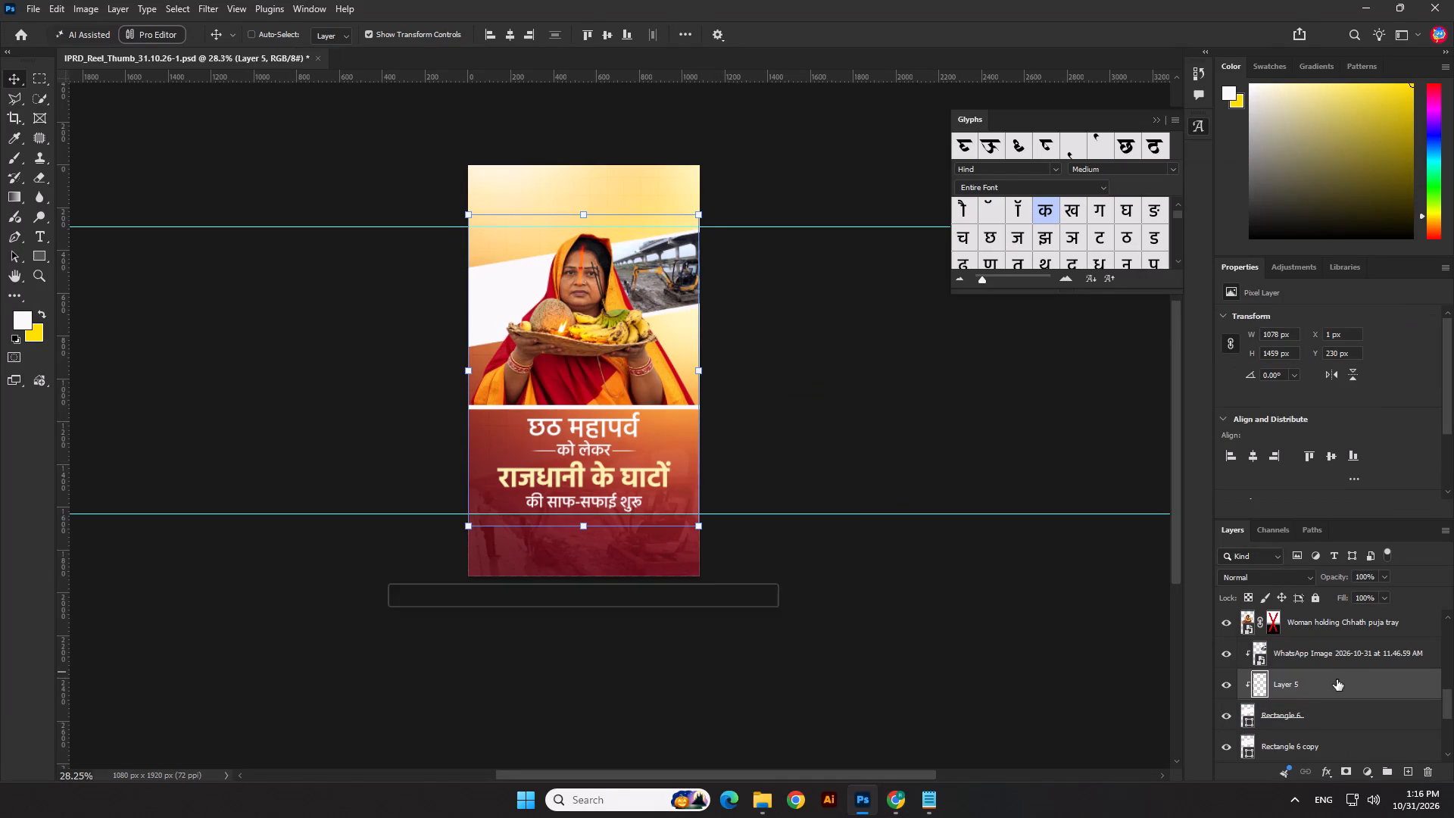
Clip the workers' photo in Layer 5 and the WhatsApp photo above it to the tilted Rectangle 6 band.
{"action": "left_click", "coordinate": [1298, 702], "text": "alt"}
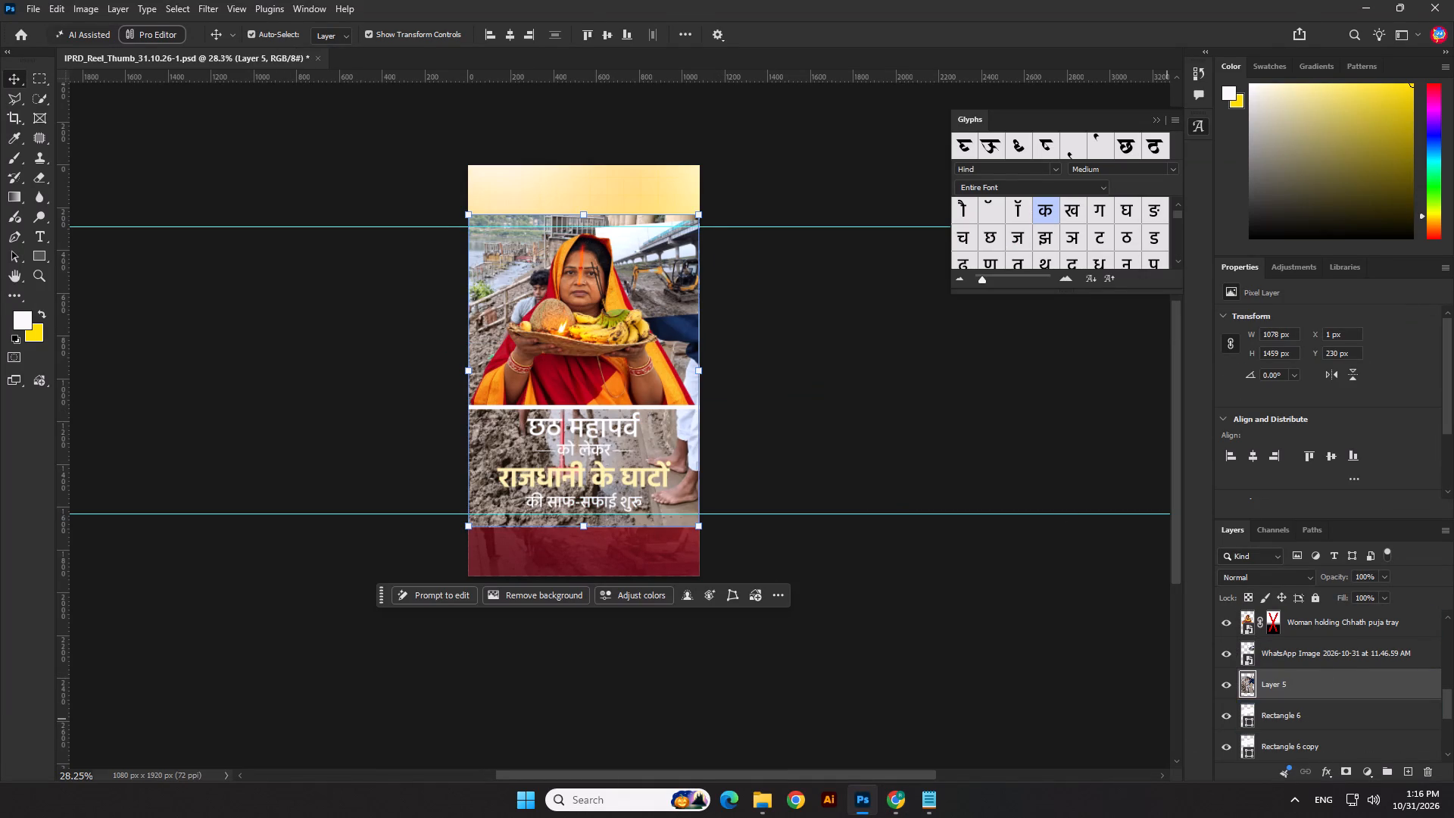
{"action": "left_click", "coordinate": [1271, 698], "text": "alt"}
{"action": "left_click", "coordinate": [1273, 670], "text": "alt"}
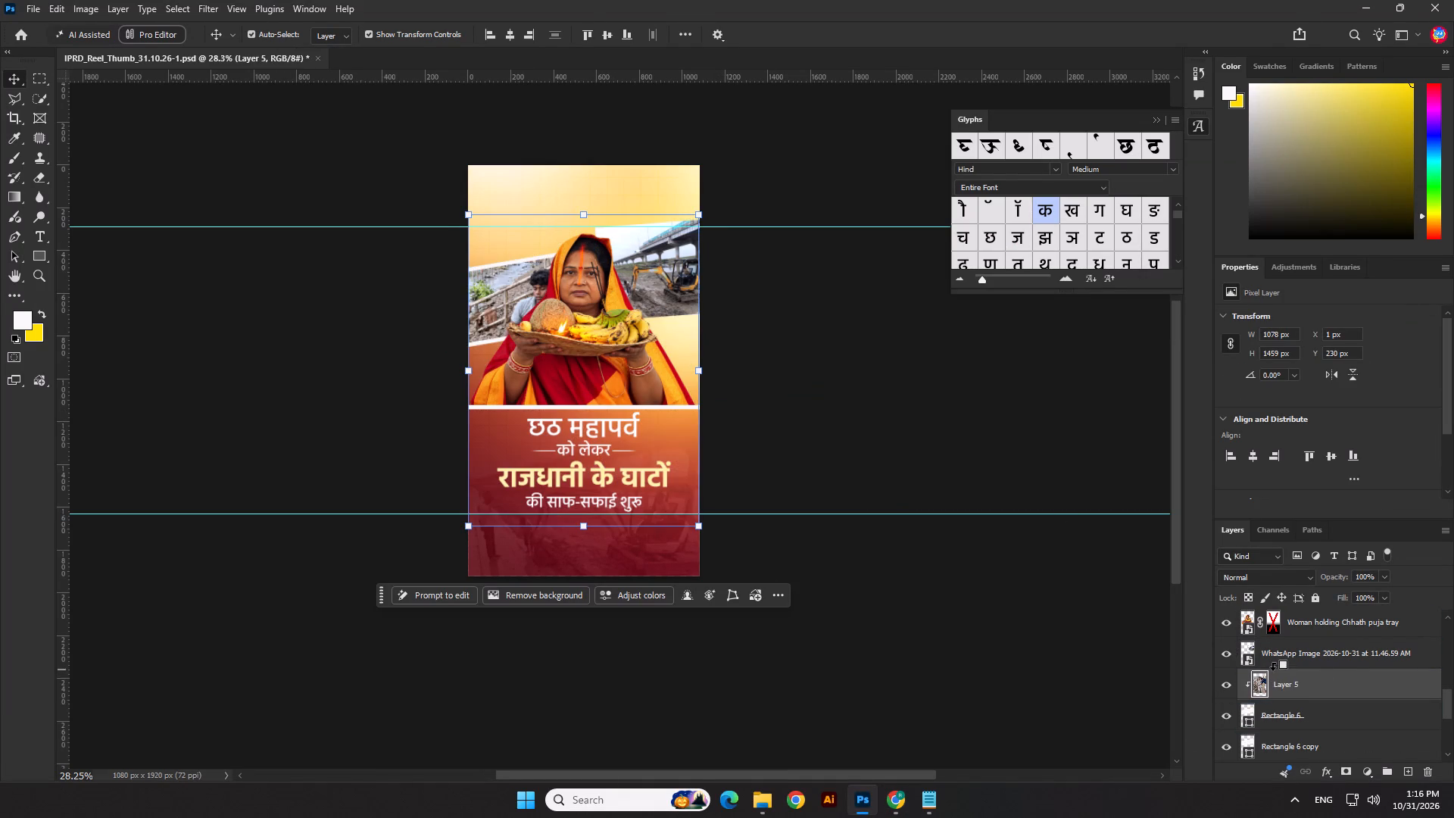
Shrink the workers' photo to about 46%, rotate it about -3.5°, and place it over the tilted band beside the woman.
{"action": "left_click_drag", "start_coordinate": [500, 292], "coordinate": [470, 292]}
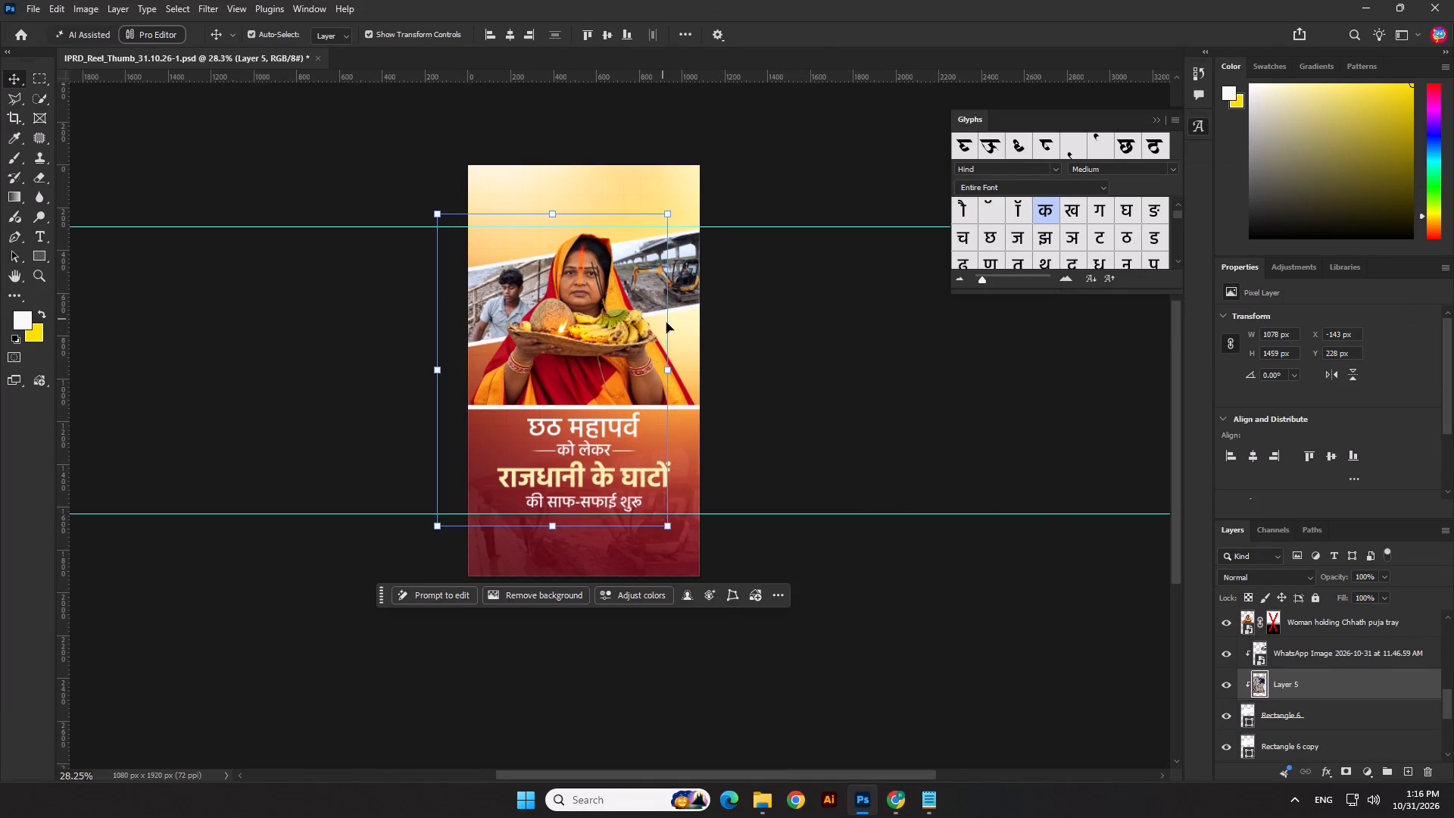
{"action": "left_click_drag", "start_coordinate": [672, 367], "coordinate": [546, 329]}
{"action": "left_click_drag", "start_coordinate": [610, 344], "coordinate": [617, 334]}
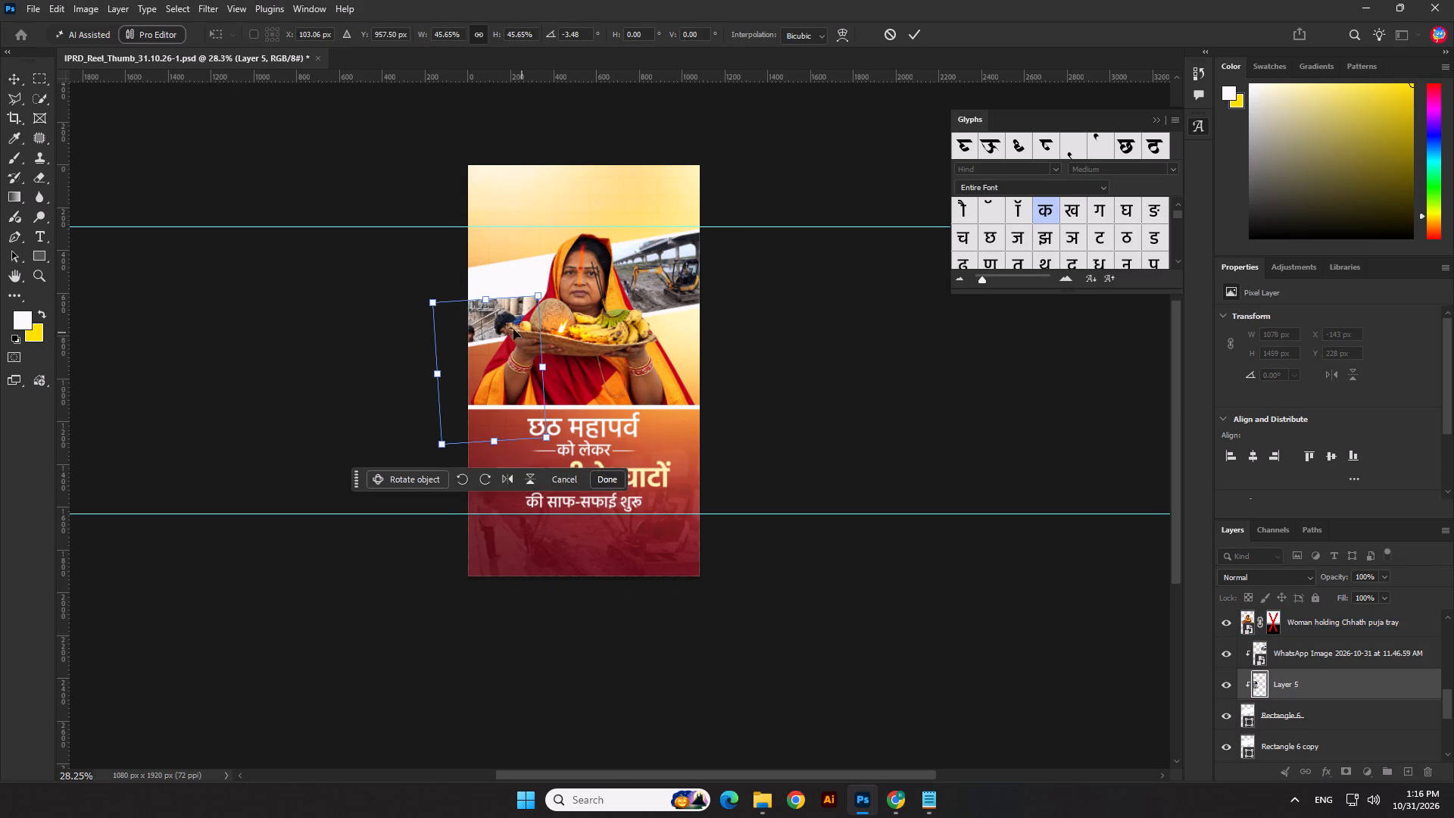
{"action": "left_click_drag", "start_coordinate": [501, 313], "coordinate": [526, 251]}
{"action": "scroll", "coordinate": [523, 254], "scroll_direction": "up", "scroll_amount": 4}
{"action": "left_click_drag", "start_coordinate": [510, 230], "coordinate": [509, 232]}
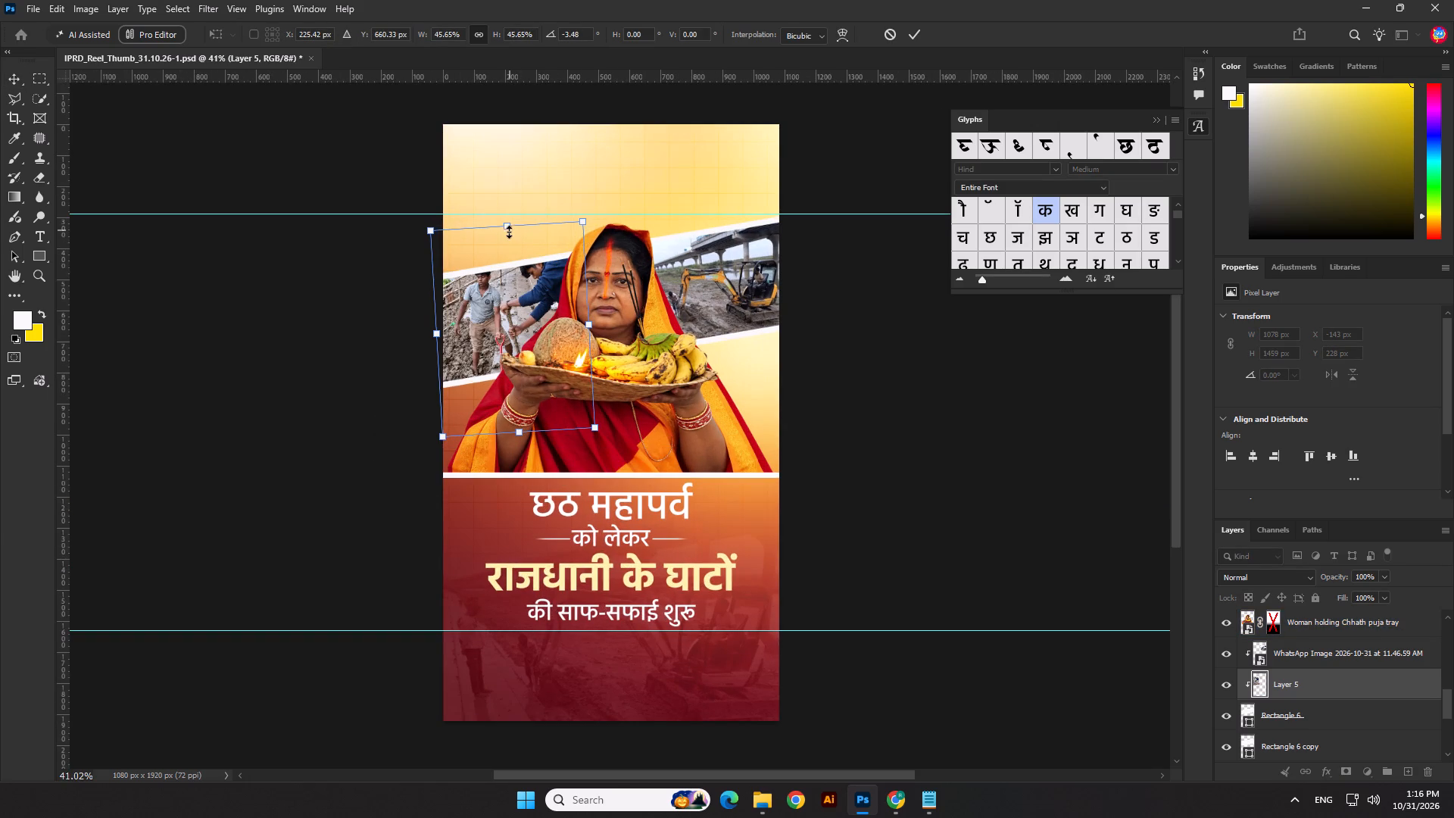
Refine the workers' photo to about 41% scale and nudge it to fill the band's left end, about 481 × 629 px.
{"action": "left_click_drag", "start_coordinate": [509, 232], "coordinate": [507, 249]}
{"action": "left_click_drag", "start_coordinate": [451, 442], "coordinate": [445, 446]}
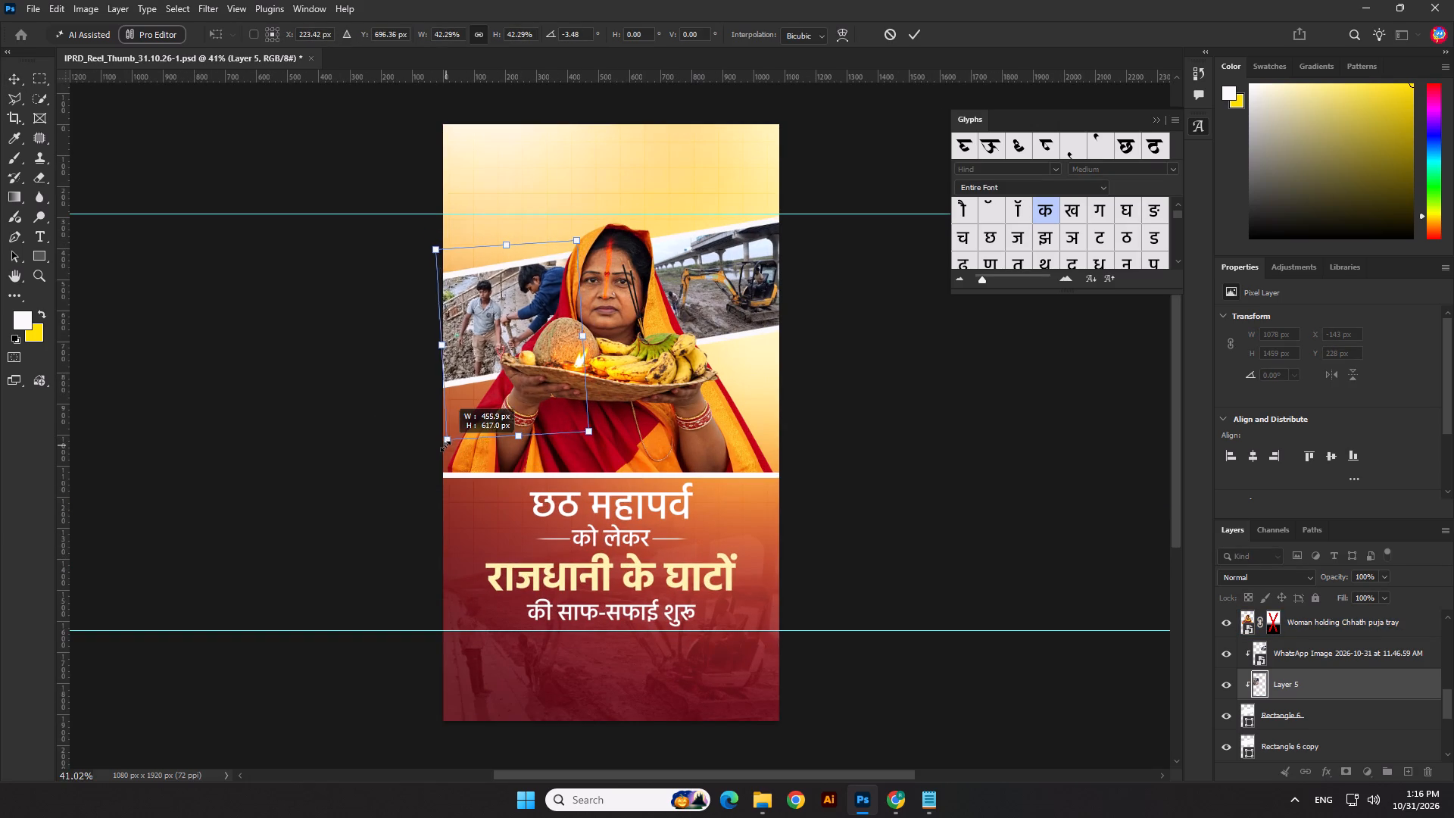
{"action": "left_click_drag", "start_coordinate": [445, 446], "coordinate": [442, 448]}
{"action": "key", "text": "Left"}
{"action": "key", "text": "Left"}
{"action": "key", "text": "Left"}
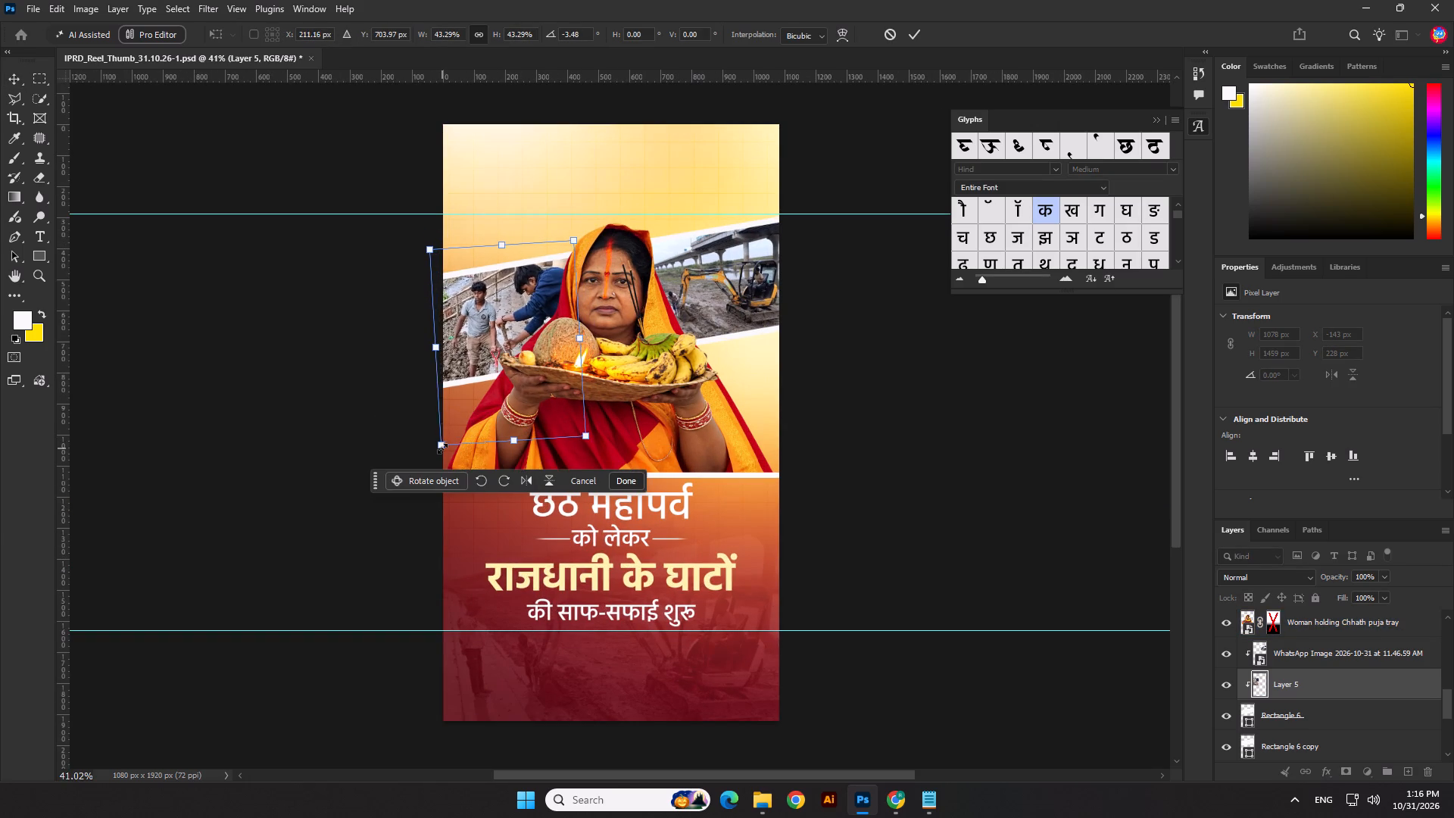
{"action": "key", "text": "Left"}
{"action": "key", "text": "Left"}
{"action": "key", "text": "Left"}
{"action": "key", "text": "Left"}
{"action": "left_click_drag", "start_coordinate": [501, 447], "coordinate": [498, 427]}
{"action": "key", "text": "Left"}
{"action": "key", "text": "Left"}
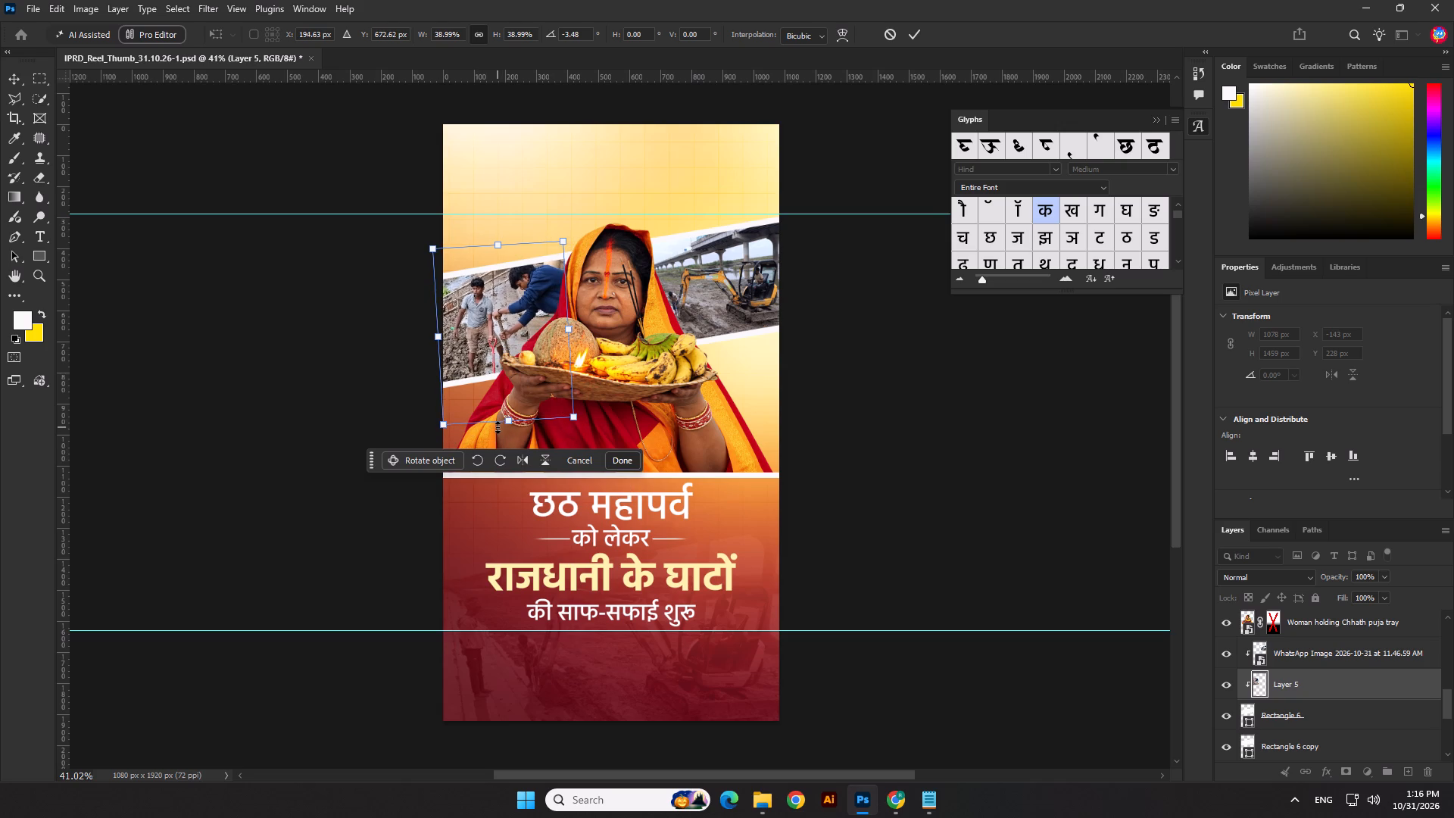
{"action": "key", "text": "Up"}
{"action": "key", "text": "Up"}
{"action": "key", "text": "Up"}
{"action": "key", "text": "Up"}
{"action": "key", "text": "Up"}
{"action": "left_click_drag", "start_coordinate": [563, 237], "coordinate": [574, 229]}
{"action": "key", "text": "Down"}
{"action": "key", "text": "shift+Down"}
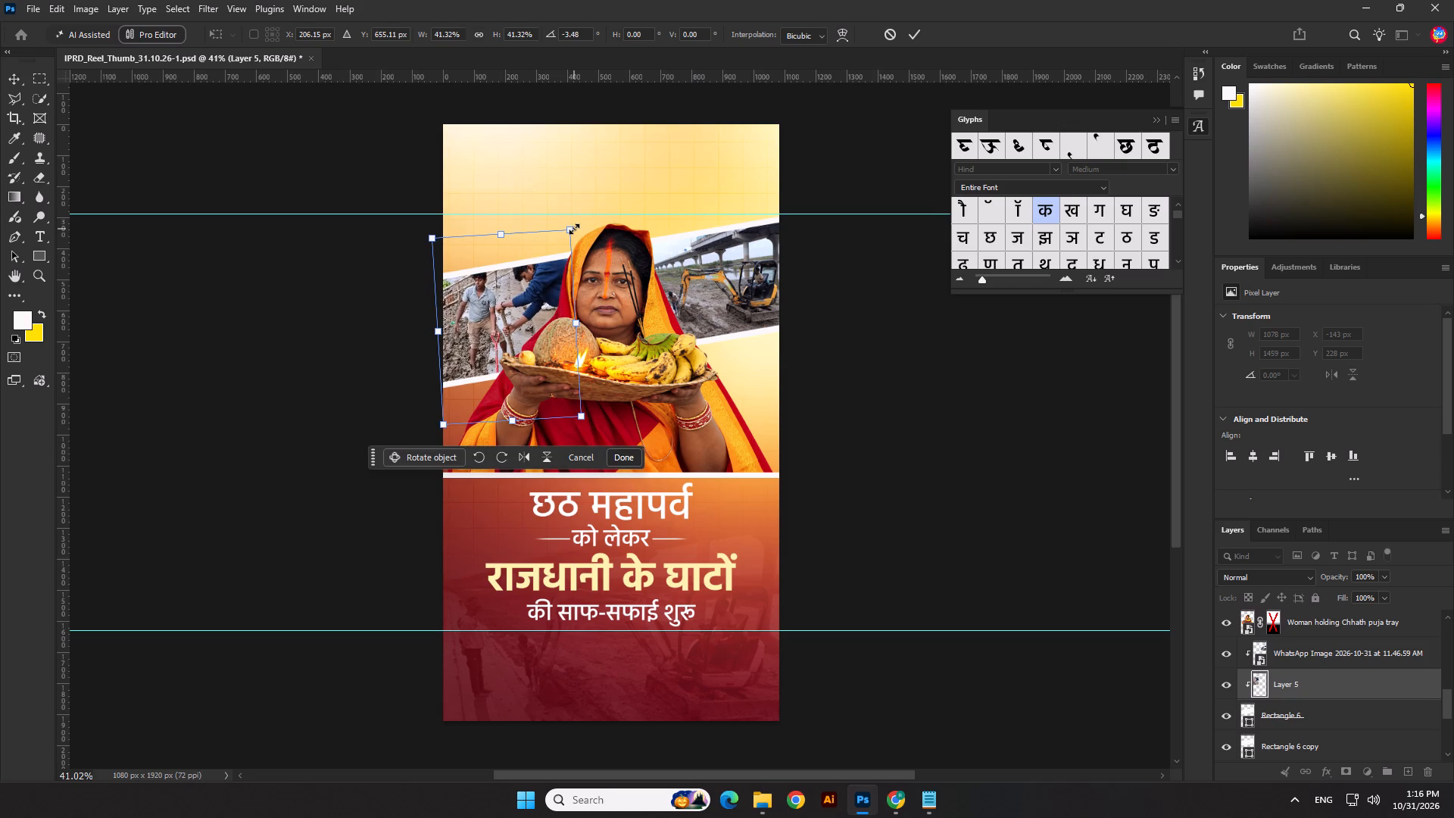
{"action": "key", "text": "Return"}
{"action": "key", "text": "Right"}
{"action": "key", "text": "Right"}
{"action": "key", "text": "Right"}
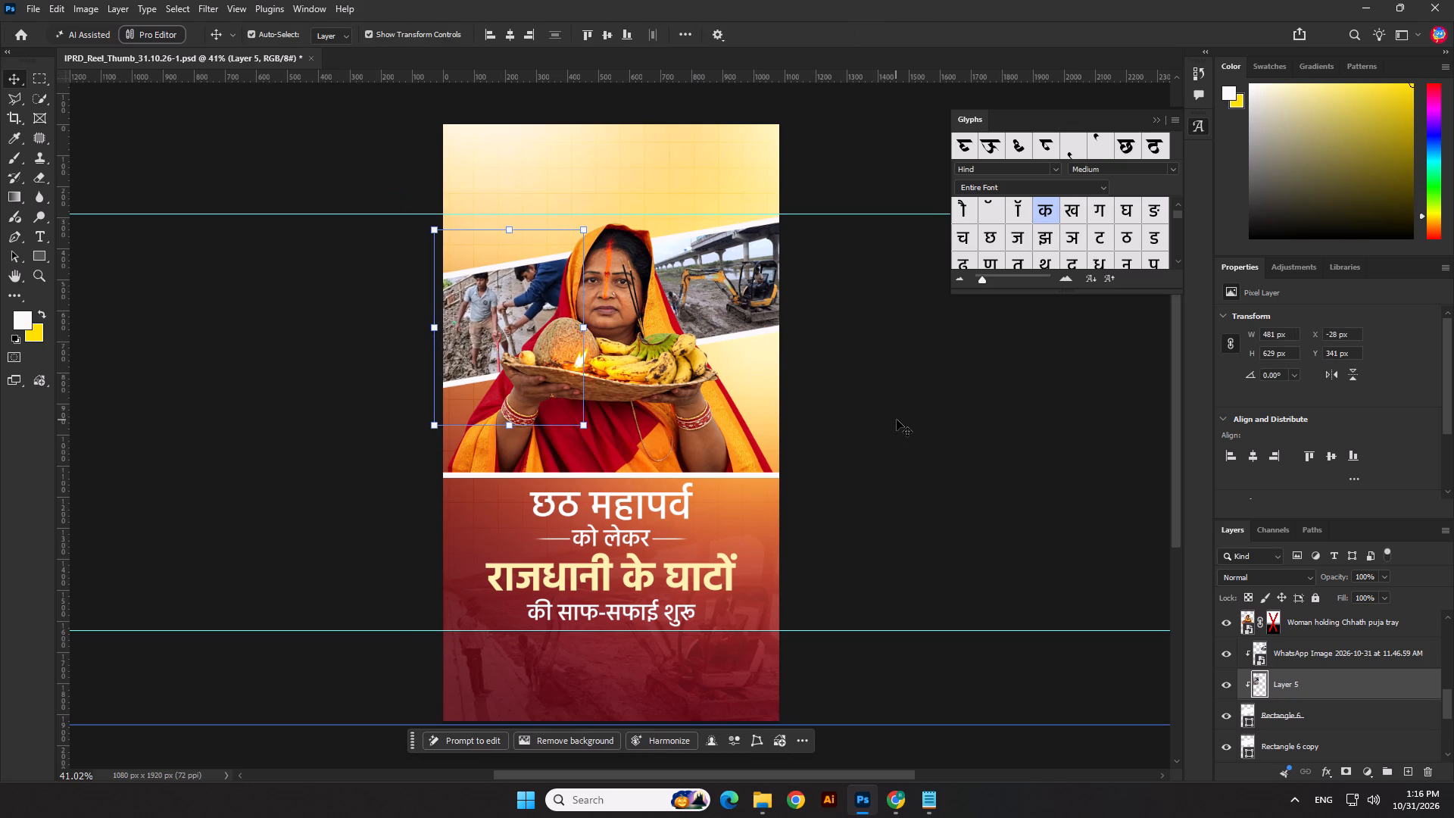
{"action": "left_click", "coordinate": [897, 420]}
{"action": "scroll", "coordinate": [877, 420], "scroll_direction": "down", "scroll_amount": 4}
{"action": "left_click", "coordinate": [881, 462]}
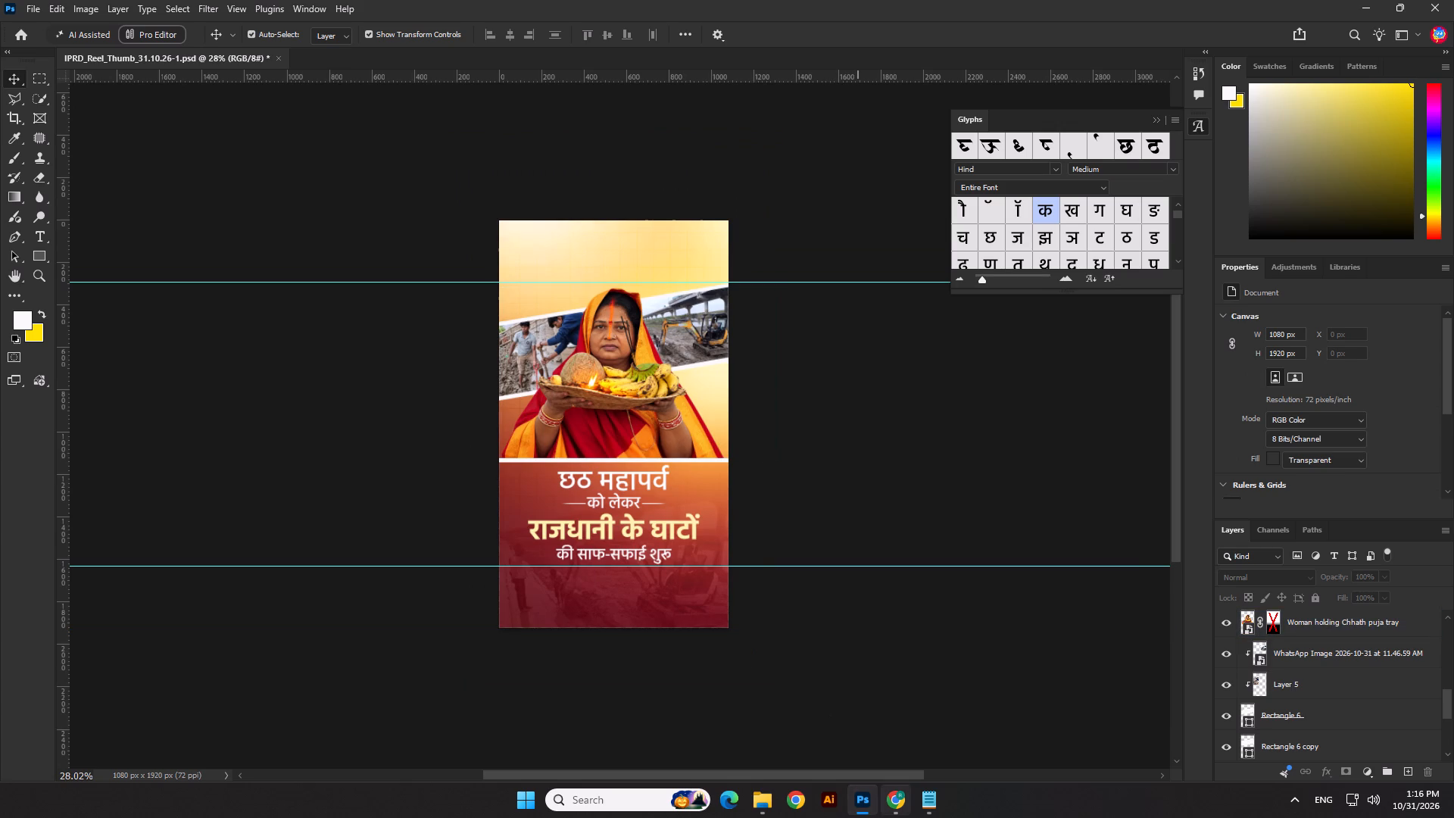
Switch to Chrome, search Google Images for "optical flare", and copy DeviantArt's round orange glow on black.
{"action": "left_click", "coordinate": [618, 244]}
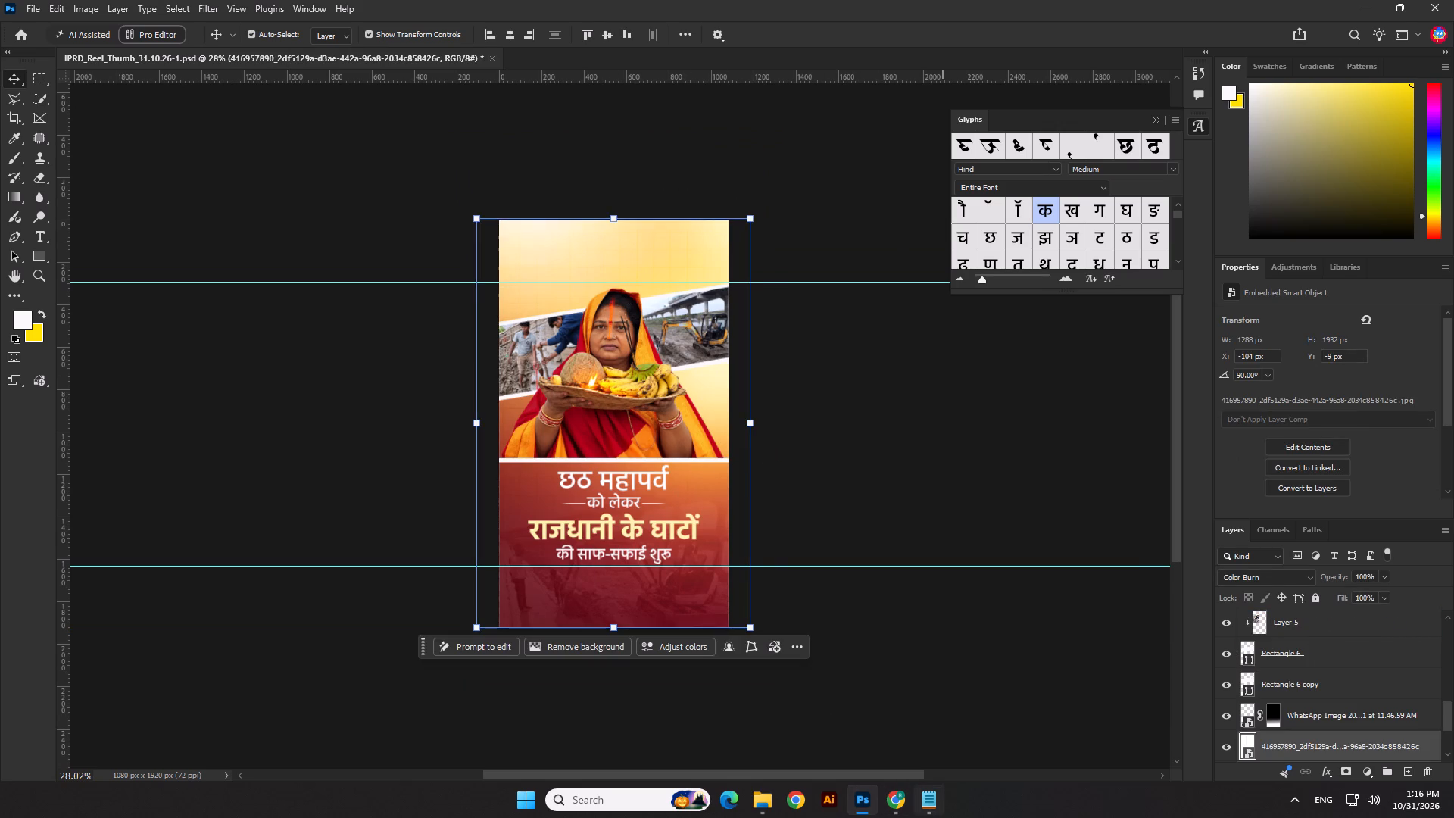
{"action": "left_click", "coordinate": [890, 793]}
{"action": "left_click", "coordinate": [696, 0]}
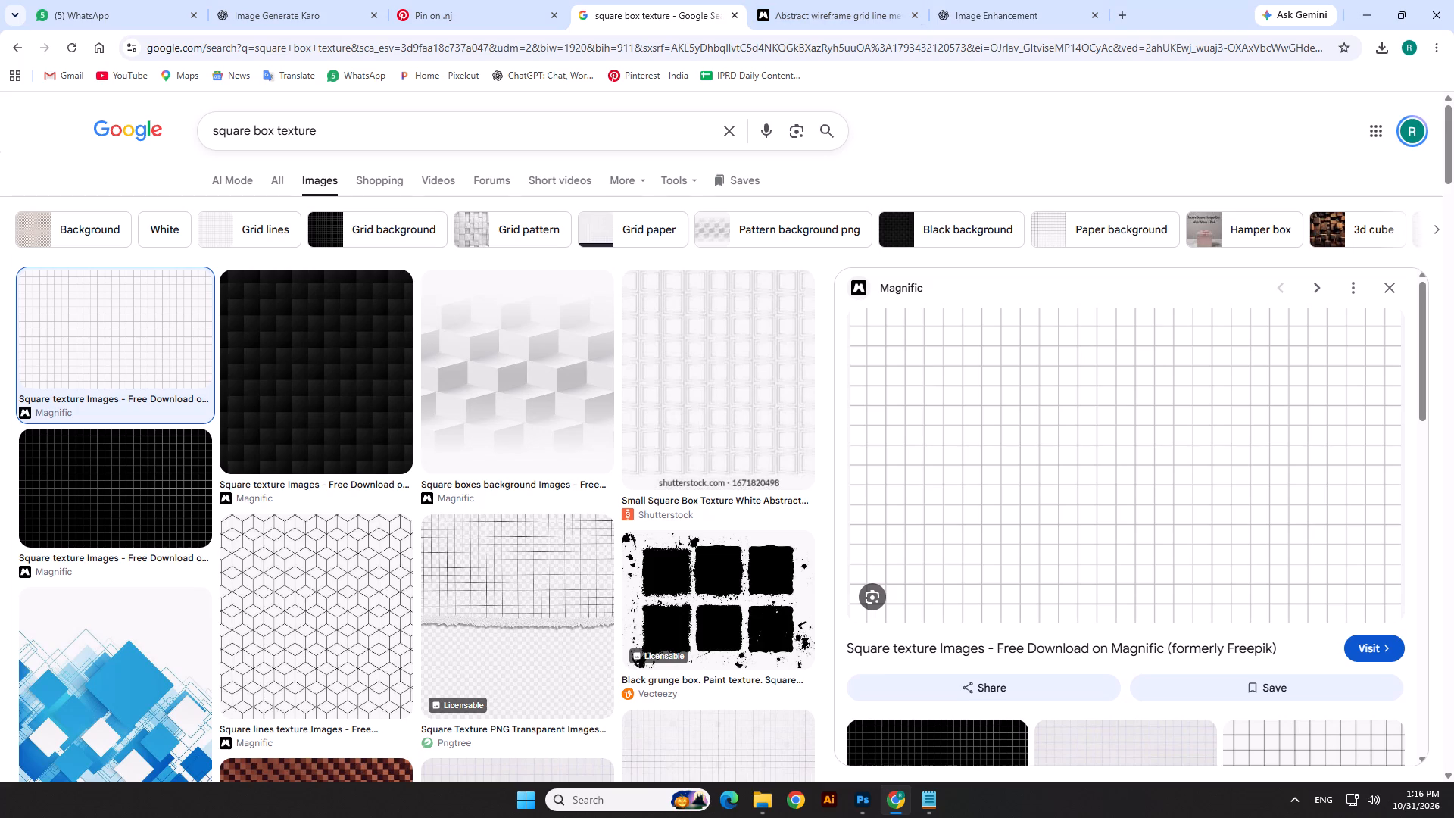
{"action": "left_click", "coordinate": [357, 0]}
{"action": "left_click", "coordinate": [478, 0]}
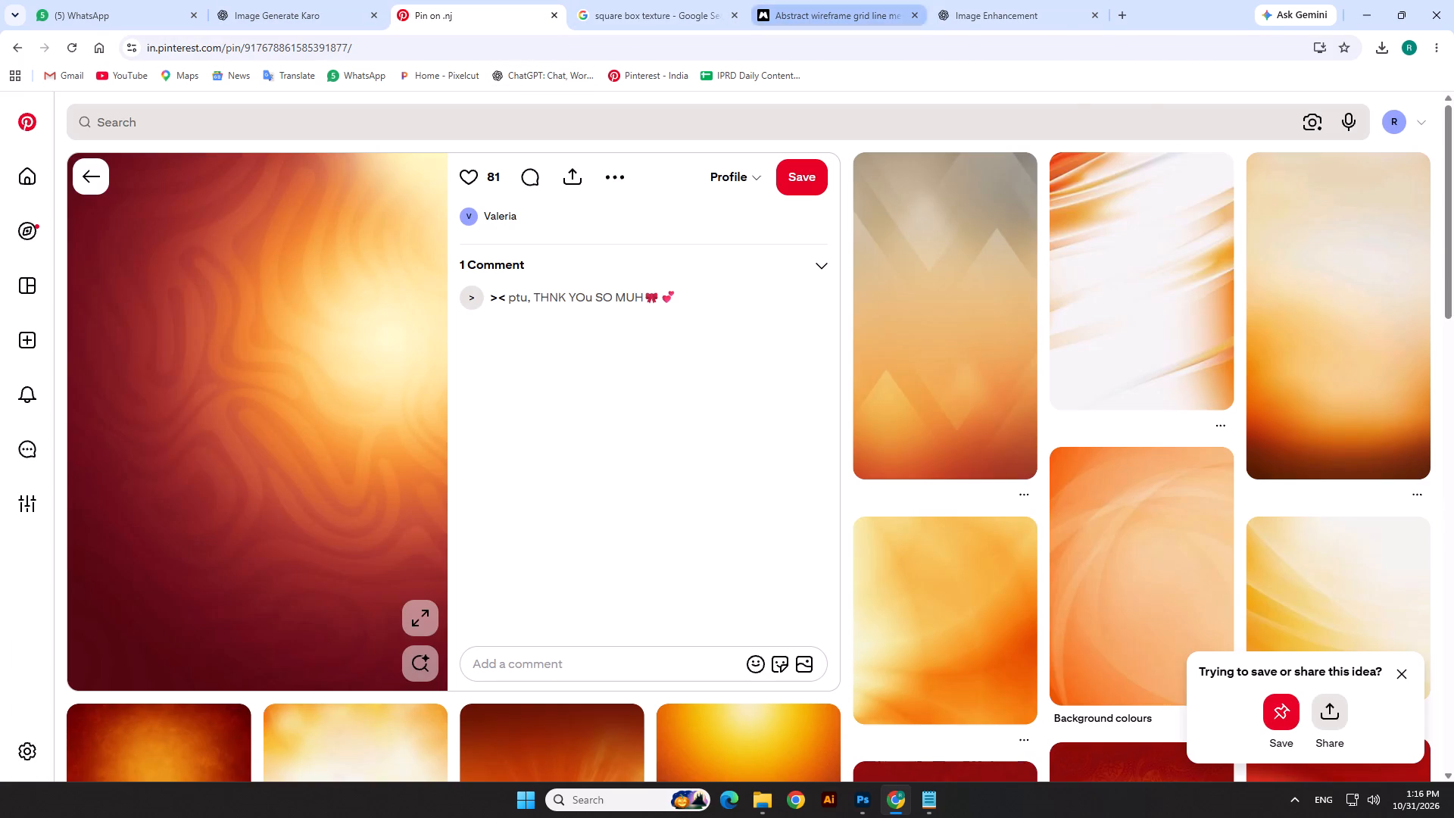
{"action": "left_click", "coordinate": [960, 0]}
{"action": "left_click", "coordinate": [1119, 17]}
{"action": "left_click", "coordinate": [1112, 47]}
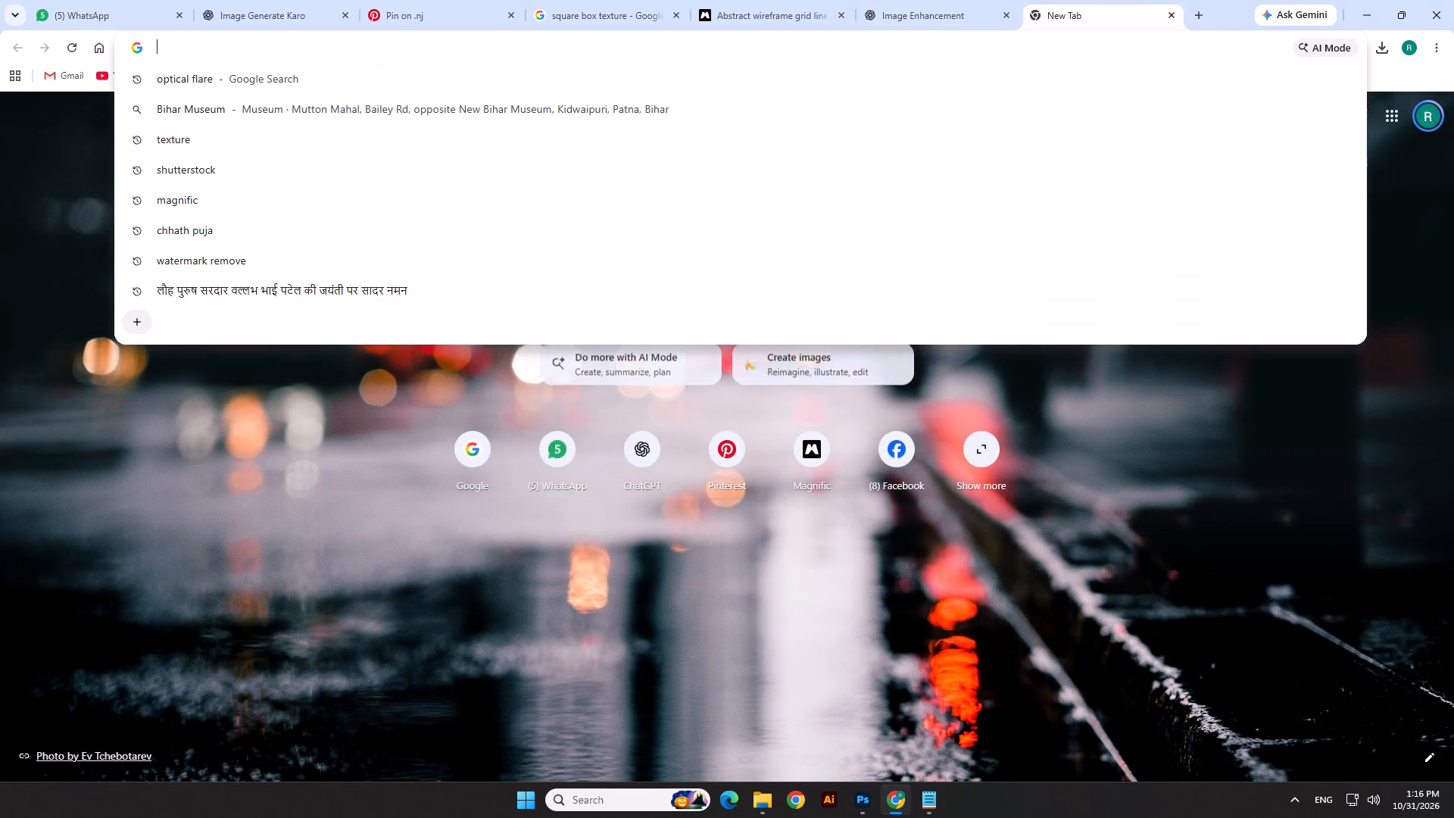
{"action": "type", "text": "op"}
{"action": "key", "text": "Right"}
{"action": "key", "text": "Return"}
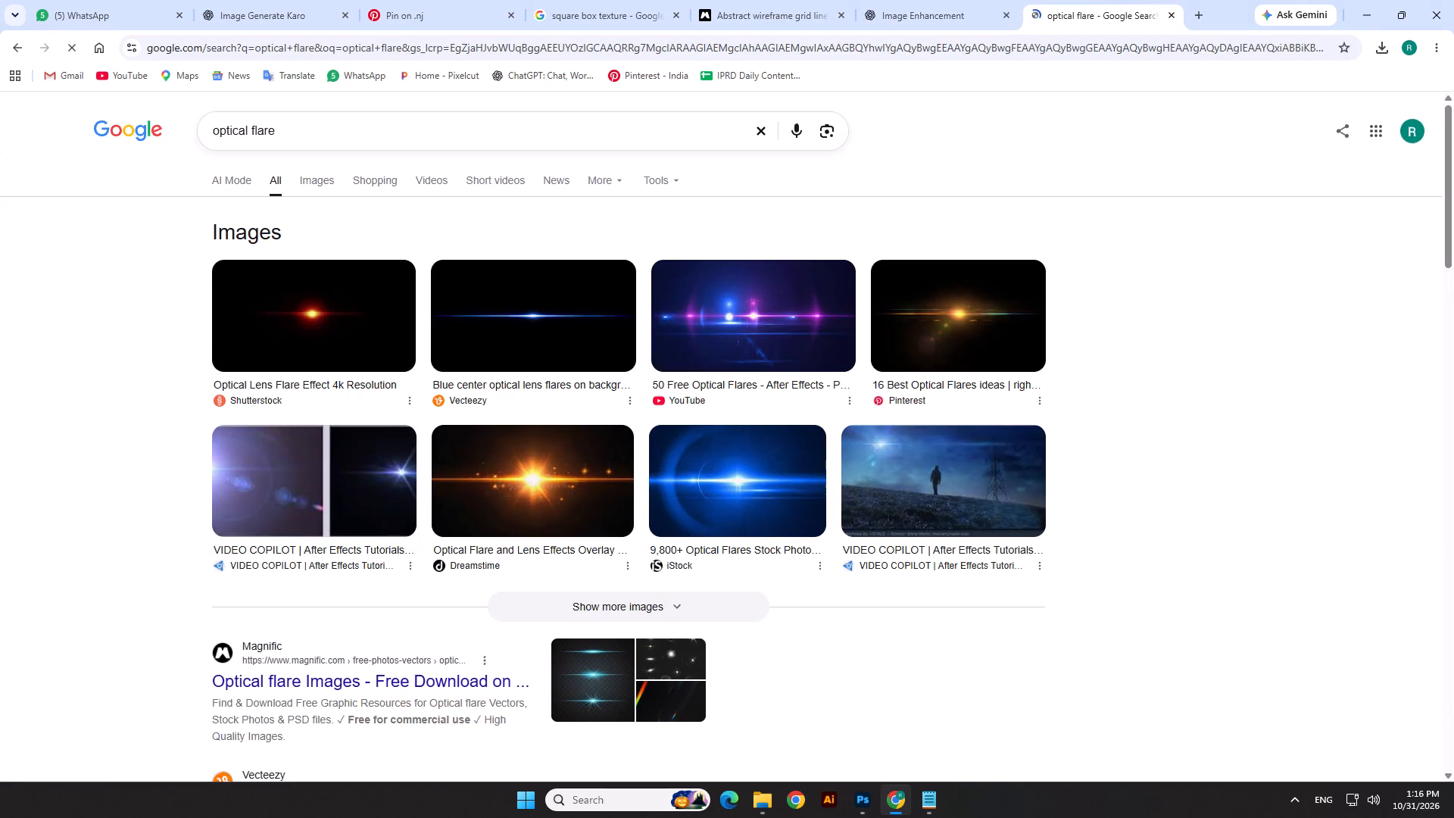
{"action": "left_click", "coordinate": [278, 186]}
{"action": "left_click", "coordinate": [311, 176]}
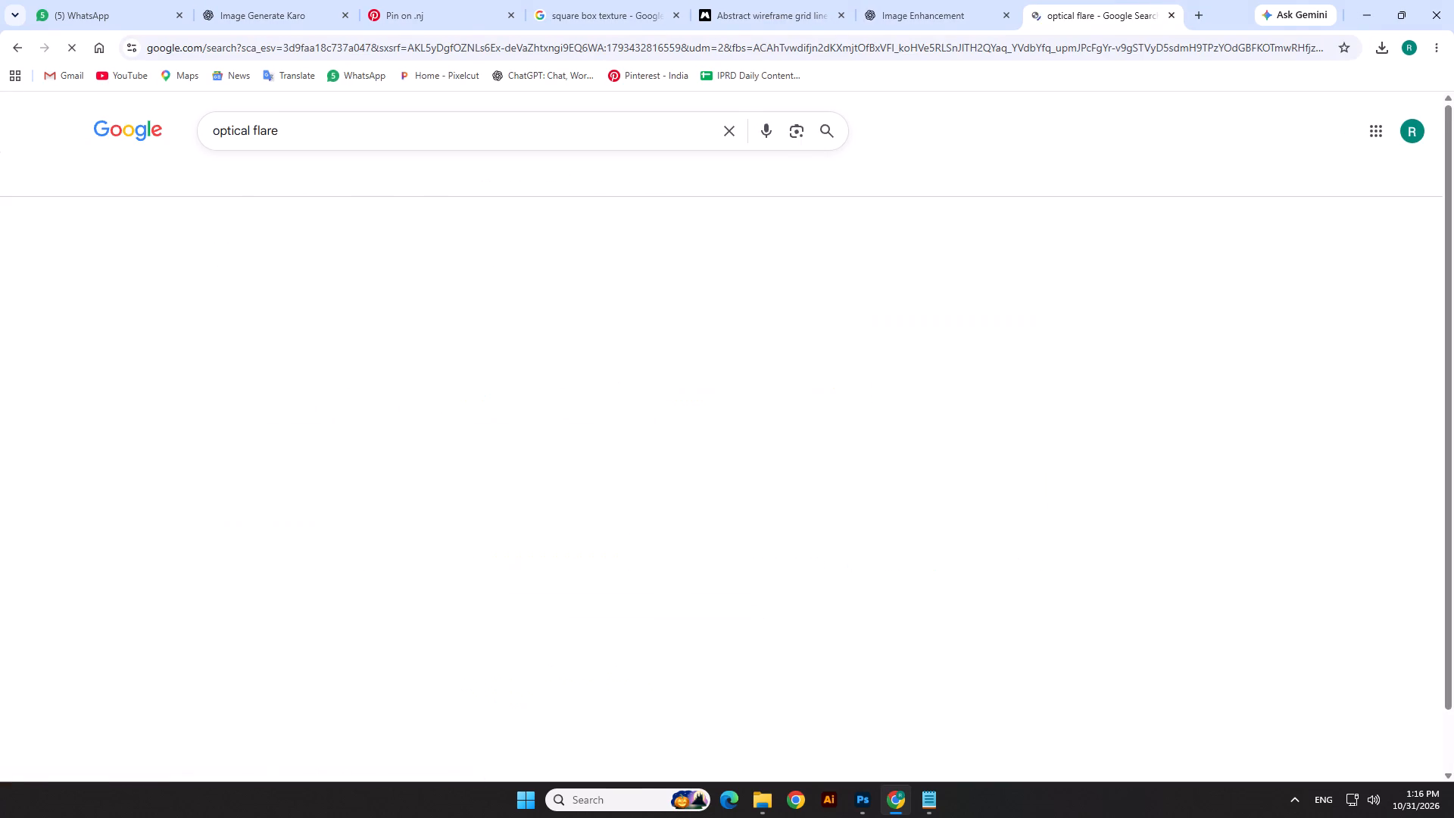
{"action": "left_click", "coordinate": [289, 344]}
{"action": "right_click", "coordinate": [1097, 422]}
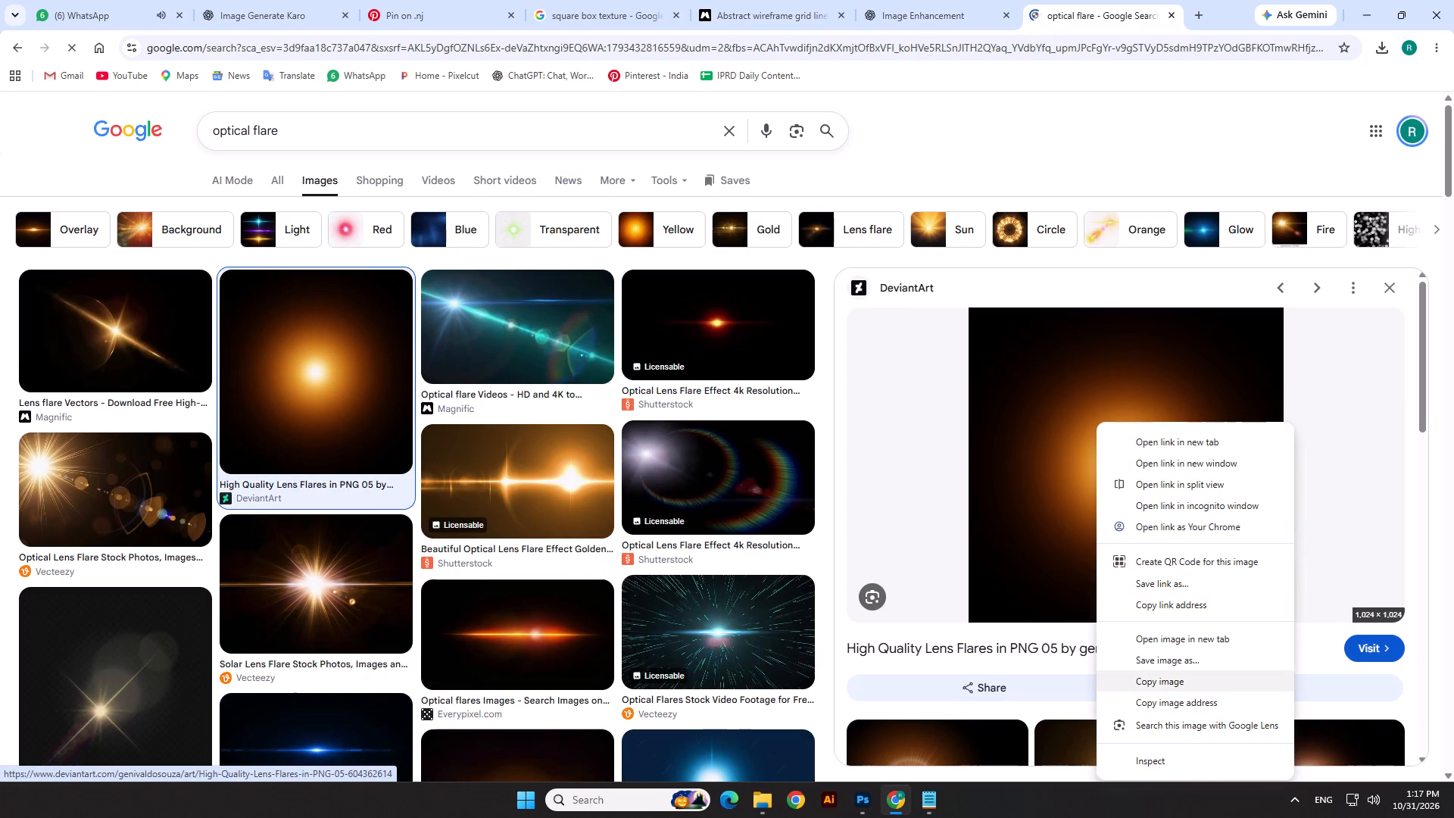
{"action": "left_click", "coordinate": [1140, 685]}
Back in Photoshop, paste the orange flare, place its layer directly beneath the woman cutout, and set its blend mode to Screen.
{"action": "key", "text": "alt+Tab"}
{"action": "left_click", "coordinate": [607, 348]}
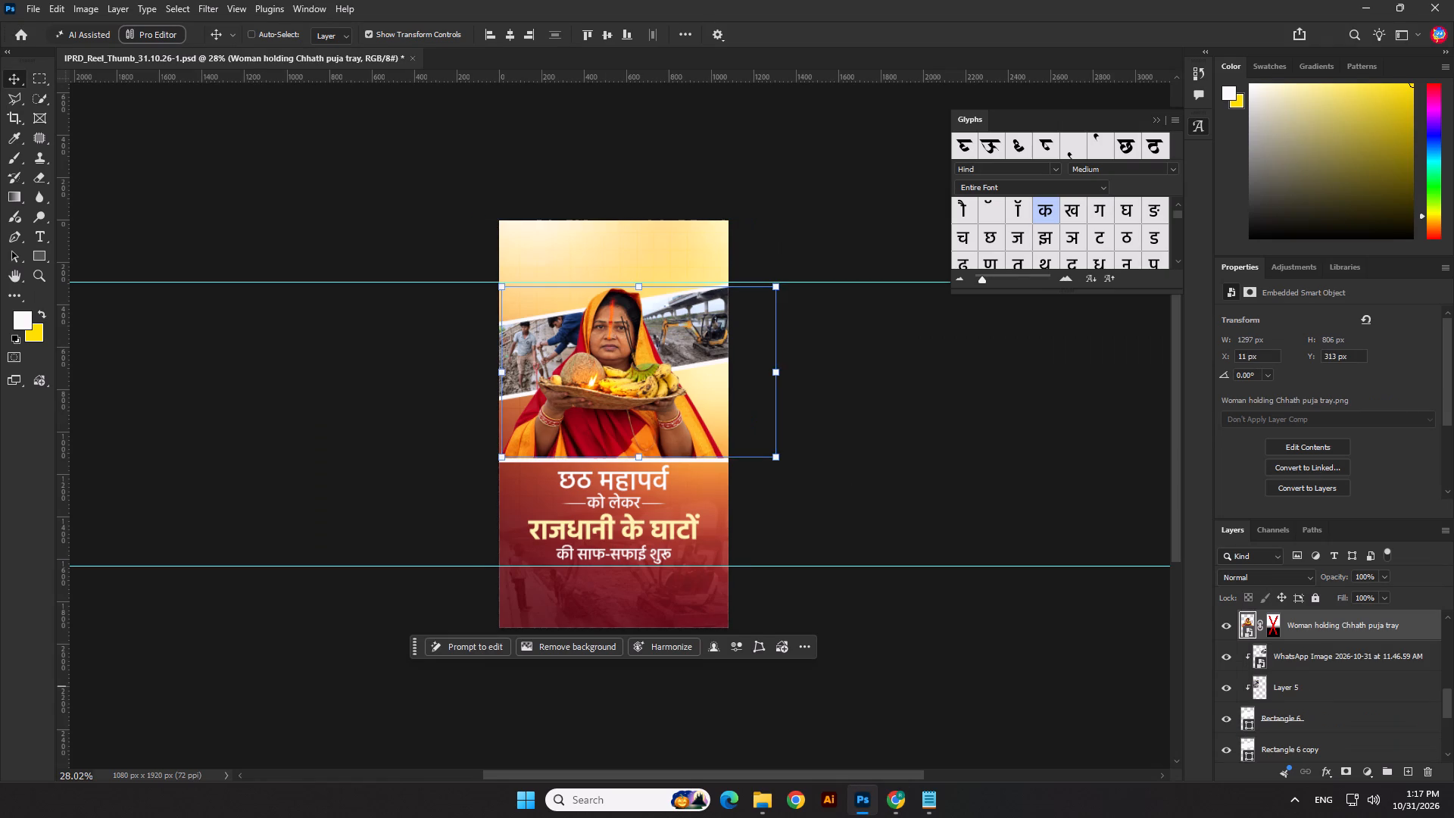
{"action": "key", "text": "ctrl+v"}
{"action": "left_click_drag", "start_coordinate": [1309, 638], "coordinate": [1309, 673]}
{"action": "left_click", "coordinate": [1267, 580]}
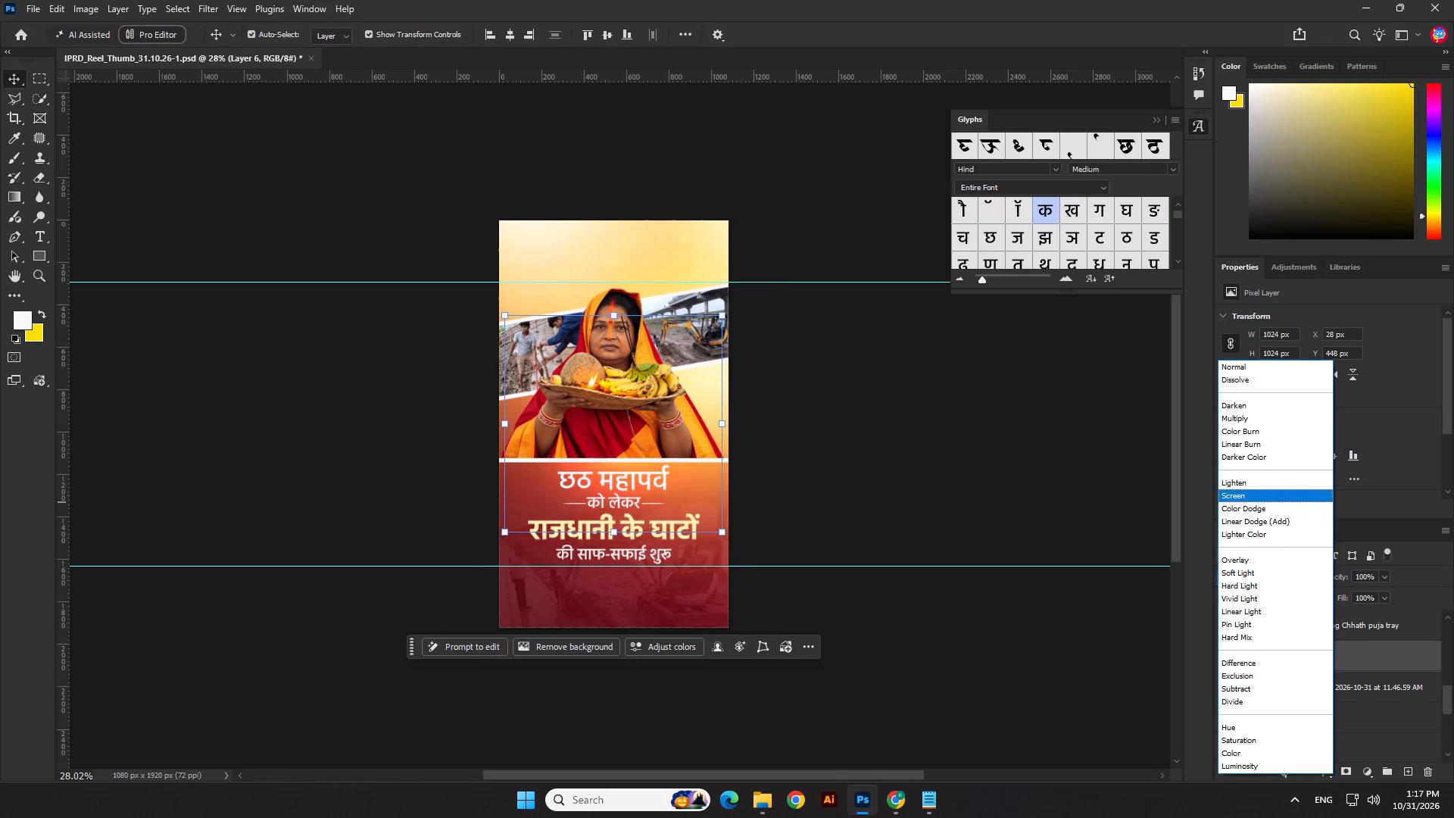
{"action": "left_click", "coordinate": [1239, 497]}
Enlarge the flare to about 1417 × 1416 px and position it behind the woman's head and upper body.
{"action": "left_click_drag", "start_coordinate": [611, 316], "coordinate": [615, 284]}
{"action": "left_click_drag", "start_coordinate": [647, 371], "coordinate": [644, 362]}
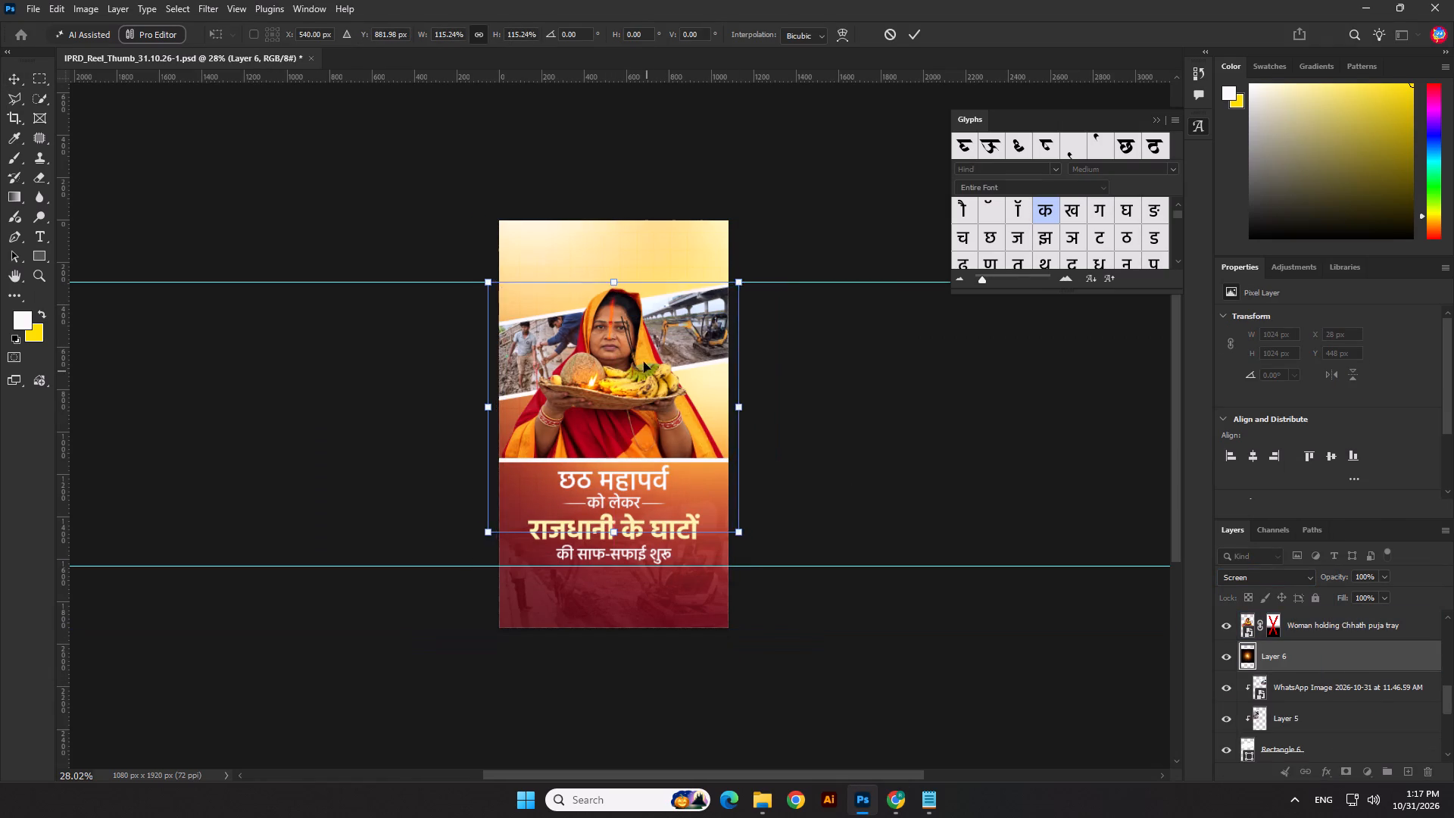
{"action": "left_click_drag", "start_coordinate": [644, 362], "coordinate": [649, 329]}
{"action": "scroll", "coordinate": [645, 315], "scroll_direction": "up", "scroll_amount": 4}
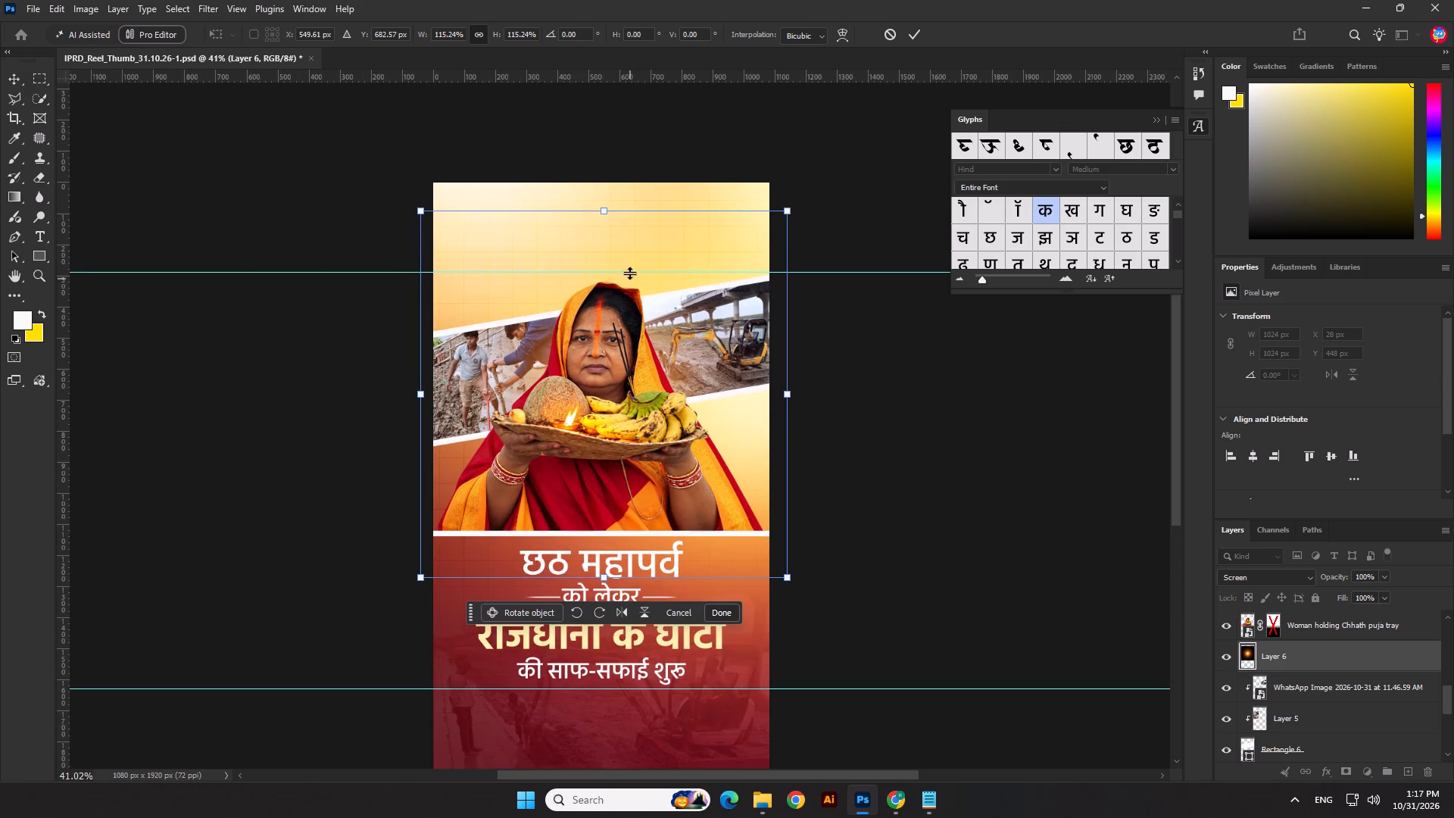
{"action": "left_click_drag", "start_coordinate": [601, 210], "coordinate": [616, 136]}
{"action": "left_click_drag", "start_coordinate": [638, 280], "coordinate": [638, 294]}
{"action": "key", "text": "Return"}
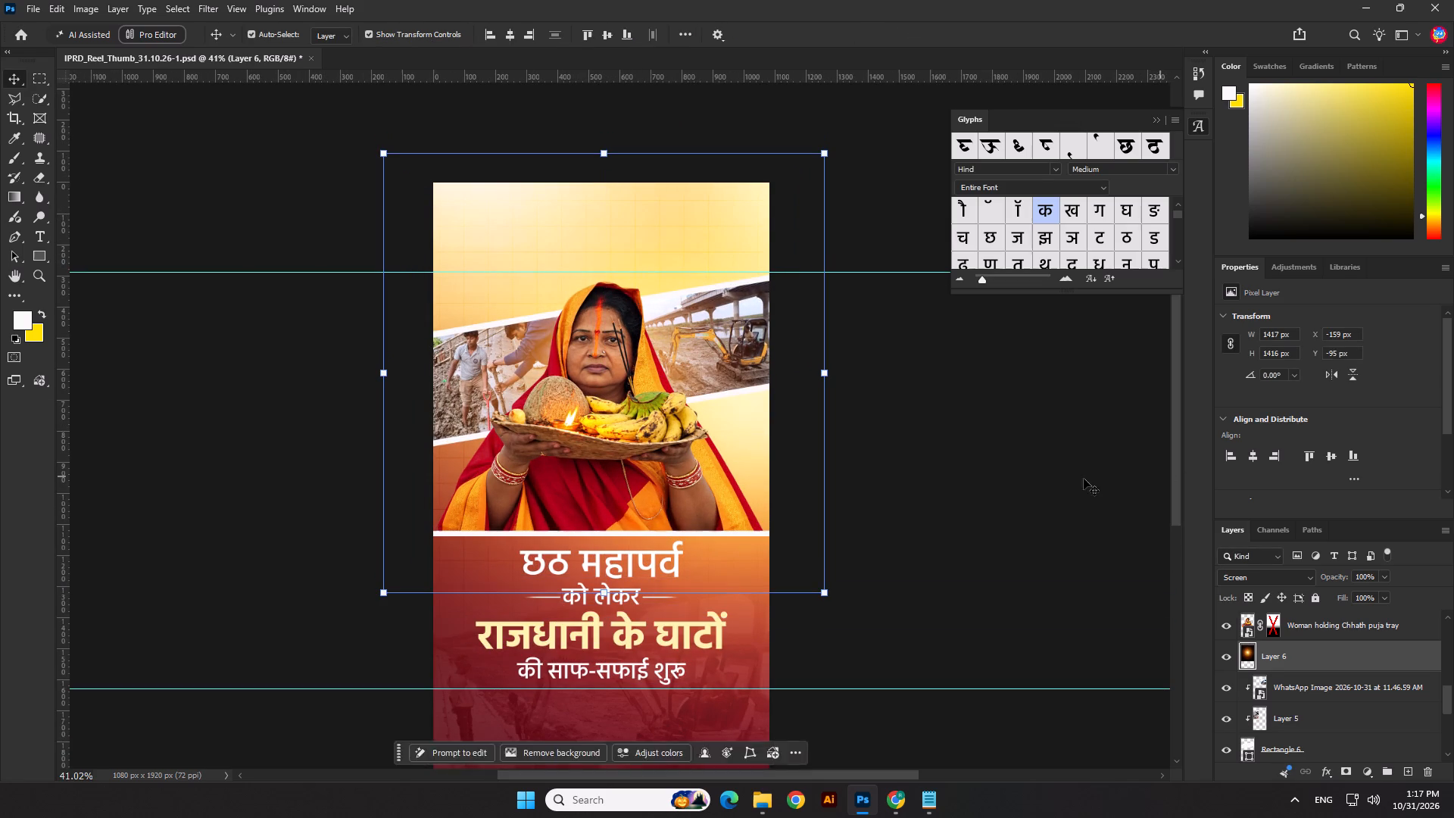
{"action": "left_click", "coordinate": [1069, 479]}
{"action": "scroll", "coordinate": [850, 379], "scroll_direction": "down", "scroll_amount": 6}
{"action": "left_click", "coordinate": [851, 452]}
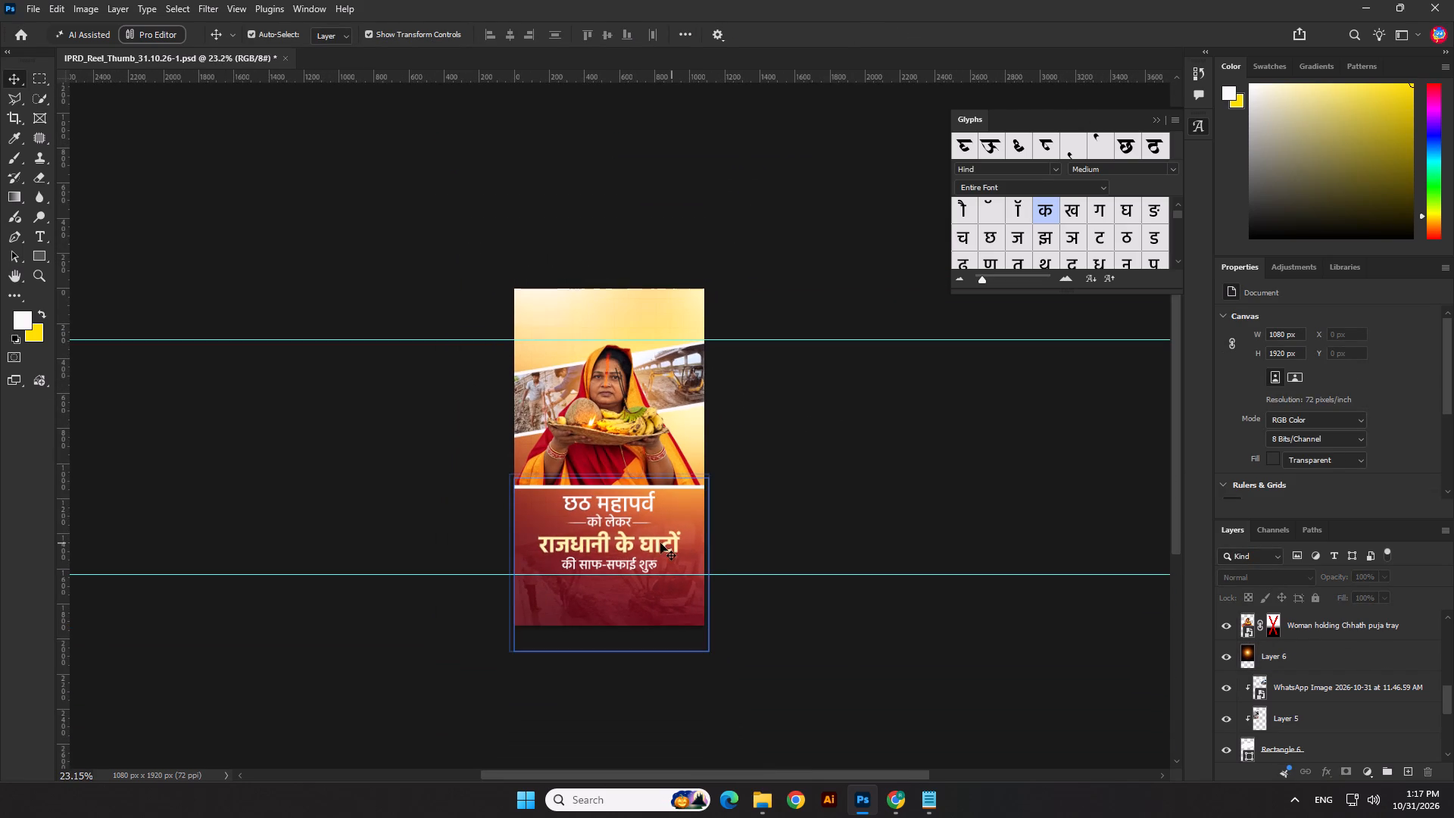
{"action": "scroll", "coordinate": [645, 542], "scroll_direction": "up", "scroll_amount": 2}
{"action": "left_click", "coordinate": [878, 402]}
{"action": "scroll", "coordinate": [689, 524], "scroll_direction": "up", "scroll_amount": 1}
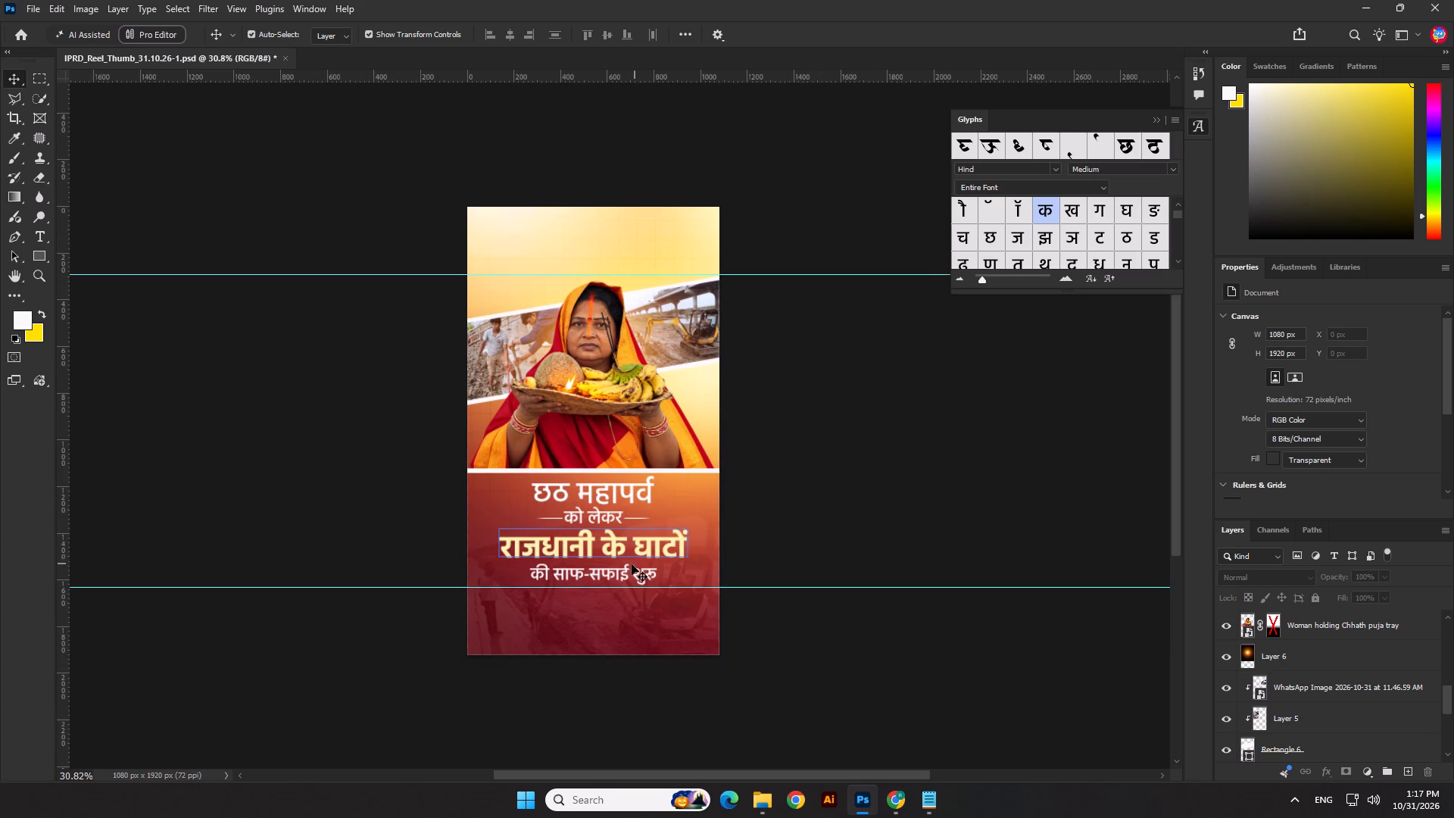
Switch to Chrome and search Google Images for "shape png" in a new tab.
{"action": "left_click", "coordinate": [36, 254]}
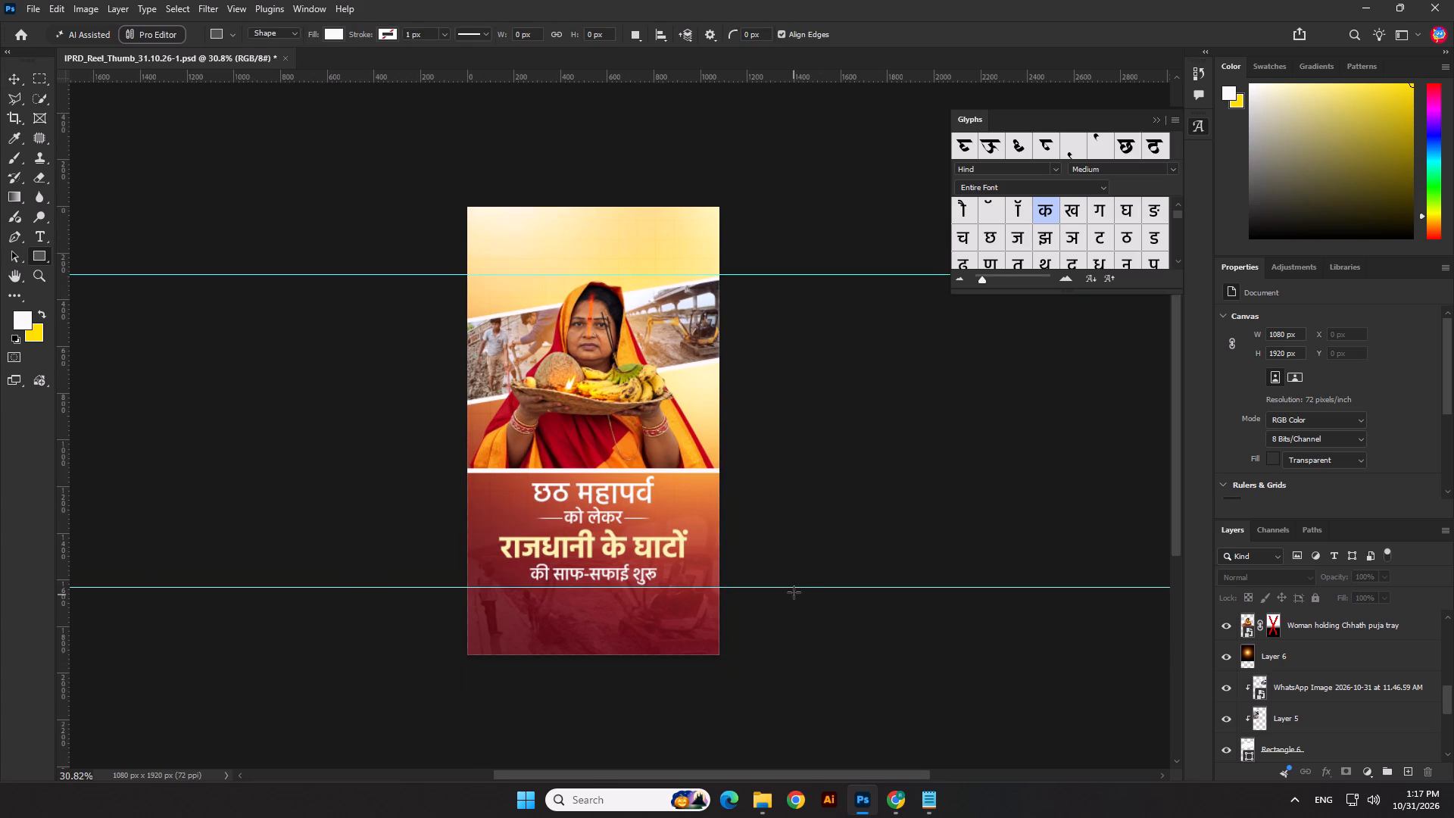
{"action": "left_click", "coordinate": [894, 814]}
{"action": "left_click", "coordinate": [1204, 23]}
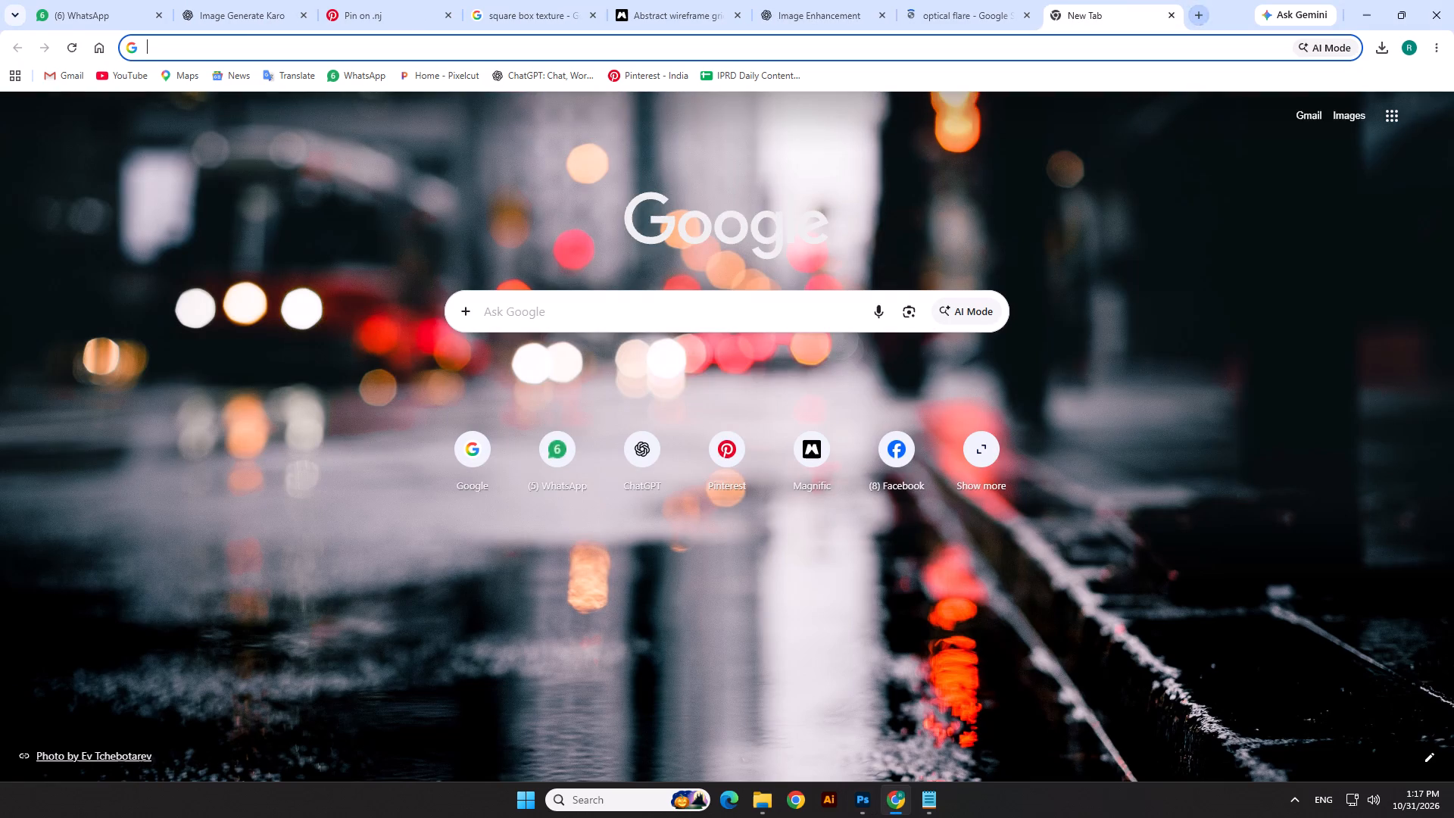
{"action": "left_click", "coordinate": [95, 52]}
{"action": "left_click", "coordinate": [534, 394]}
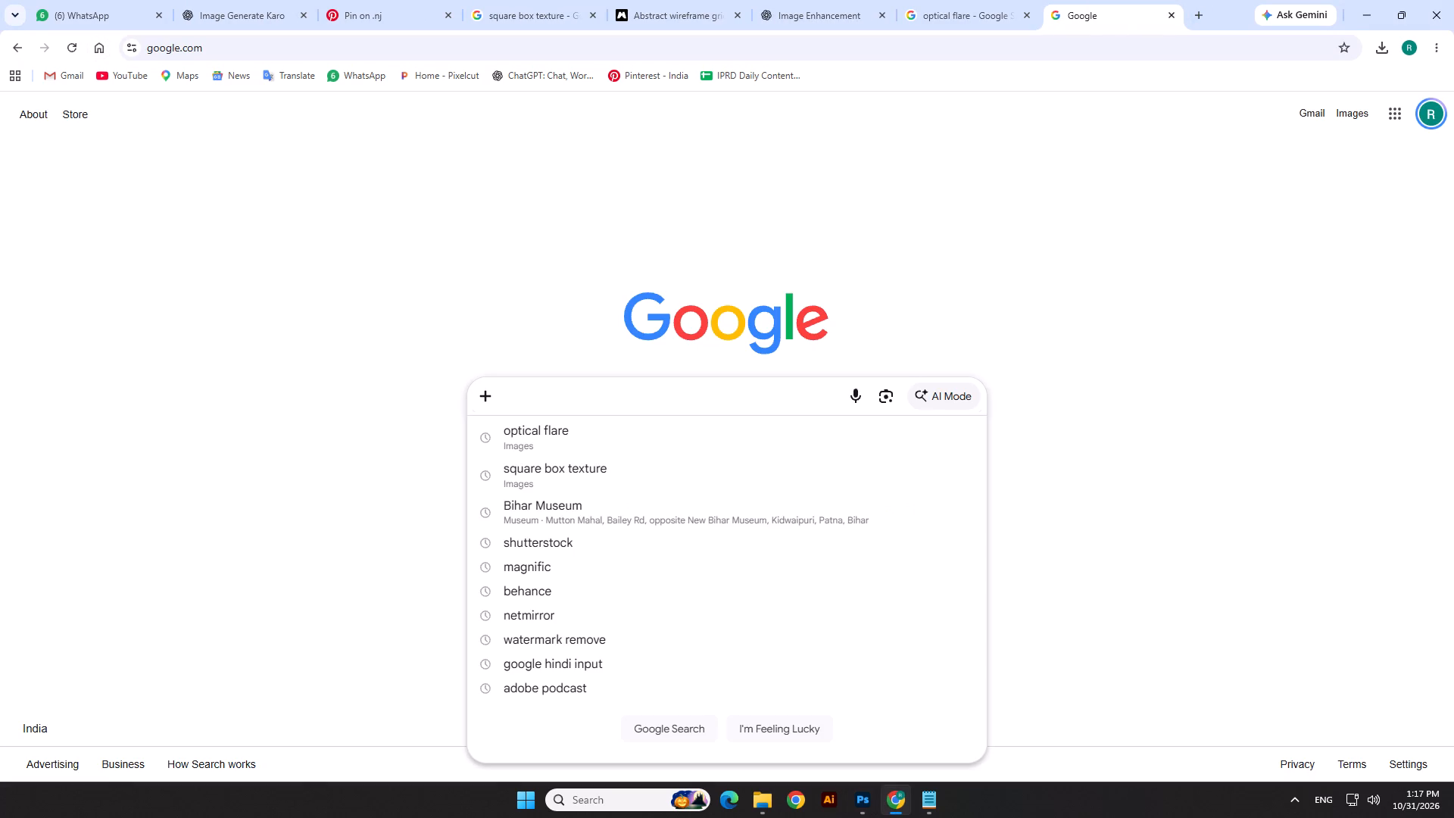
{"action": "type", "text": "shape png"}
{"action": "key", "text": "Return"}
{"action": "left_click", "coordinate": [334, 180]}
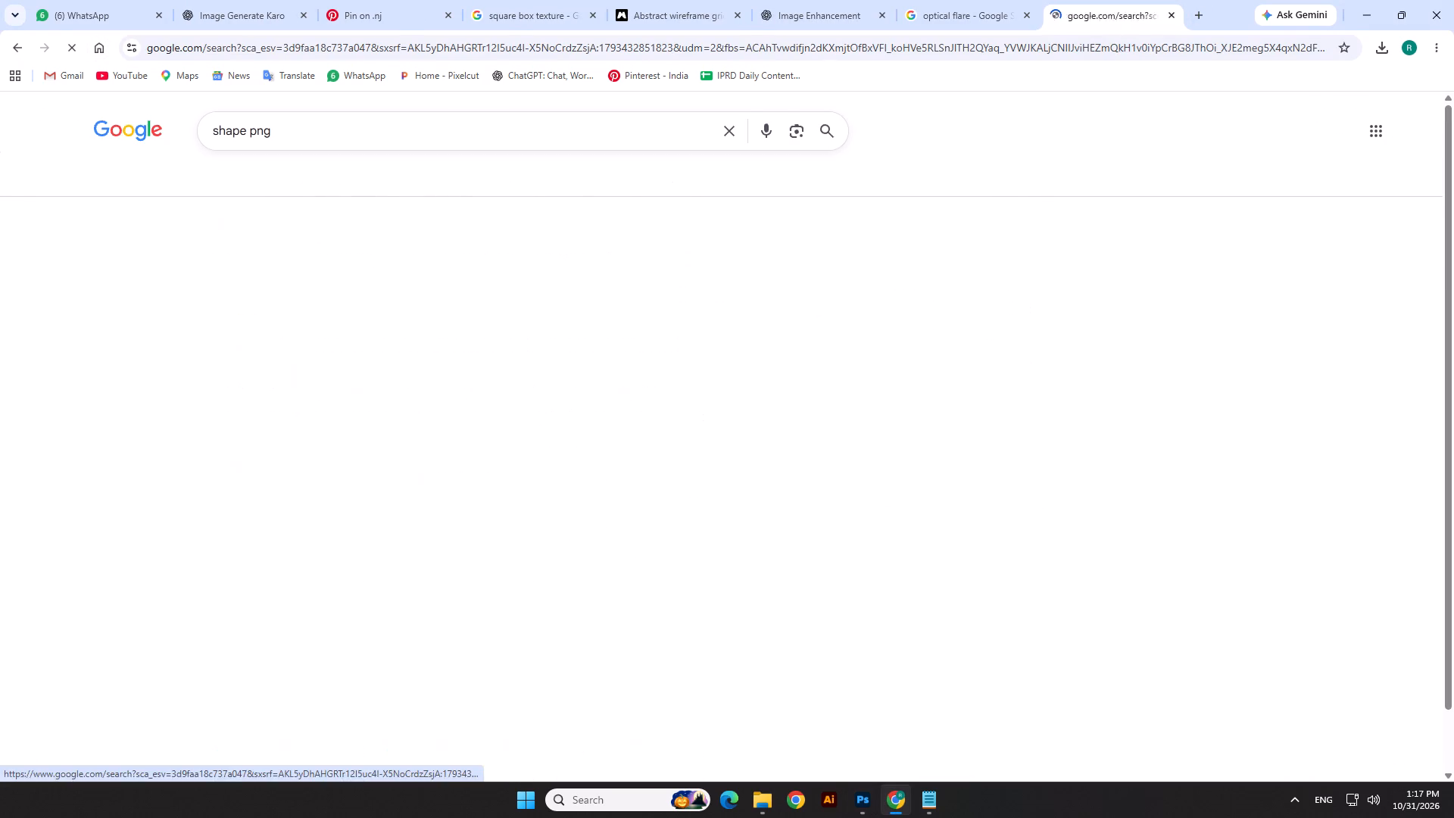
Browse the "shape png" image results for a suitable decorative shape and preview Pngtree's red banner design.
{"action": "scroll", "coordinate": [480, 407], "scroll_direction": "down", "scroll_amount": 8}
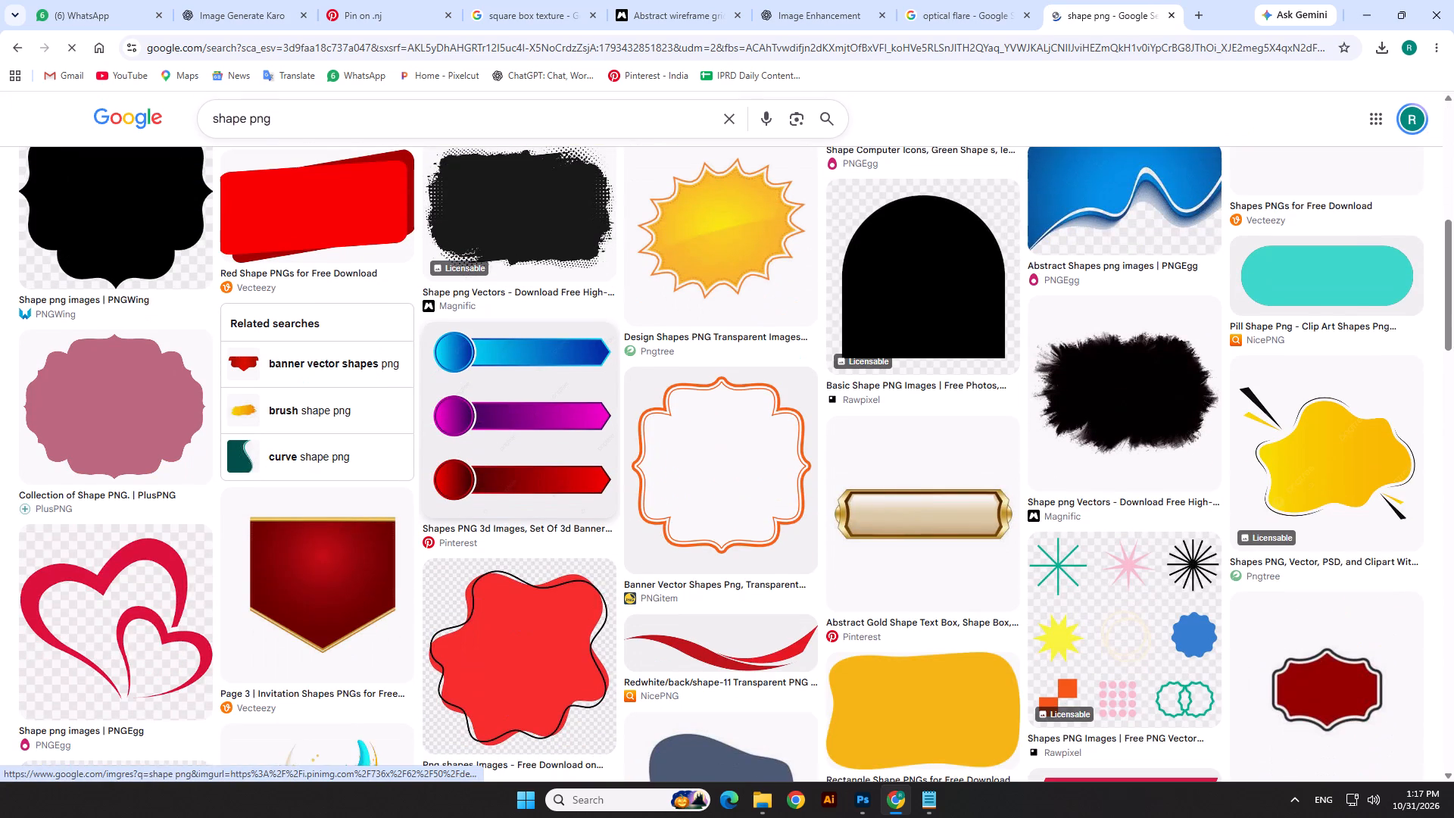
{"action": "scroll", "coordinate": [951, 447], "scroll_direction": "up", "scroll_amount": 2}
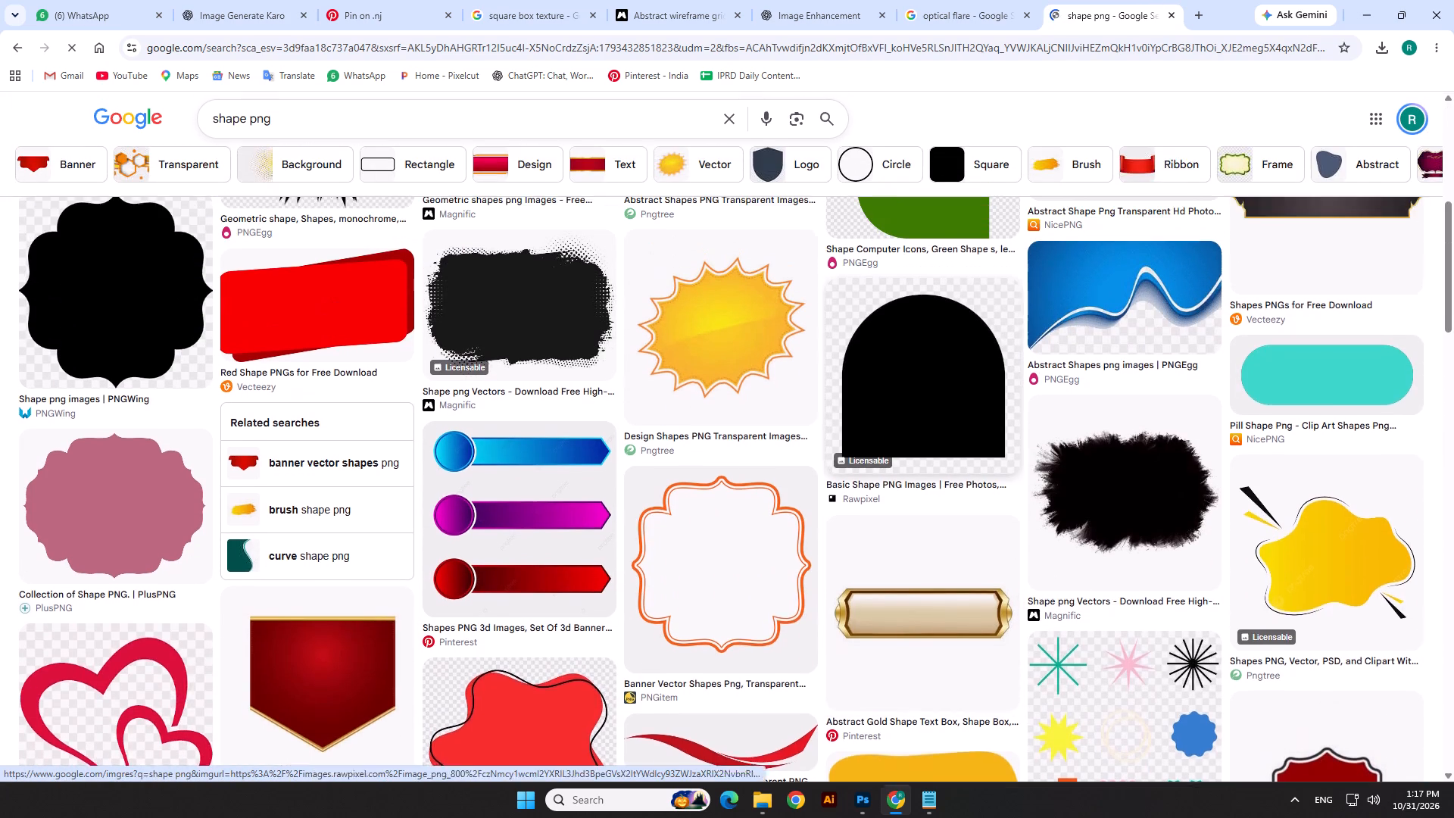
{"action": "scroll", "coordinate": [1103, 352], "scroll_direction": "down", "scroll_amount": 5}
{"action": "scroll", "coordinate": [1103, 352], "scroll_direction": "up", "scroll_amount": 1}
{"action": "scroll", "coordinate": [1103, 352], "scroll_direction": "down", "scroll_amount": 4}
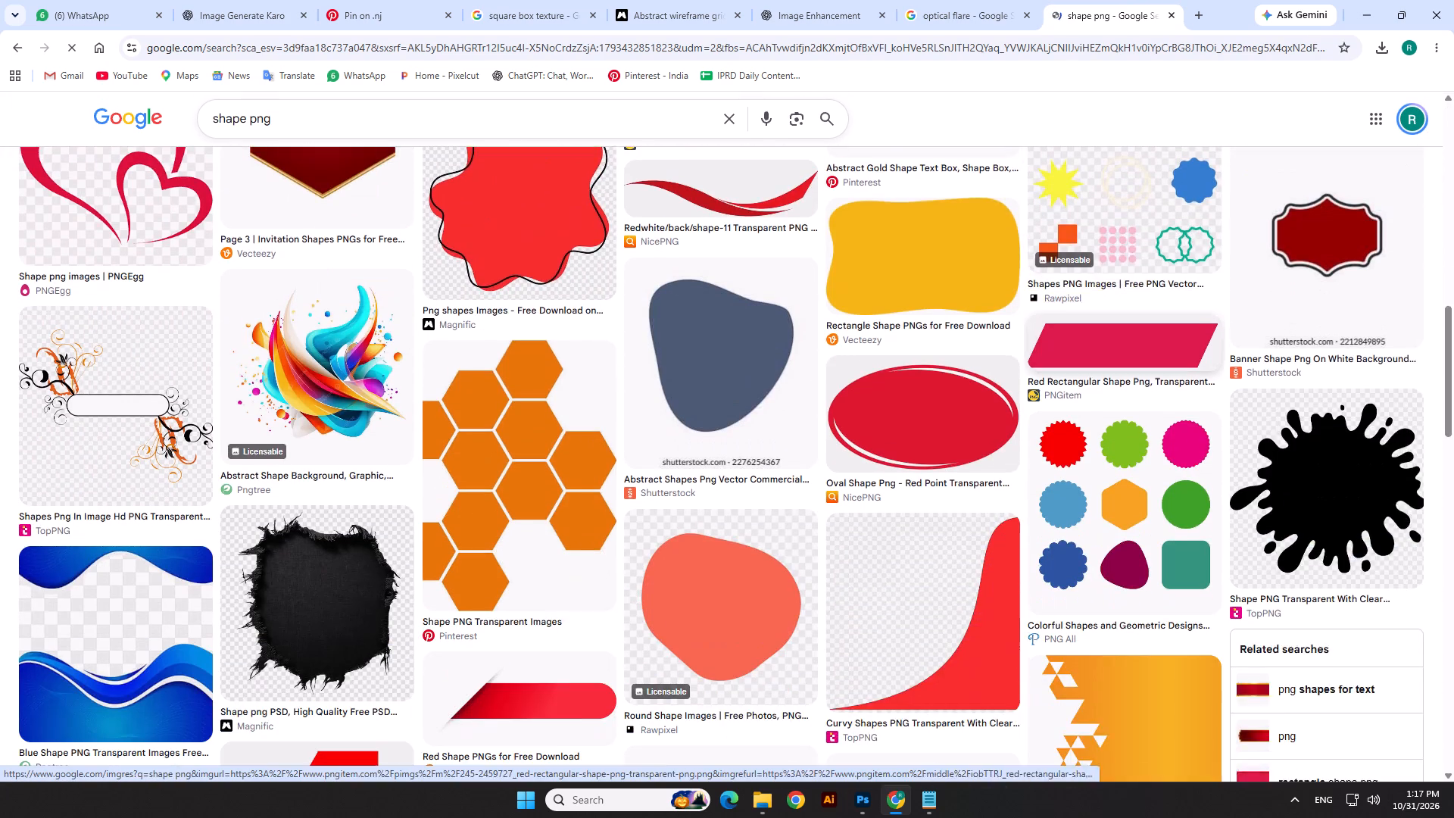
{"action": "scroll", "coordinate": [959, 357], "scroll_direction": "down", "scroll_amount": 4}
{"action": "scroll", "coordinate": [524, 361], "scroll_direction": "up", "scroll_amount": 1}
{"action": "scroll", "coordinate": [502, 362], "scroll_direction": "down", "scroll_amount": 4}
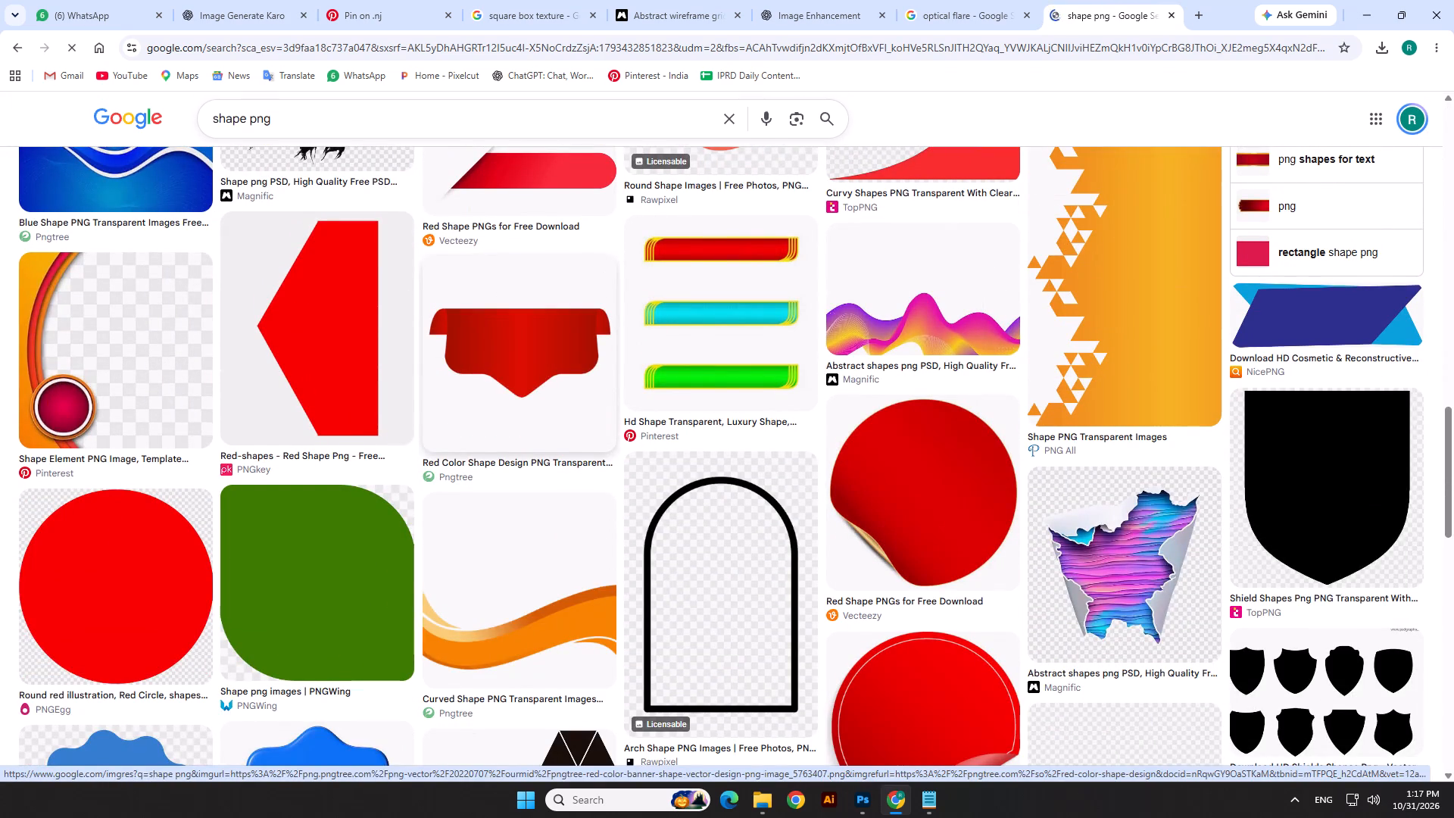
{"action": "scroll", "coordinate": [523, 354], "scroll_direction": "down", "scroll_amount": 4}
{"action": "scroll", "coordinate": [523, 354], "scroll_direction": "up", "scroll_amount": 5}
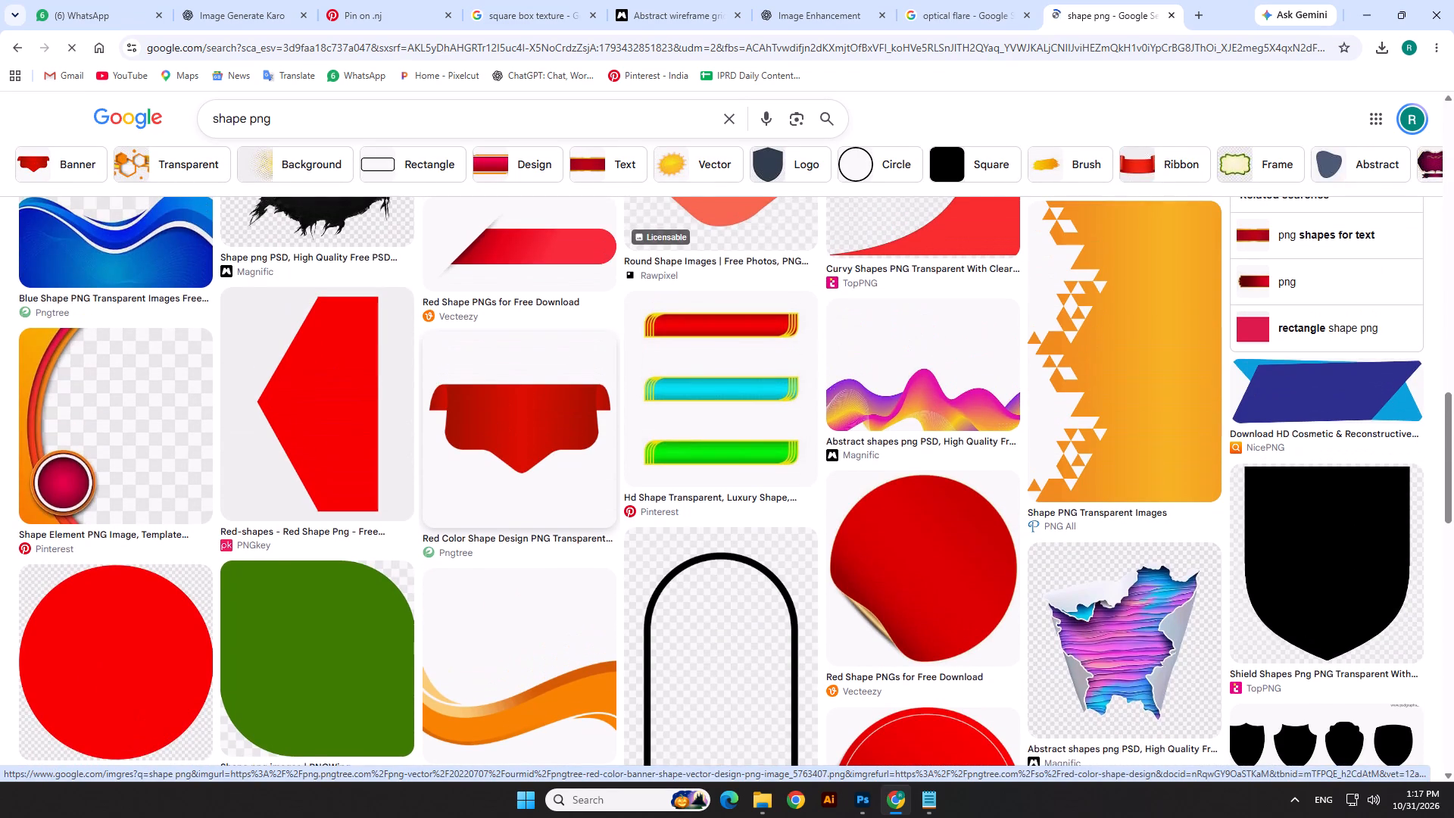
{"action": "scroll", "coordinate": [514, 411], "scroll_direction": "down", "scroll_amount": 3}
{"action": "scroll", "coordinate": [514, 411], "scroll_direction": "up", "scroll_amount": 2}
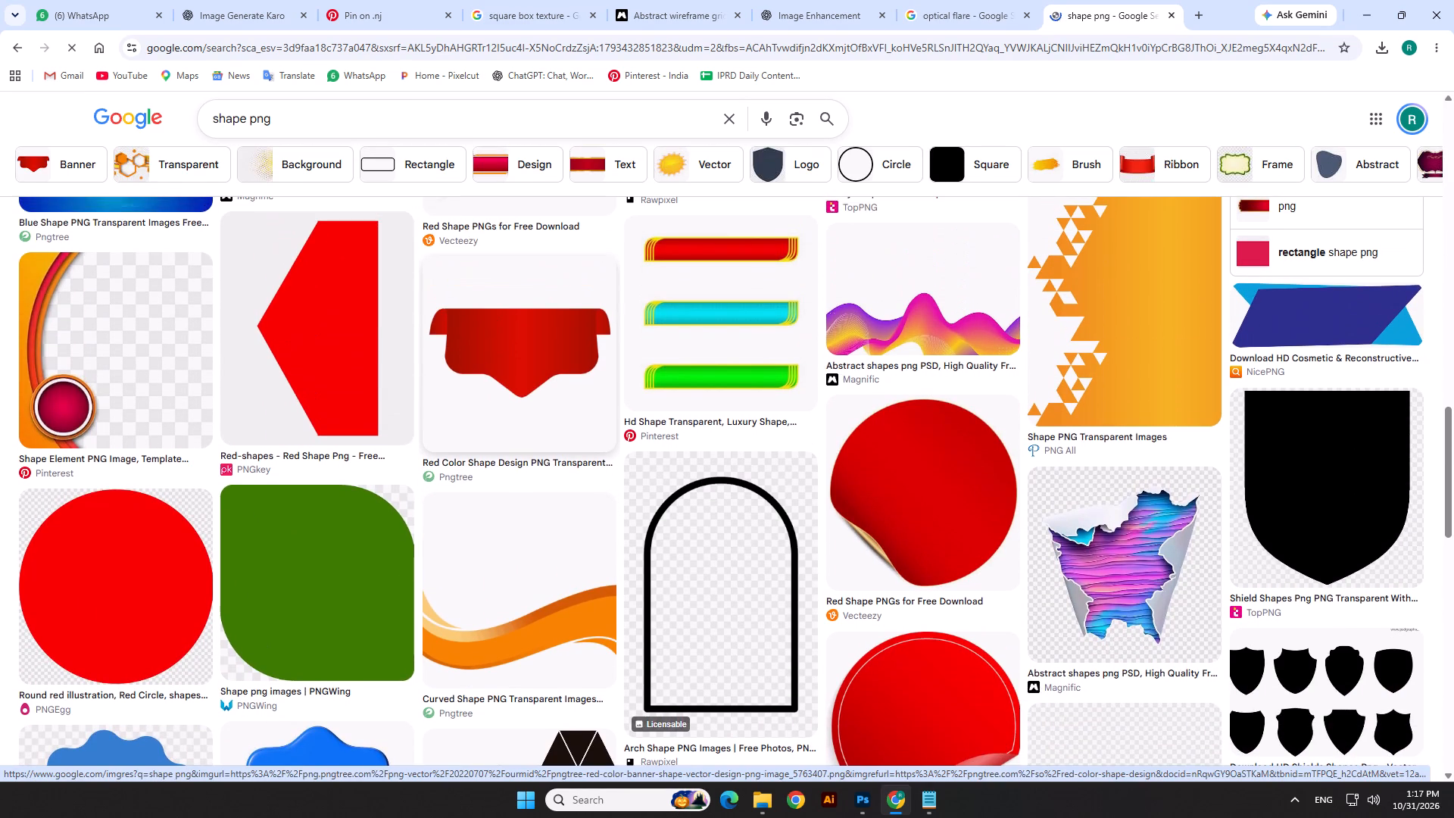
{"action": "left_click", "coordinate": [514, 372]}
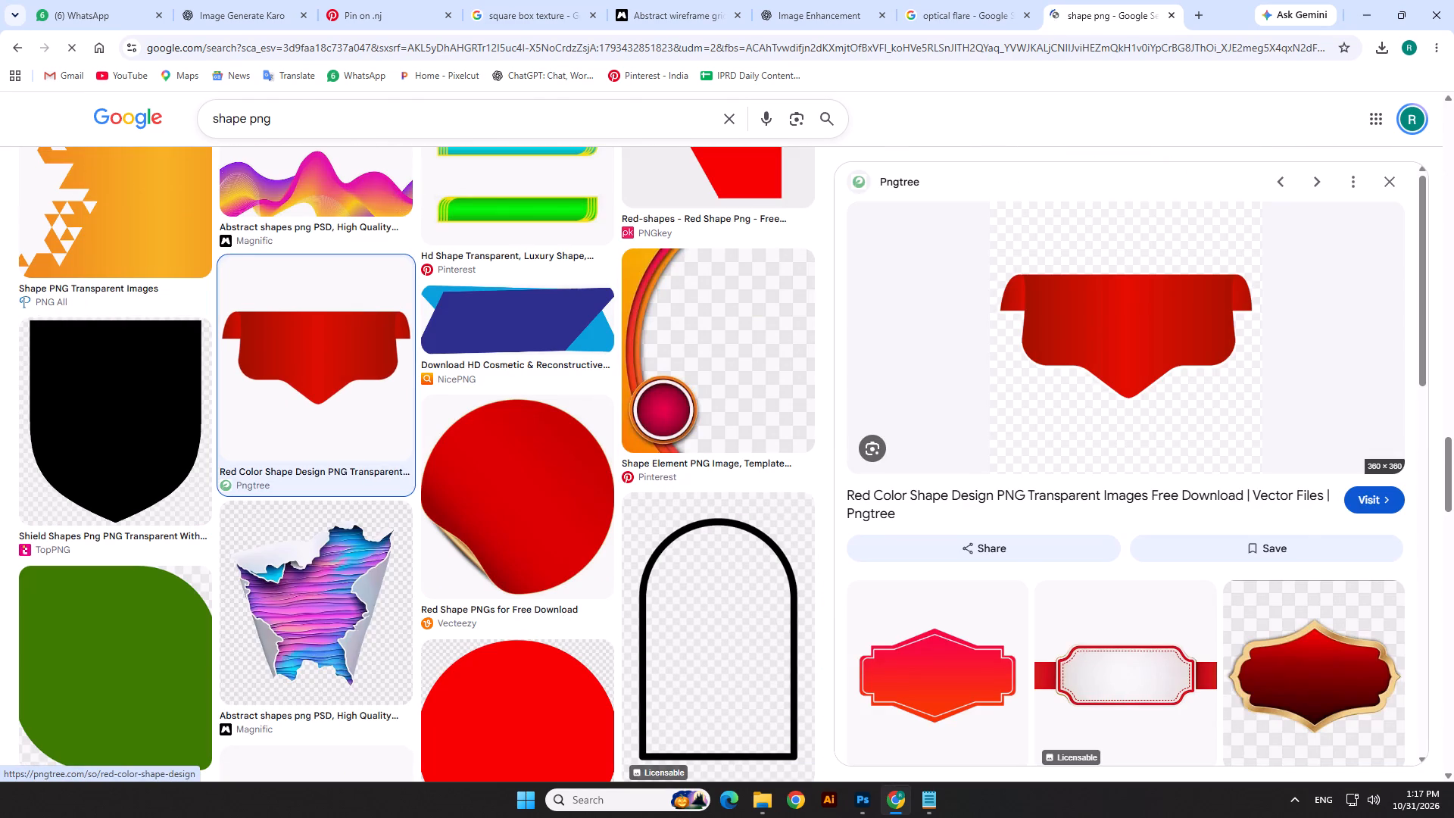
{"action": "key", "text": "alt+Tab"}
{"action": "key", "text": "alt+Tab"}
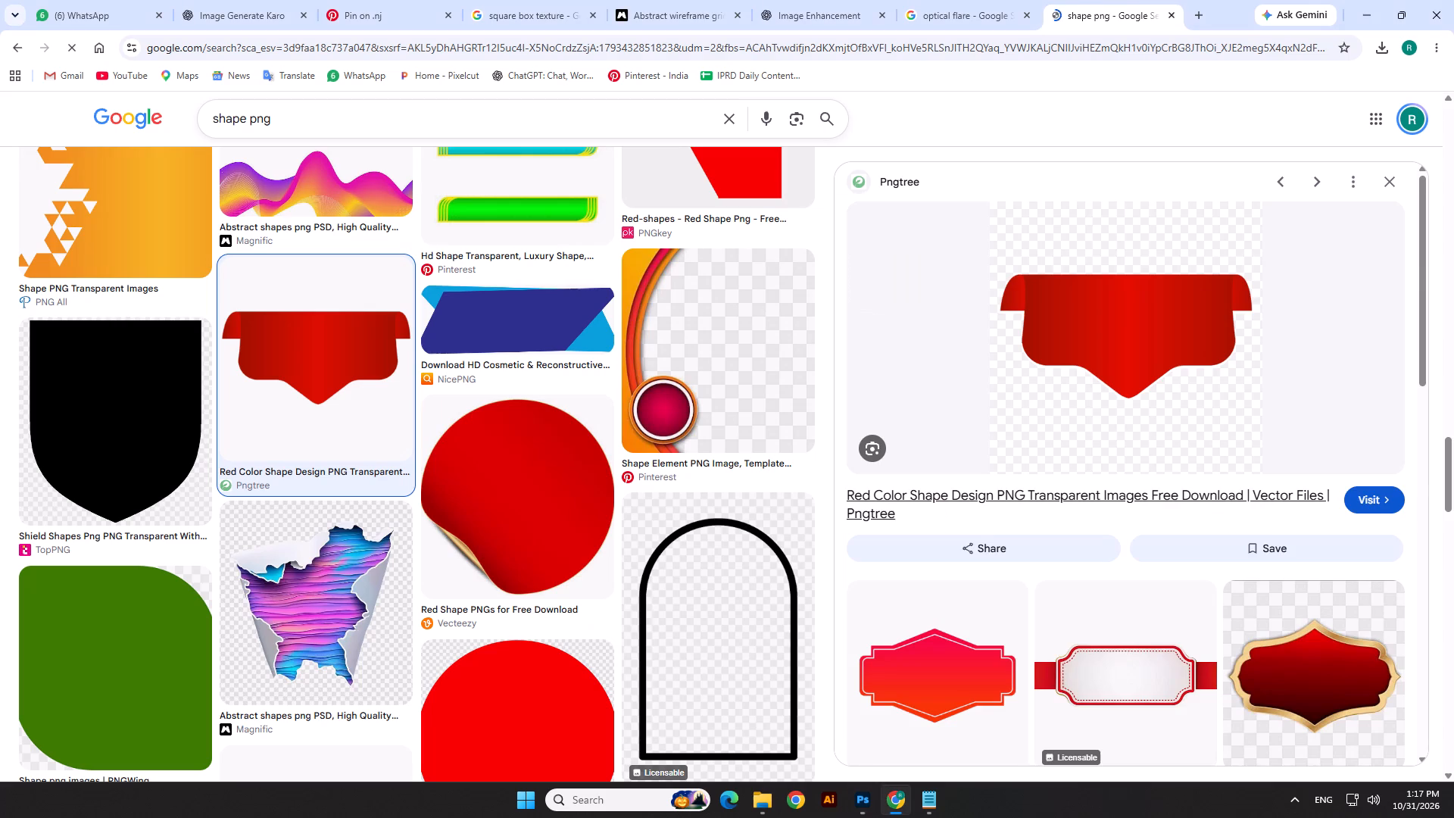
Find the orange Curved Shape result, visit its Pngtree page, dismiss the sale offers, and open "orange curves shapes".
{"action": "scroll", "coordinate": [951, 526], "scroll_direction": "down", "scroll_amount": 4}
{"action": "scroll", "coordinate": [607, 495], "scroll_direction": "down", "scroll_amount": 5}
{"action": "scroll", "coordinate": [401, 489], "scroll_direction": "down", "scroll_amount": 4}
{"action": "left_click", "coordinate": [334, 205]}
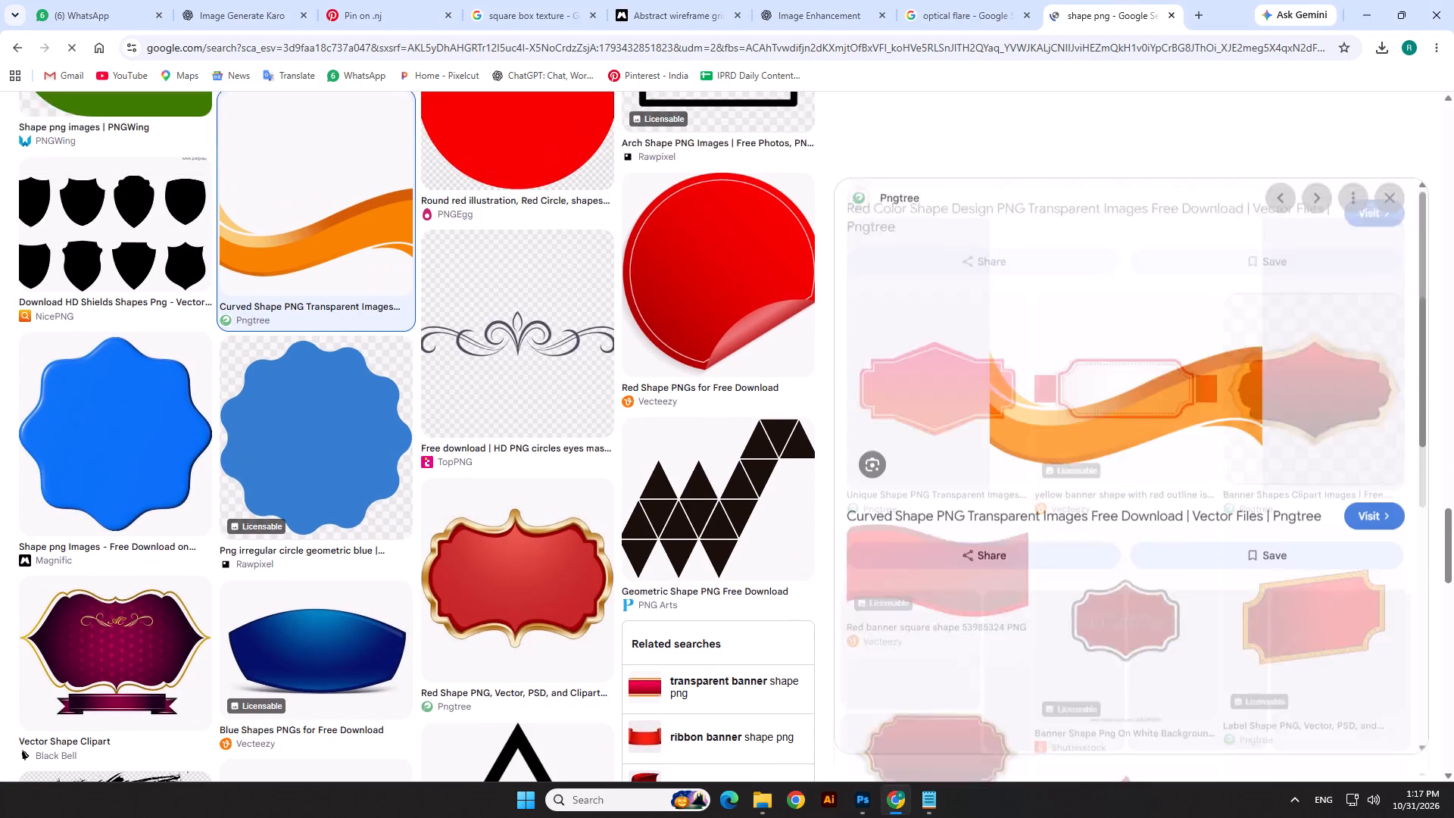
{"action": "left_click", "coordinate": [1035, 535]}
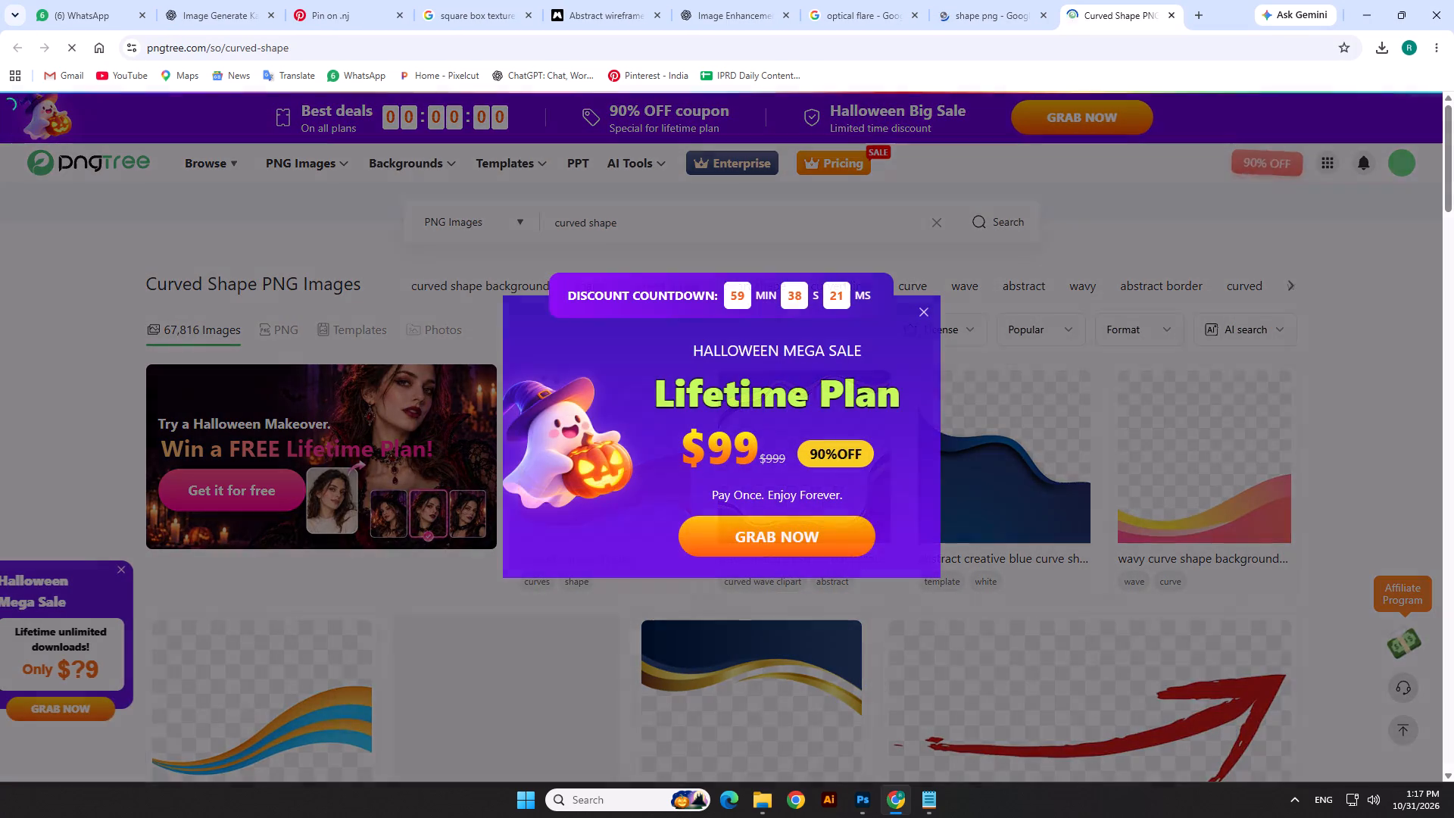
{"action": "left_click", "coordinate": [925, 313]}
{"action": "scroll", "coordinate": [609, 542], "scroll_direction": "down", "scroll_amount": 1}
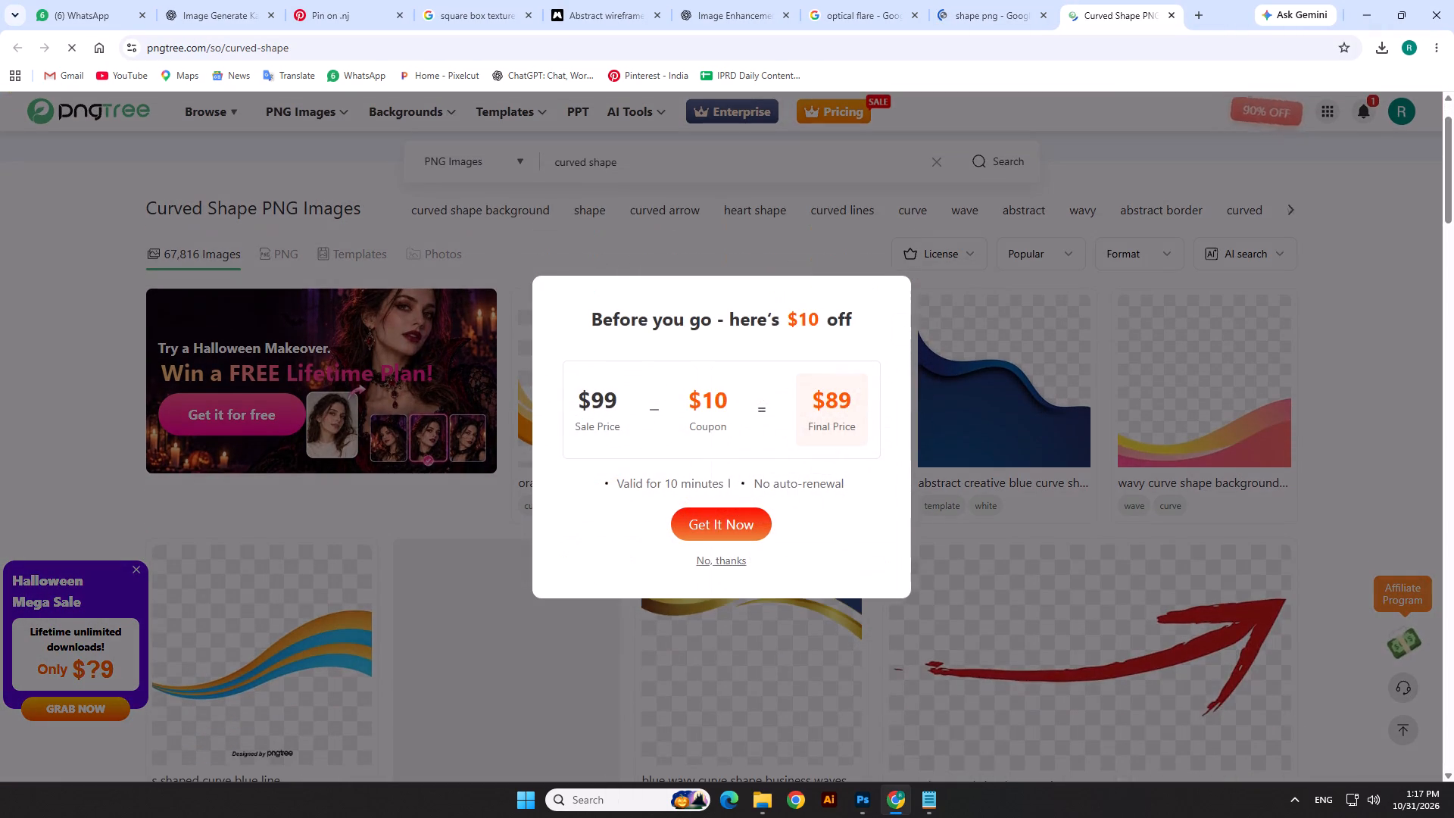
{"action": "left_click", "coordinate": [732, 567]}
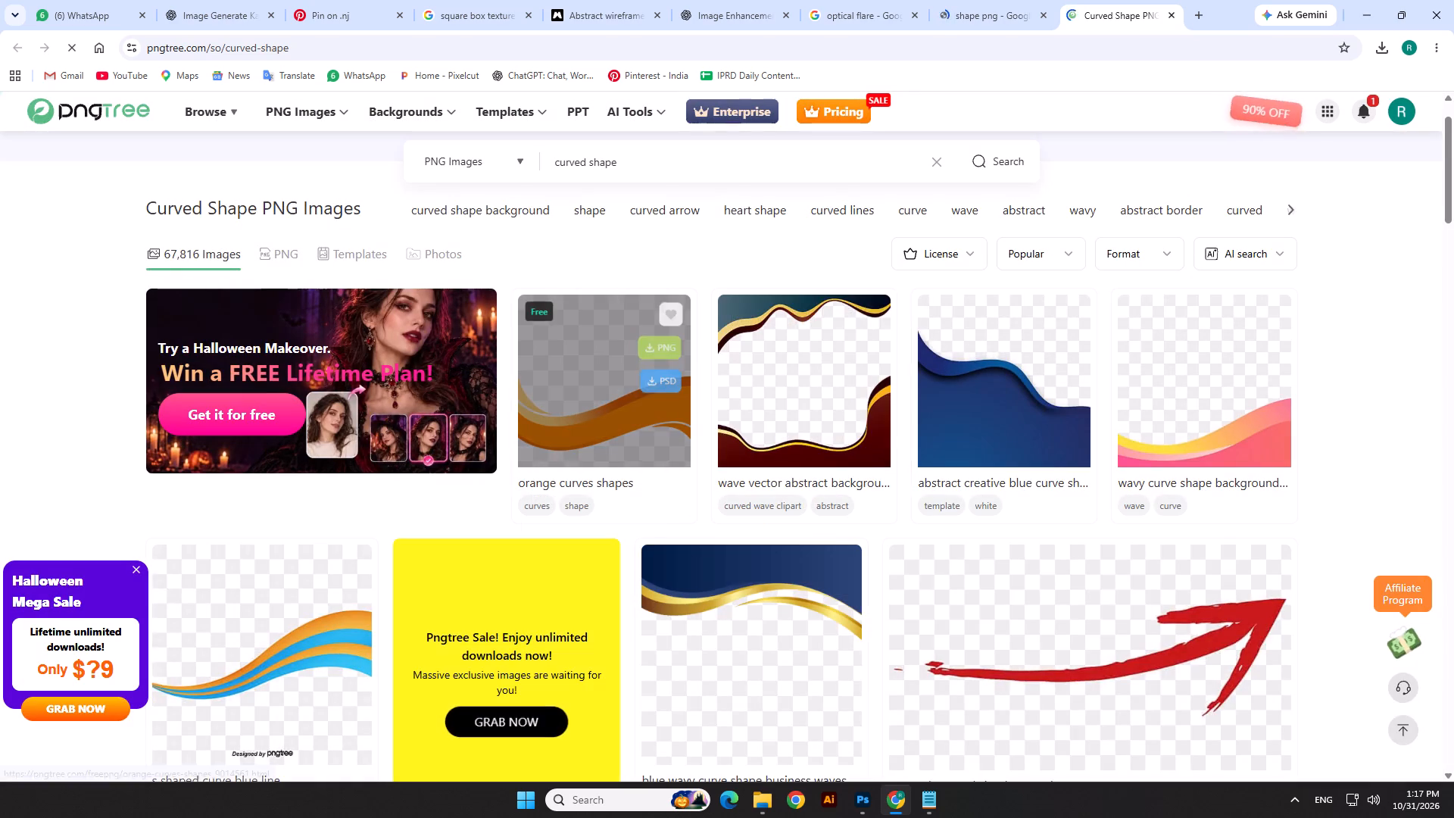
{"action": "left_click", "coordinate": [605, 385]}
Download the Orange Curves Shapes PNG using the free plan's Relax Download, getting past the premium offer.
{"action": "left_click", "coordinate": [1062, 399]}
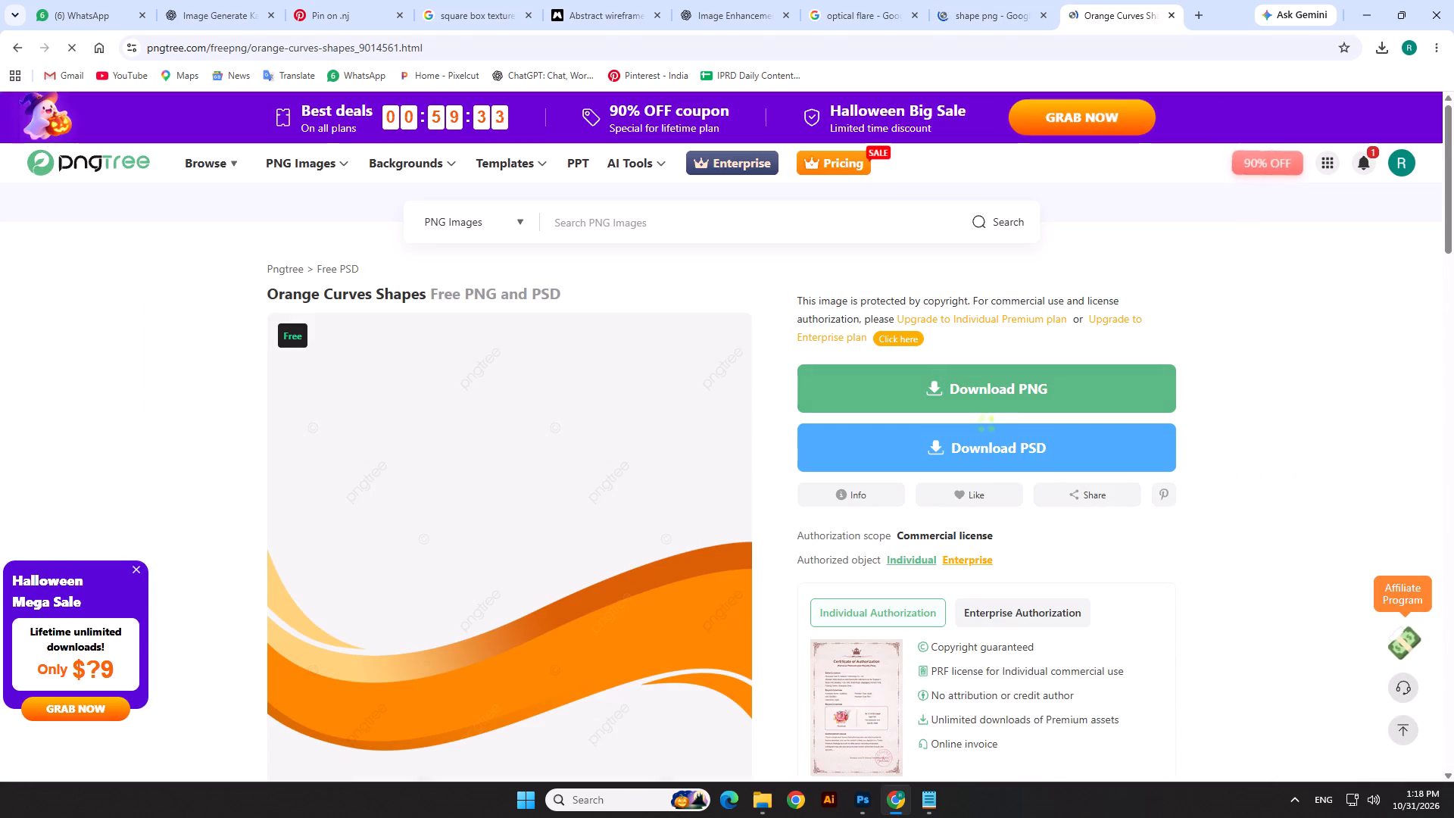
{"action": "left_click", "coordinate": [956, 284]}
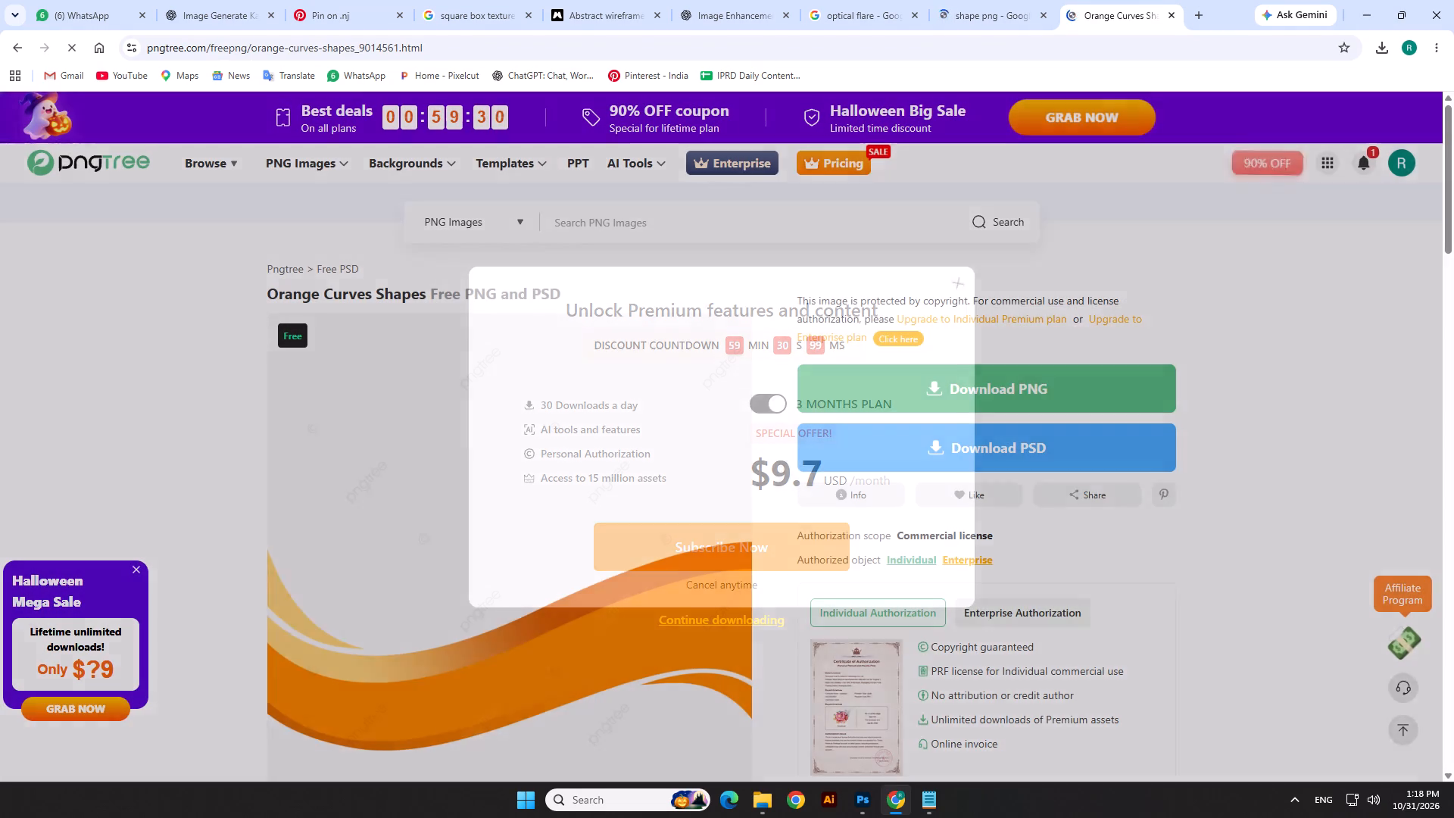
{"action": "left_click", "coordinate": [883, 397]}
{"action": "left_click", "coordinate": [645, 439]}
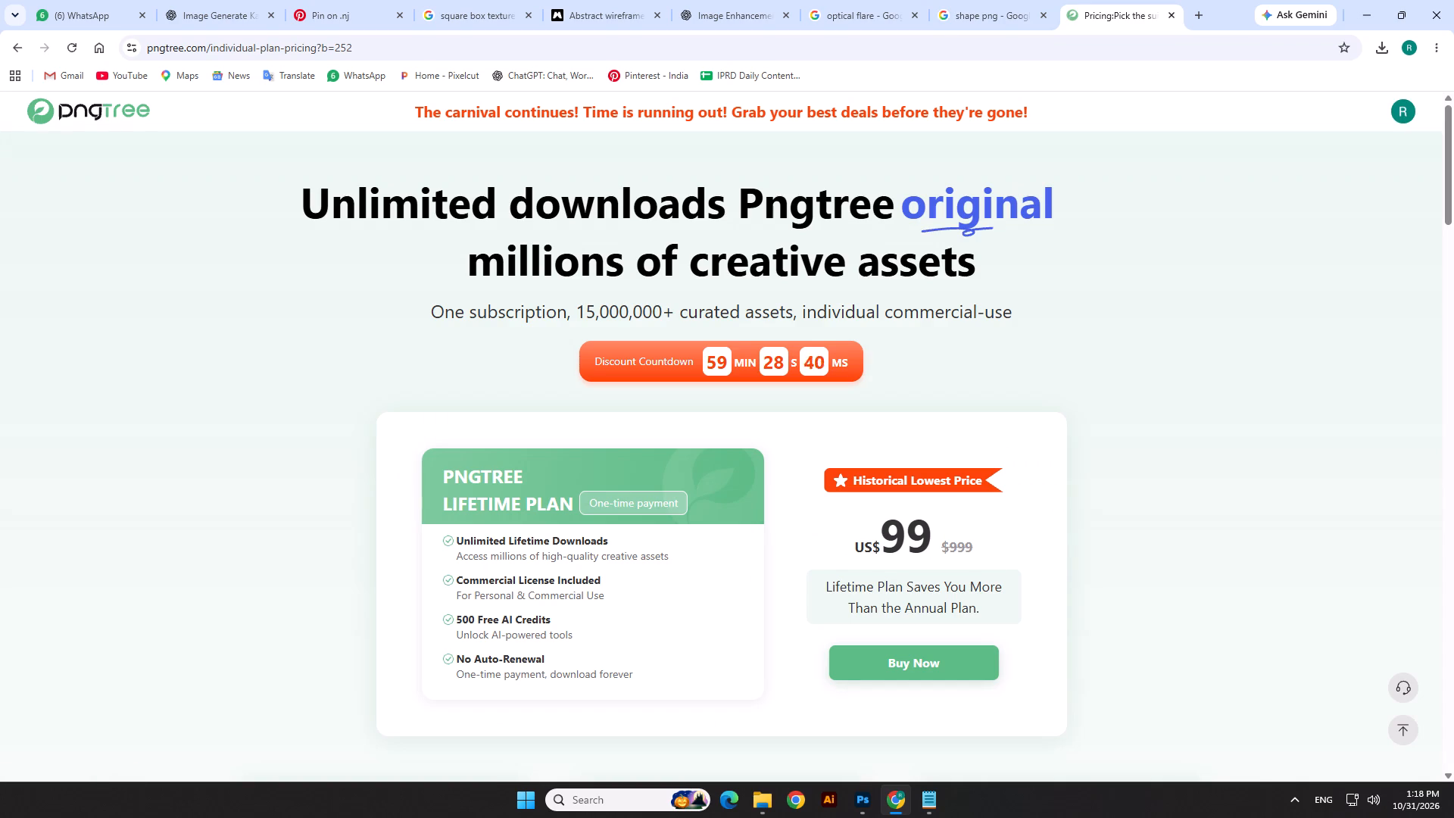
{"action": "left_click", "coordinate": [9, 57]}
{"action": "left_click", "coordinate": [950, 388]}
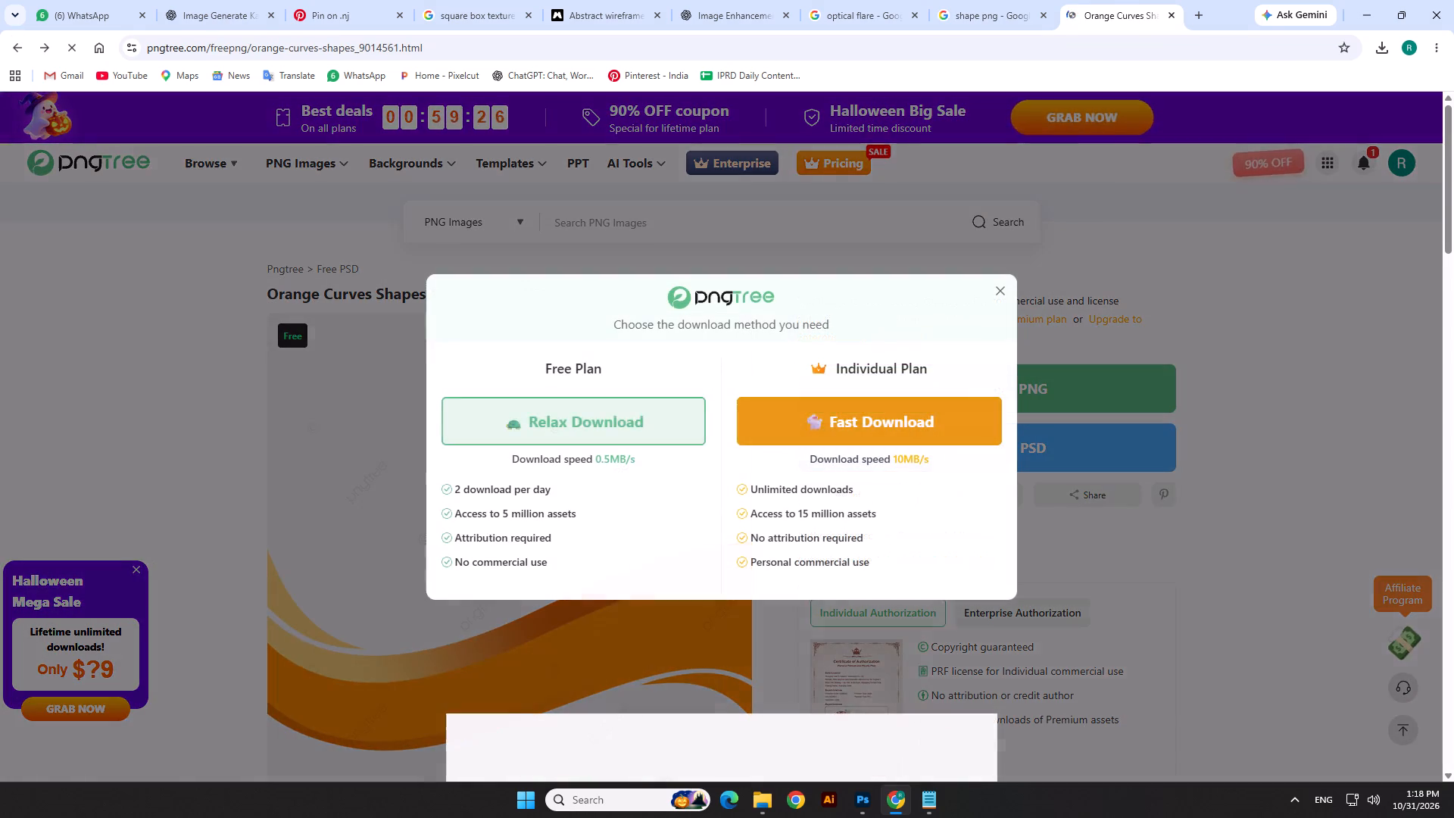
{"action": "left_click", "coordinate": [554, 433]}
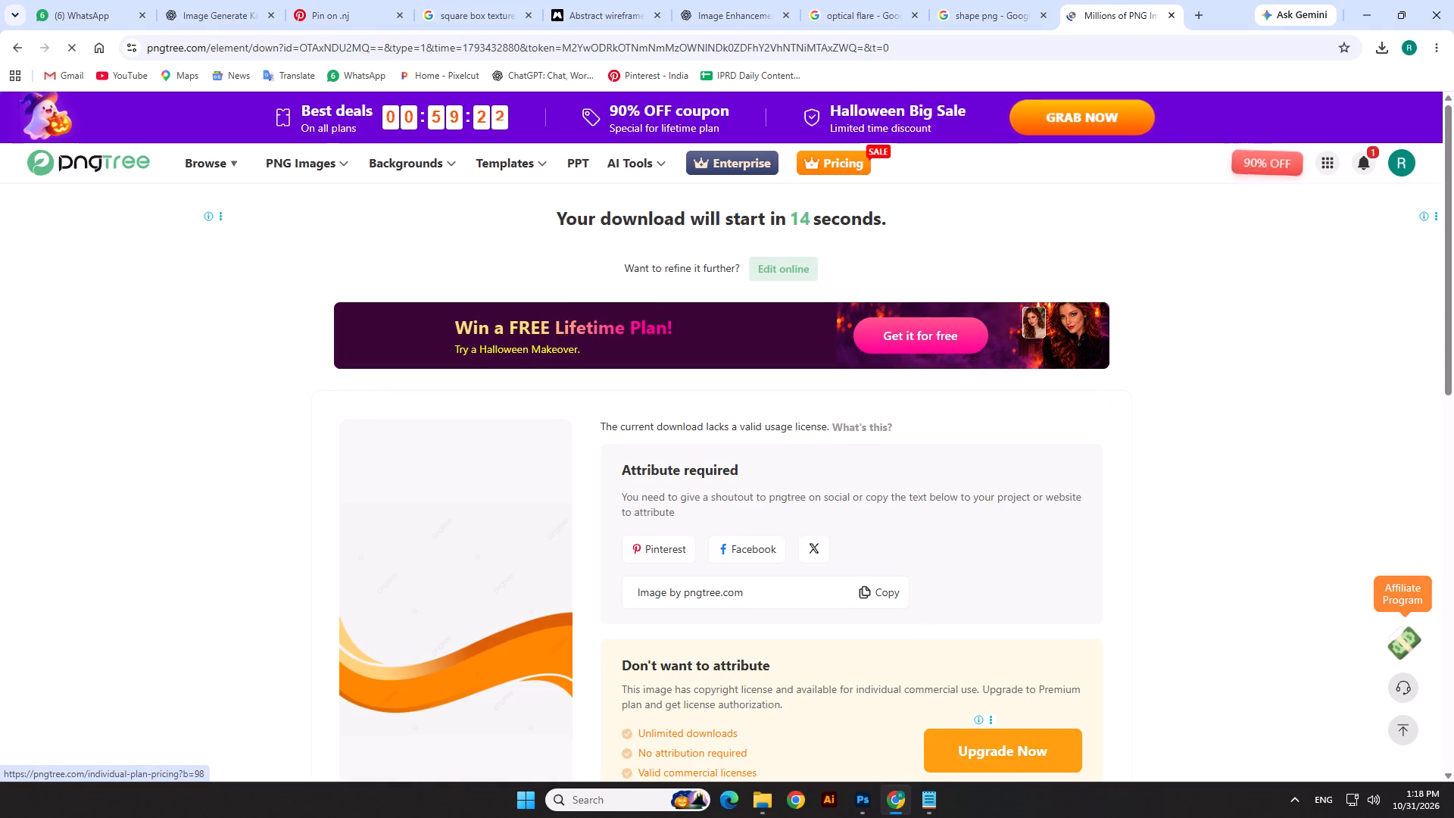
Bring the downloaded orange curves PNG into the open Photoshop thumbnail as a placed image.
{"action": "left_click_drag", "start_coordinate": [1253, 92], "coordinate": [1248, 173]}
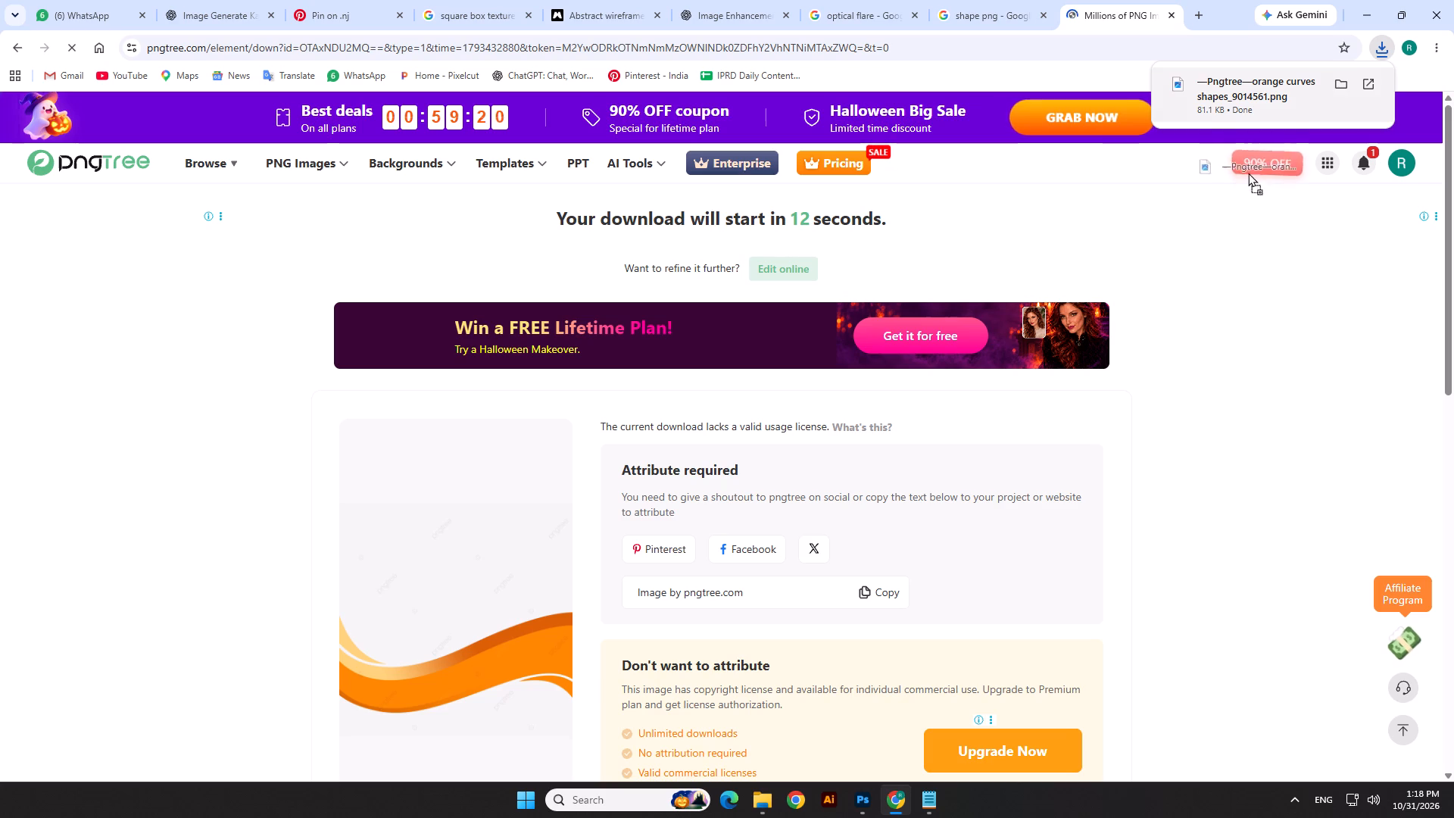
{"action": "left_click_drag", "start_coordinate": [1248, 173], "coordinate": [646, 660]}
{"action": "key", "text": "alt+Tab"}
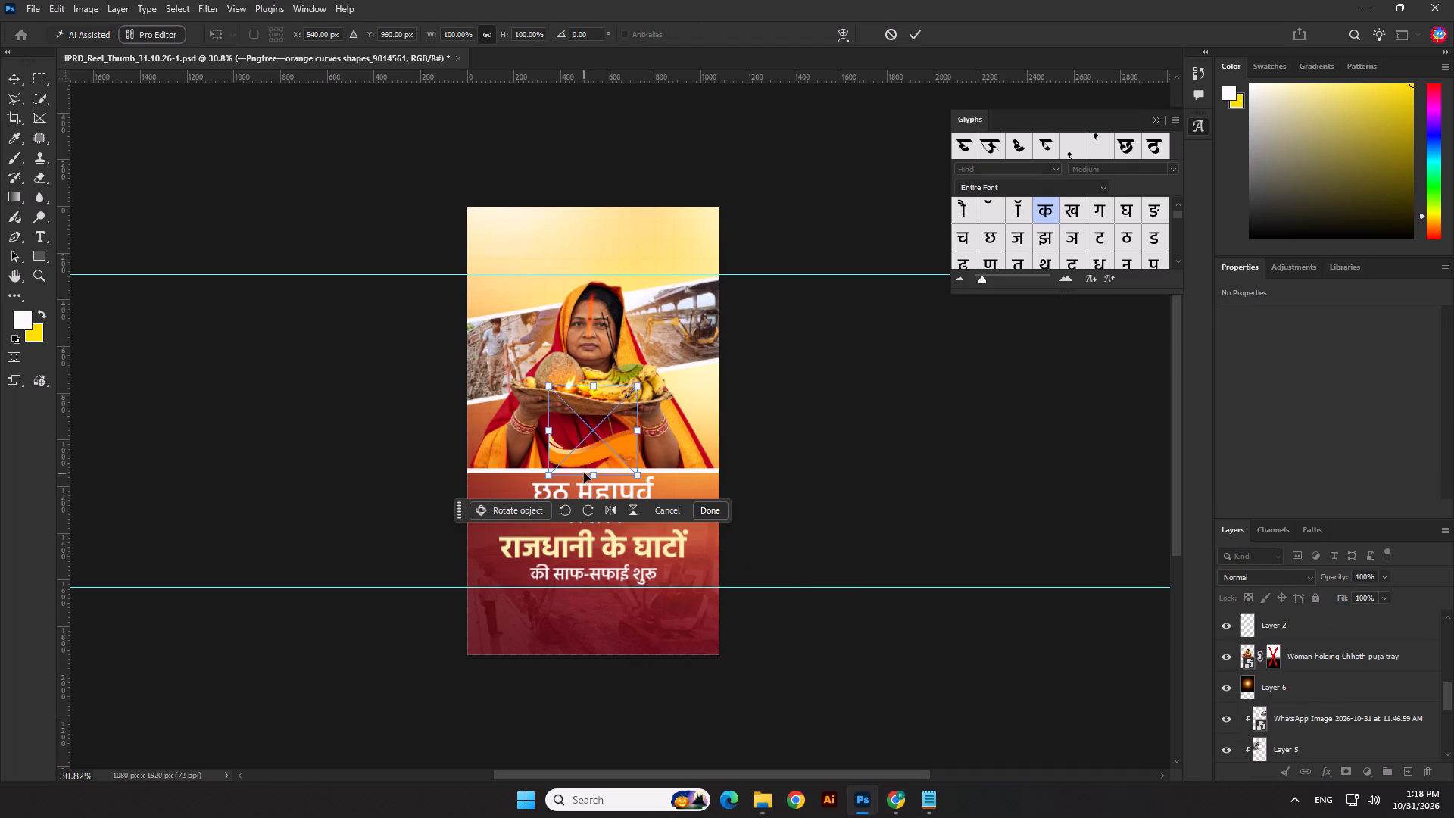
Enlarge the orange curves to about 297% and position them across the bottom edge of the thumbnail, below the headline.
{"action": "left_click_drag", "start_coordinate": [589, 474], "coordinate": [588, 628]}
{"action": "left_click_drag", "start_coordinate": [636, 557], "coordinate": [629, 632]}
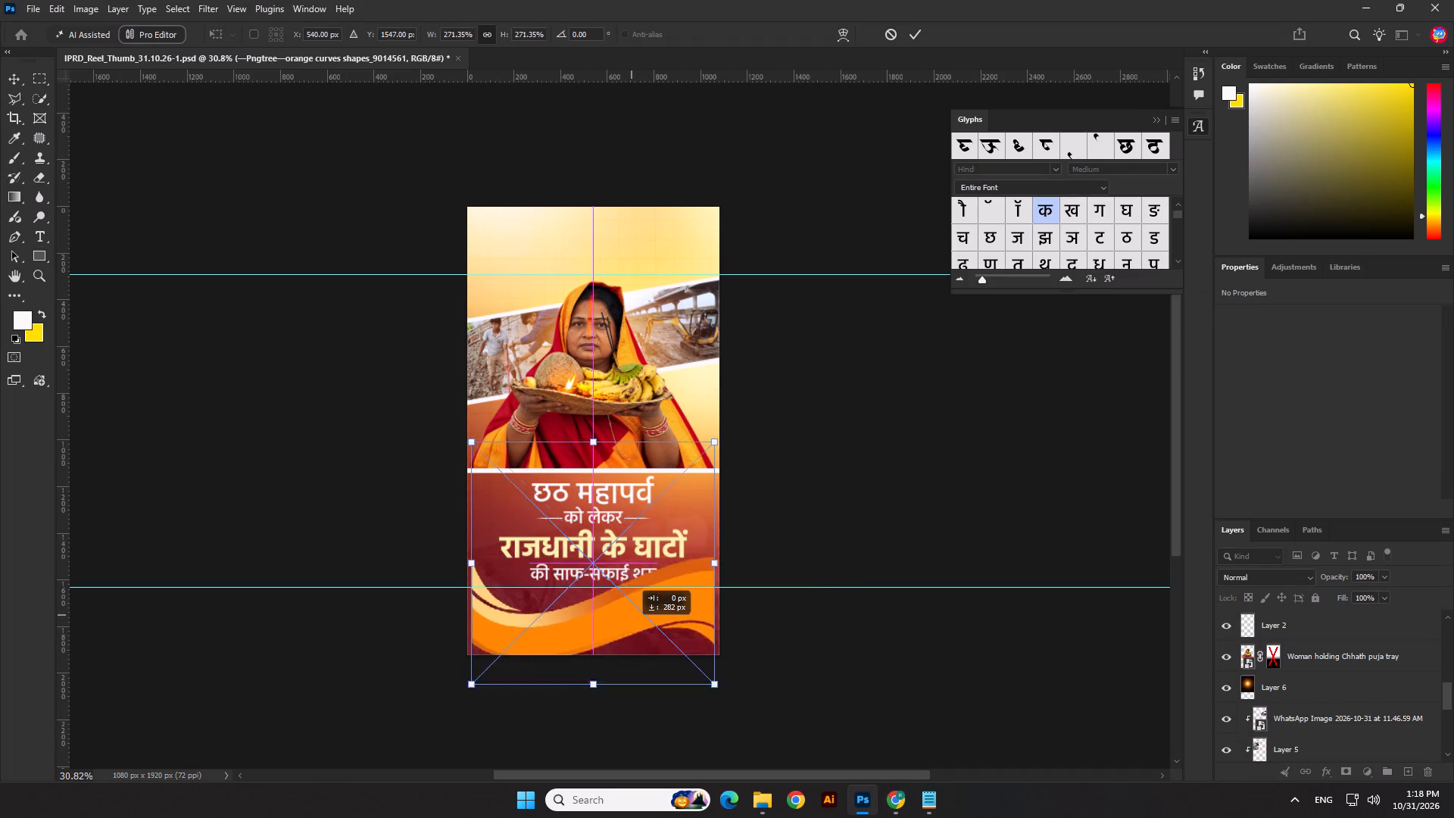
{"action": "left_click_drag", "start_coordinate": [629, 632], "coordinate": [636, 632]}
{"action": "left_click_drag", "start_coordinate": [720, 586], "coordinate": [734, 587]}
{"action": "left_click_drag", "start_coordinate": [468, 582], "coordinate": [454, 584]}
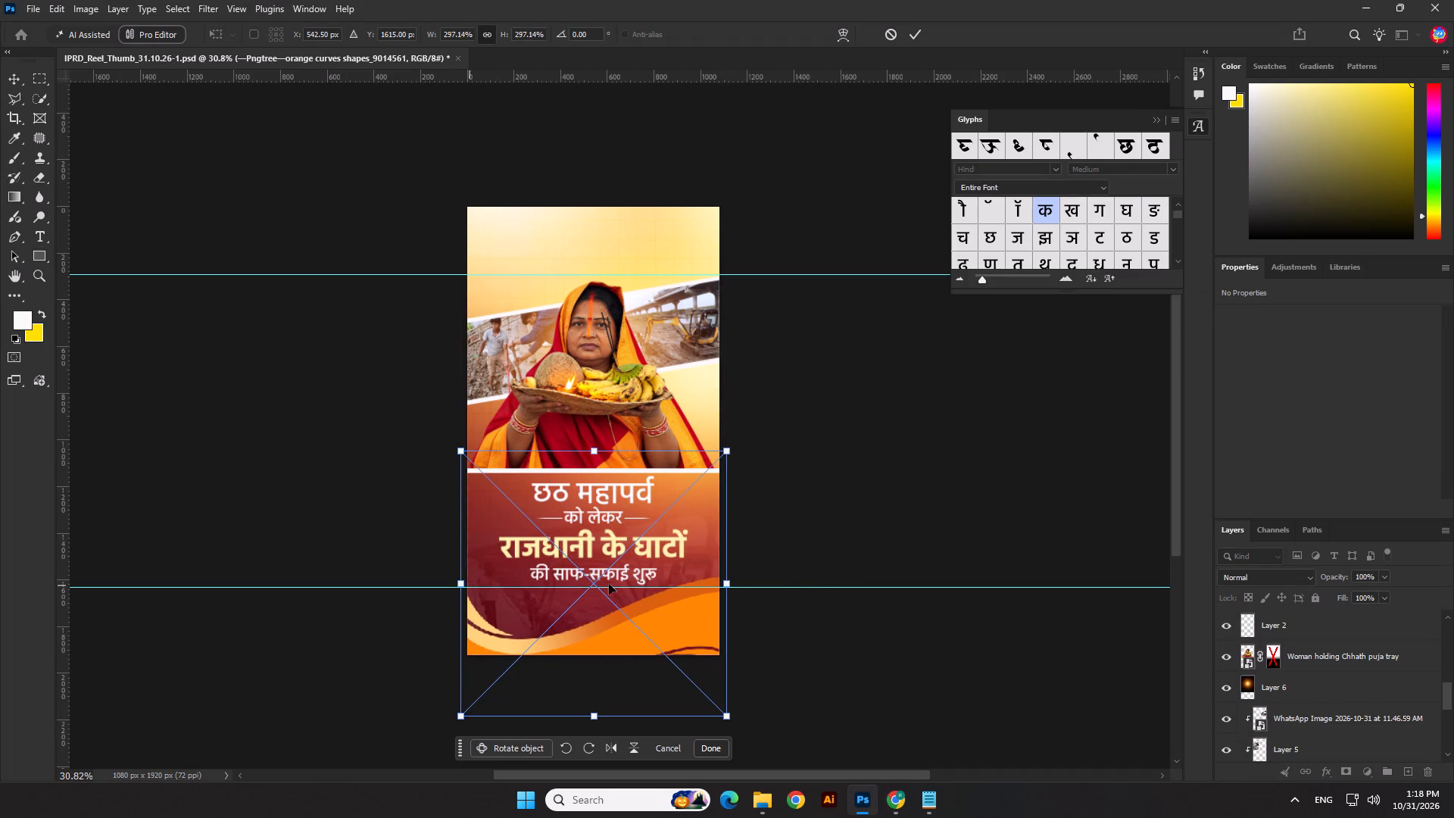
{"action": "key", "text": "shift+Down"}
{"action": "key", "text": "shift+Down"}
{"action": "key", "text": "shift+Down"}
{"action": "key", "text": "shift+Down"}
{"action": "key", "text": "shift+Down"}
{"action": "key", "text": "Return"}
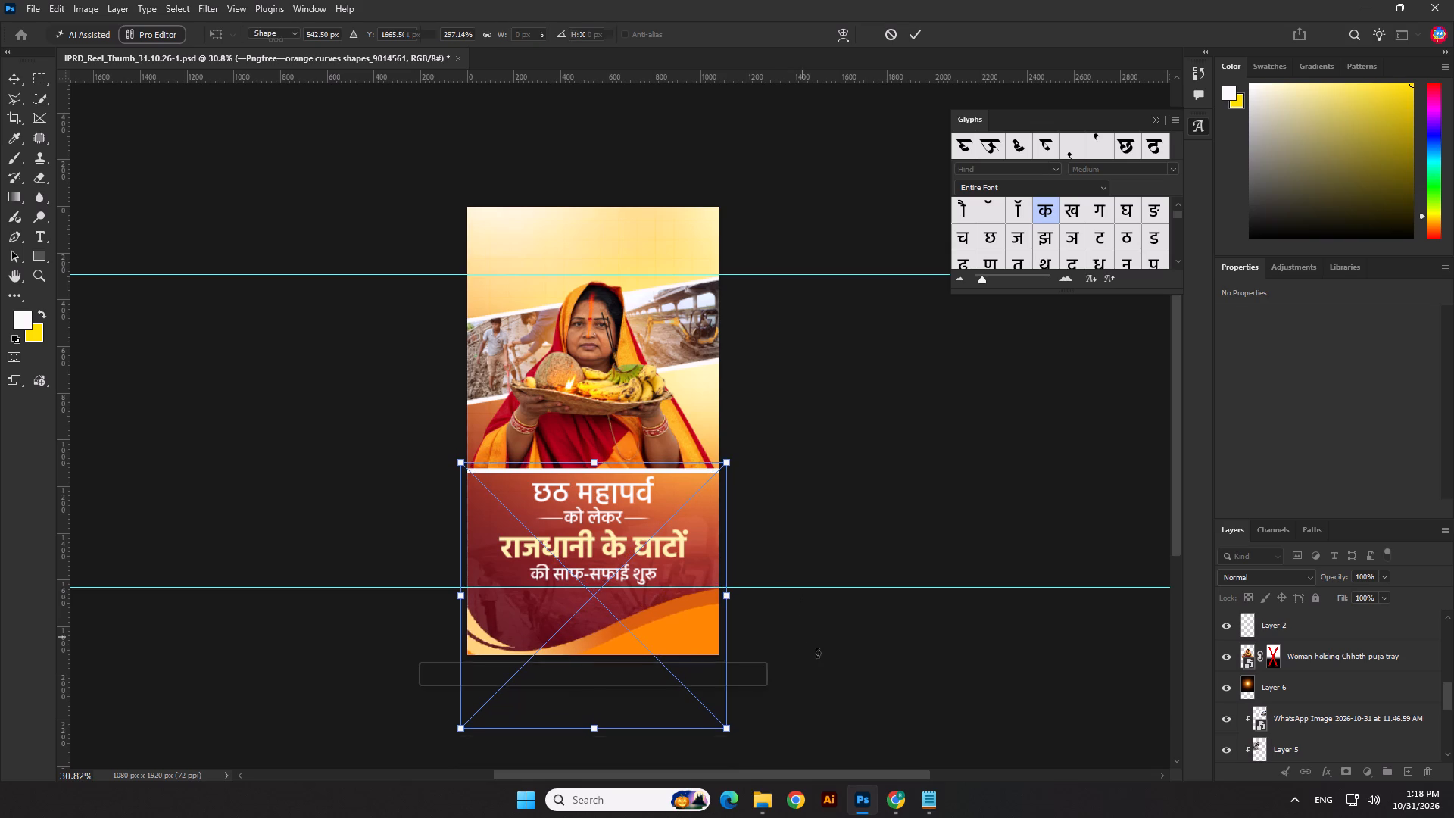
Add a Color Overlay to the orange curves layer in dark red 5a0506, with Multiply blending at 94% opacity.
{"action": "left_click", "coordinate": [698, 635]}
{"action": "left_click", "coordinate": [789, 330]}
{"action": "left_click", "coordinate": [17, 82]}
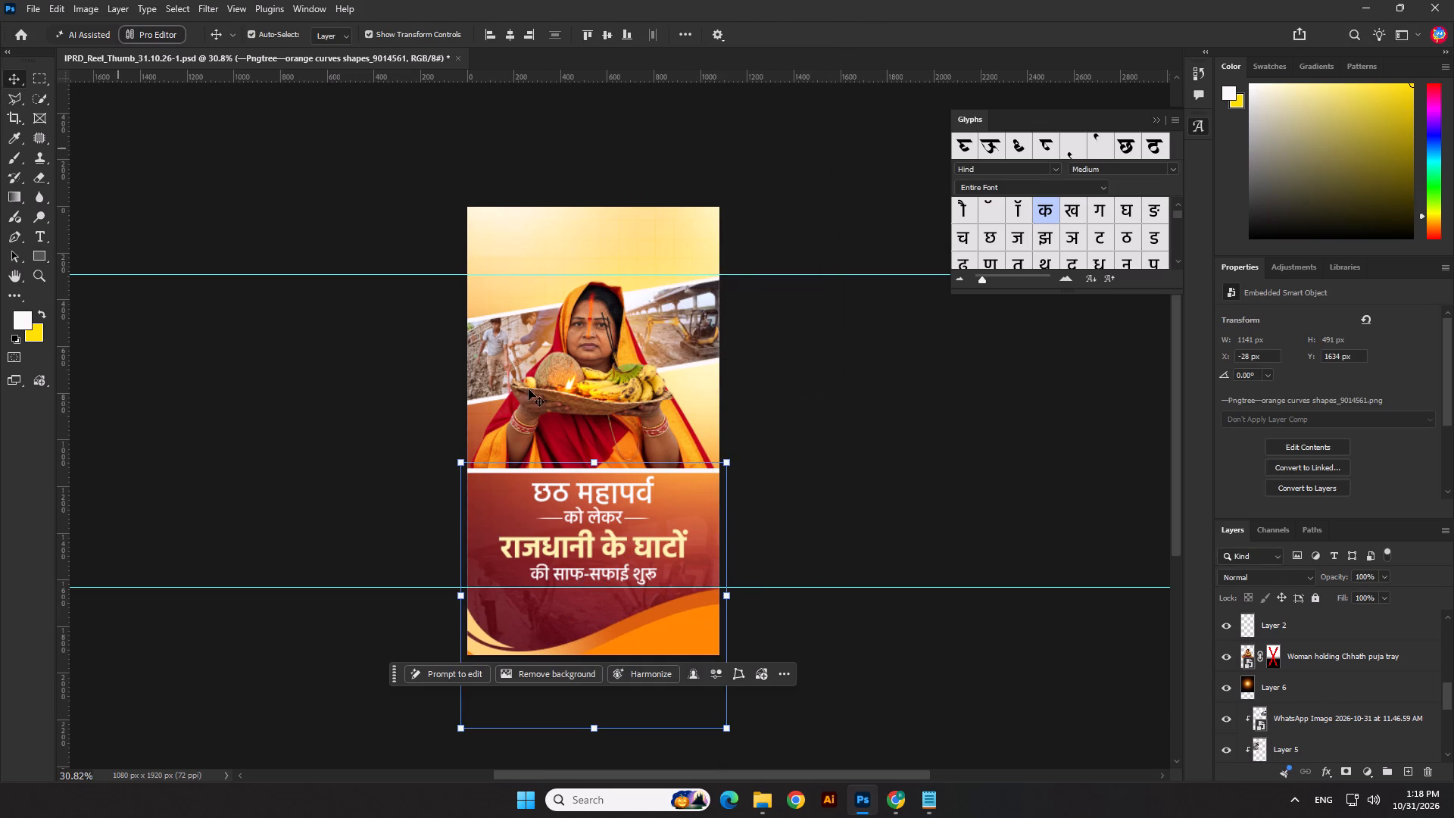
{"action": "left_click", "coordinate": [804, 632]}
{"action": "left_click", "coordinate": [702, 637]}
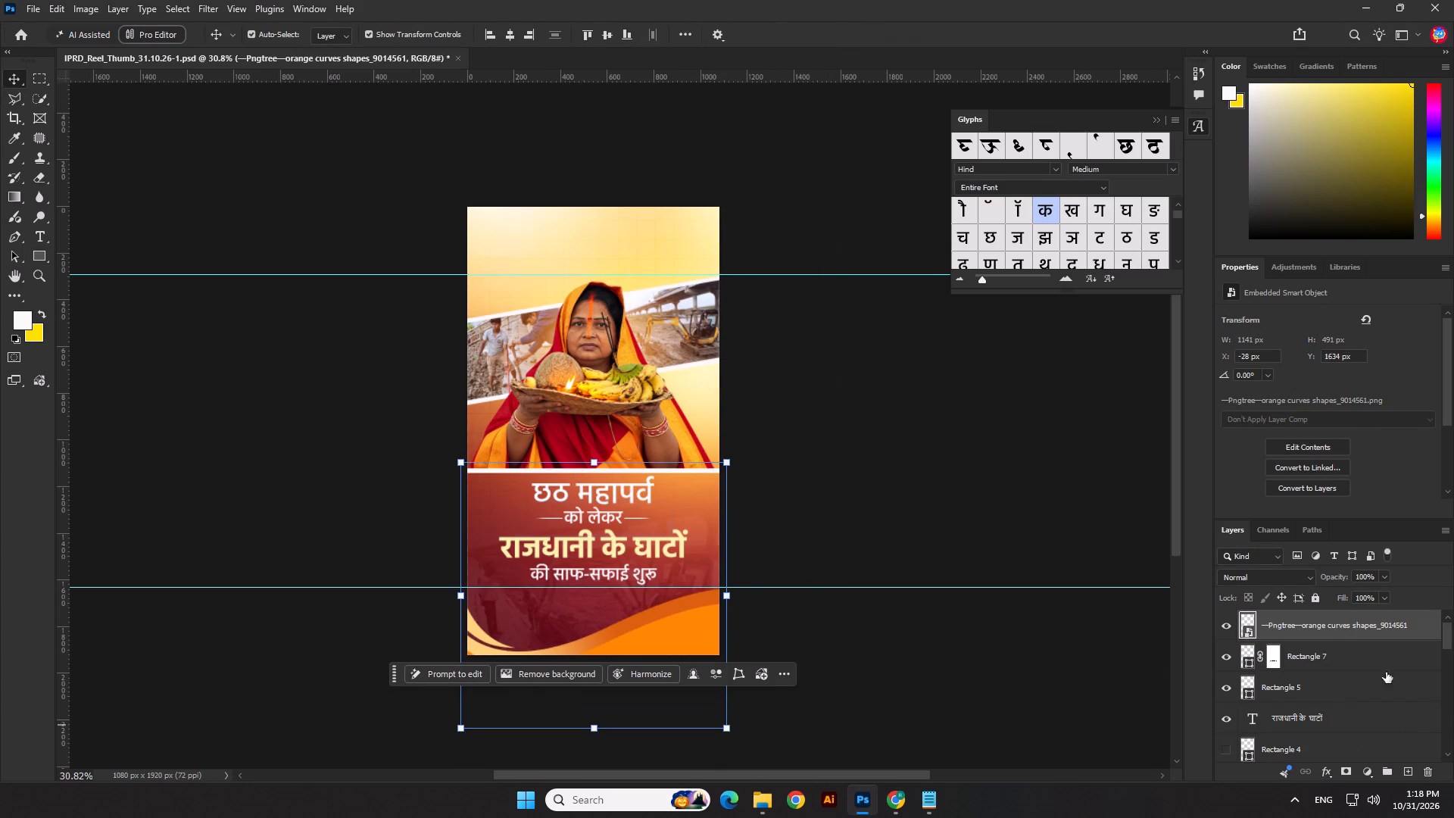
{"action": "double_click", "coordinate": [1425, 630]}
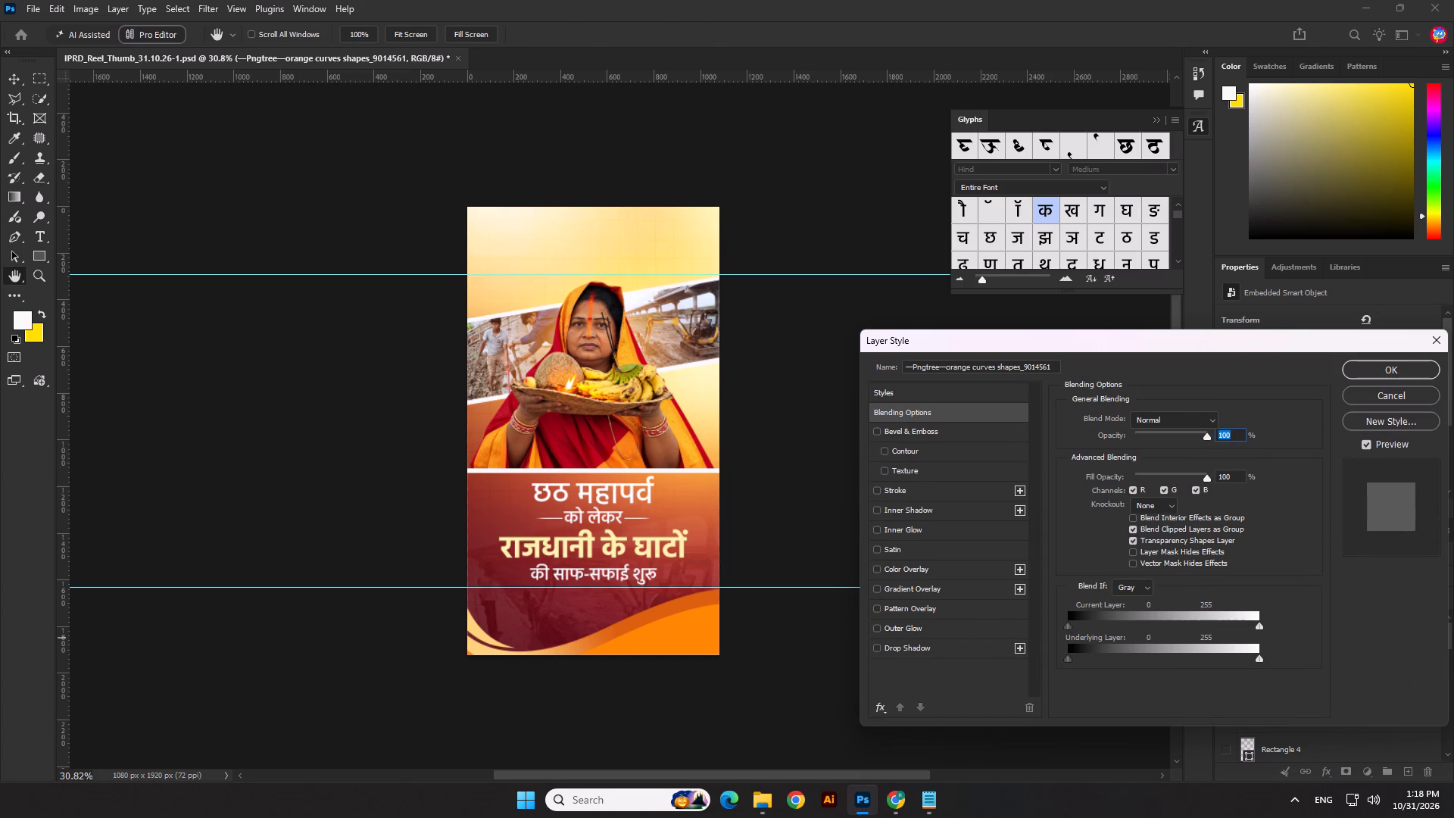
{"action": "left_click", "coordinate": [894, 570]}
{"action": "left_click", "coordinate": [1218, 415]}
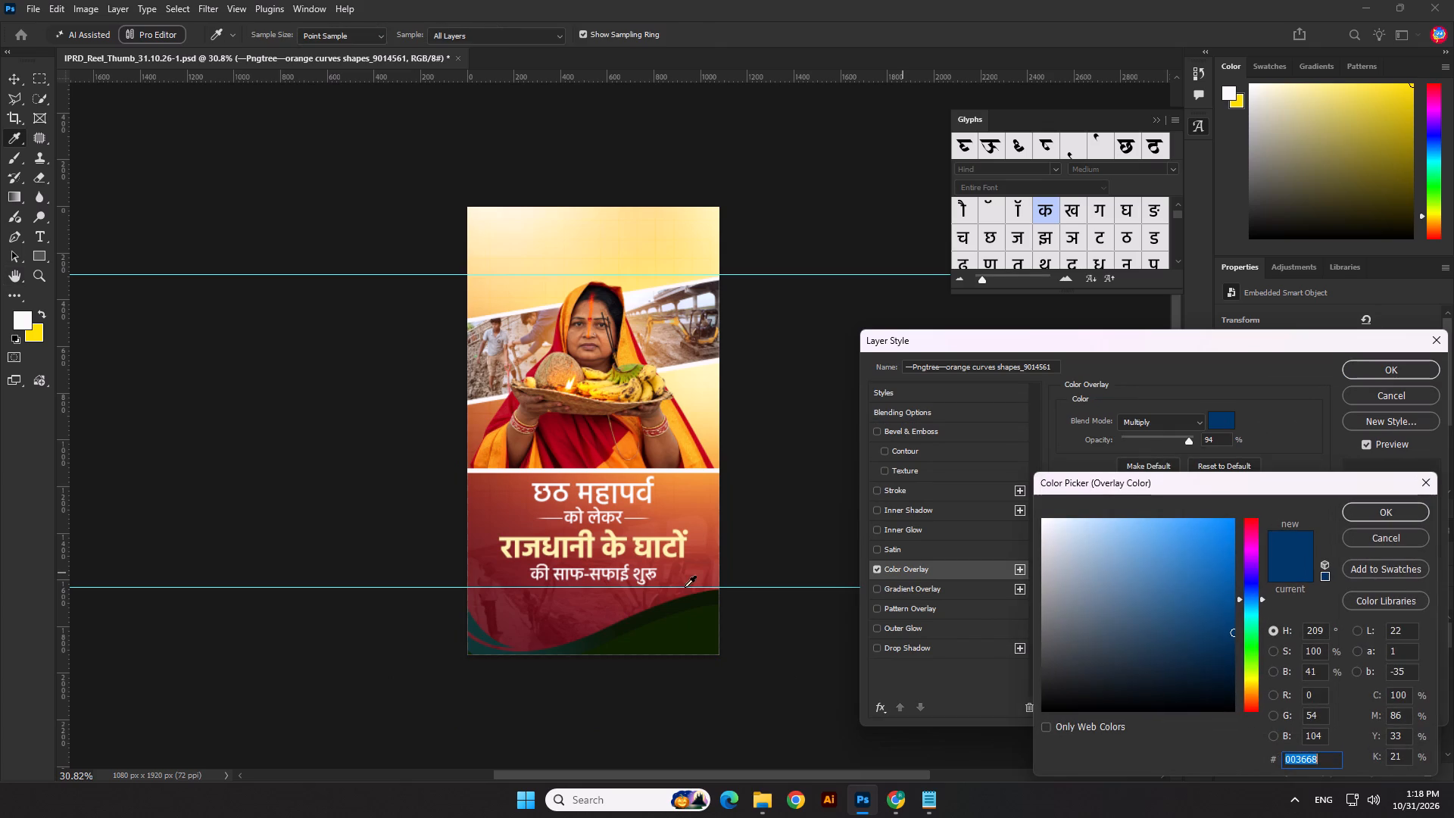
{"action": "left_click", "coordinate": [488, 535]}
{"action": "left_click", "coordinate": [1223, 643]}
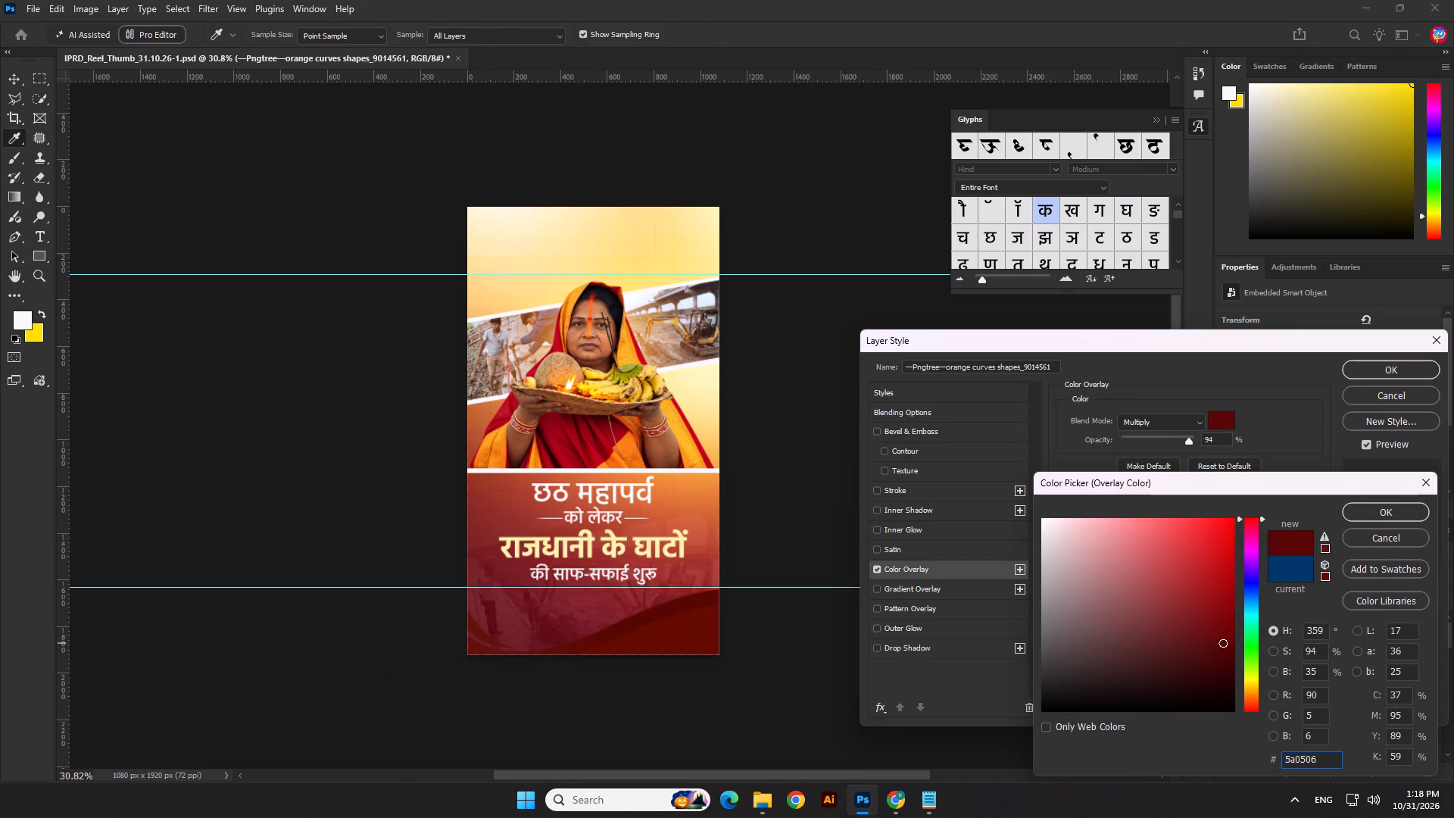
{"action": "left_click", "coordinate": [1355, 519]}
Change the curves layer's overlay colour to white ffffff and apply the layer style.
{"action": "left_click", "coordinate": [1217, 421]}
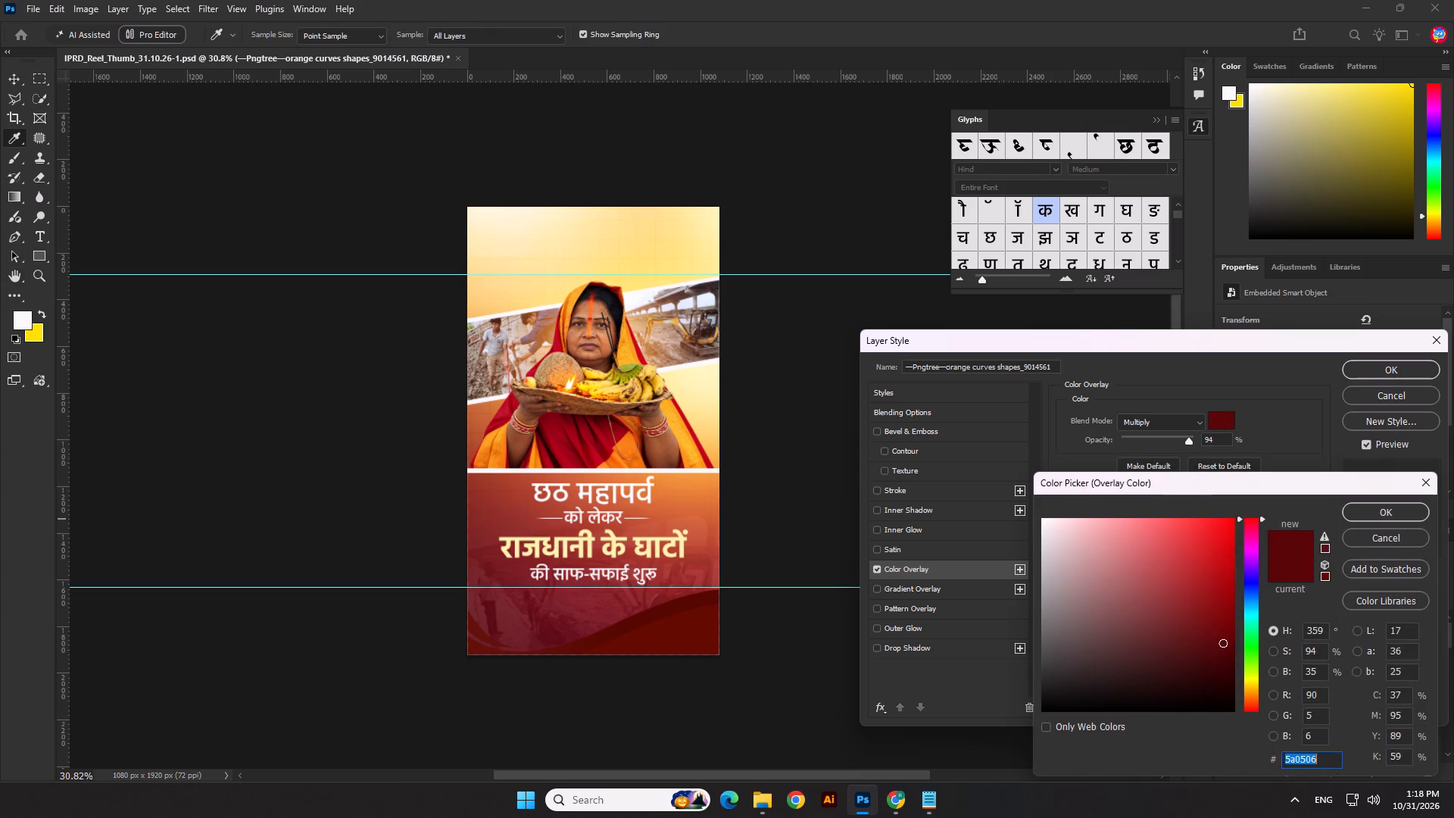
{"action": "left_click_drag", "start_coordinate": [1119, 540], "coordinate": [966, 466]}
{"action": "left_click", "coordinate": [1345, 510]}
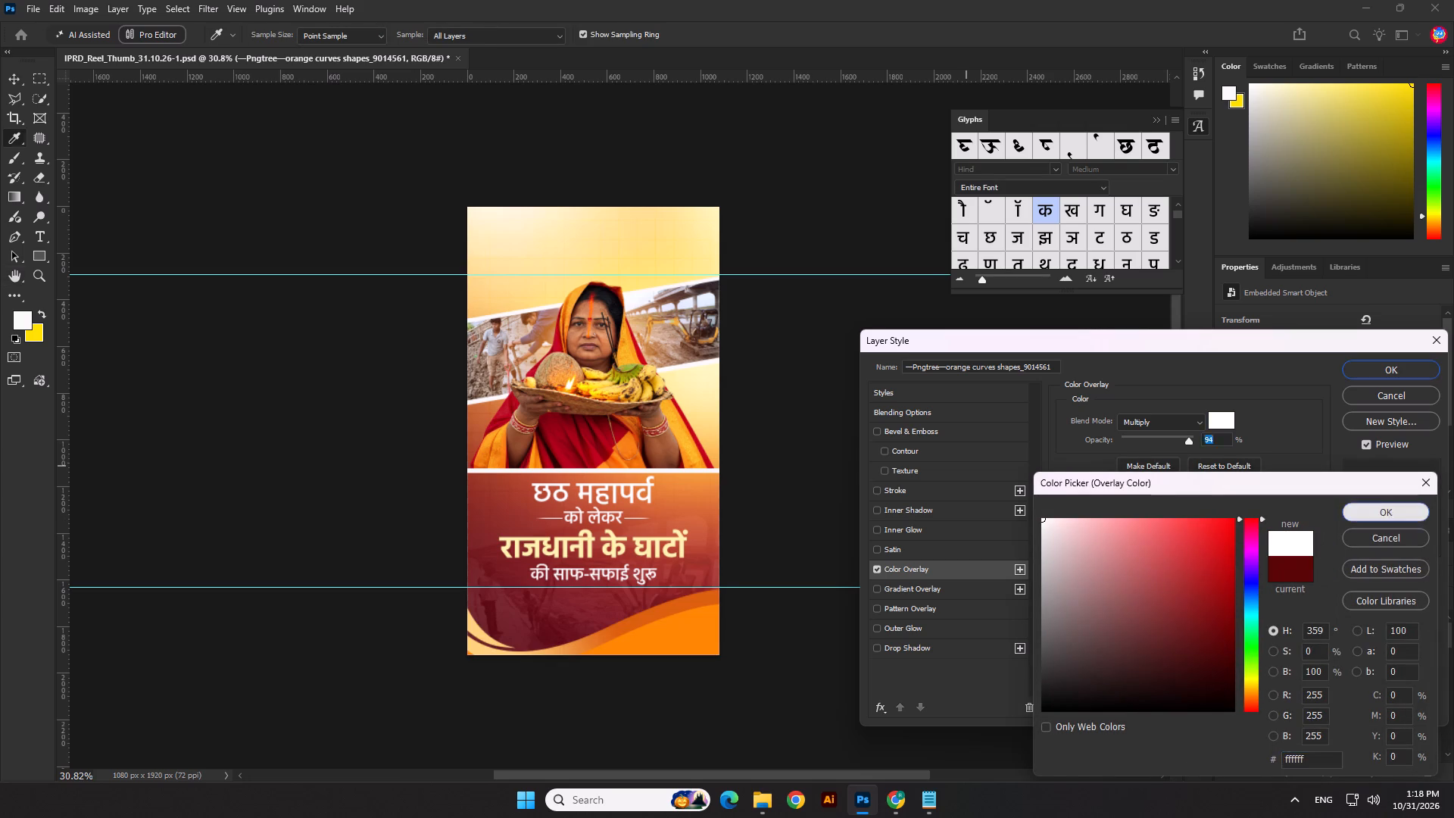
{"action": "left_click", "coordinate": [1373, 373]}
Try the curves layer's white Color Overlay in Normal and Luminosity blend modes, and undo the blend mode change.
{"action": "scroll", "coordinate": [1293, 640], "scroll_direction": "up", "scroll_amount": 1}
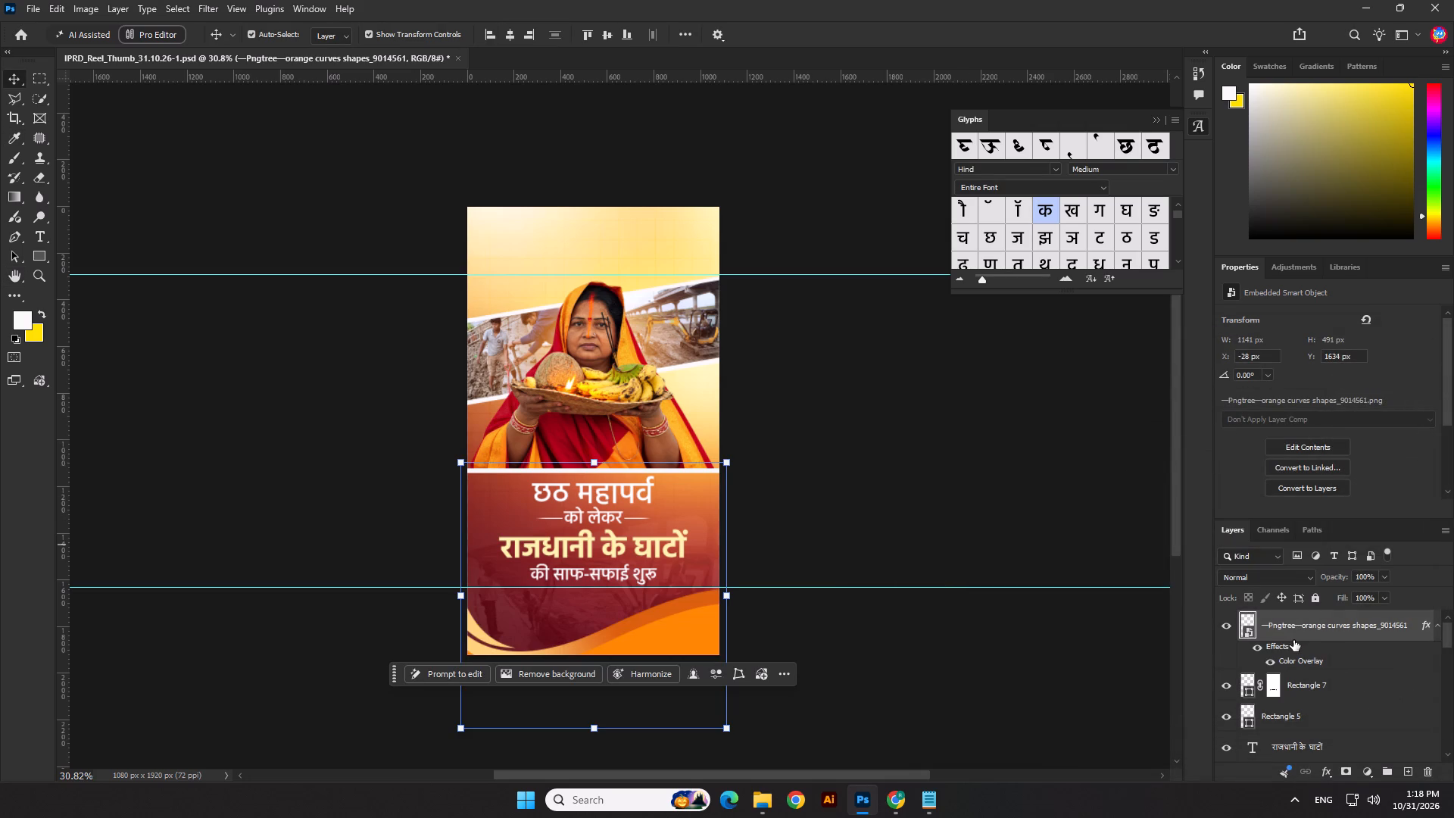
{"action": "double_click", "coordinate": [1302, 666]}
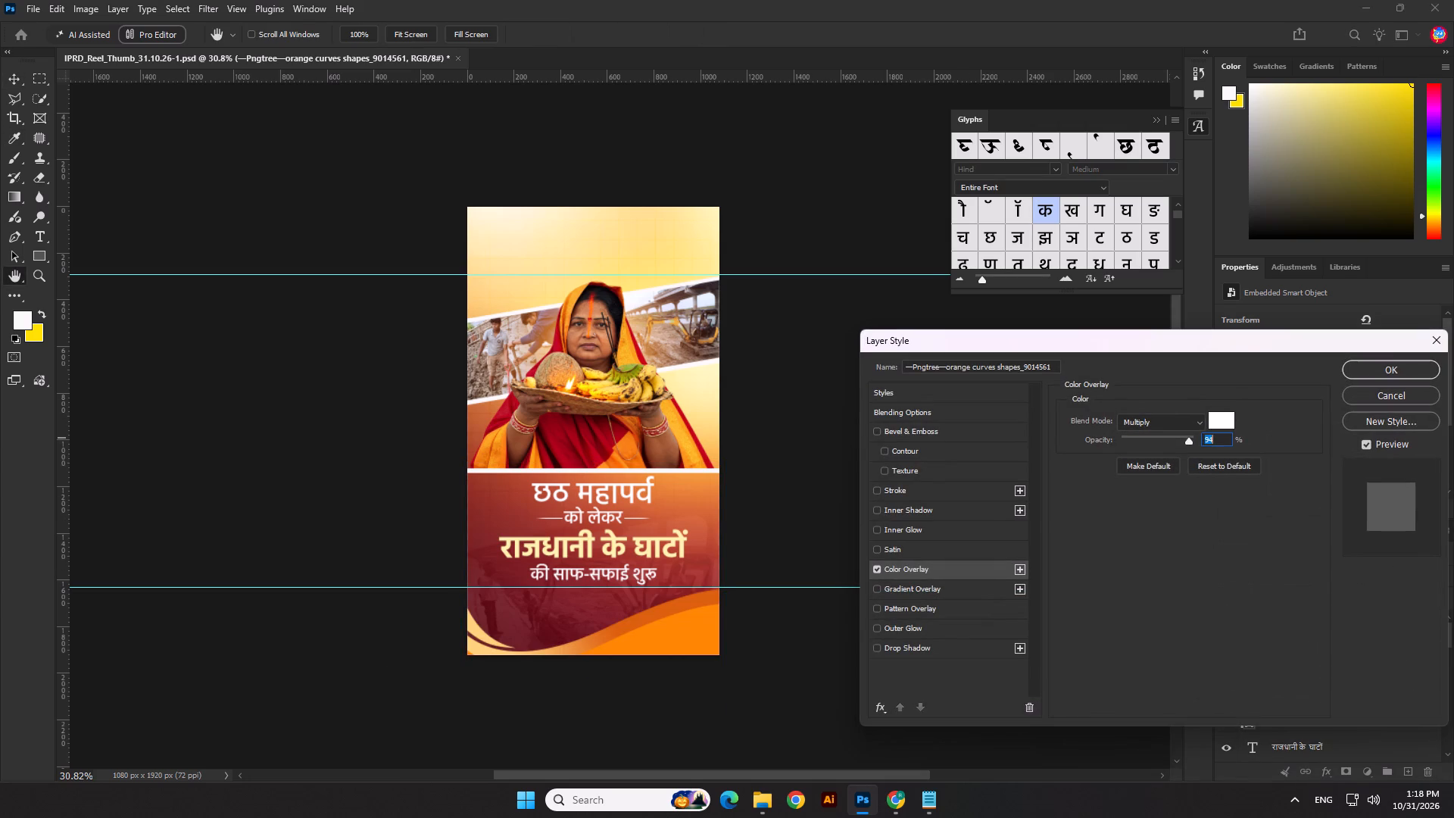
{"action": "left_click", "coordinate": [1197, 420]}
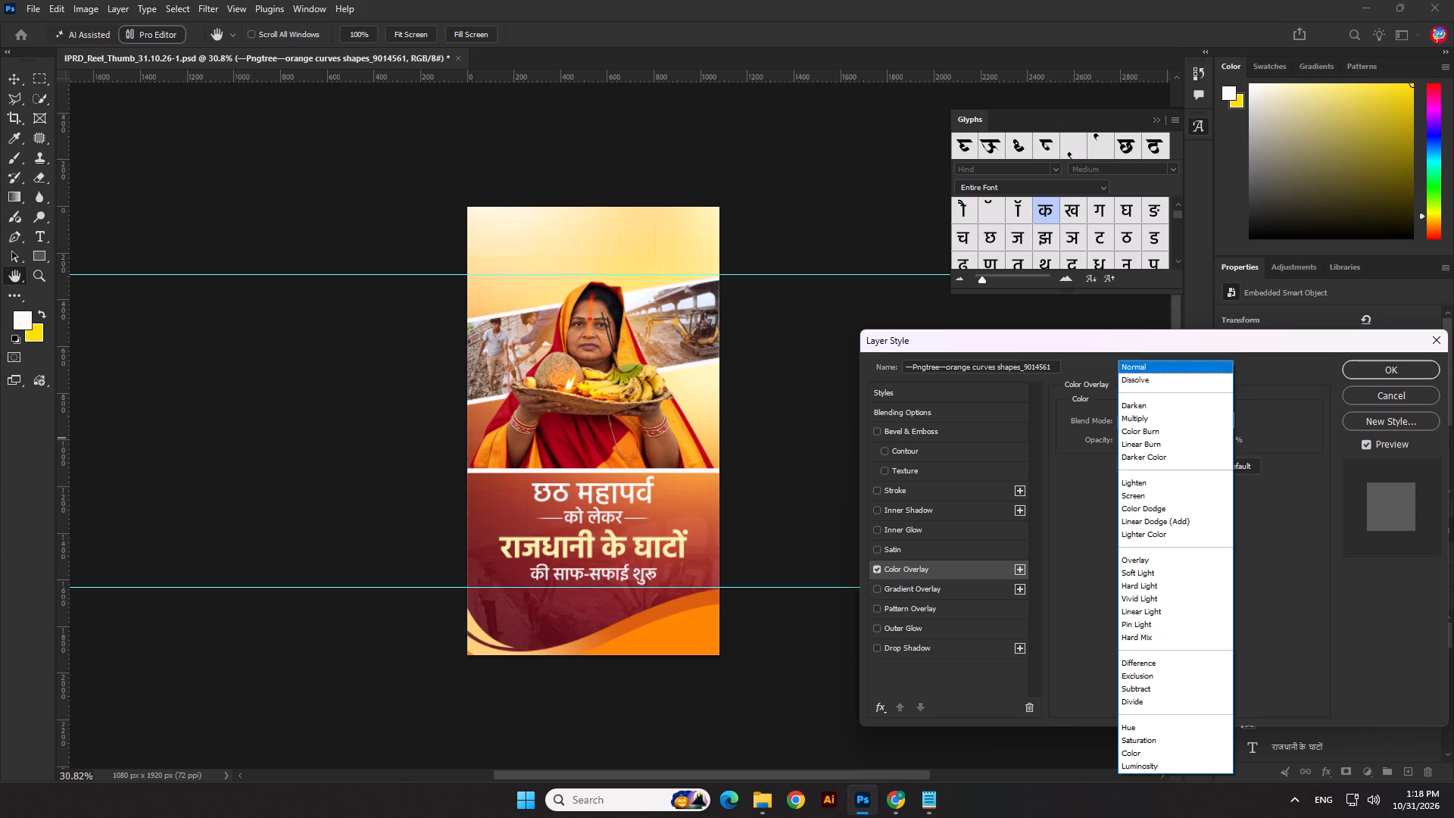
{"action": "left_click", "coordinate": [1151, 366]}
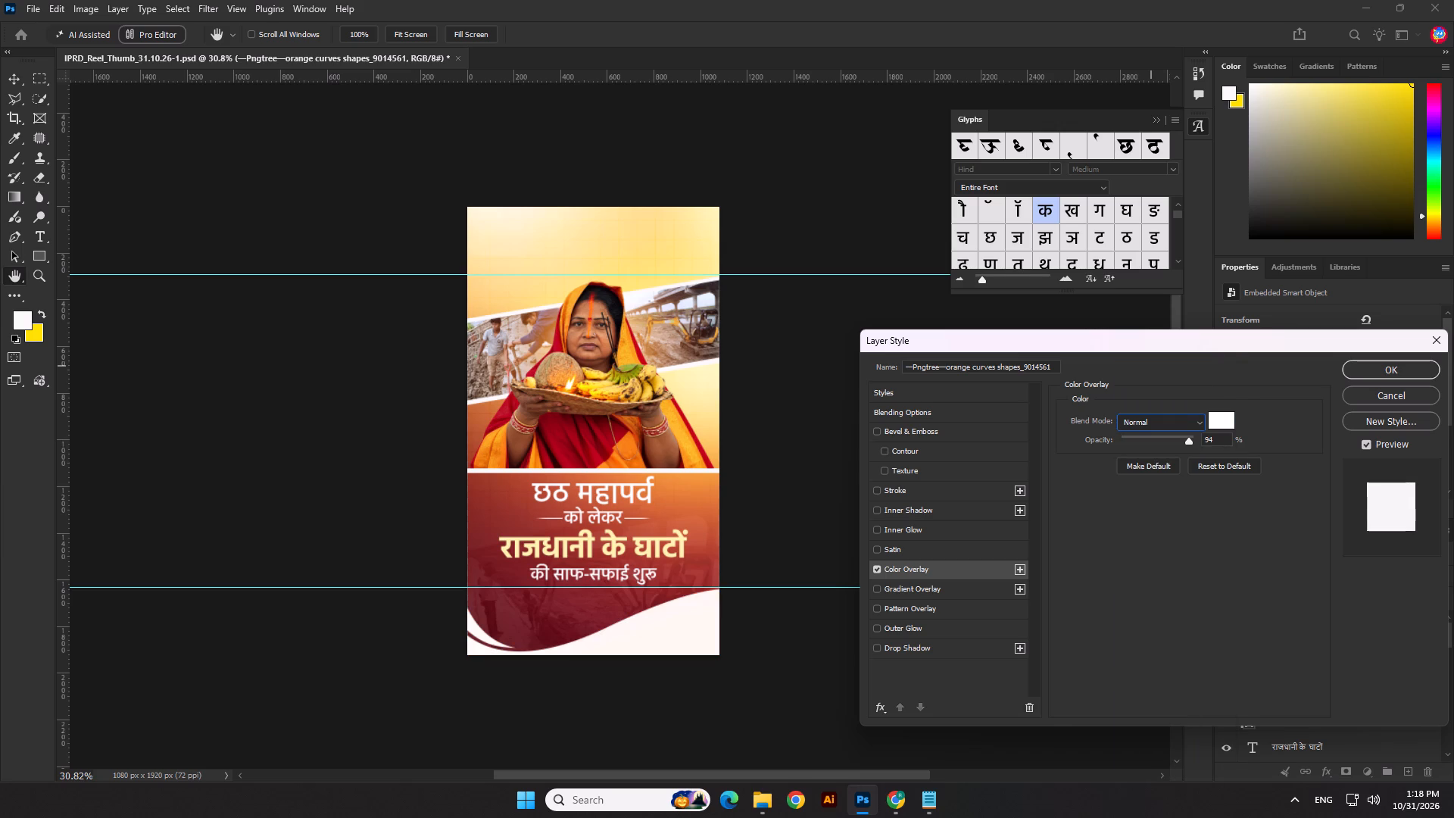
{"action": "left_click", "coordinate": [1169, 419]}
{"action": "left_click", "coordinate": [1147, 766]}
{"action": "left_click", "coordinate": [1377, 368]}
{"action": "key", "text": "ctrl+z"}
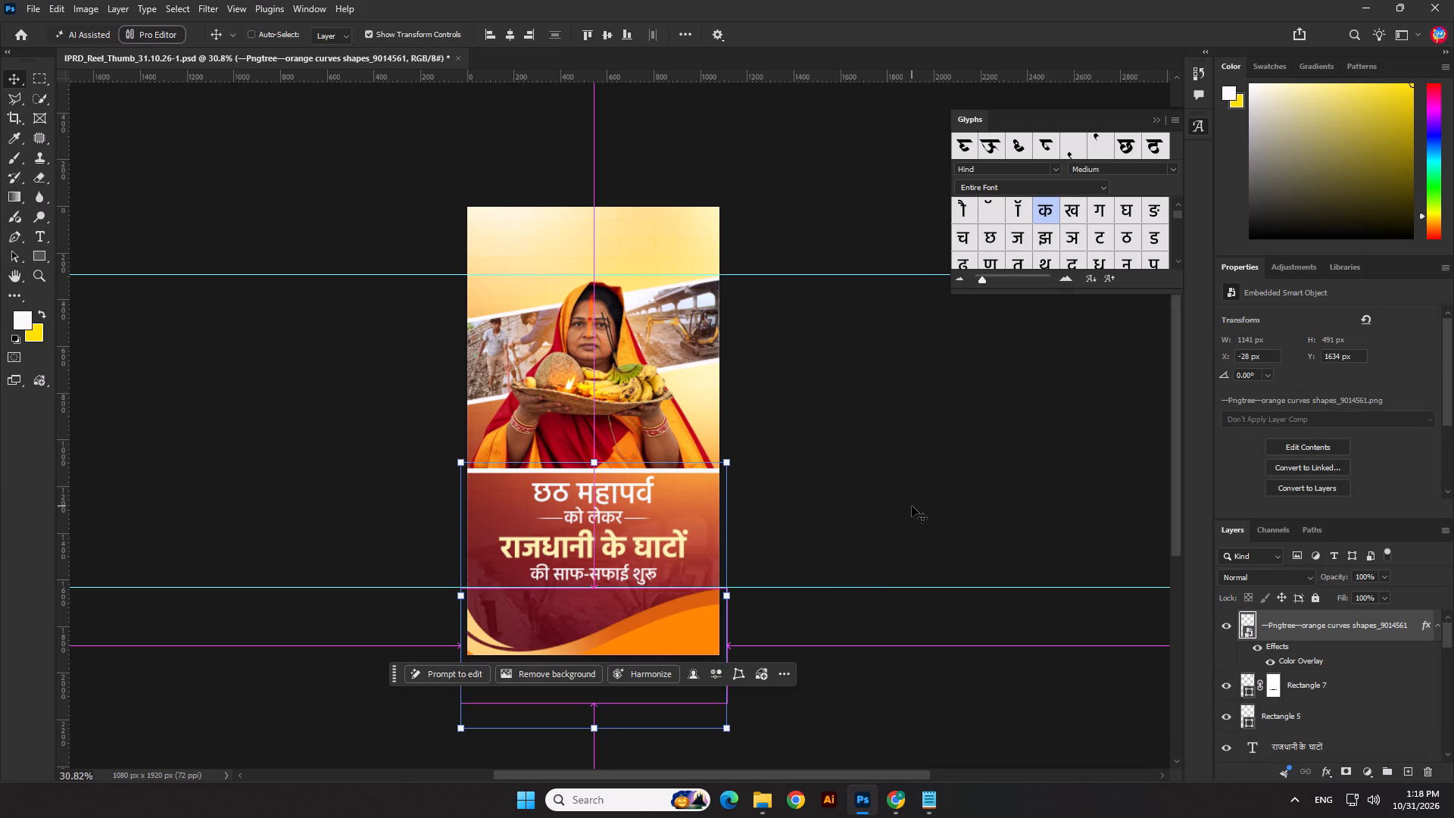
Delete the orange curves layer from the bottom of the thumbnail.
{"action": "left_click", "coordinate": [912, 506], "text": "ctrl"}
{"action": "left_click", "coordinate": [683, 632]}
{"action": "key", "text": "Delete"}
{"action": "left_click", "coordinate": [943, 682]}
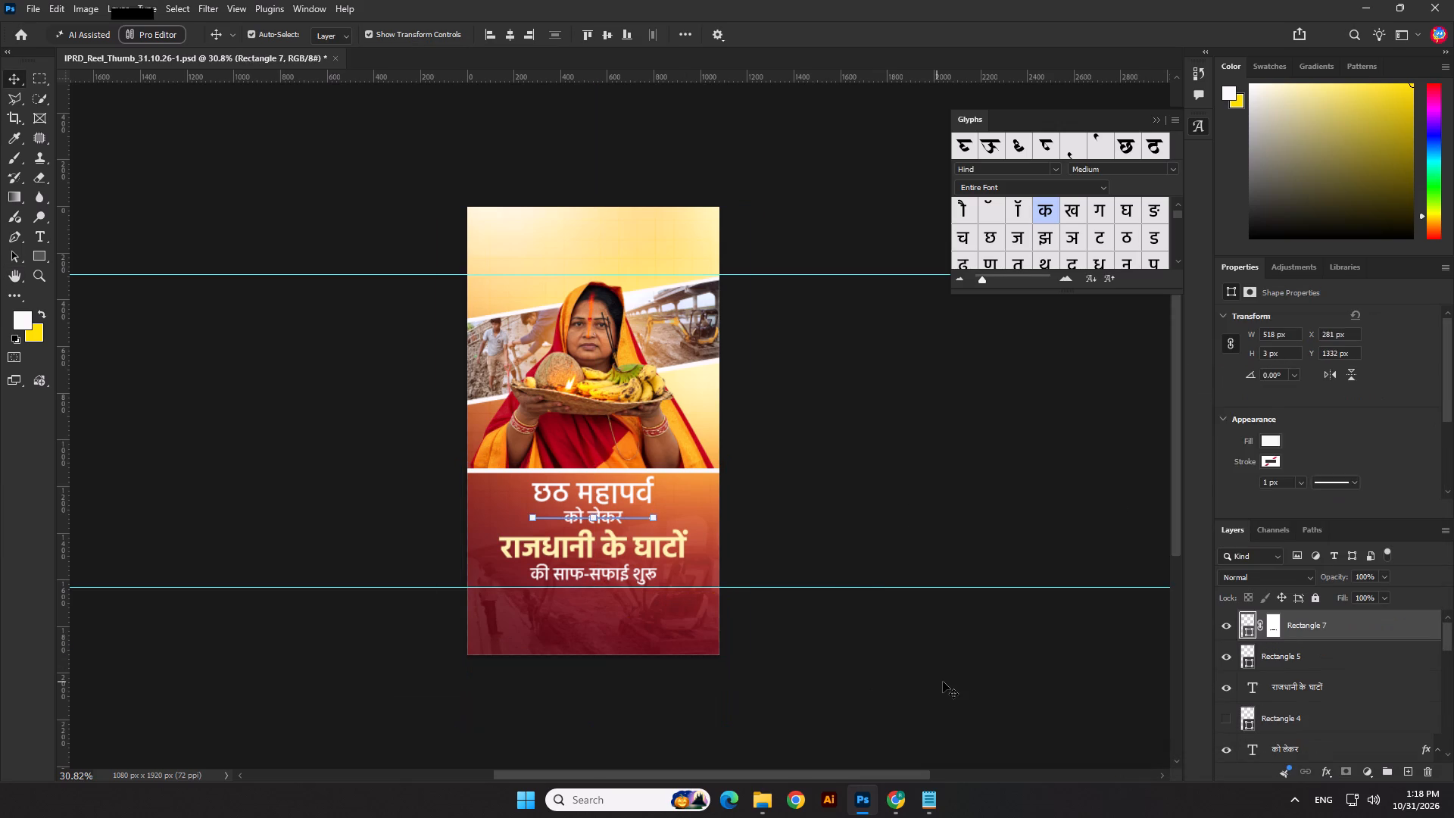
Align the cream headline line राजधानी के घाटों by its horizontal centre.
{"action": "scroll", "coordinate": [664, 557], "scroll_direction": "up", "scroll_amount": 5}
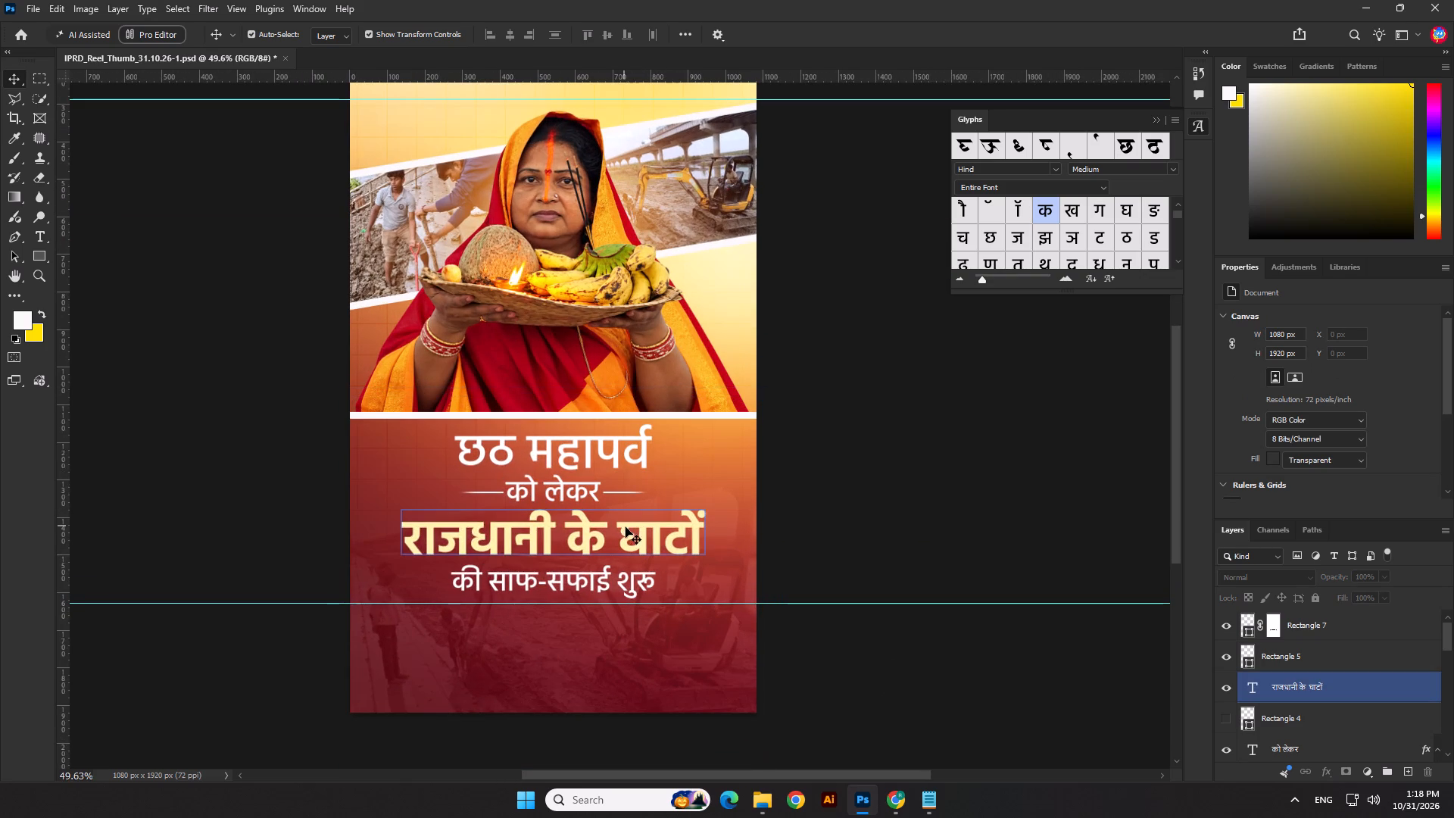
{"action": "left_click", "coordinate": [629, 532]}
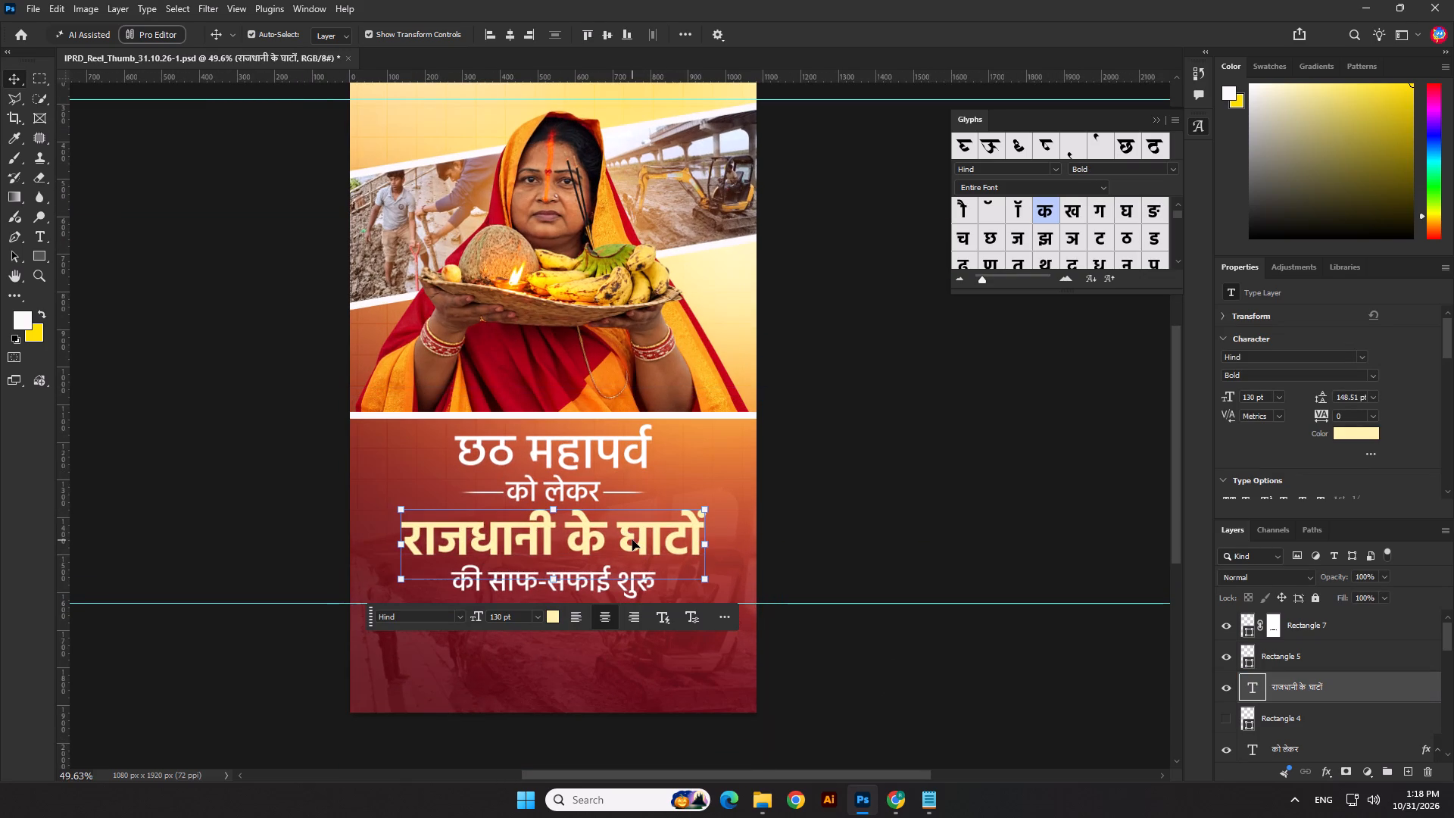
{"action": "left_click", "coordinate": [513, 36]}
{"action": "scroll", "coordinate": [530, 470], "scroll_direction": "up", "scroll_amount": 2}
{"action": "left_click", "coordinate": [1091, 464]}
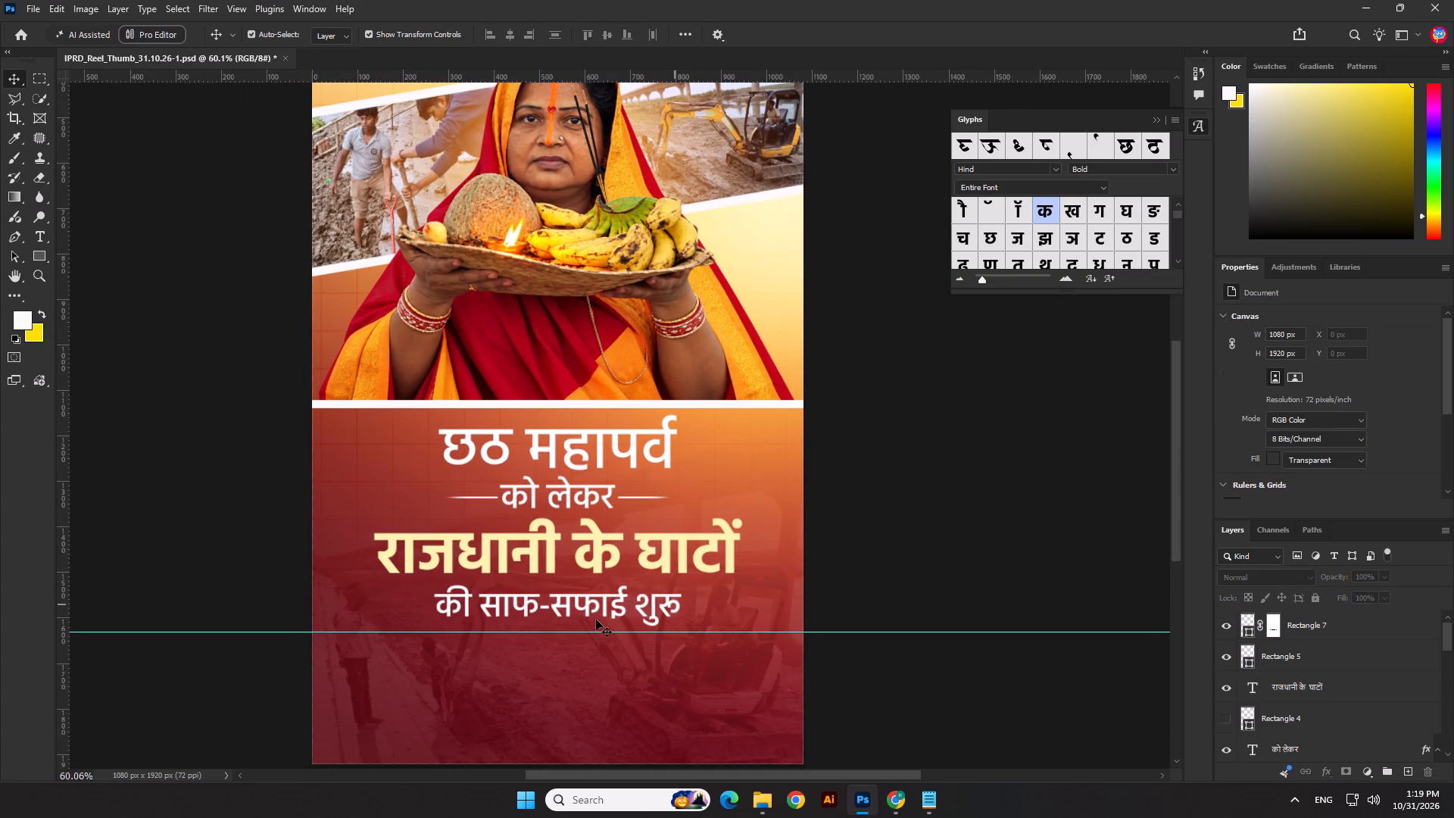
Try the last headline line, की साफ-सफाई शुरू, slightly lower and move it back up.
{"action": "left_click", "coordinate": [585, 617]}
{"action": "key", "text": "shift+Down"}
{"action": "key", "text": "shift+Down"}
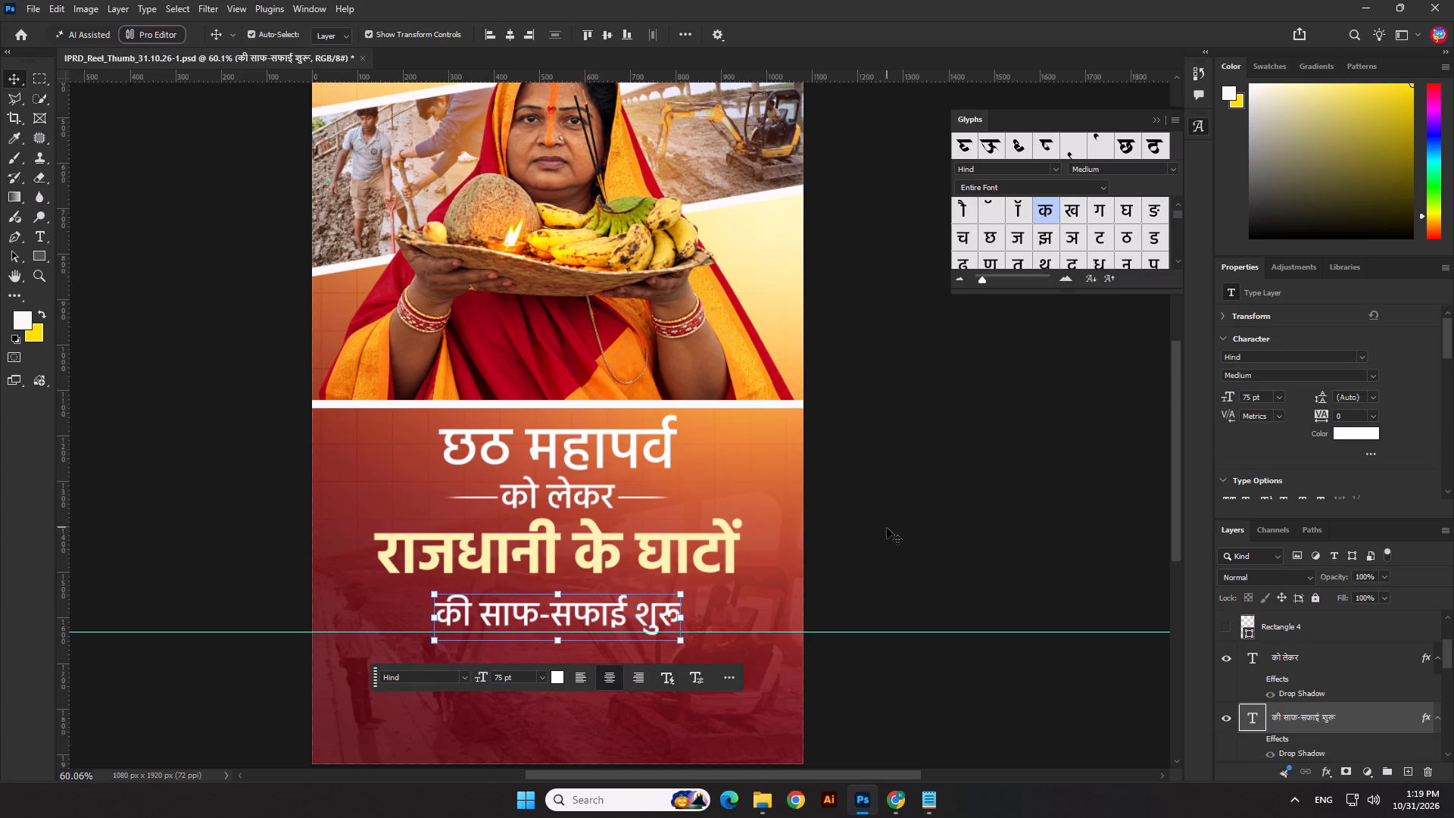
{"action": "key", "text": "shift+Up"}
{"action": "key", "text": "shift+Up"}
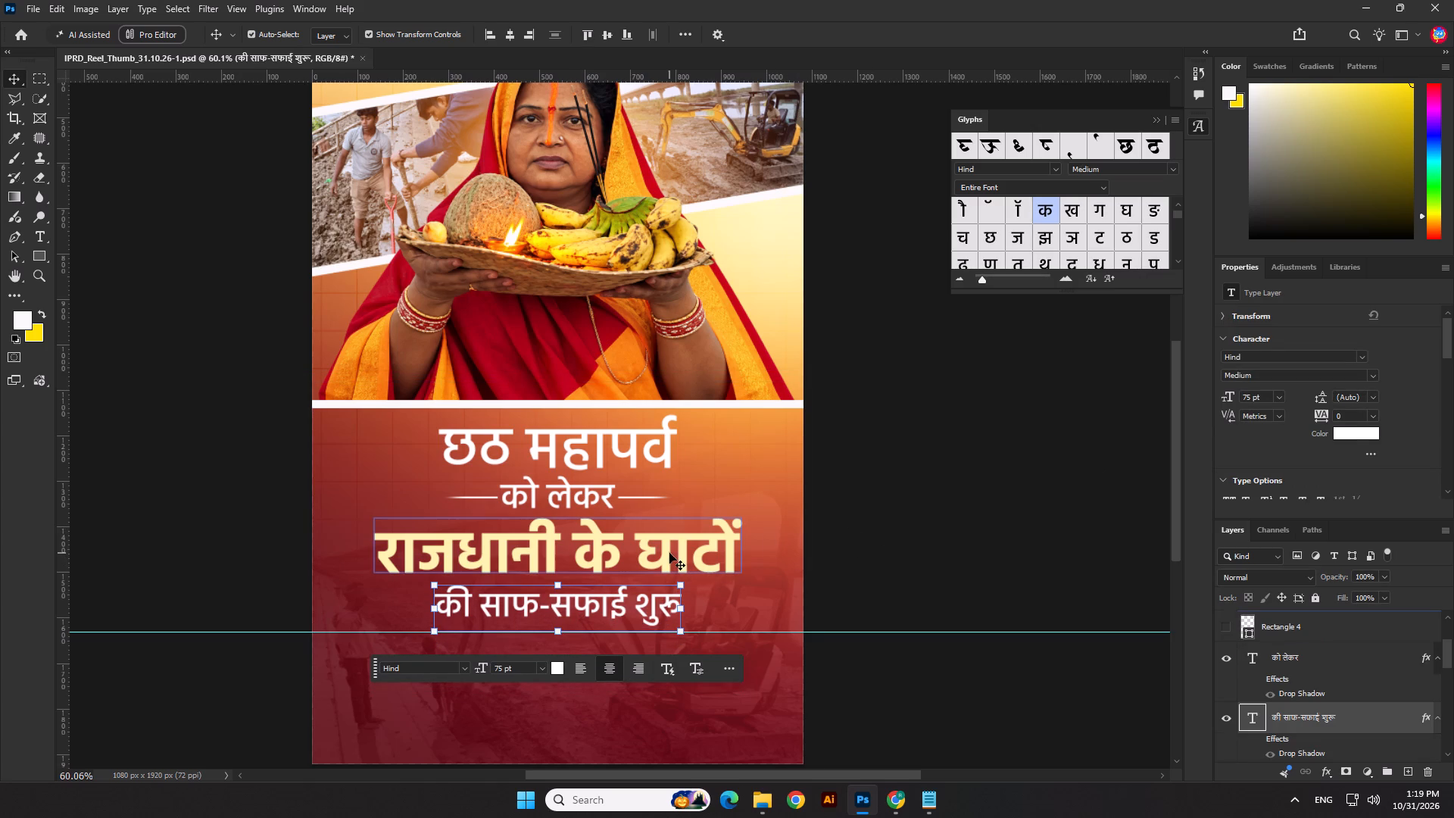
Select all four headline text lines with the thin divider line and align their horizontal centres.
{"action": "left_click", "coordinate": [666, 553], "text": "shift"}
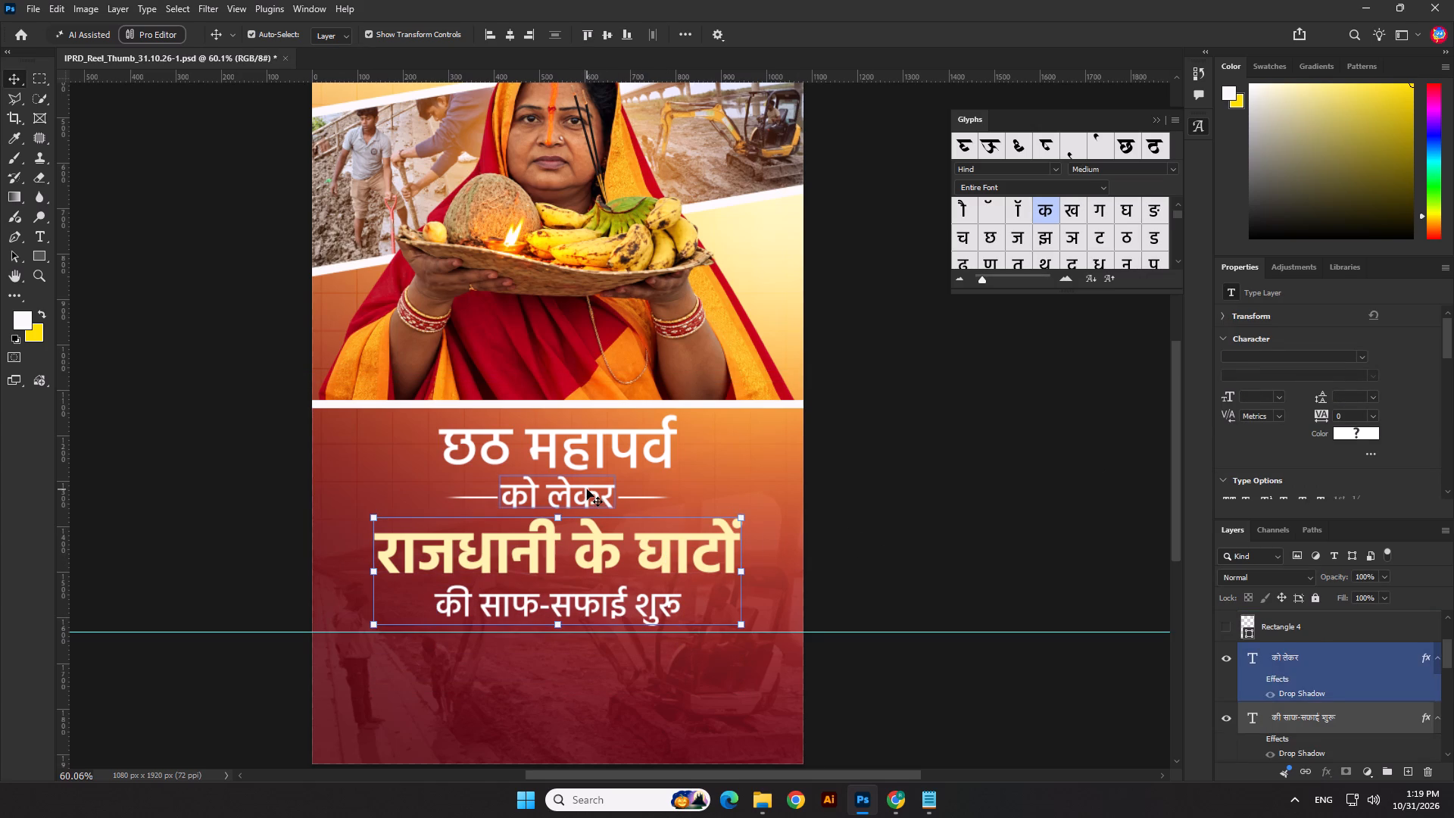
{"action": "left_click", "coordinate": [587, 489], "text": "shift"}
{"action": "scroll", "coordinate": [618, 497], "scroll_direction": "up", "scroll_amount": 11}
{"action": "left_click", "coordinate": [636, 500], "text": "shift"}
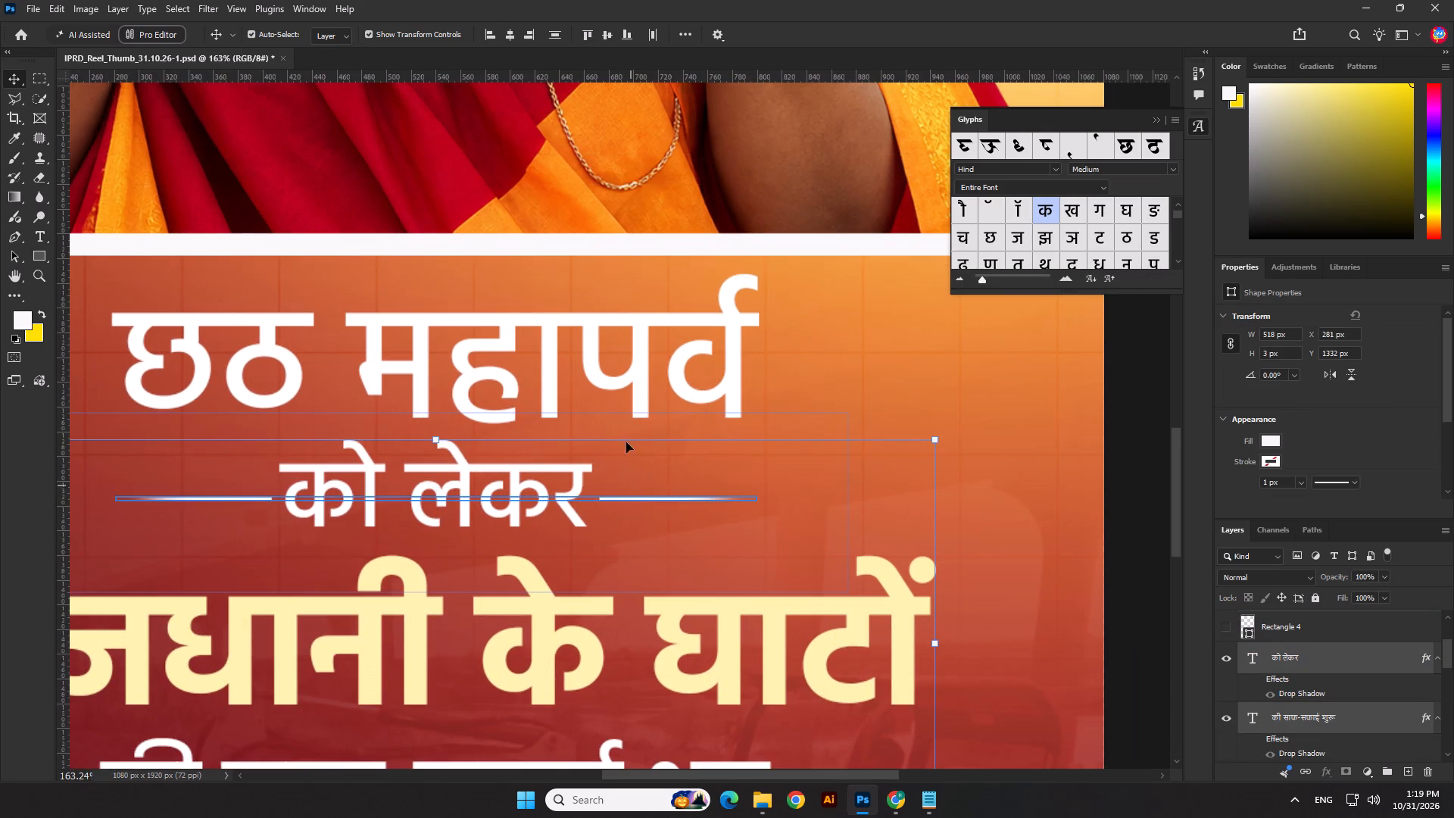
{"action": "left_click", "coordinate": [640, 379], "text": "shift"}
{"action": "left_click", "coordinate": [509, 33]}
Enlarge the headline block to 102.88%, down to the lower guide, and realign its horizontal centres.
{"action": "scroll", "coordinate": [656, 420], "scroll_direction": "down", "scroll_amount": 9}
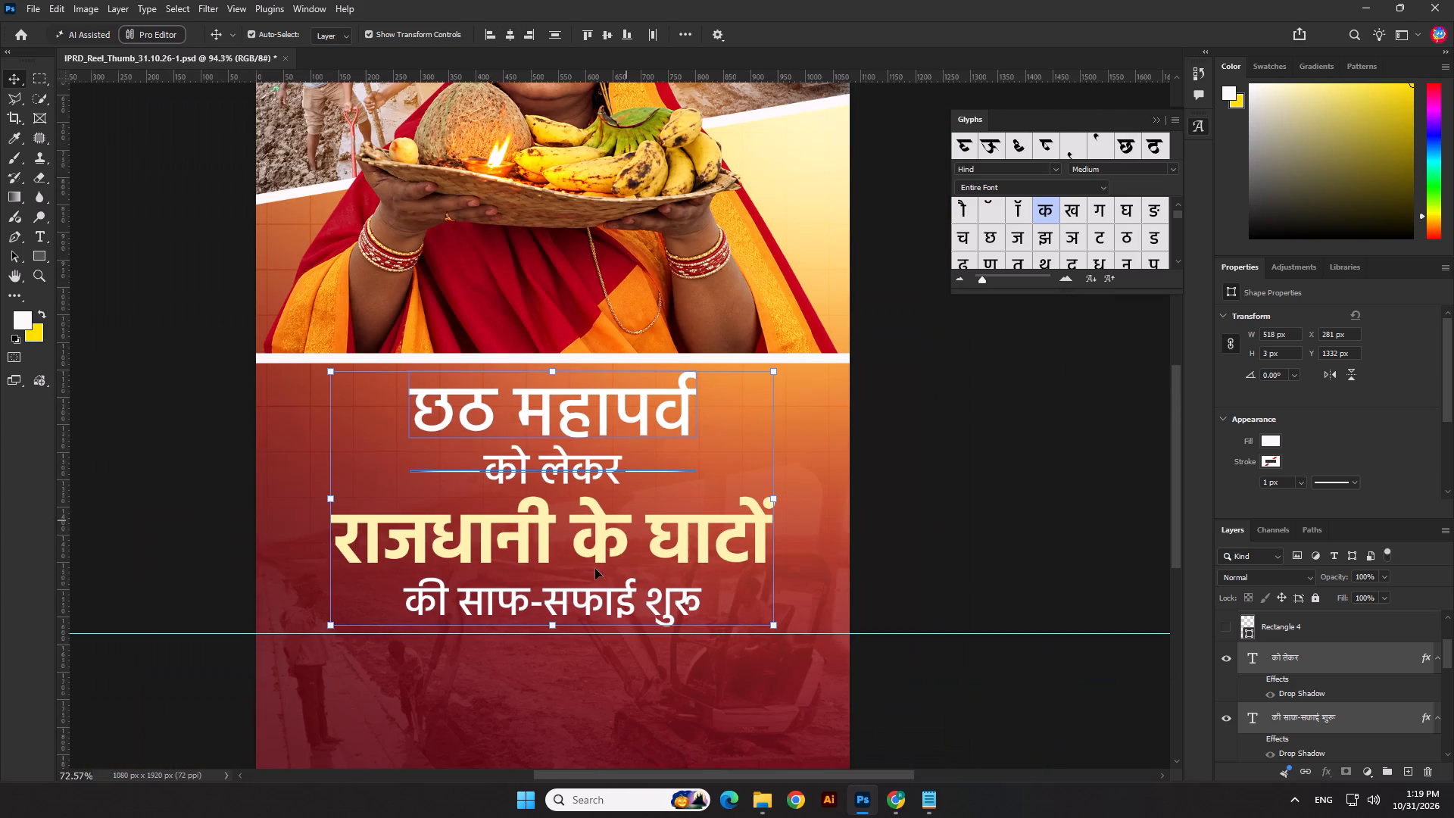
{"action": "left_click", "coordinate": [557, 631]}
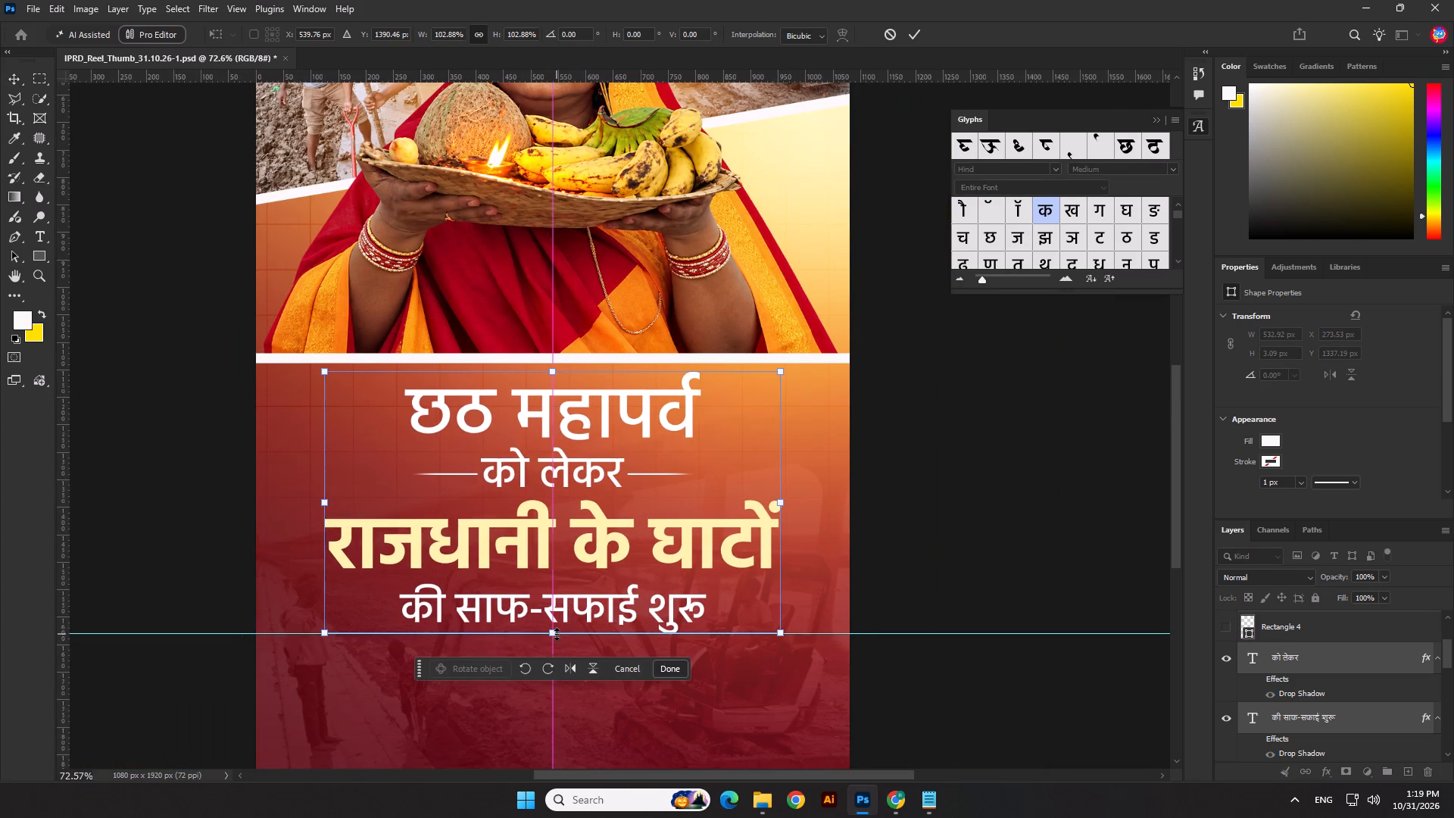
{"action": "key", "text": "Return"}
{"action": "double_click", "coordinate": [508, 29]}
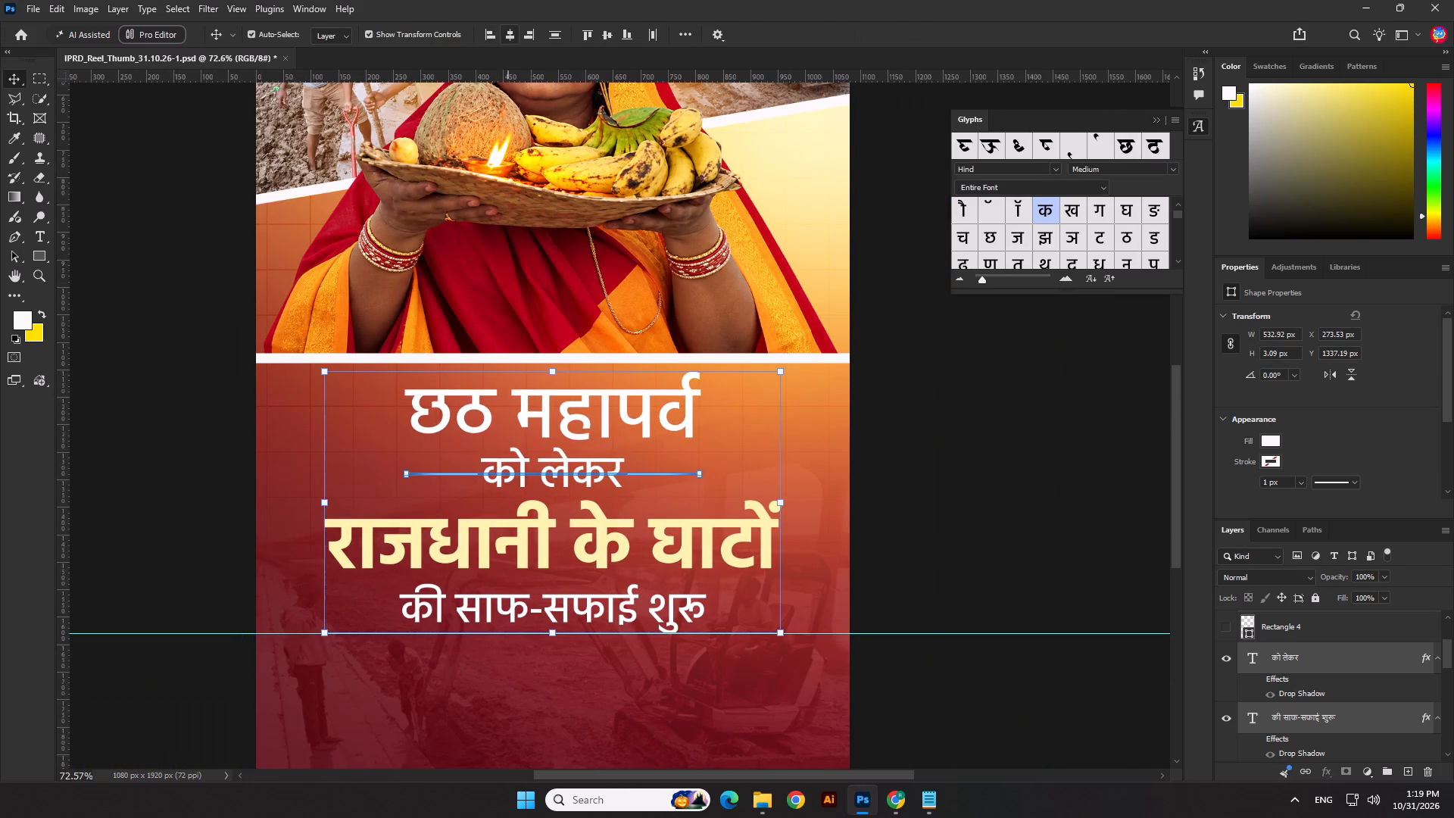
{"action": "left_click", "coordinate": [679, 33]}
{"action": "left_click", "coordinate": [882, 317]}
Examine the whole thumbnail composition, comparing the headline block with the woman cutout and the empty lower area.
{"action": "scroll", "coordinate": [854, 575], "scroll_direction": "down", "scroll_amount": 7}
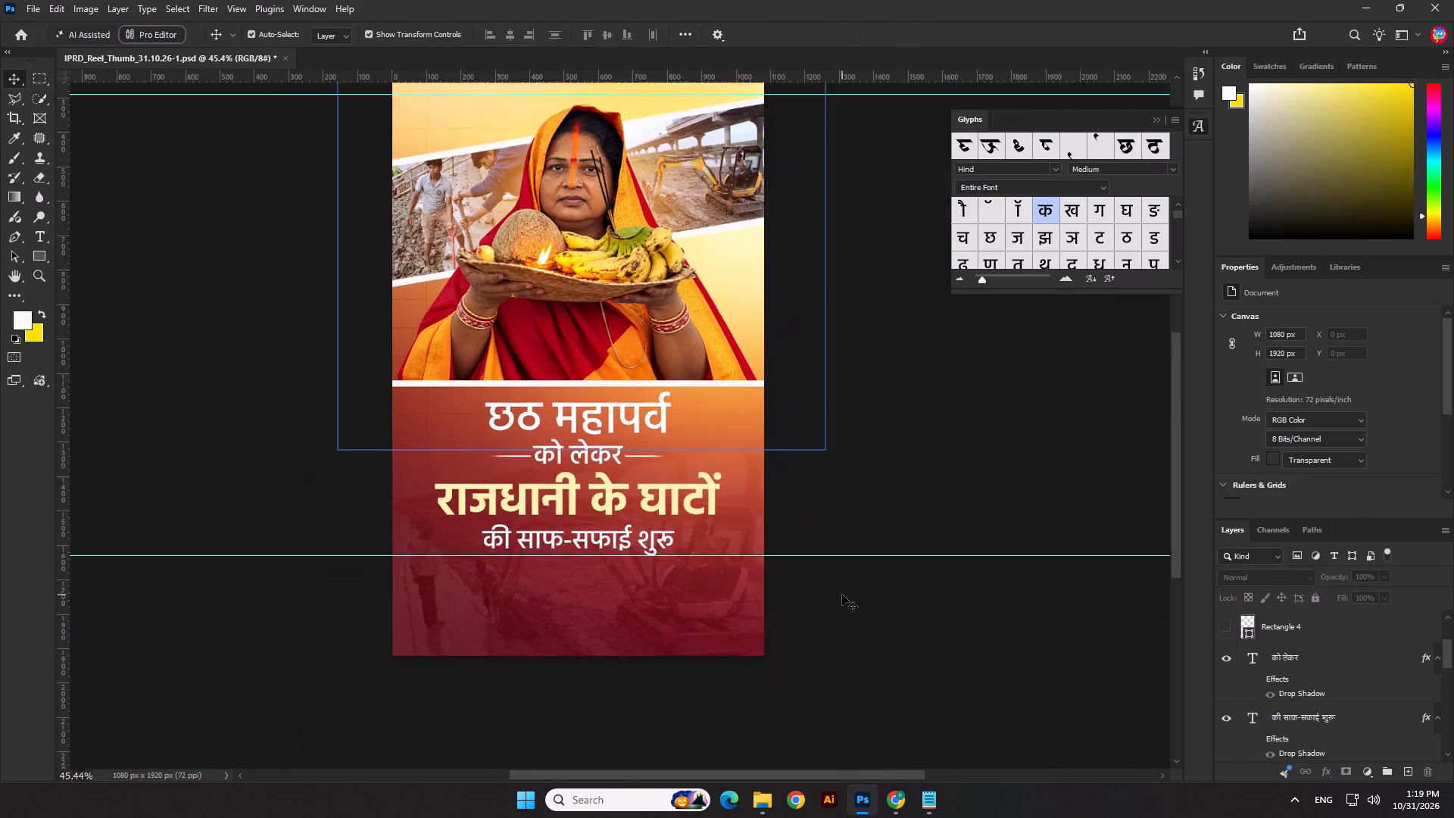
{"action": "scroll", "coordinate": [842, 595], "scroll_direction": "down", "scroll_amount": 3}
{"action": "left_click", "coordinate": [927, 423]}
{"action": "left_click", "coordinate": [829, 656]}
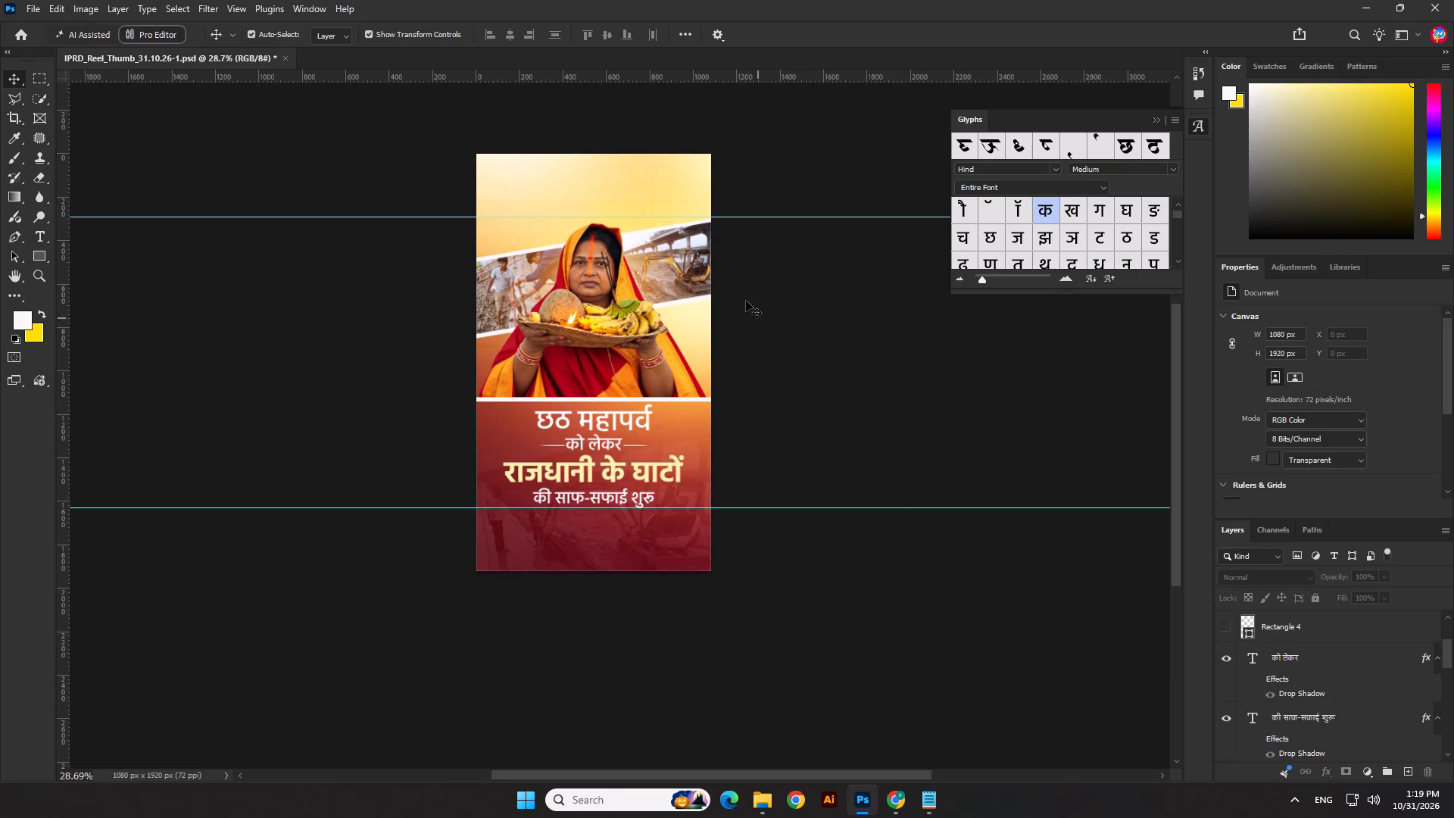
{"action": "scroll", "coordinate": [664, 193], "scroll_direction": "up", "scroll_amount": 4}
{"action": "left_click", "coordinate": [885, 363]}
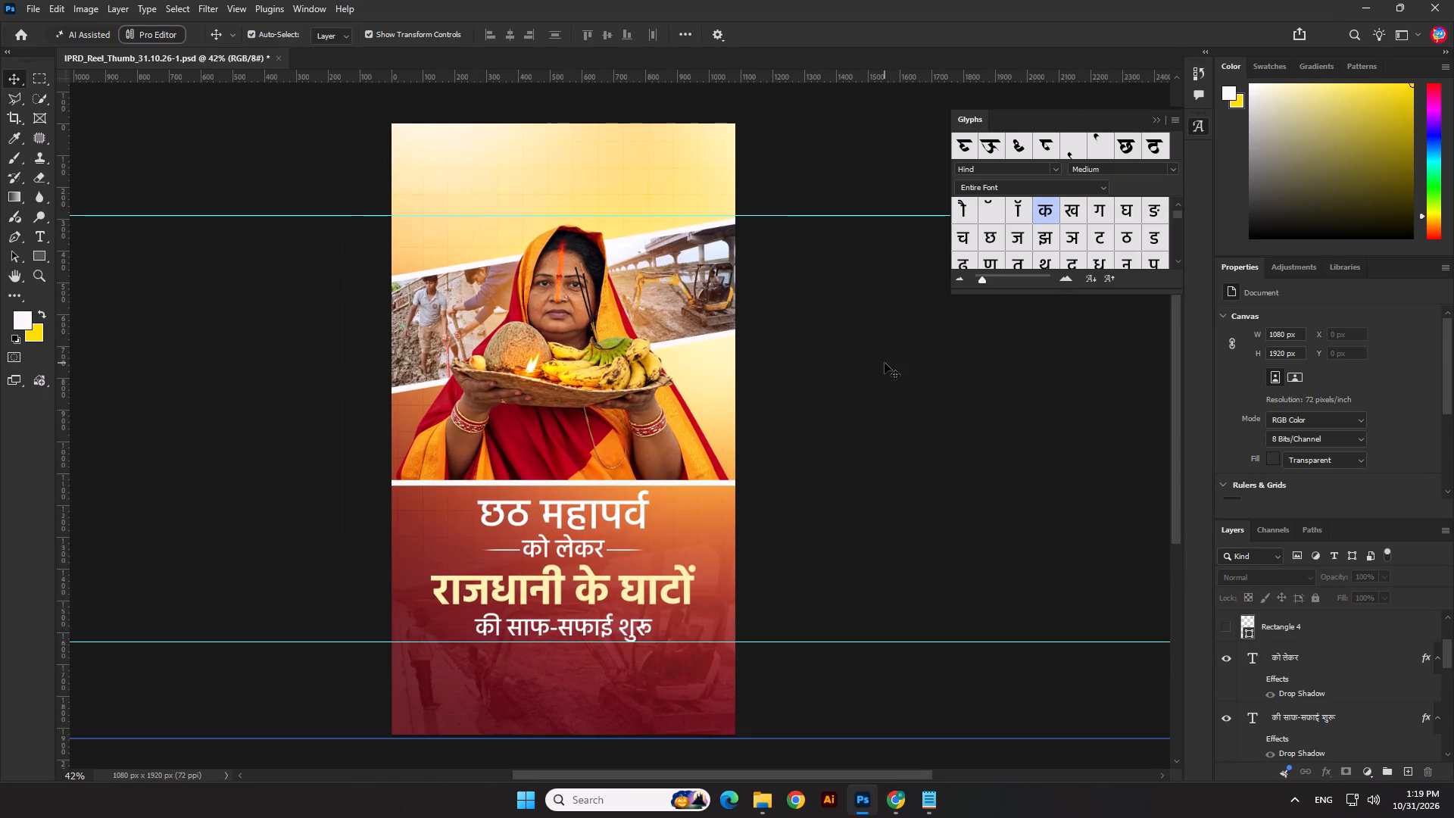
{"action": "scroll", "coordinate": [885, 363], "scroll_direction": "down", "scroll_amount": 5}
{"action": "scroll", "coordinate": [623, 459], "scroll_direction": "up", "scroll_amount": 1}
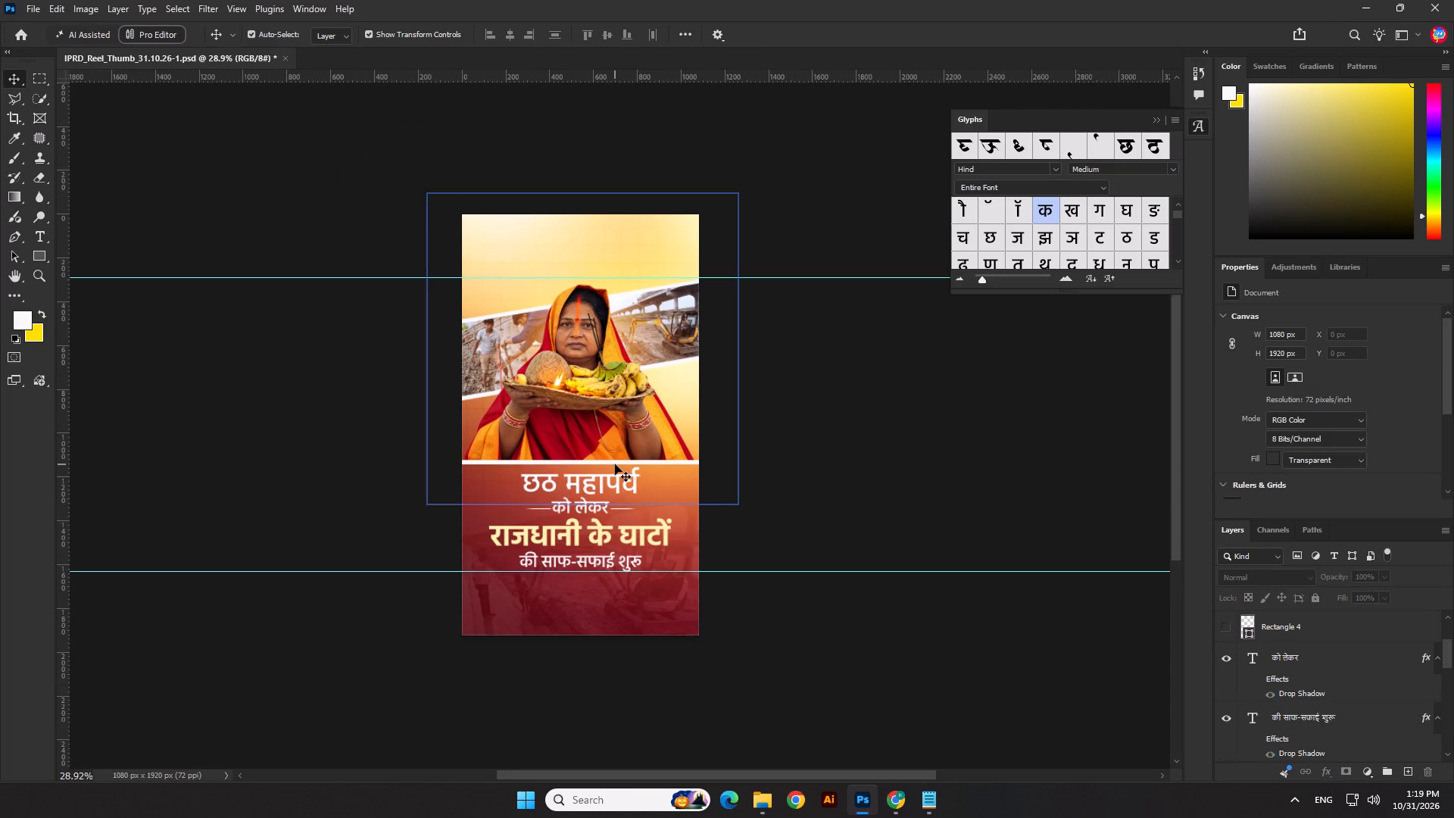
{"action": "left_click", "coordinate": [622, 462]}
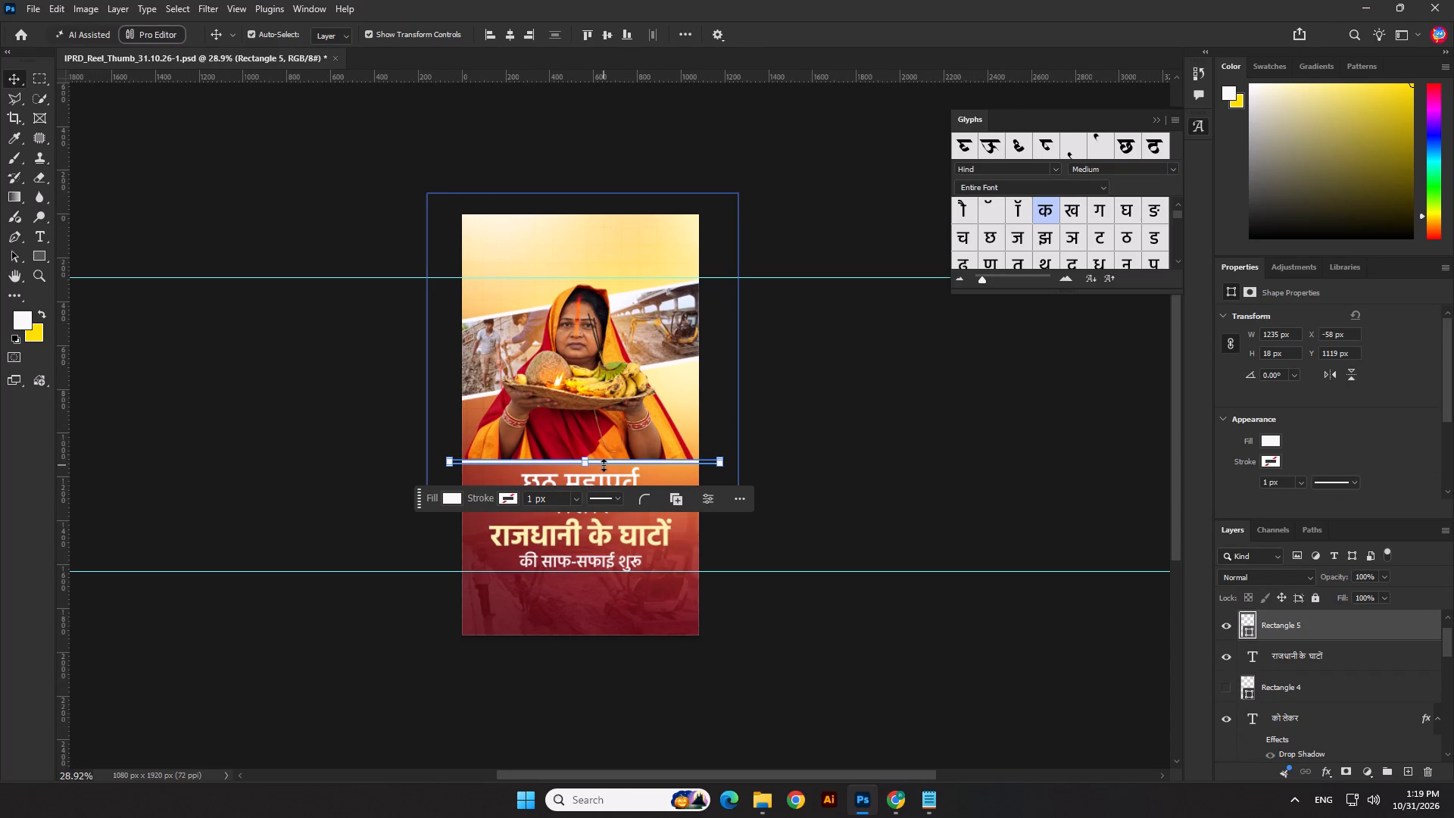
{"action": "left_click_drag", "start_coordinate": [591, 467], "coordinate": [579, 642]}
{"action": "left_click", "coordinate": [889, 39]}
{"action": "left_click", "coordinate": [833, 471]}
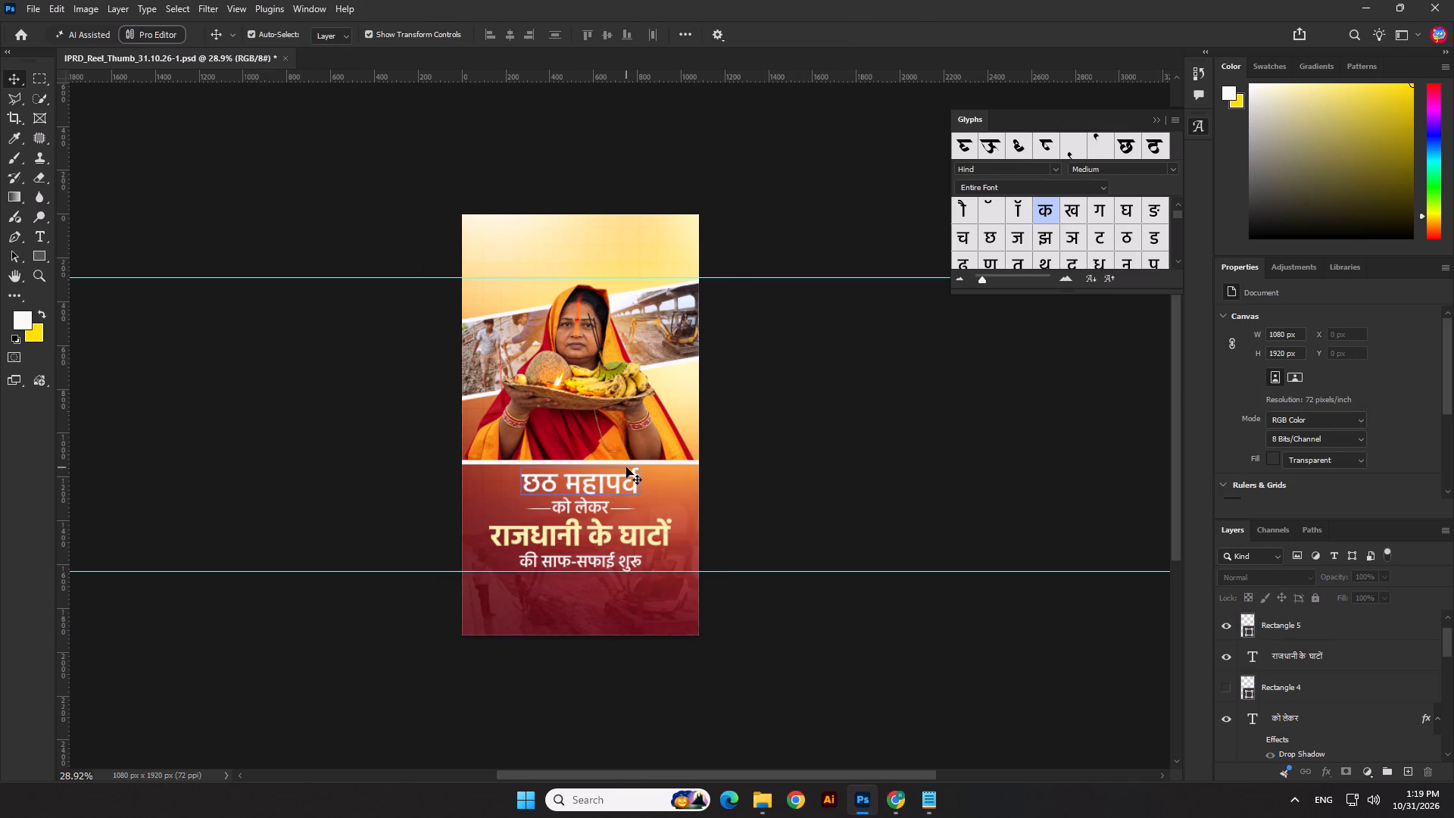
Save the thumbnail document.
{"action": "scroll", "coordinate": [582, 461], "scroll_direction": "up", "scroll_amount": 6}
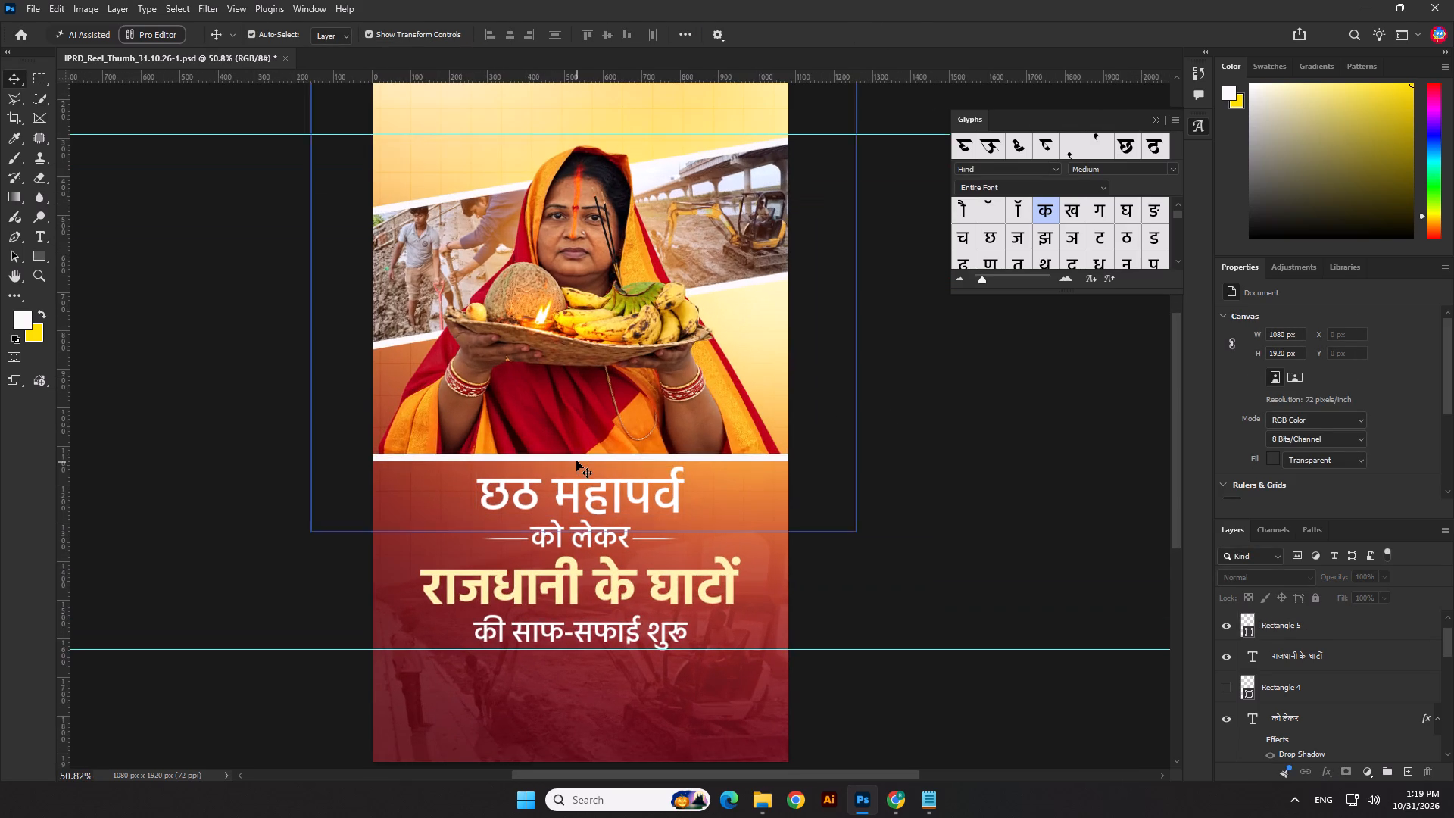
{"action": "left_click", "coordinate": [953, 526]}
{"action": "scroll", "coordinate": [944, 527], "scroll_direction": "down", "scroll_amount": 4}
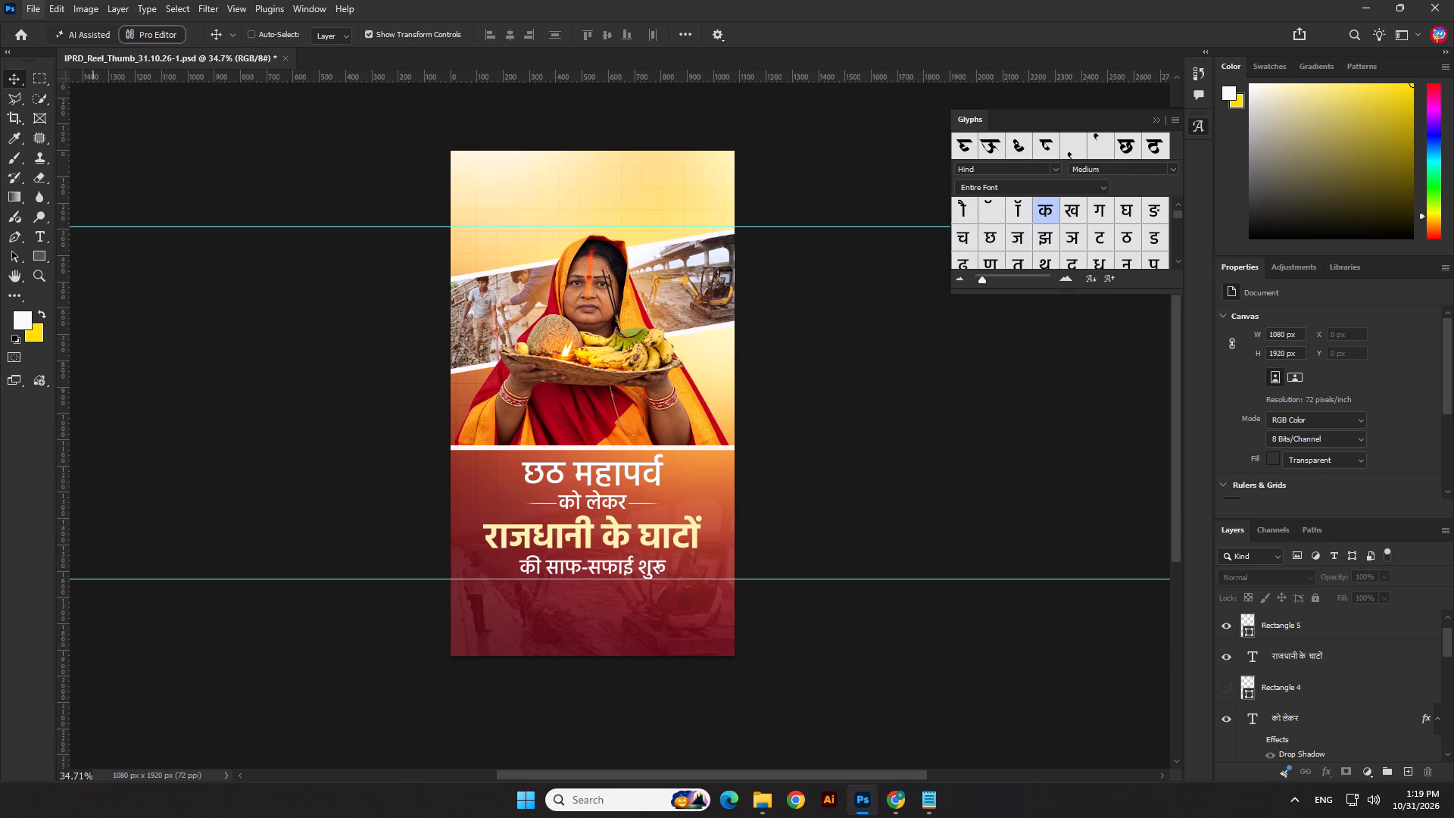
{"action": "key", "text": "ctrl+s"}
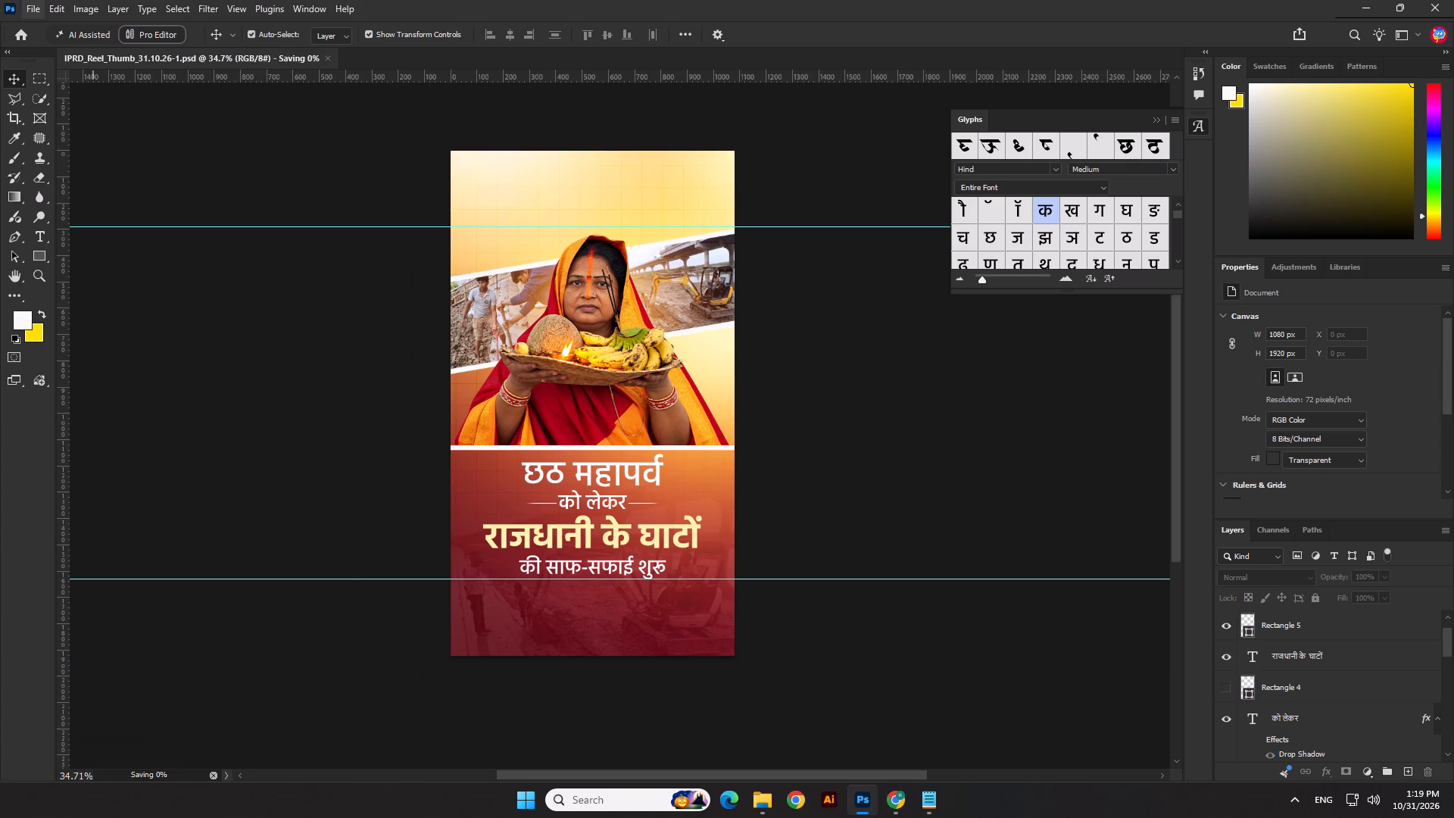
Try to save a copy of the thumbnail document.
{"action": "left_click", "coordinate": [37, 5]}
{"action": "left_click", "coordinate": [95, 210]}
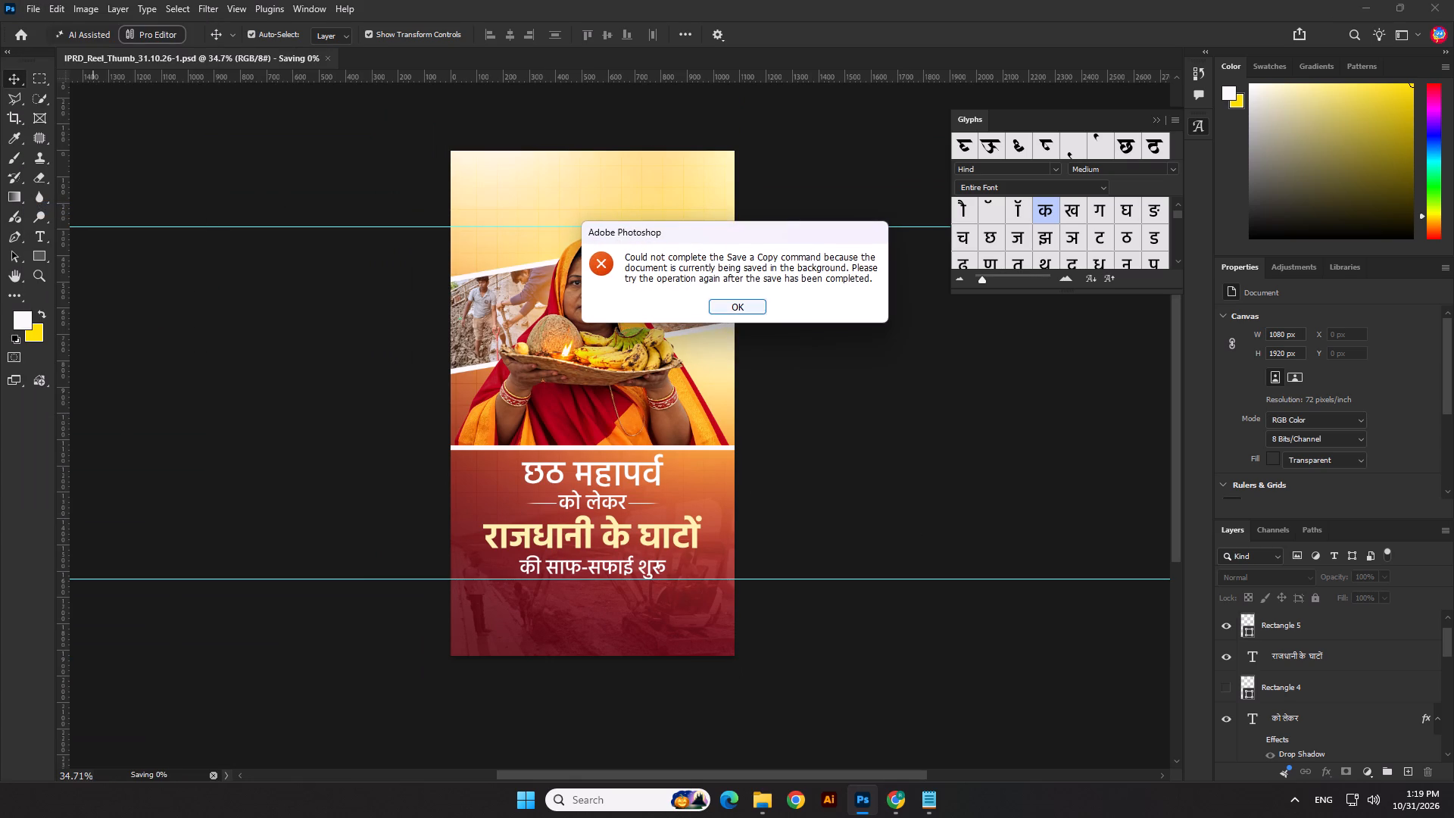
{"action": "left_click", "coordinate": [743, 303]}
Save a copy of the thumbnail as a PNG named IPRD_Reel_Thumb_31.10.26-1 in the 31.10.26 folder.
{"action": "left_click", "coordinate": [39, 11]}
{"action": "left_click", "coordinate": [69, 208]}
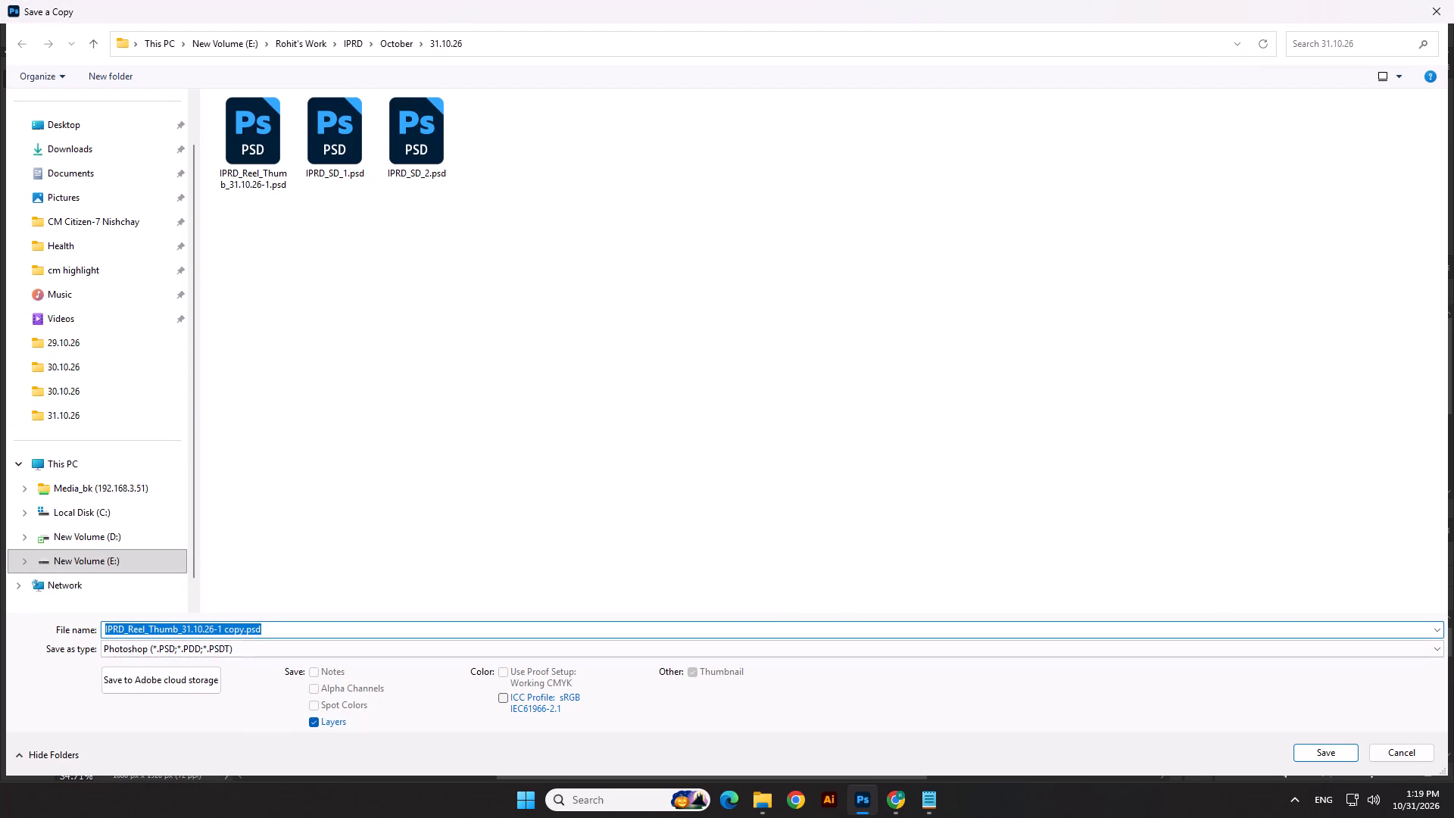
{"action": "left_click_drag", "start_coordinate": [273, 629], "coordinate": [224, 632]}
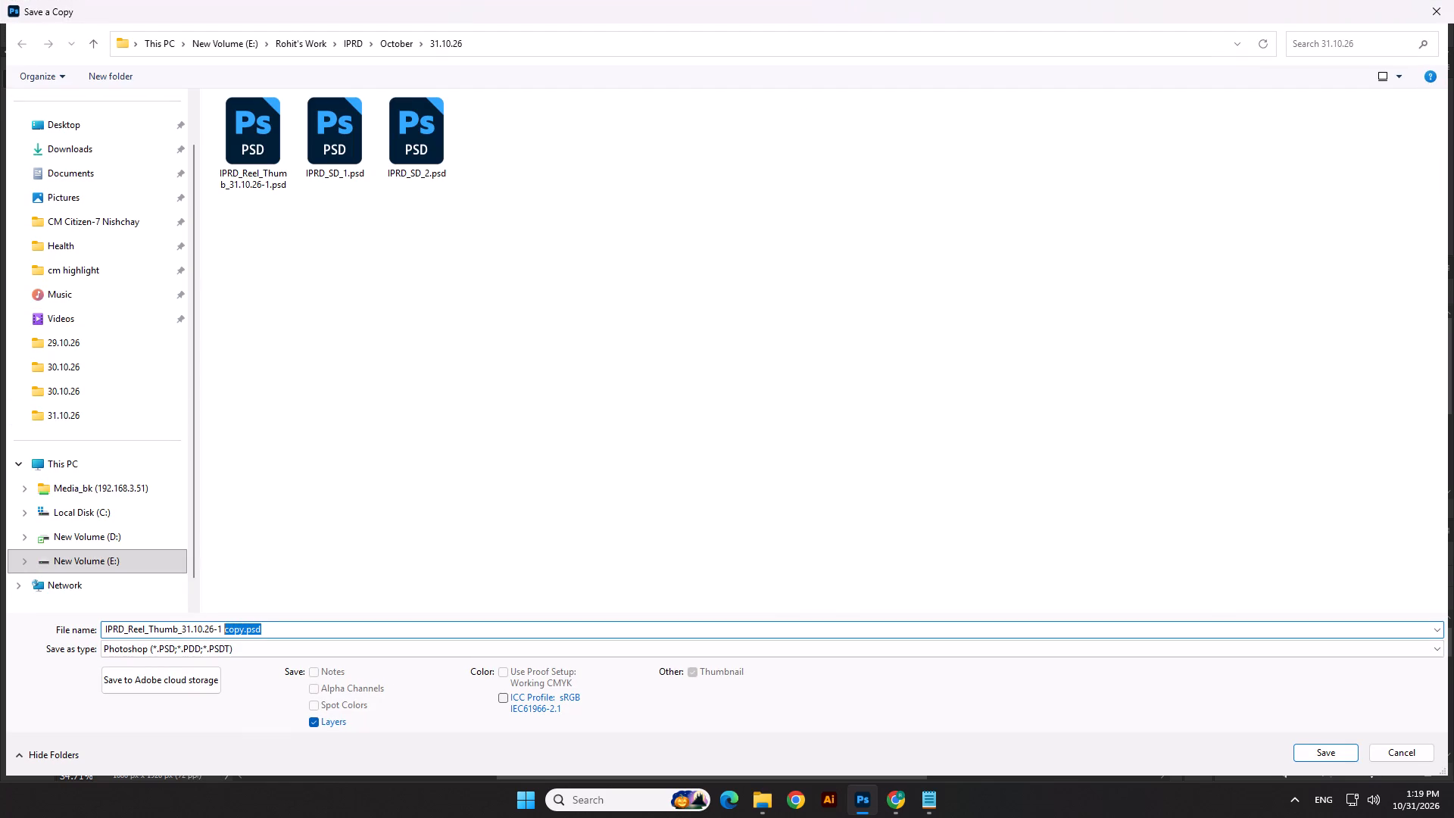
{"action": "key", "text": "BackSpace"}
{"action": "key", "text": "BackSpace"}
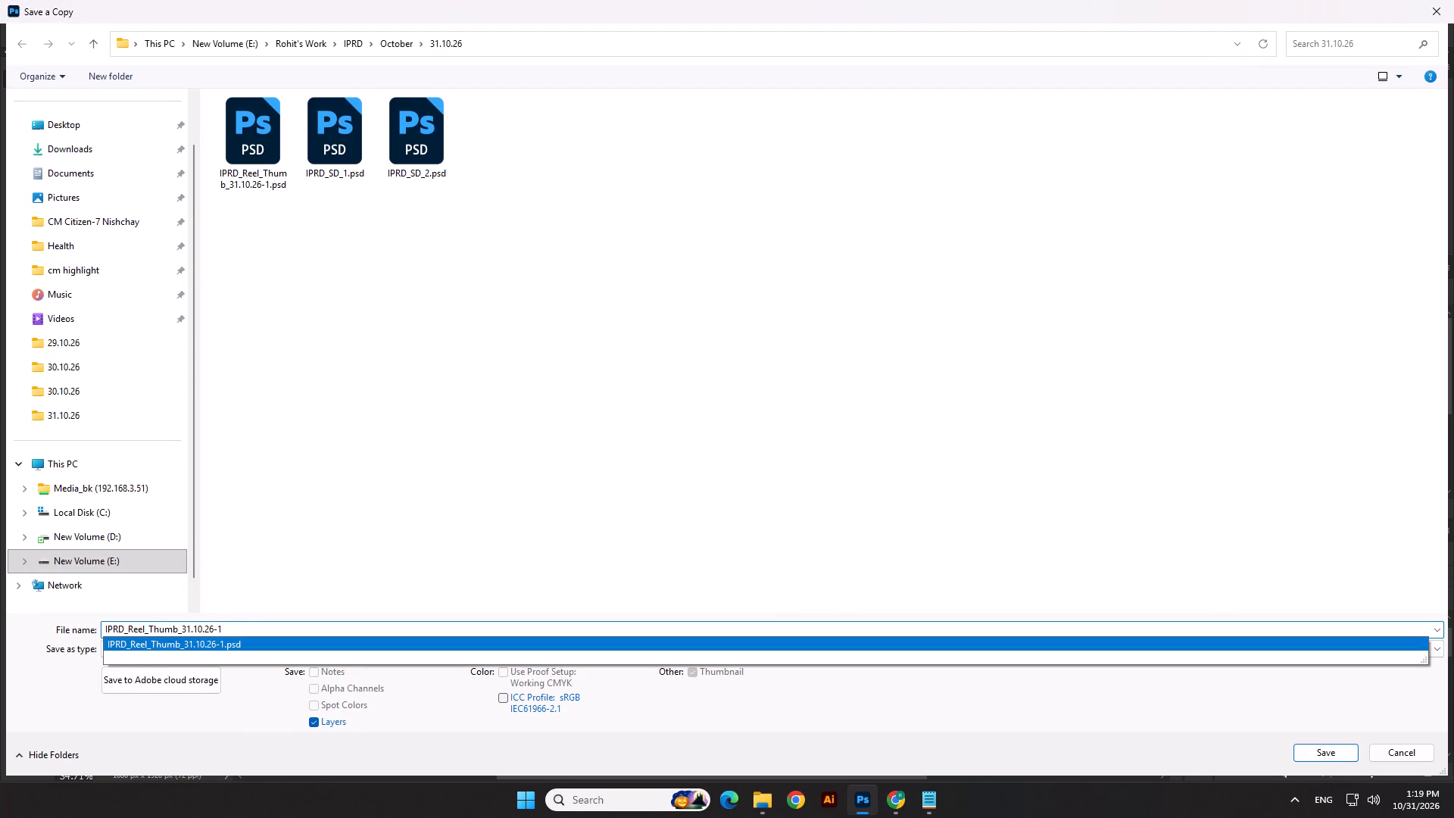
{"action": "left_click", "coordinate": [239, 714]}
{"action": "left_click", "coordinate": [227, 661]}
{"action": "left_click", "coordinate": [227, 652]}
{"action": "left_click", "coordinate": [188, 548]}
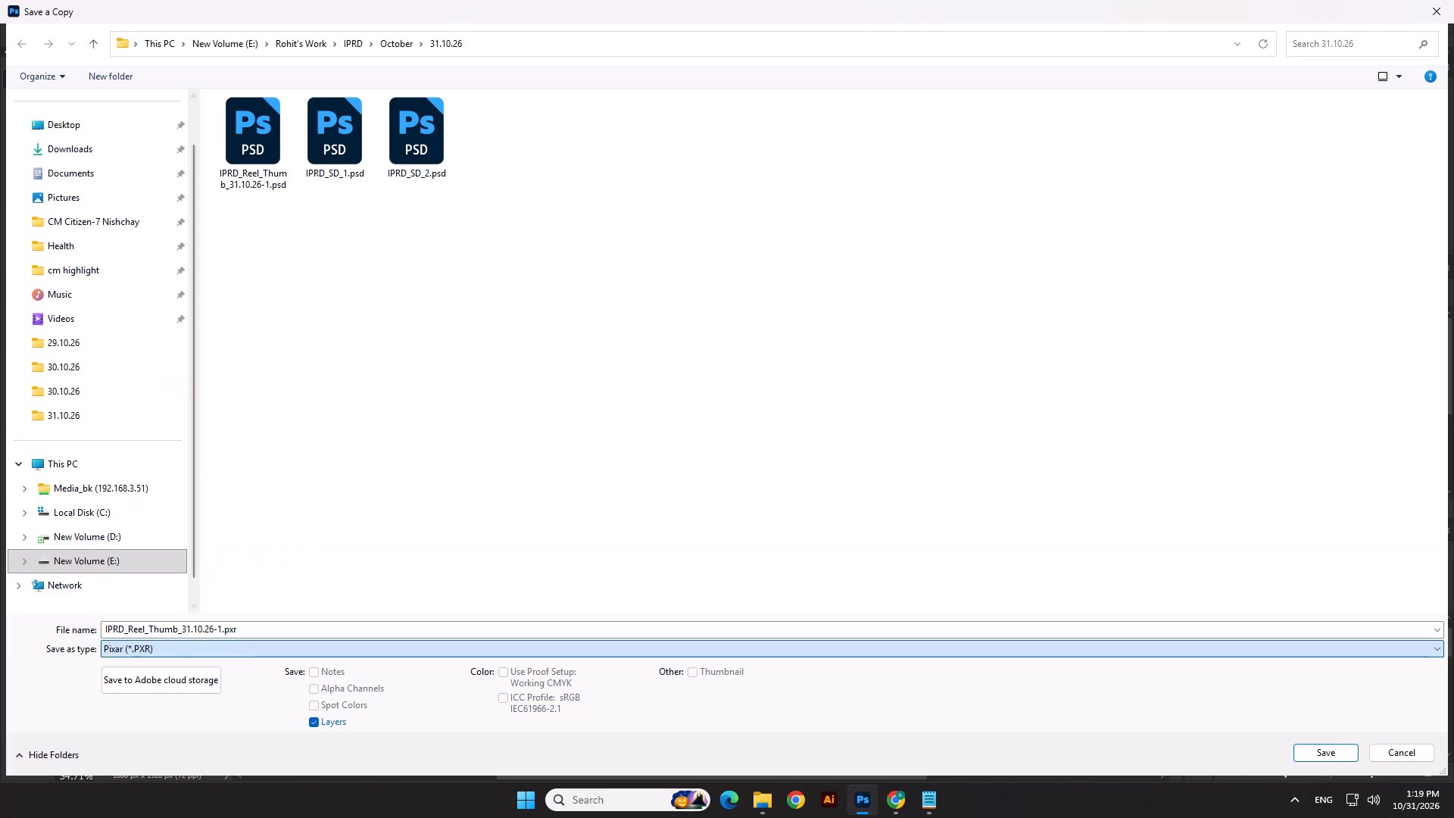
{"action": "left_click", "coordinate": [186, 648]}
{"action": "left_click", "coordinate": [176, 552]}
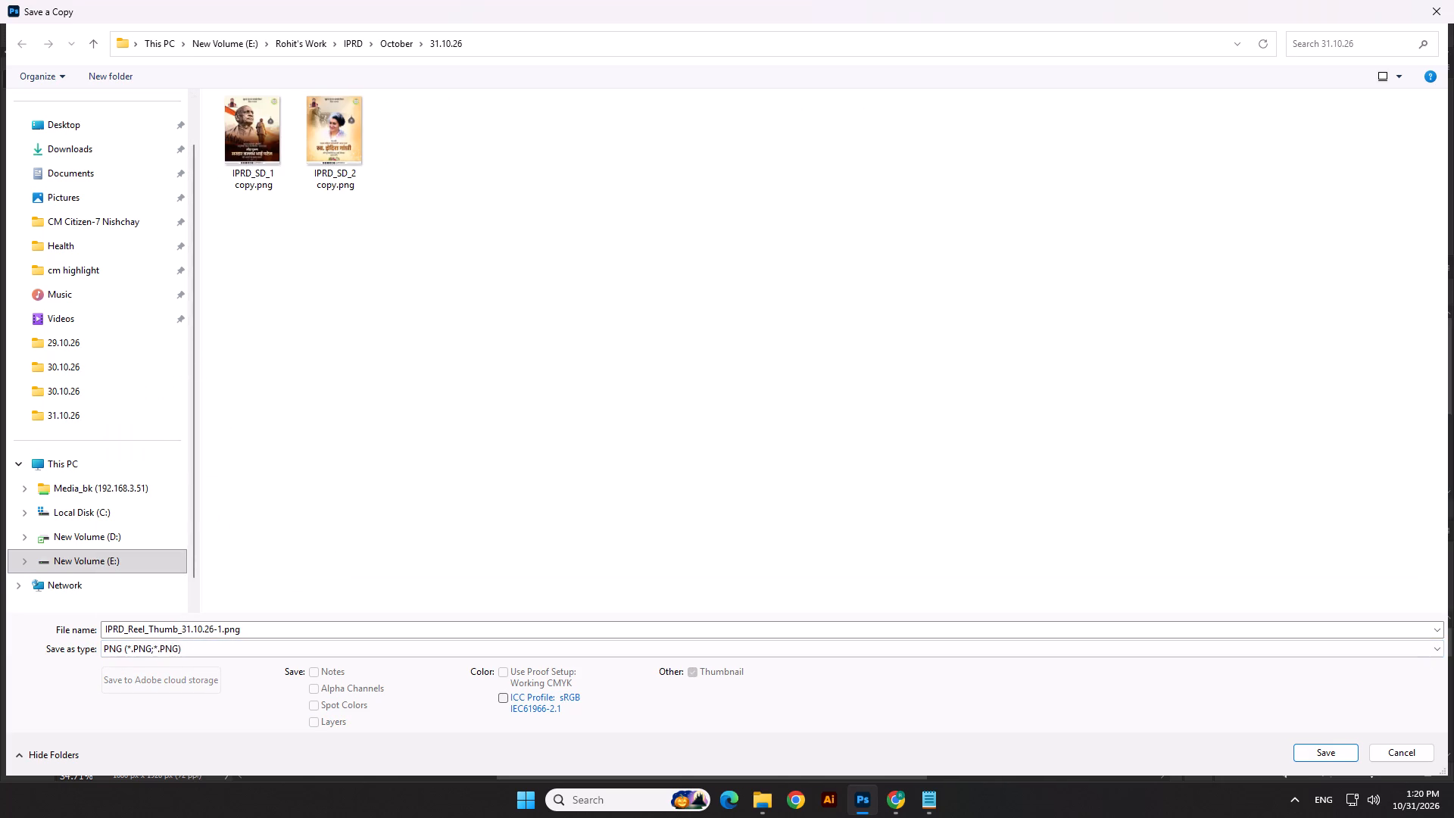
{"action": "left_click", "coordinate": [1342, 754]}
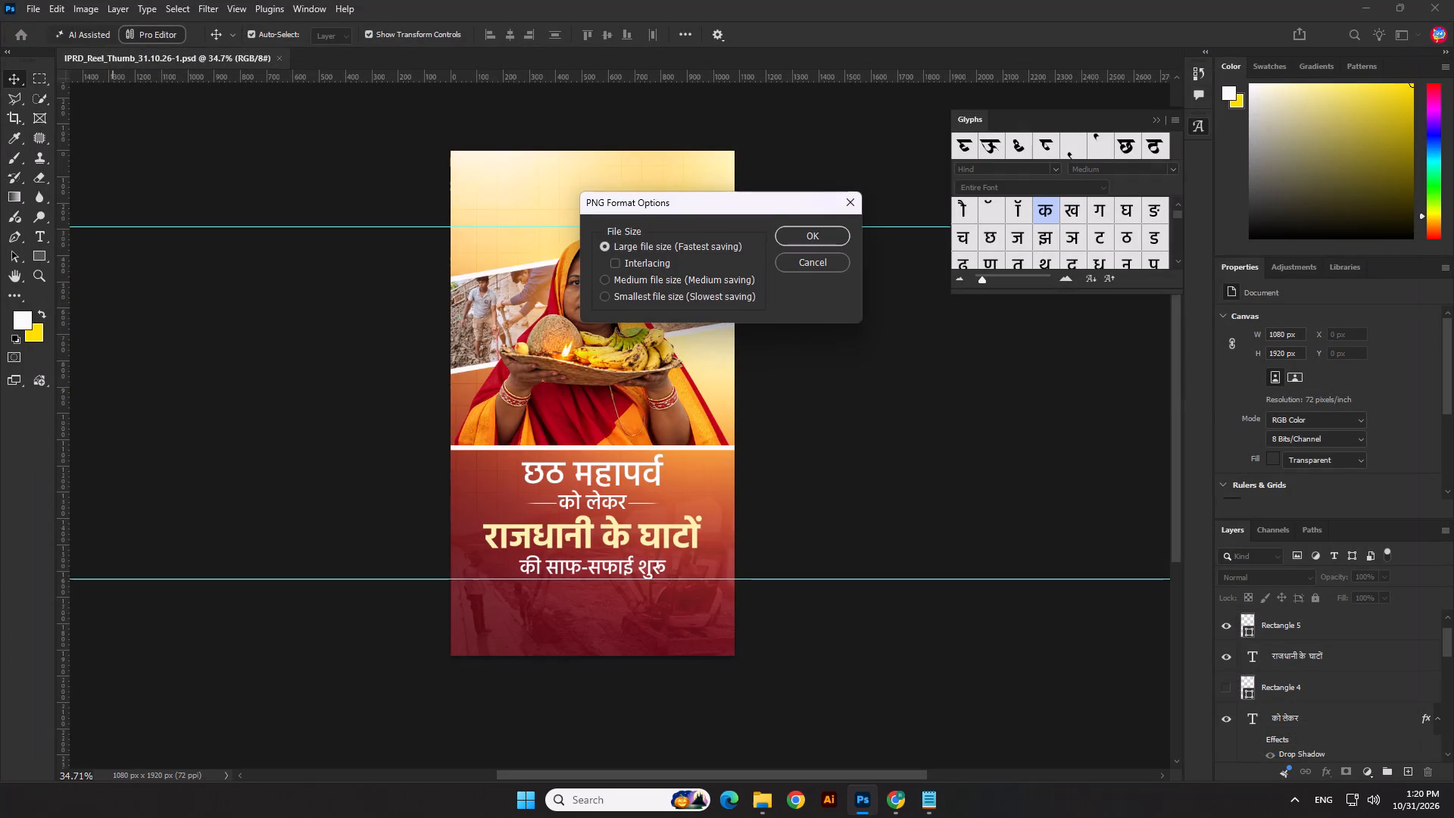
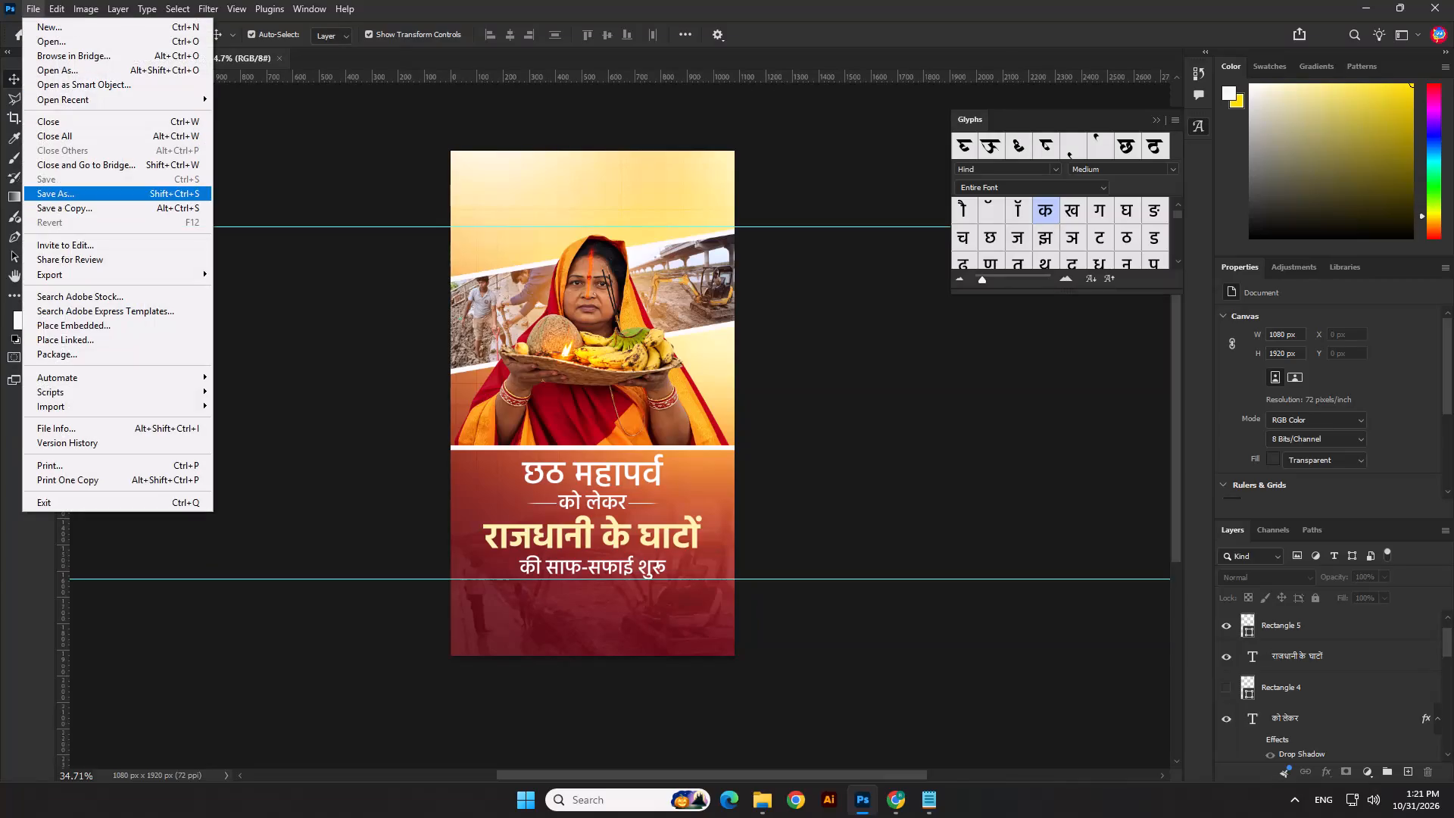
Save the thumbnail as a new PSD named IPRD_Reel_Thumb_31.10.26-2 in the 31.10.26 folder, keeping maximum compatibility.
{"action": "left_click_drag", "start_coordinate": [256, 652], "coordinate": [223, 645]}
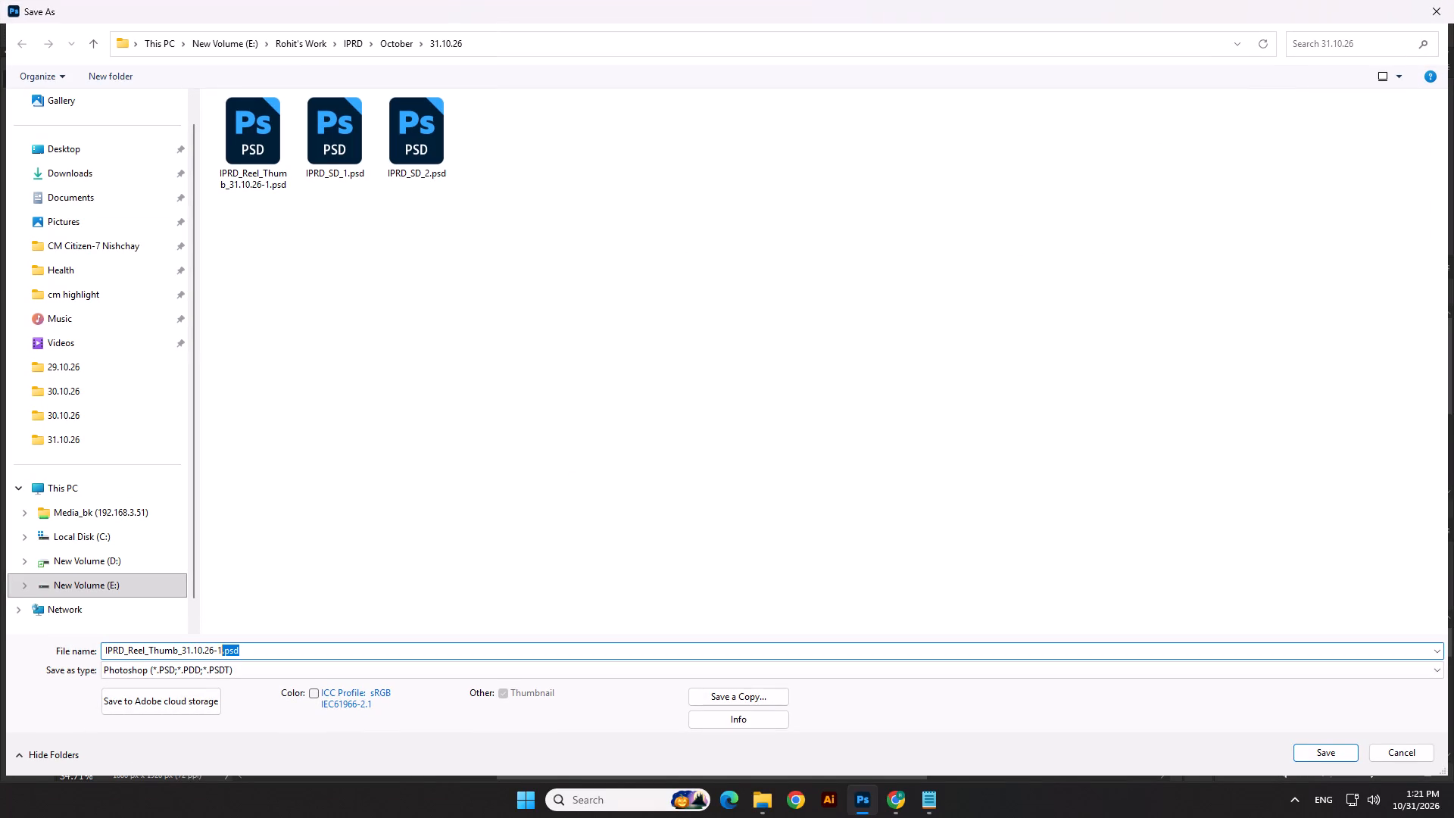
{"action": "left_click_drag", "start_coordinate": [223, 645], "coordinate": [217, 652]}
{"action": "key", "text": "2"}
{"action": "key", "text": "Return"}
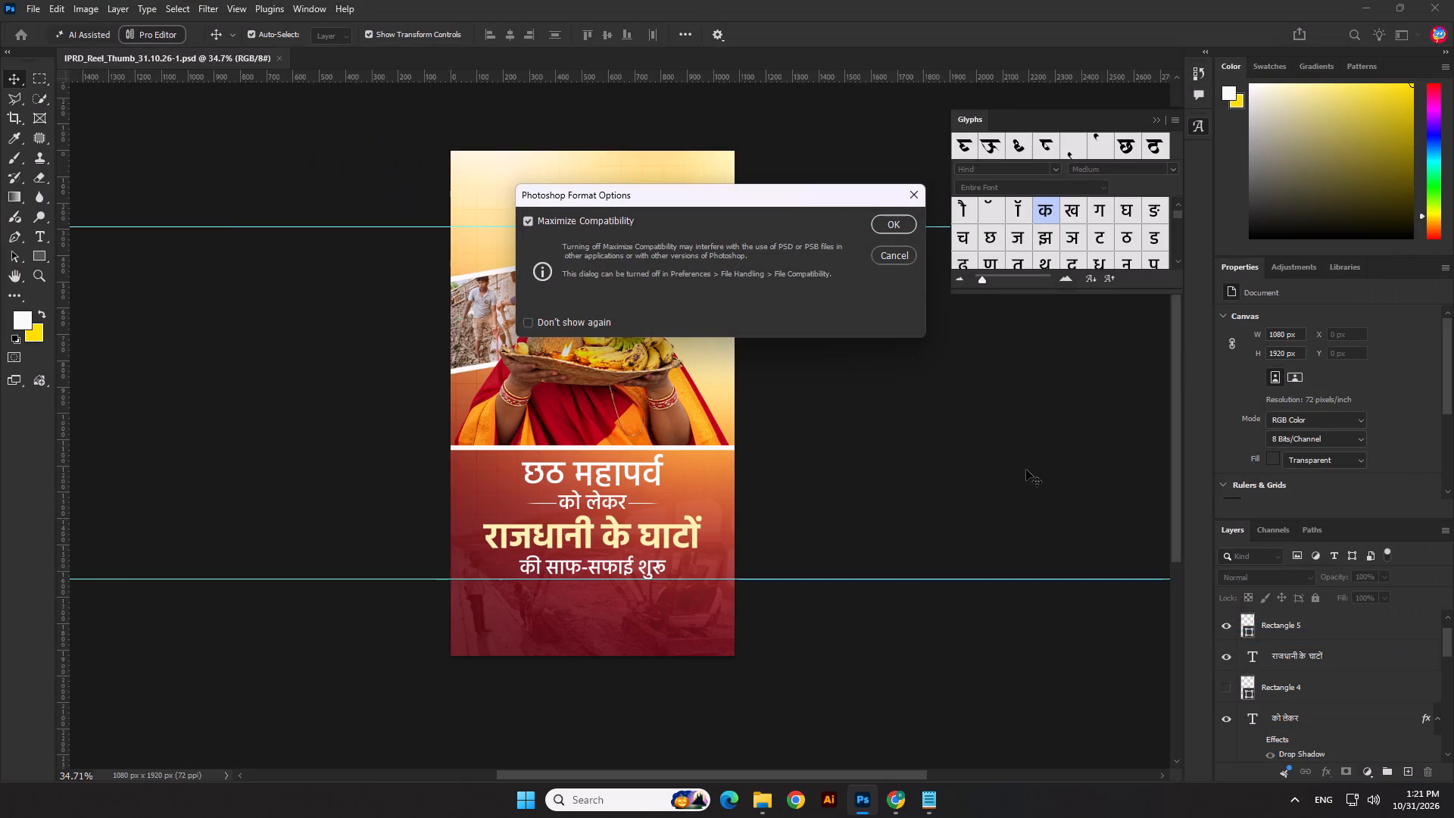
{"action": "key", "text": "Return"}
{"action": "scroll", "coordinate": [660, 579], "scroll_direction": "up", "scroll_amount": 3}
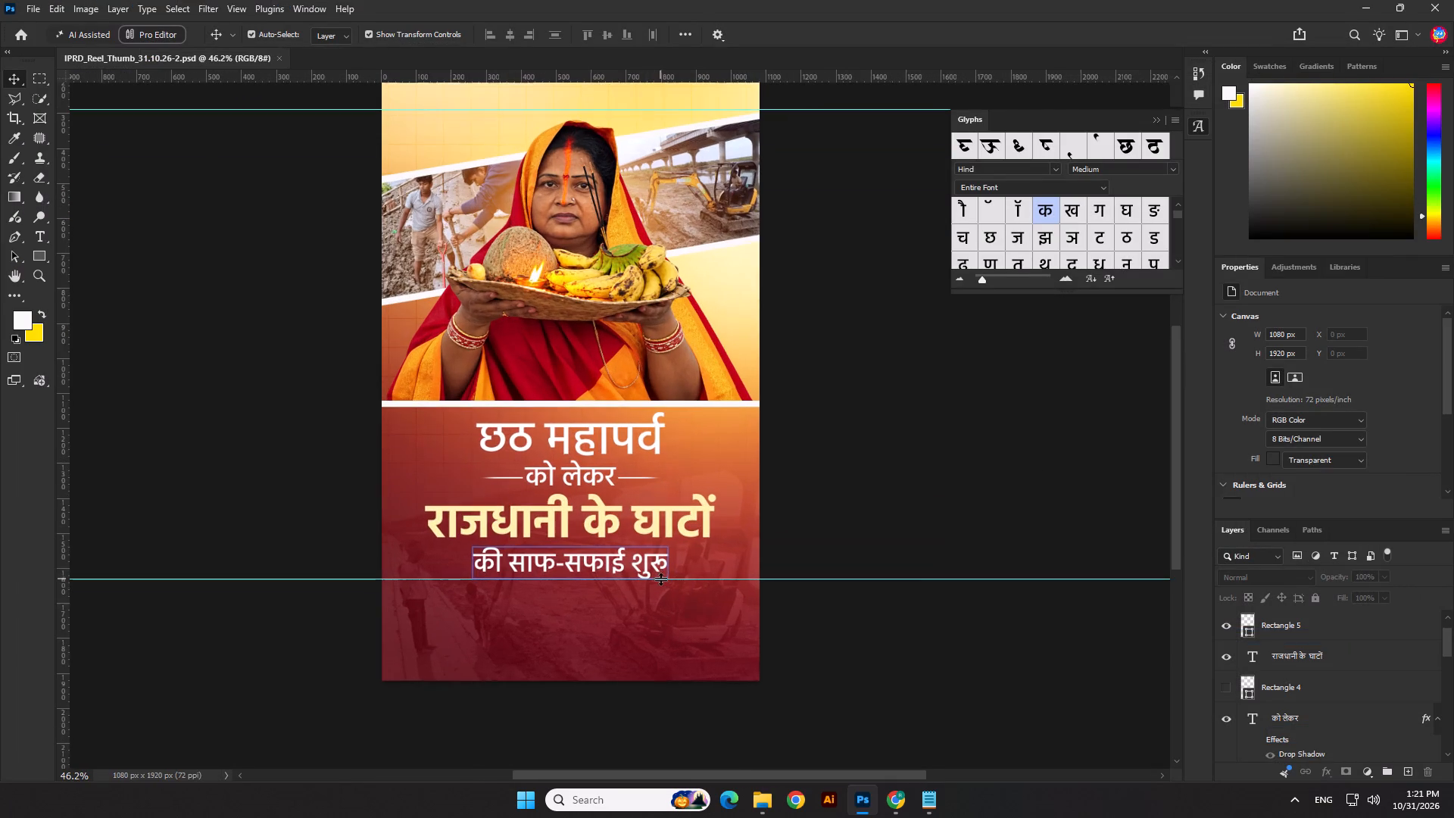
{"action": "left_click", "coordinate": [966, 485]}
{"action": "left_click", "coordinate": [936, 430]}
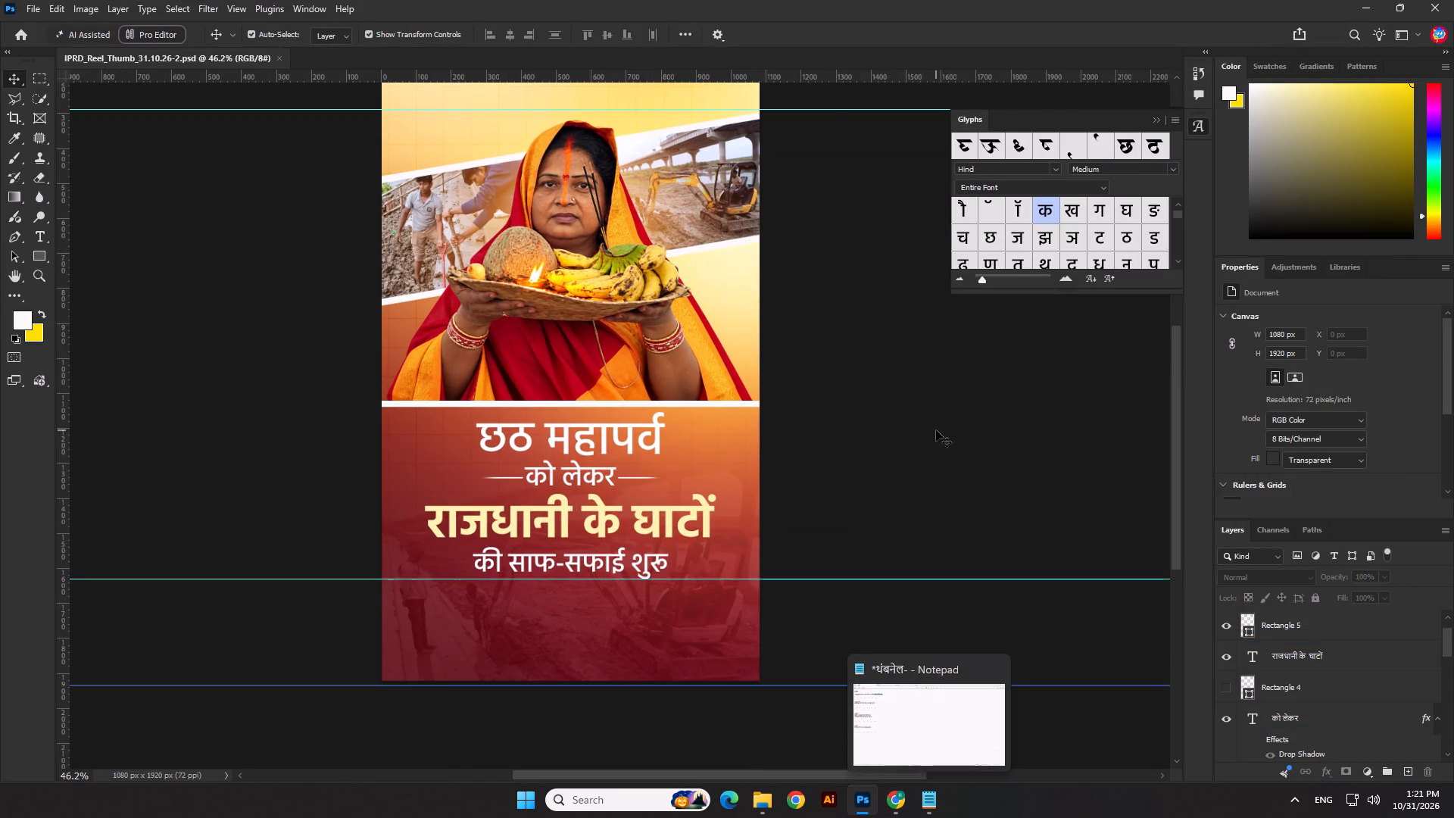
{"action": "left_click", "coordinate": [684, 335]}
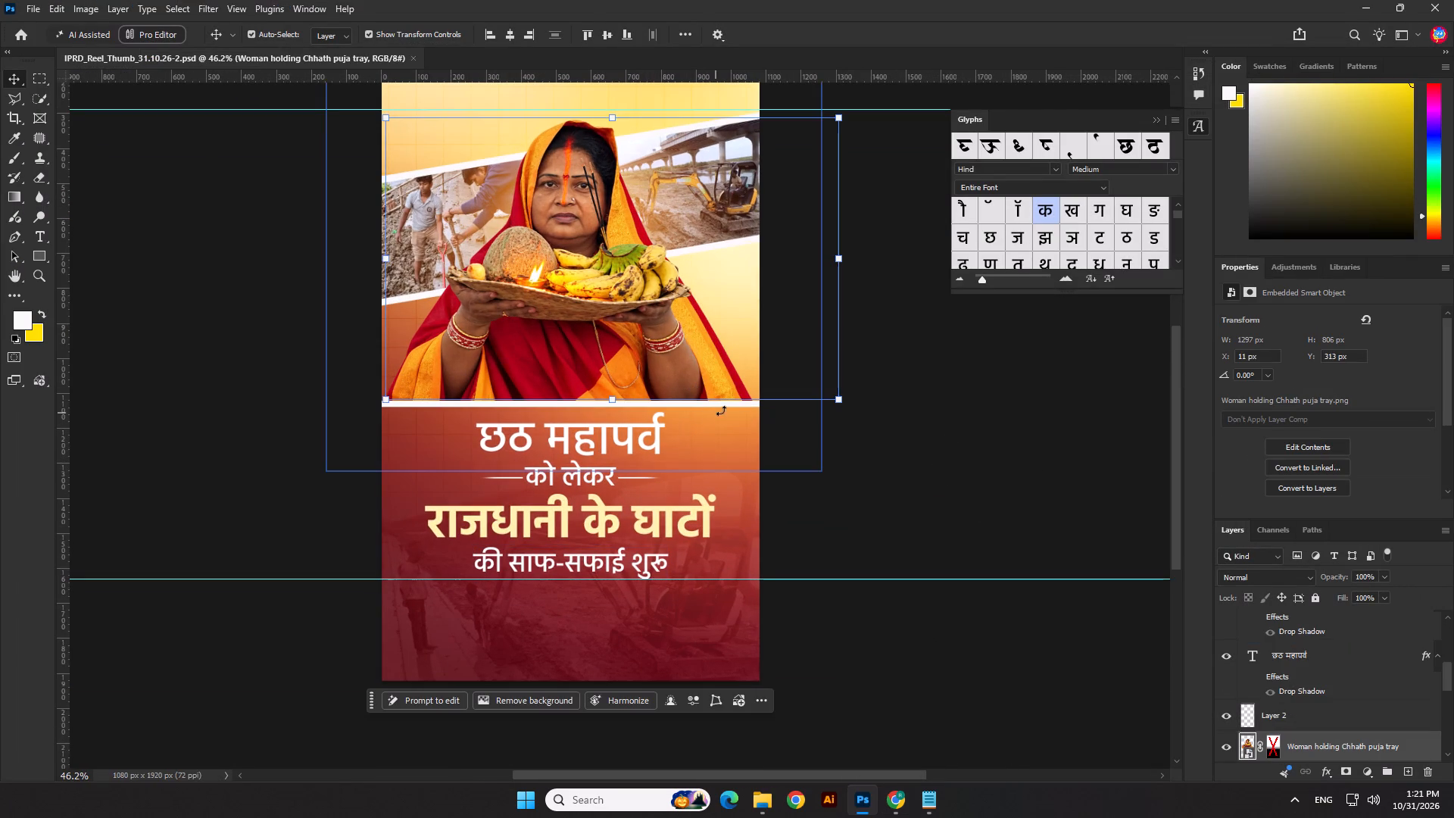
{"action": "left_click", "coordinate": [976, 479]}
Switch to File Explorer and open Reel Thumbnail1.psd from the October 25.10.26 folder, updating its text layers.
{"action": "left_click", "coordinate": [759, 803]}
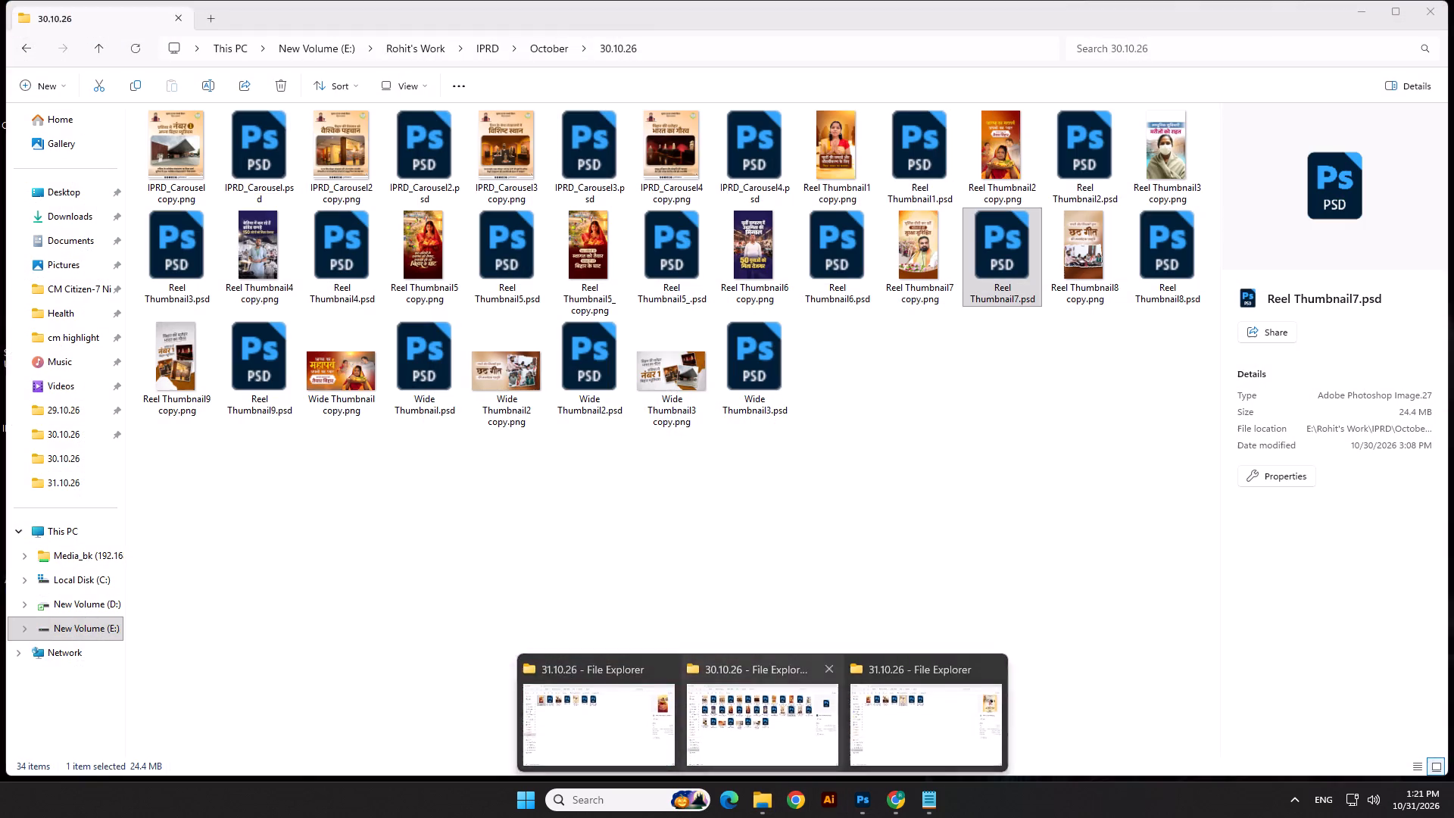
{"action": "left_click", "coordinate": [699, 724]}
{"action": "left_click", "coordinate": [488, 46]}
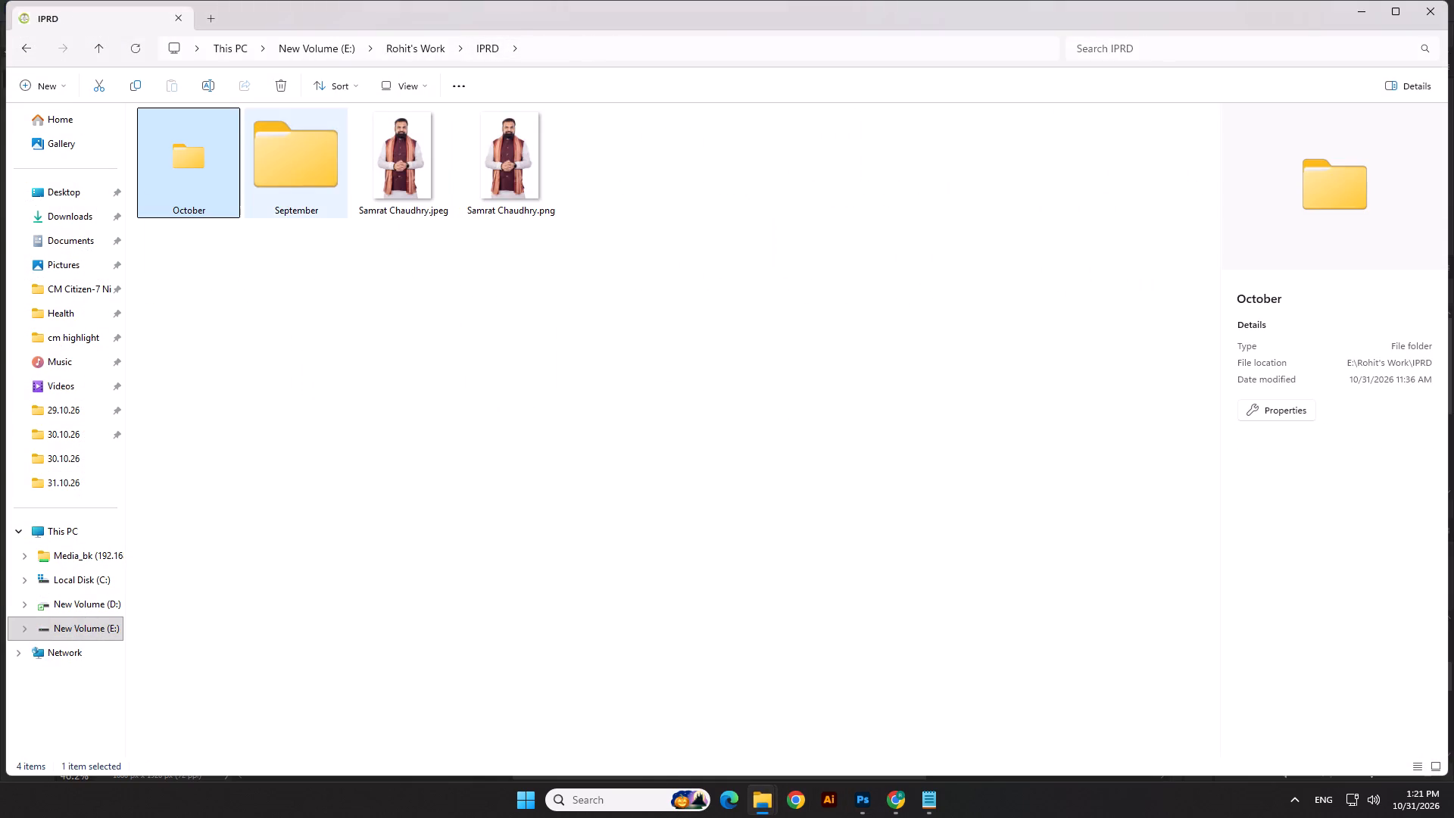
{"action": "double_click", "coordinate": [217, 155]}
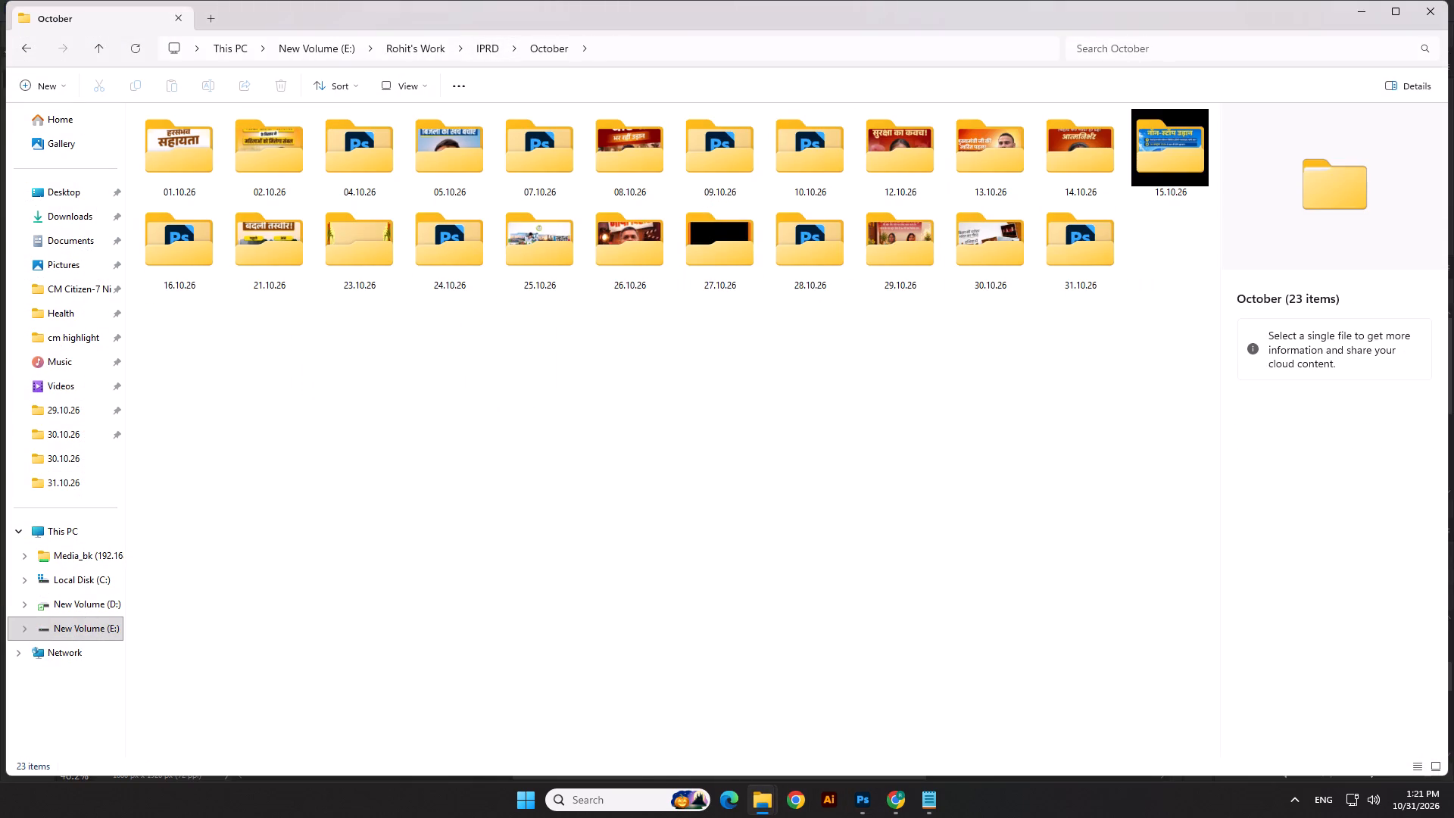
{"action": "double_click", "coordinate": [639, 251]}
{"action": "key", "text": "BackSpace"}
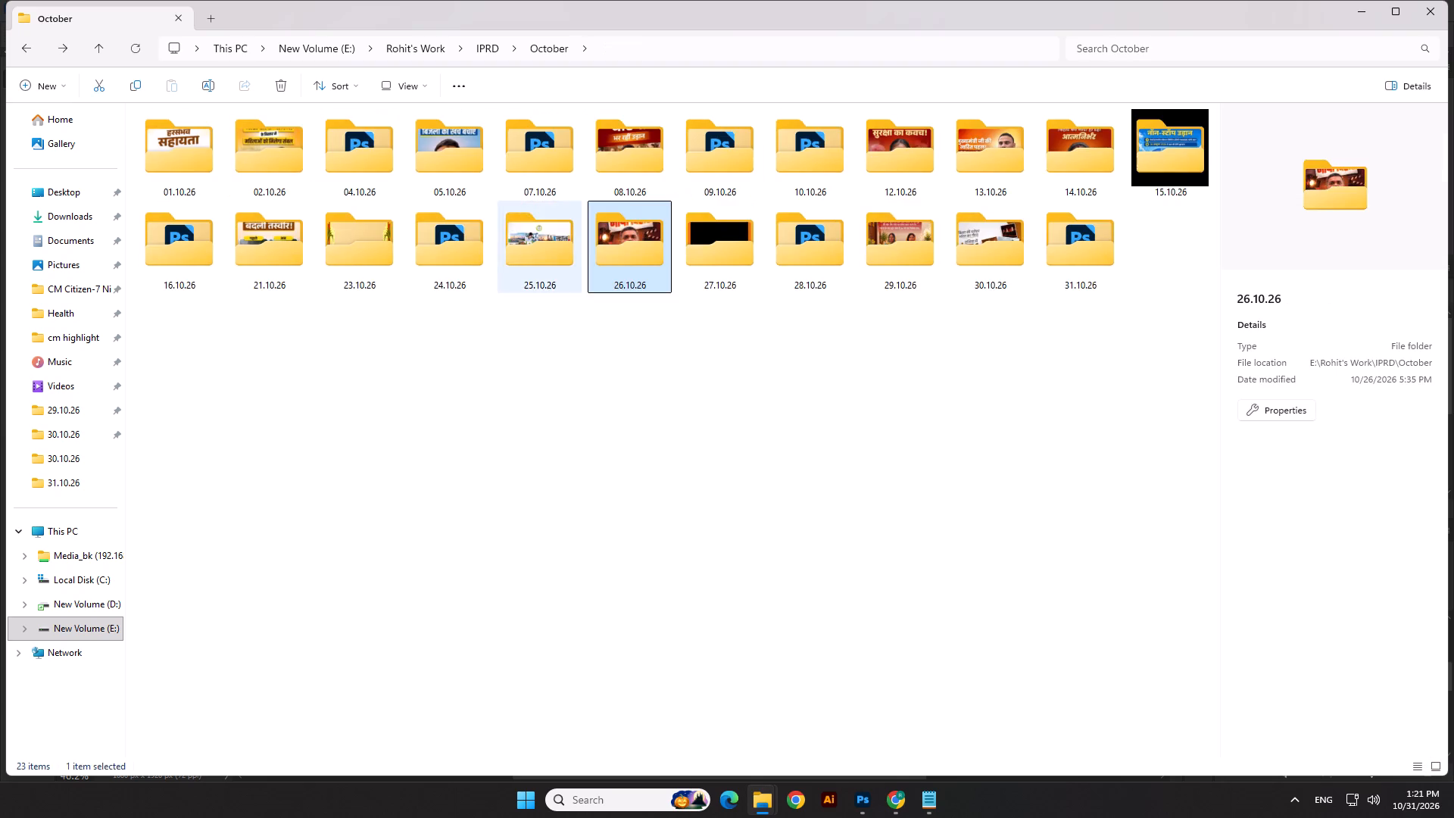
{"action": "double_click", "coordinate": [551, 235]}
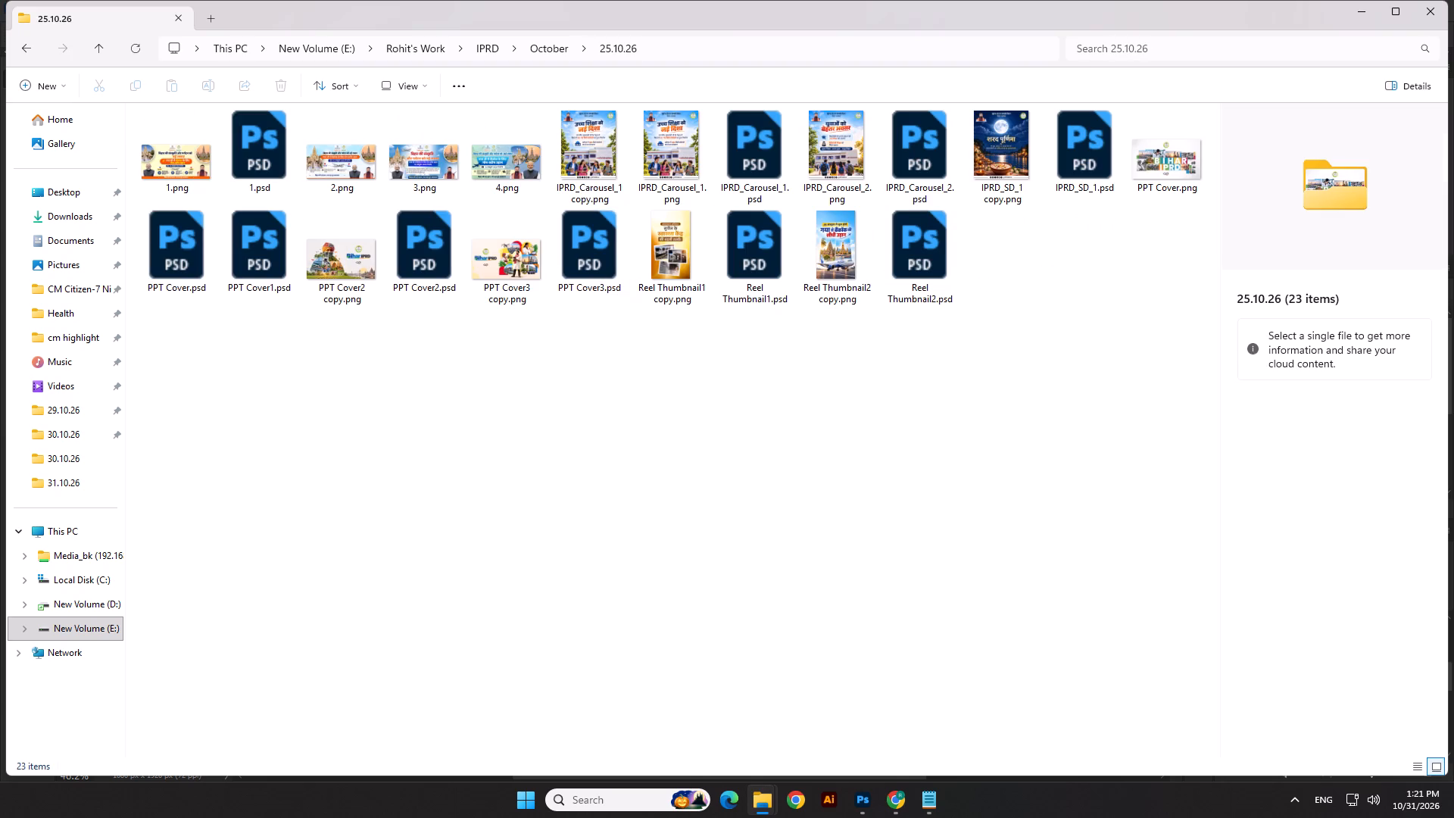
{"action": "double_click", "coordinate": [761, 254]}
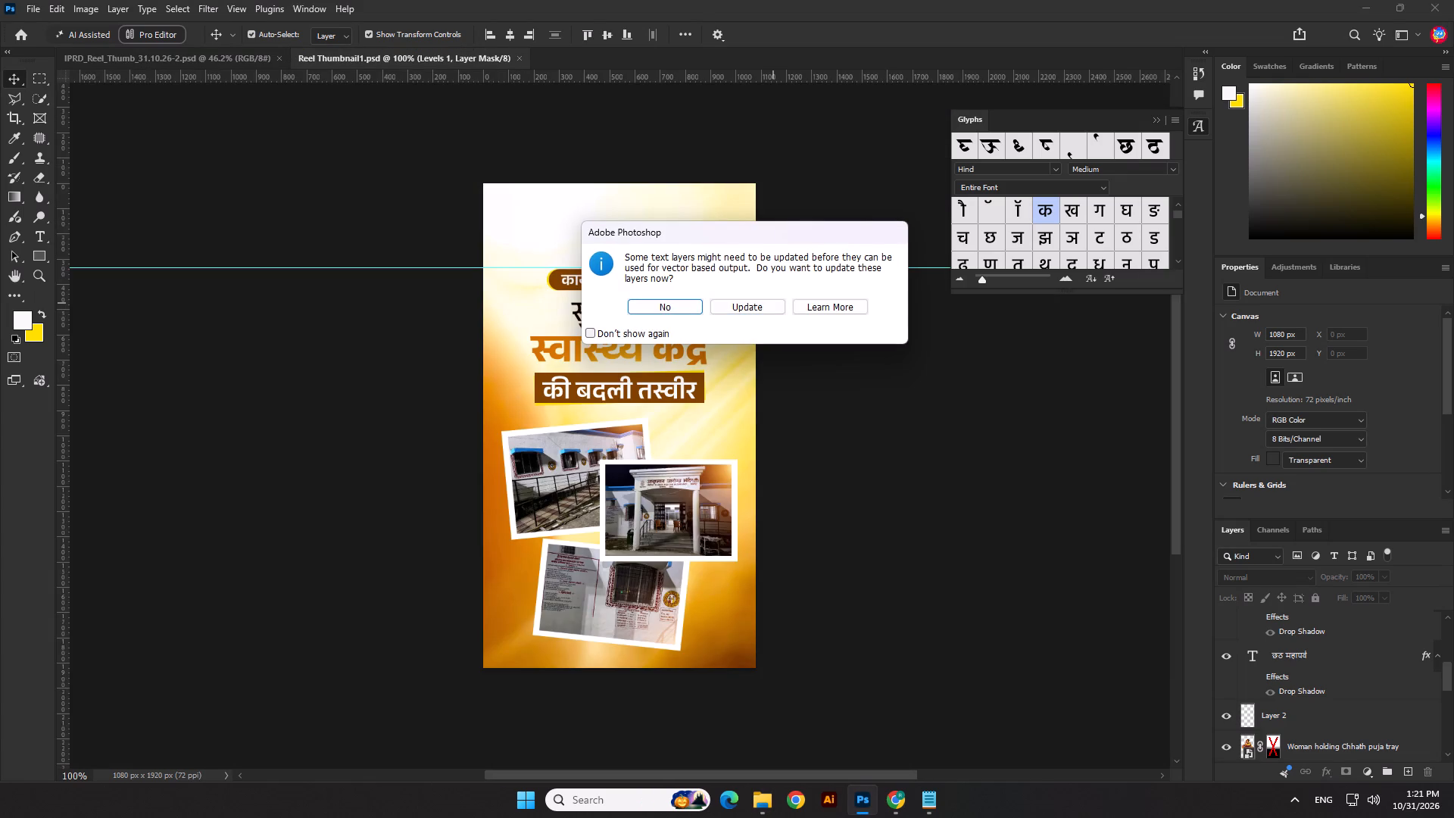
{"action": "left_click", "coordinate": [744, 307]}
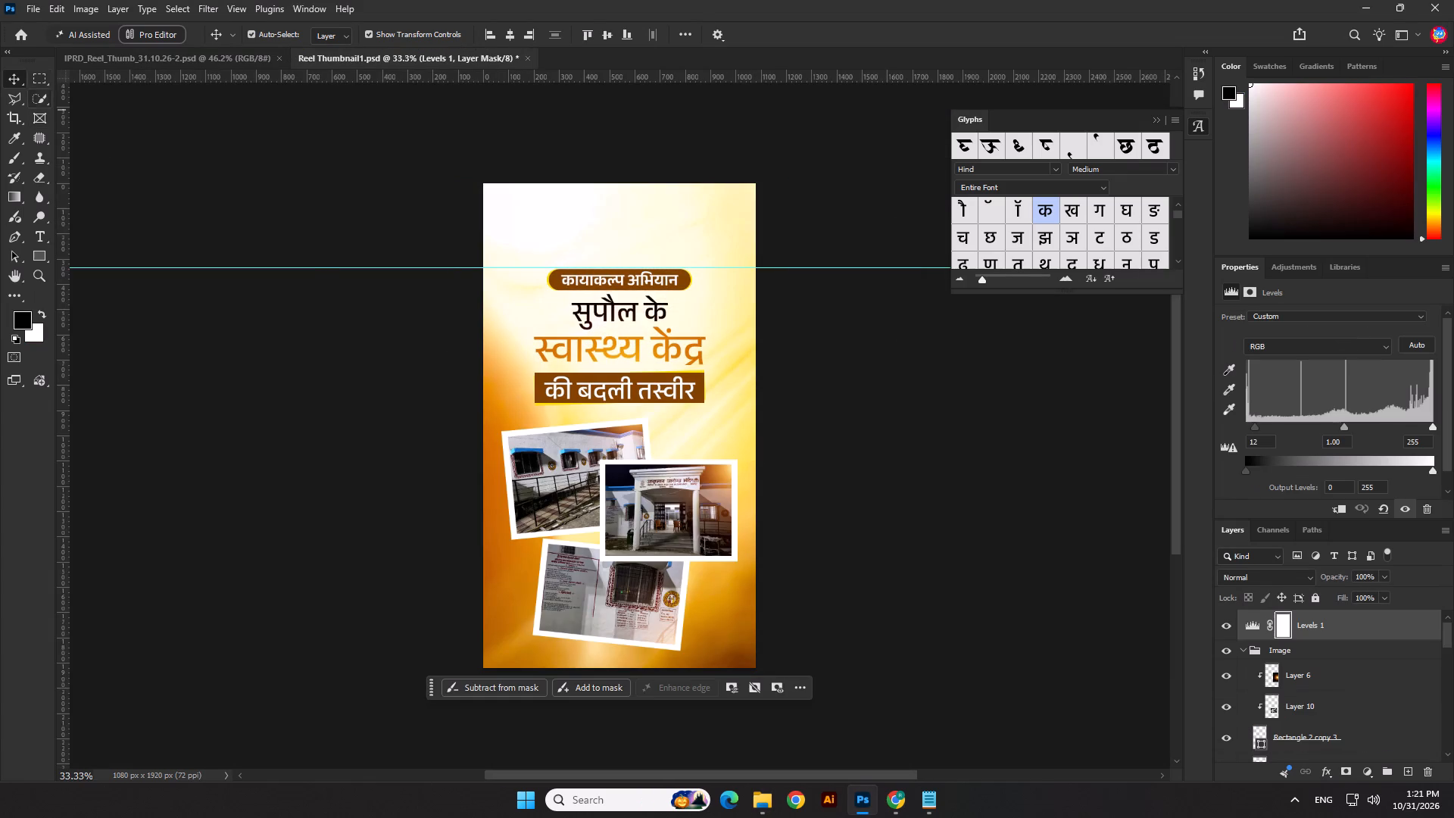
Copy the Image group holding the three framed photos from Reel Thumbnail1.psd.
{"action": "left_click", "coordinate": [11, 73]}
{"action": "scroll", "coordinate": [560, 419], "scroll_direction": "up", "scroll_amount": 3}
{"action": "left_click", "coordinate": [554, 451]}
{"action": "scroll", "coordinate": [1276, 698], "scroll_direction": "up", "scroll_amount": 1}
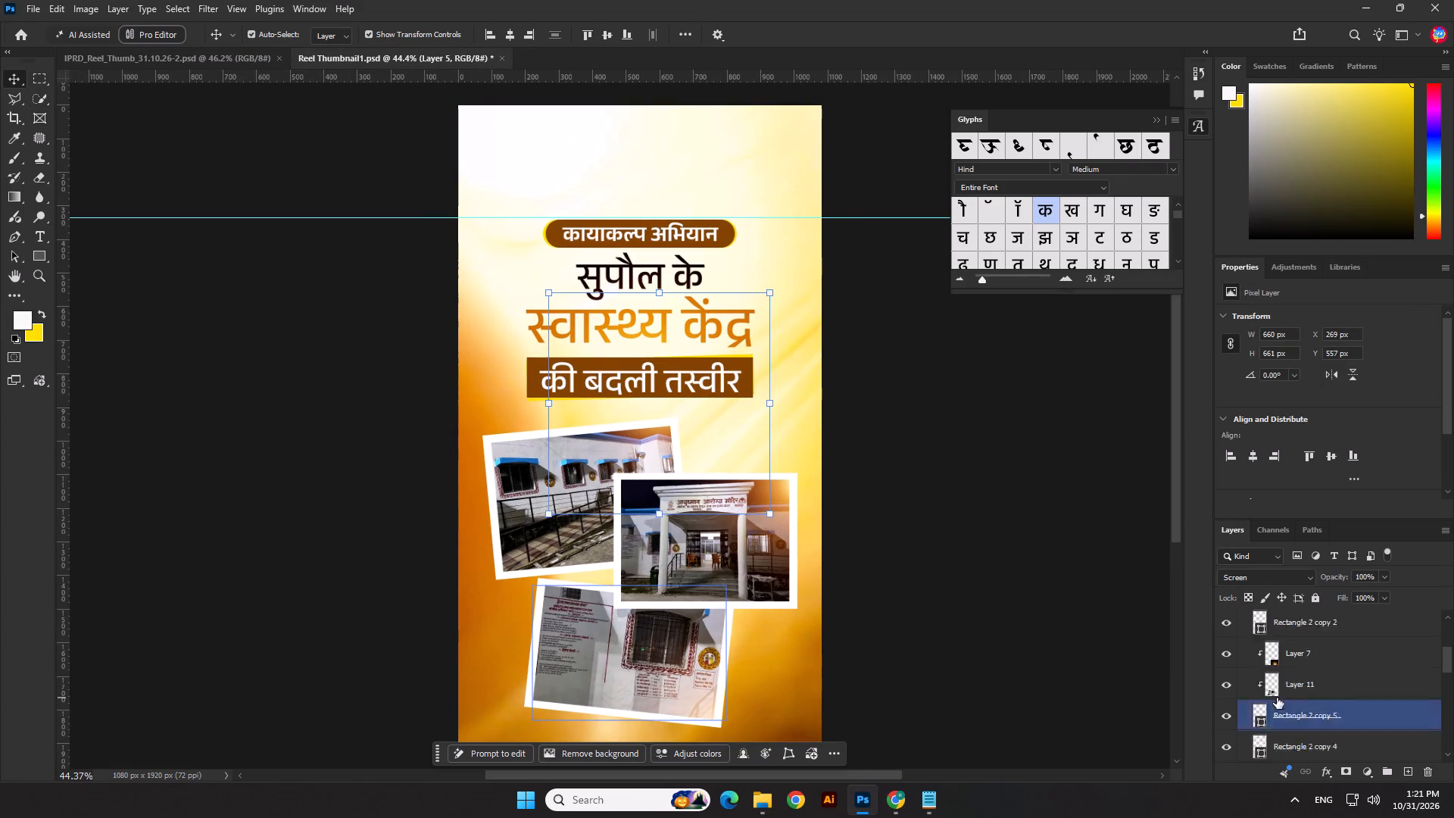
{"action": "scroll", "coordinate": [1277, 698], "scroll_direction": "up", "scroll_amount": 7}
{"action": "left_click", "coordinate": [1290, 656]}
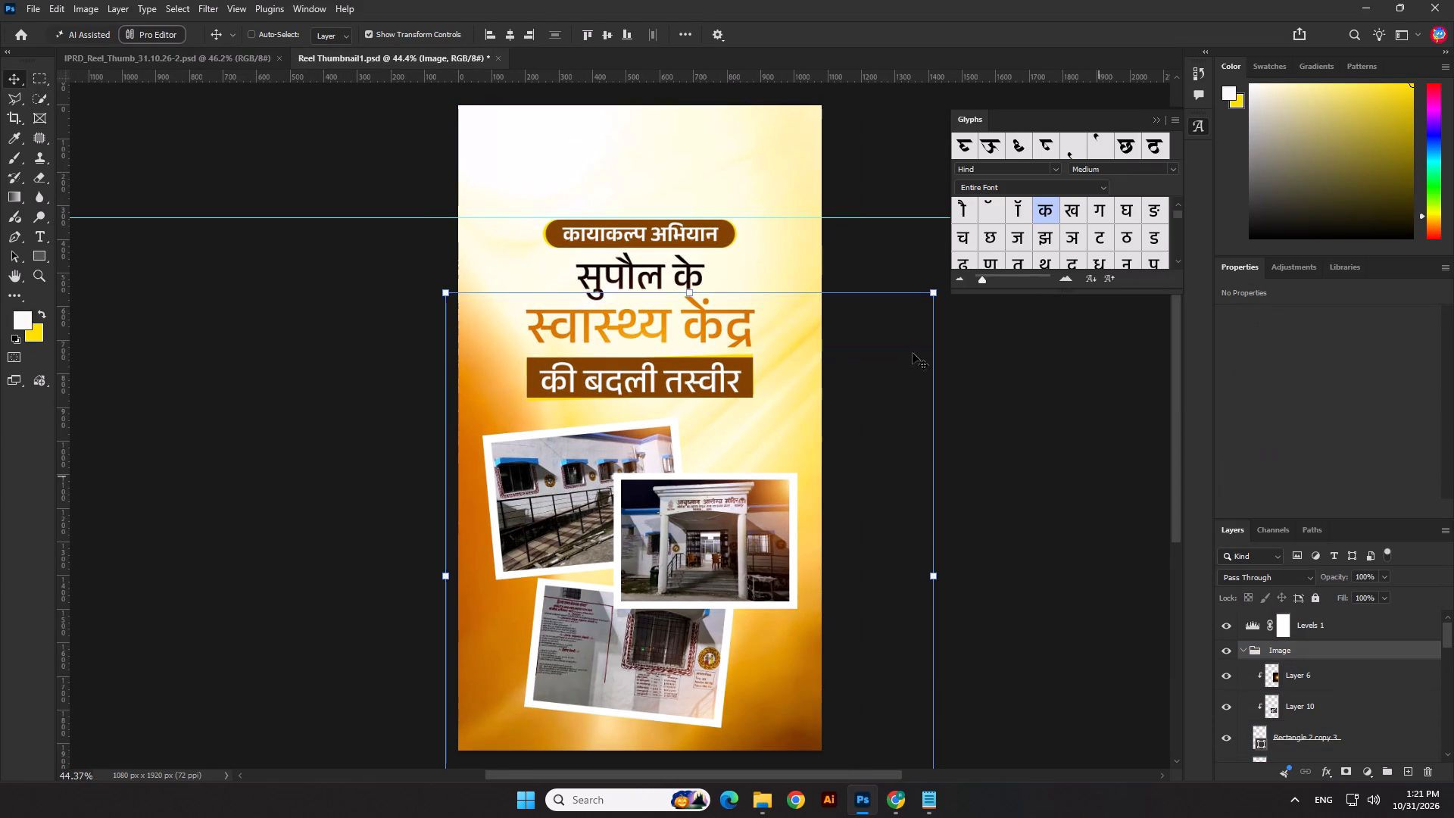
{"action": "key", "text": "ctrl+c"}
{"action": "key", "text": "ctrl+c"}
{"action": "key", "text": "ctrl+c"}
In IPRD_Reel_Thumb_31.10.26-2, delete the woman cutout, the glow layer and the tilted white band with its photos.
{"action": "left_click", "coordinate": [232, 55]}
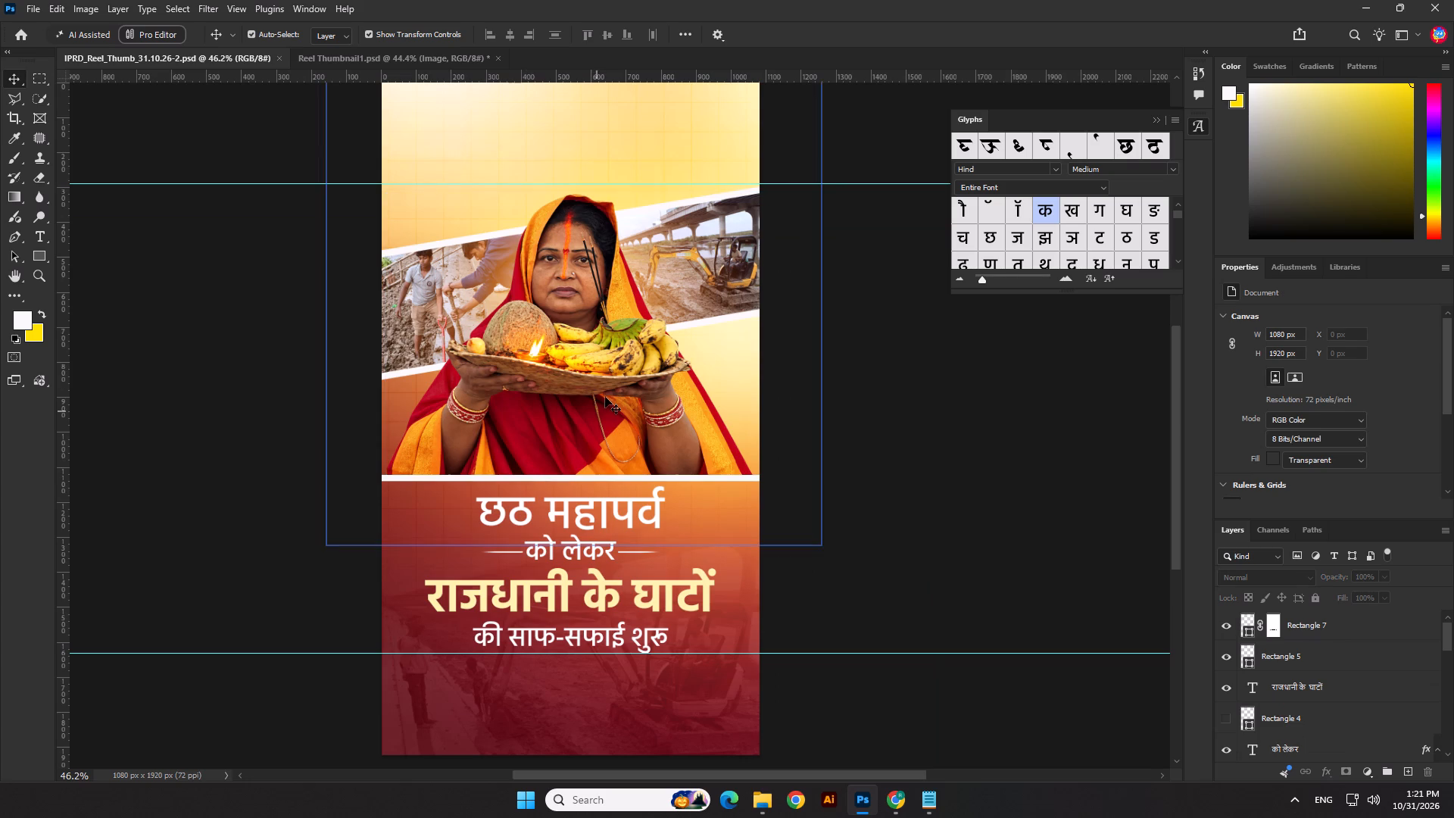
{"action": "left_click", "coordinate": [605, 396]}
{"action": "key", "text": "Delete"}
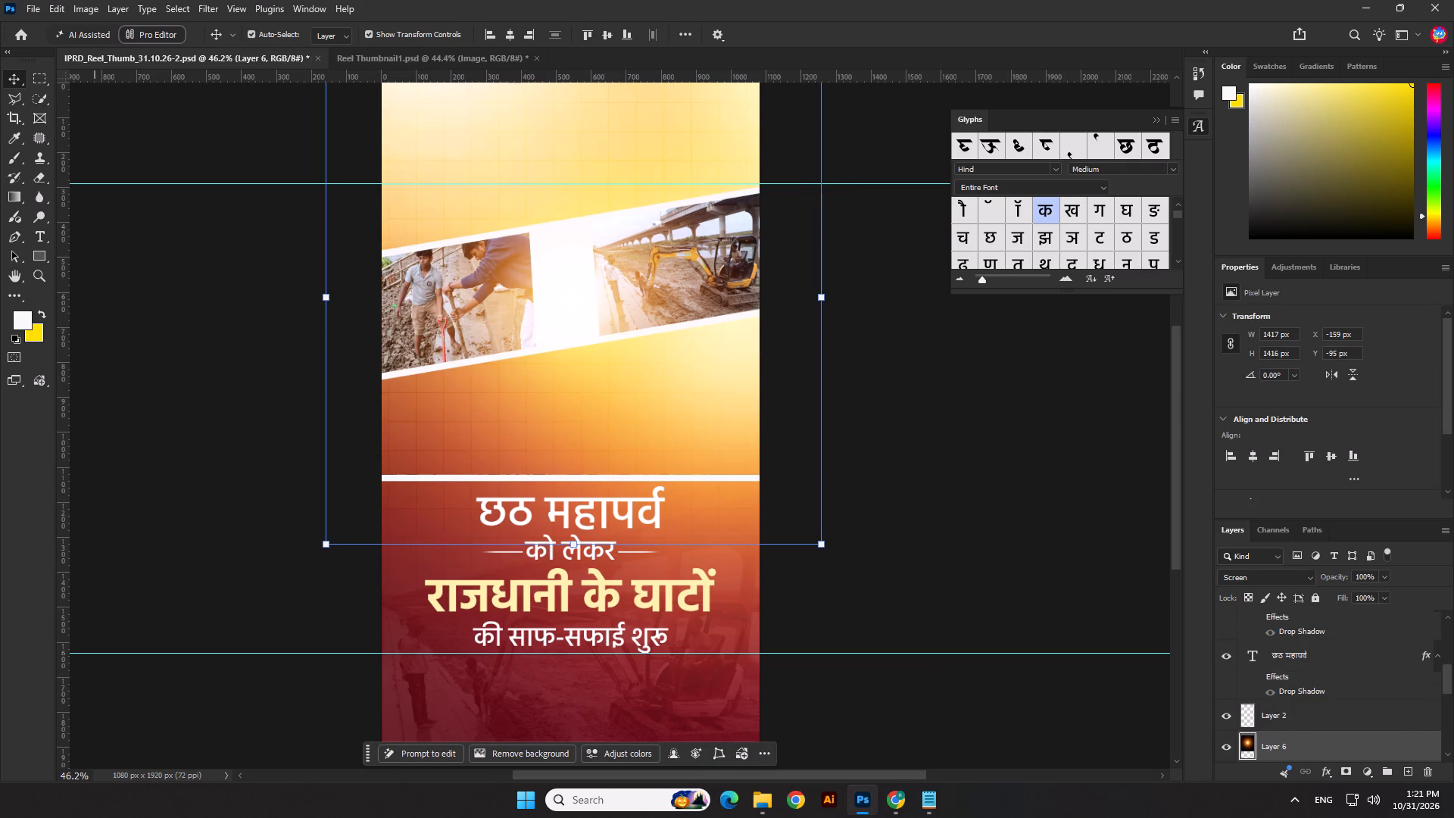
{"action": "left_click", "coordinate": [644, 260]}
{"action": "key", "text": "Delete"}
{"action": "left_click", "coordinate": [501, 270]}
{"action": "key", "text": "Delete"}
{"action": "left_click", "coordinate": [669, 273]}
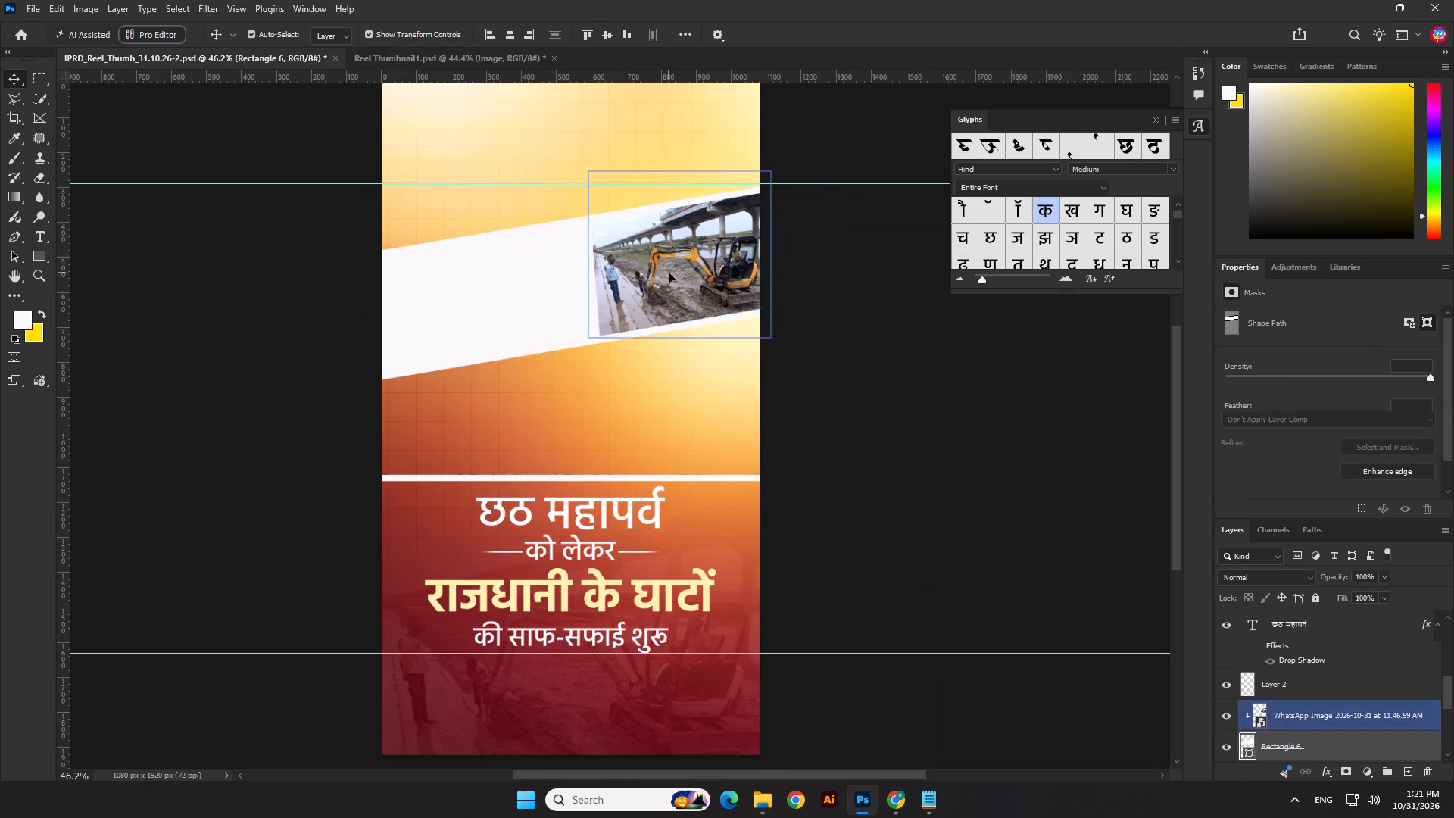
{"action": "key", "text": "Delete"}
{"action": "left_click", "coordinate": [549, 296]}
{"action": "key", "text": "Delete"}
{"action": "left_click", "coordinate": [647, 297]}
{"action": "key", "text": "Delete"}
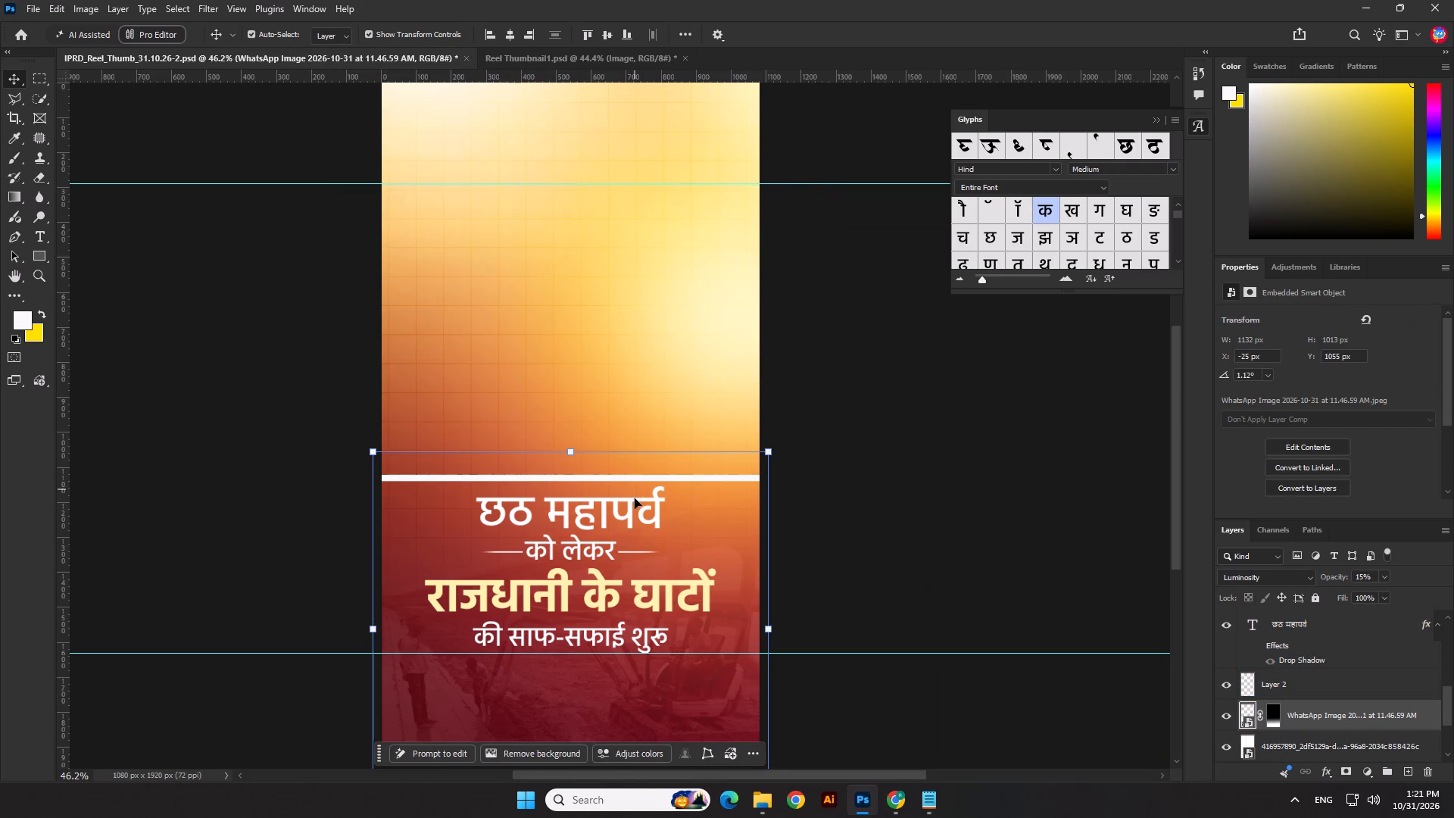
Delete the white divider line above the headline.
{"action": "left_click", "coordinate": [658, 478]}
{"action": "key", "text": "Delete"}
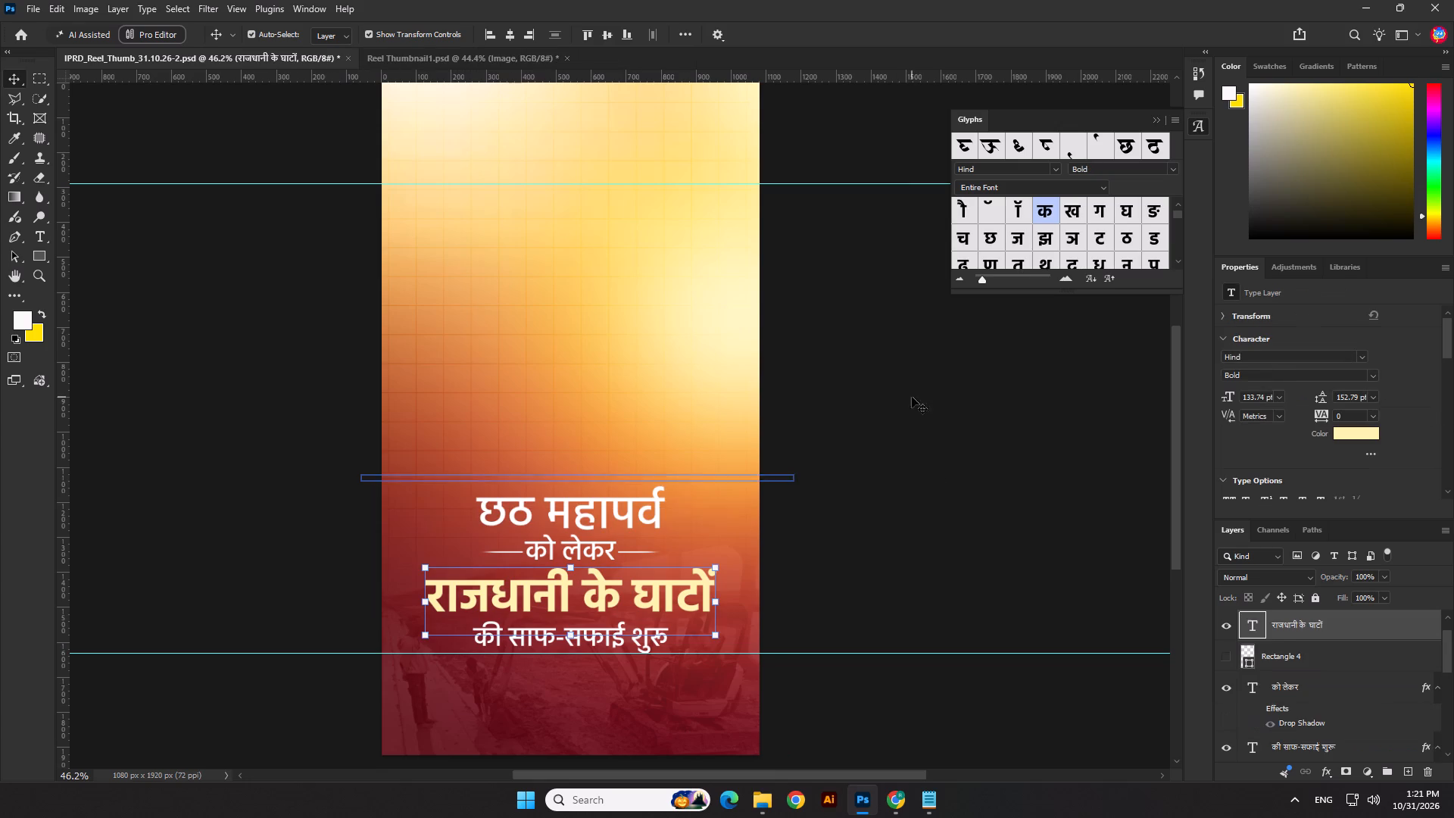
Paste the copied Image group of three framed photos into the thumbnail.
{"action": "key", "text": "ctrl+v"}
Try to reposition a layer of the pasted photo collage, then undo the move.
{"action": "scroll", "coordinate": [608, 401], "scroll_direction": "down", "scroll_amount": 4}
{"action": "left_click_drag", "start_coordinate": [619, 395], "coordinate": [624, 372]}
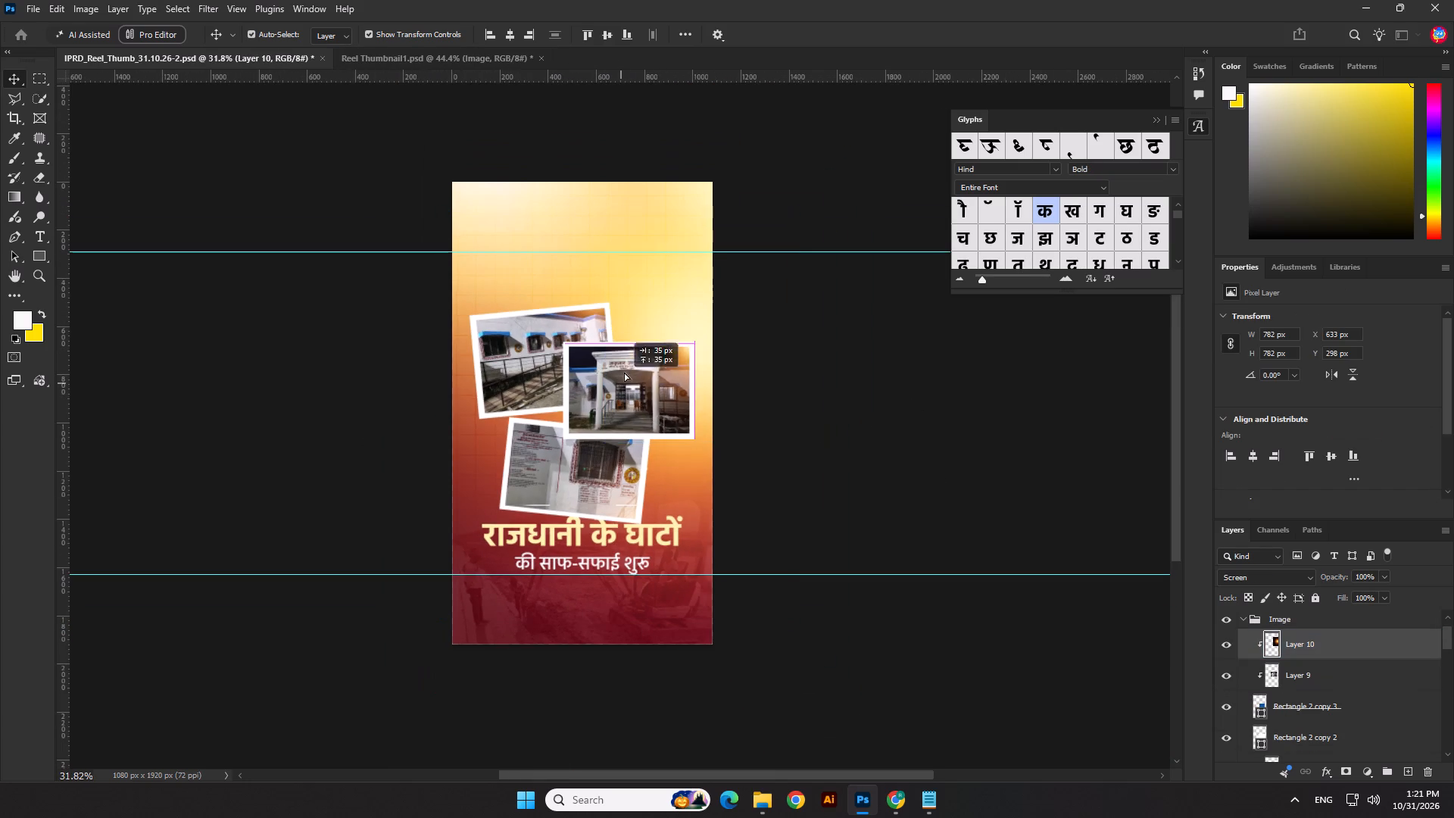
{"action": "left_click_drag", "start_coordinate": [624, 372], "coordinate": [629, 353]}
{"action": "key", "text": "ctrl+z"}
Enlarge the whole Image group to about 103.6% and raise the photo collage towards the headline's upper edge.
{"action": "left_click", "coordinate": [1284, 614]}
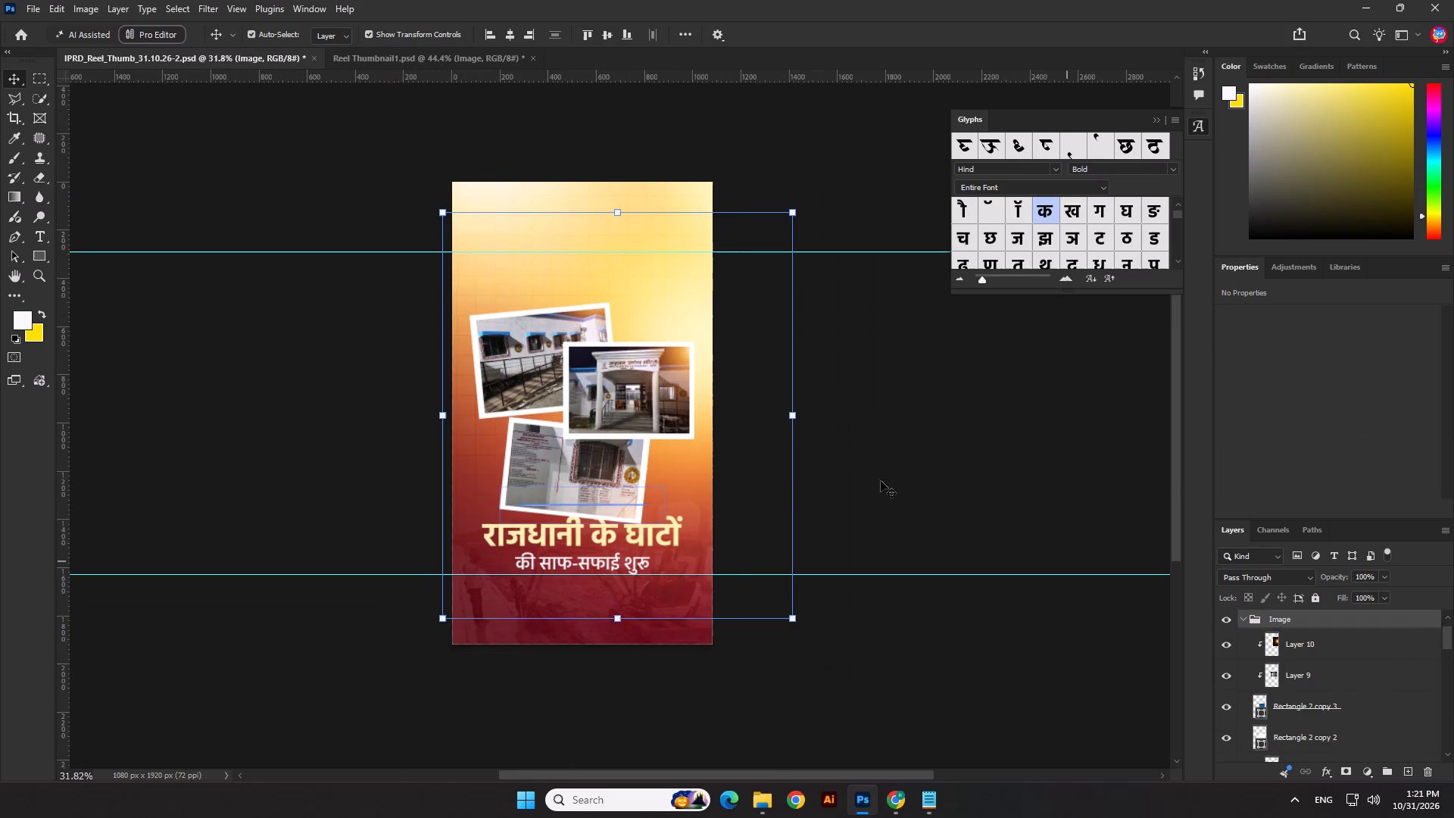
{"action": "left_click_drag", "start_coordinate": [616, 209], "coordinate": [635, 170]}
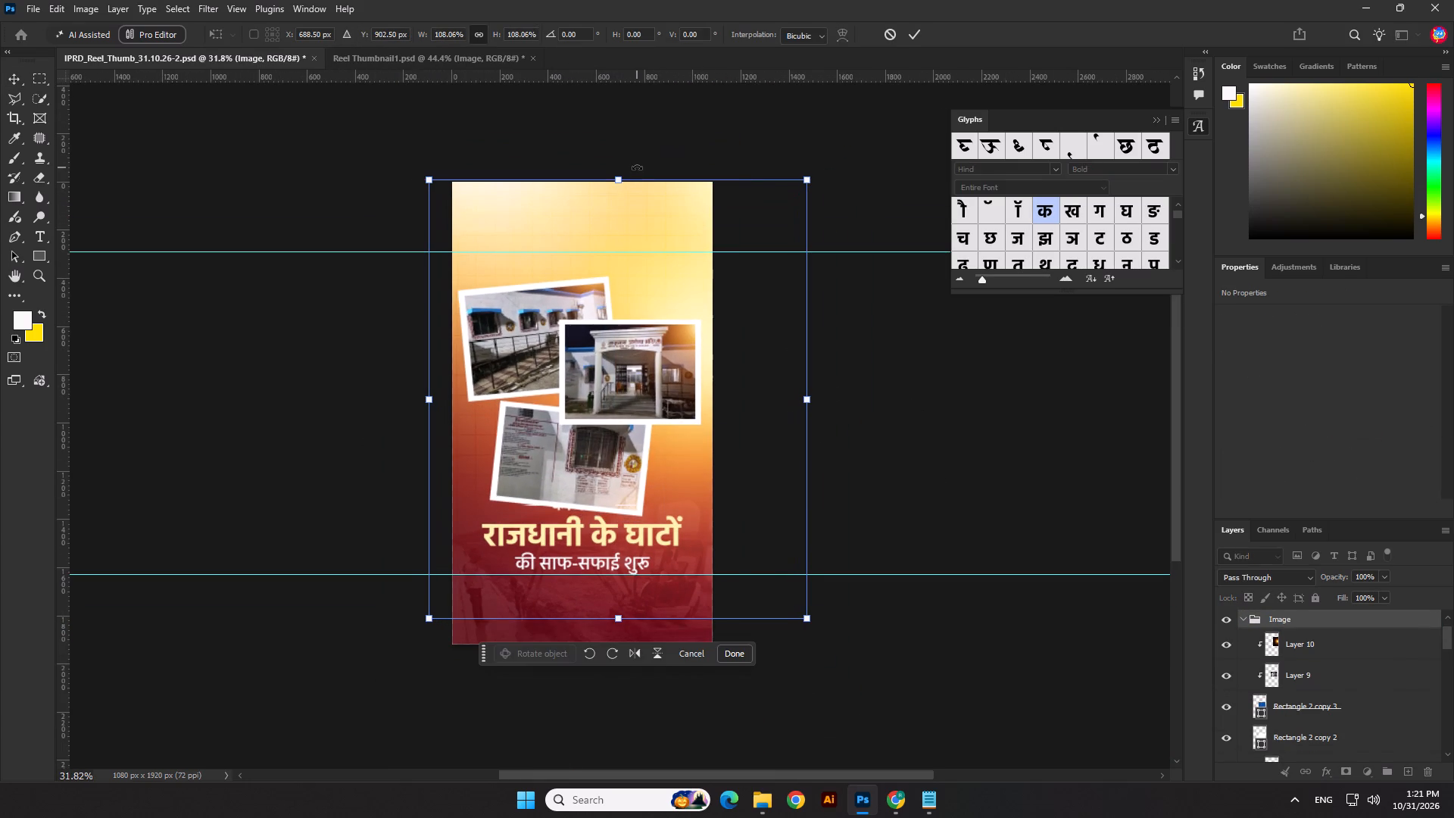
{"action": "key", "text": "shift+Up"}
{"action": "key", "text": "shift+Up"}
{"action": "key", "text": "shift+Up"}
{"action": "key", "text": "shift+Up"}
{"action": "key", "text": "shift+Up"}
{"action": "key", "text": "shift+Up"}
{"action": "key", "text": "shift+Up"}
{"action": "key", "text": "shift+Up"}
{"action": "key", "text": "shift+Up"}
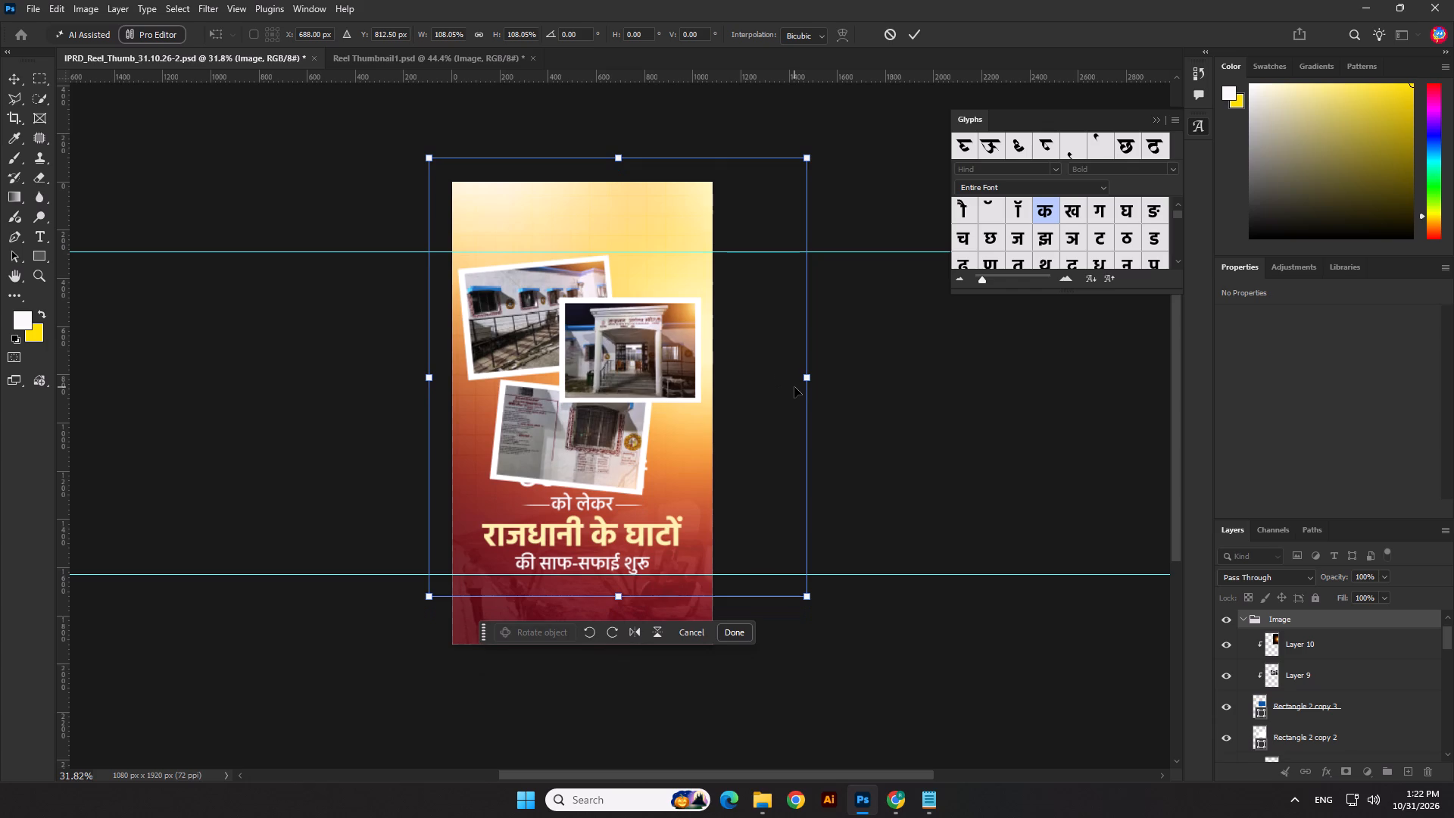
{"action": "key", "text": "shift+Up"}
{"action": "key", "text": "shift+Up"}
{"action": "key", "text": "shift+Down"}
{"action": "key", "text": "shift+Down"}
{"action": "key", "text": "shift+Up"}
{"action": "key", "text": "shift+Up"}
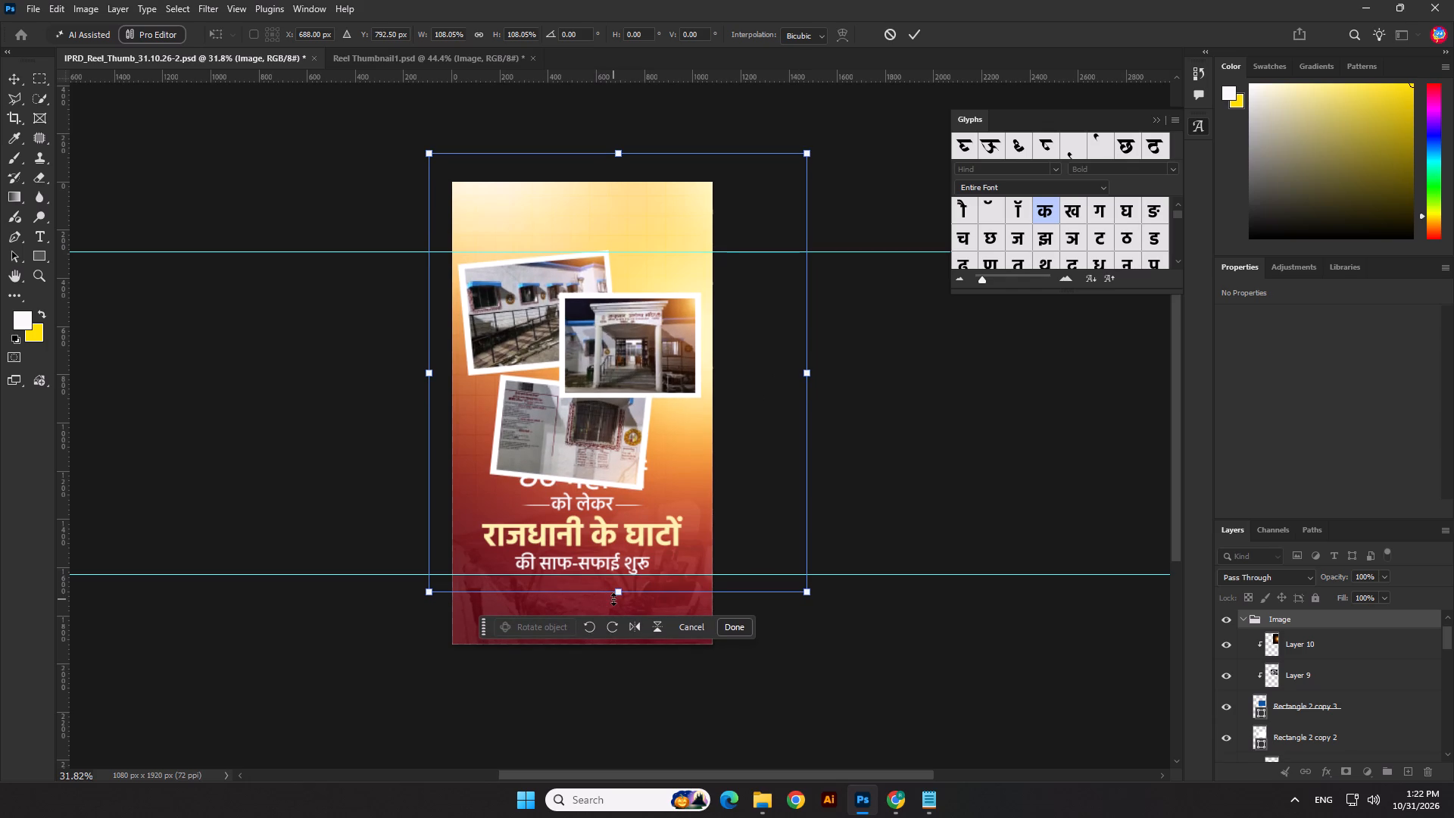
{"action": "left_click_drag", "start_coordinate": [613, 599], "coordinate": [611, 584]}
{"action": "key", "text": "shift+Up"}
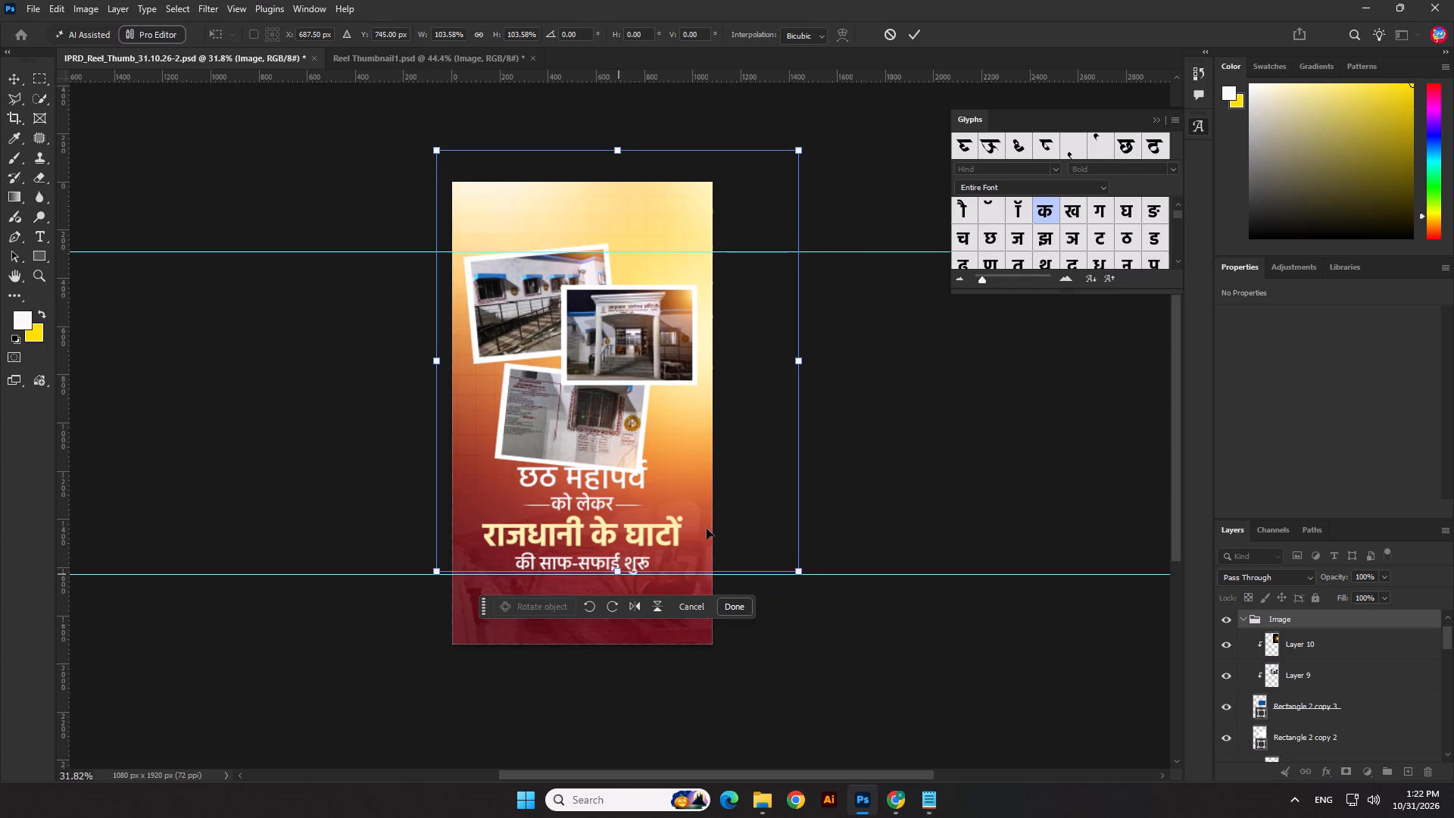
{"action": "key", "text": "Return"}
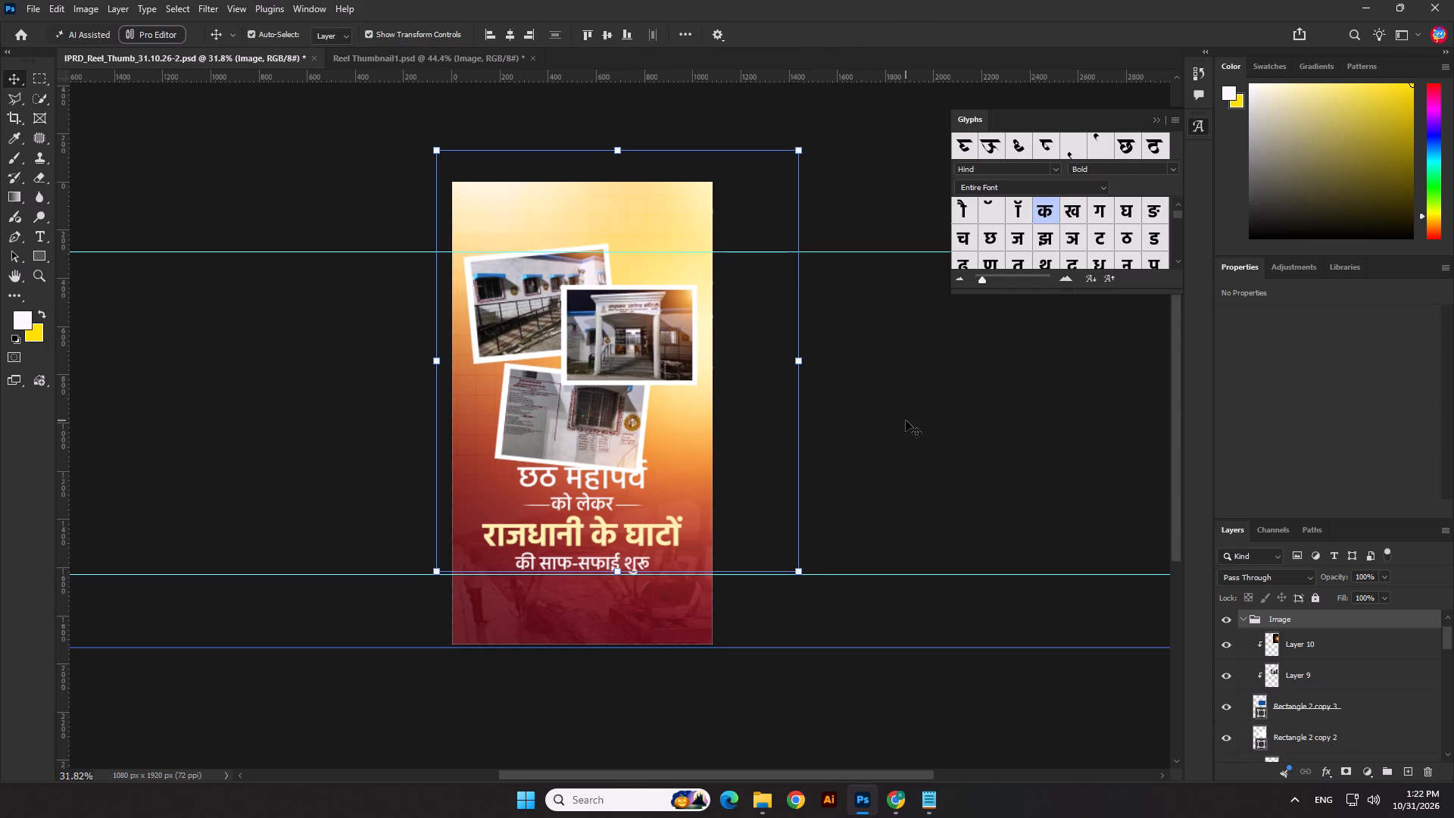
Transform the Image group again and move the photo collage down to about Y 1205 px, over the headline.
{"action": "left_click", "coordinate": [624, 145]}
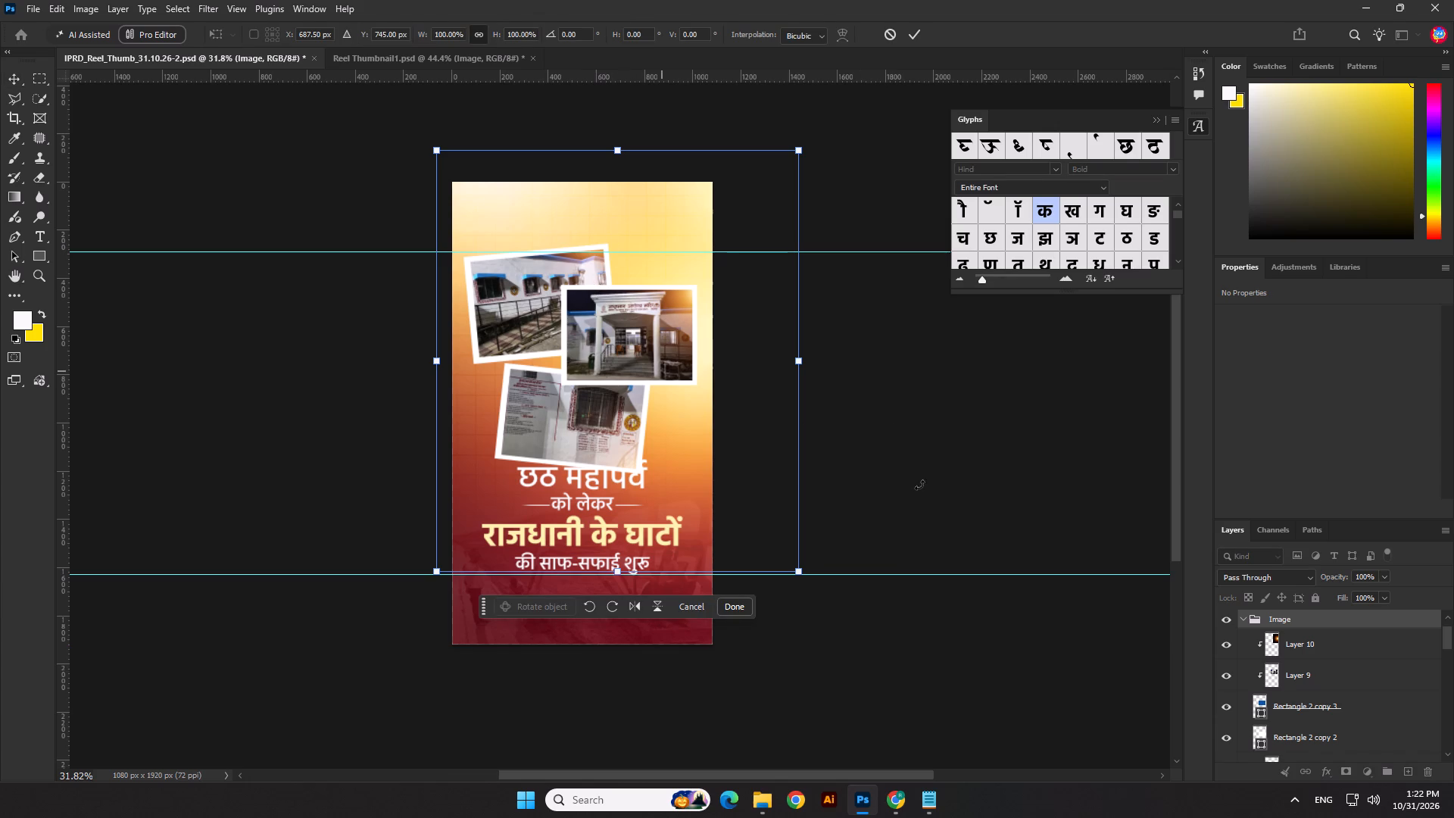
{"action": "key", "text": "shift+Down"}
{"action": "key", "text": "shift+Down"}
{"action": "key", "text": "shift+Down"}
{"action": "key", "text": "shift+Down"}
{"action": "key", "text": "shift+Down"}
{"action": "key", "text": "shift+Down"}
{"action": "key", "text": "shift+Down"}
{"action": "key", "text": "shift+Down"}
{"action": "key", "text": "shift+Down"}
{"action": "key", "text": "shift+Down"}
{"action": "key", "text": "shift+Down"}
{"action": "key", "text": "shift+Down"}
{"action": "key", "text": "shift+Down"}
{"action": "key", "text": "shift+Down"}
{"action": "key", "text": "shift+Down"}
{"action": "key", "text": "shift+Down"}
{"action": "key", "text": "shift+Down"}
{"action": "key", "text": "shift+Down"}
{"action": "key", "text": "shift+Down"}
{"action": "key", "text": "shift+Down"}
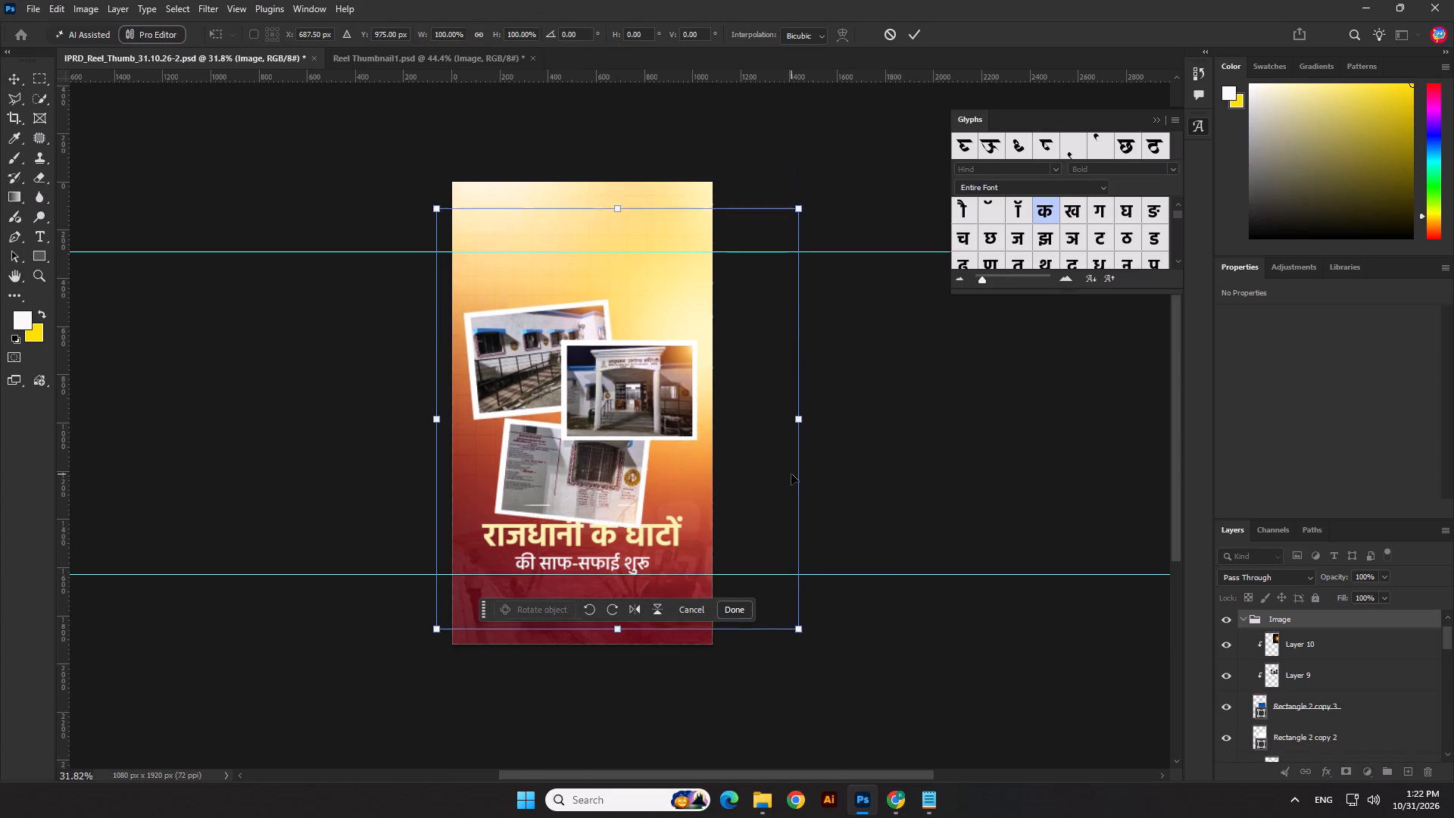
{"action": "key", "text": "shift+Down"}
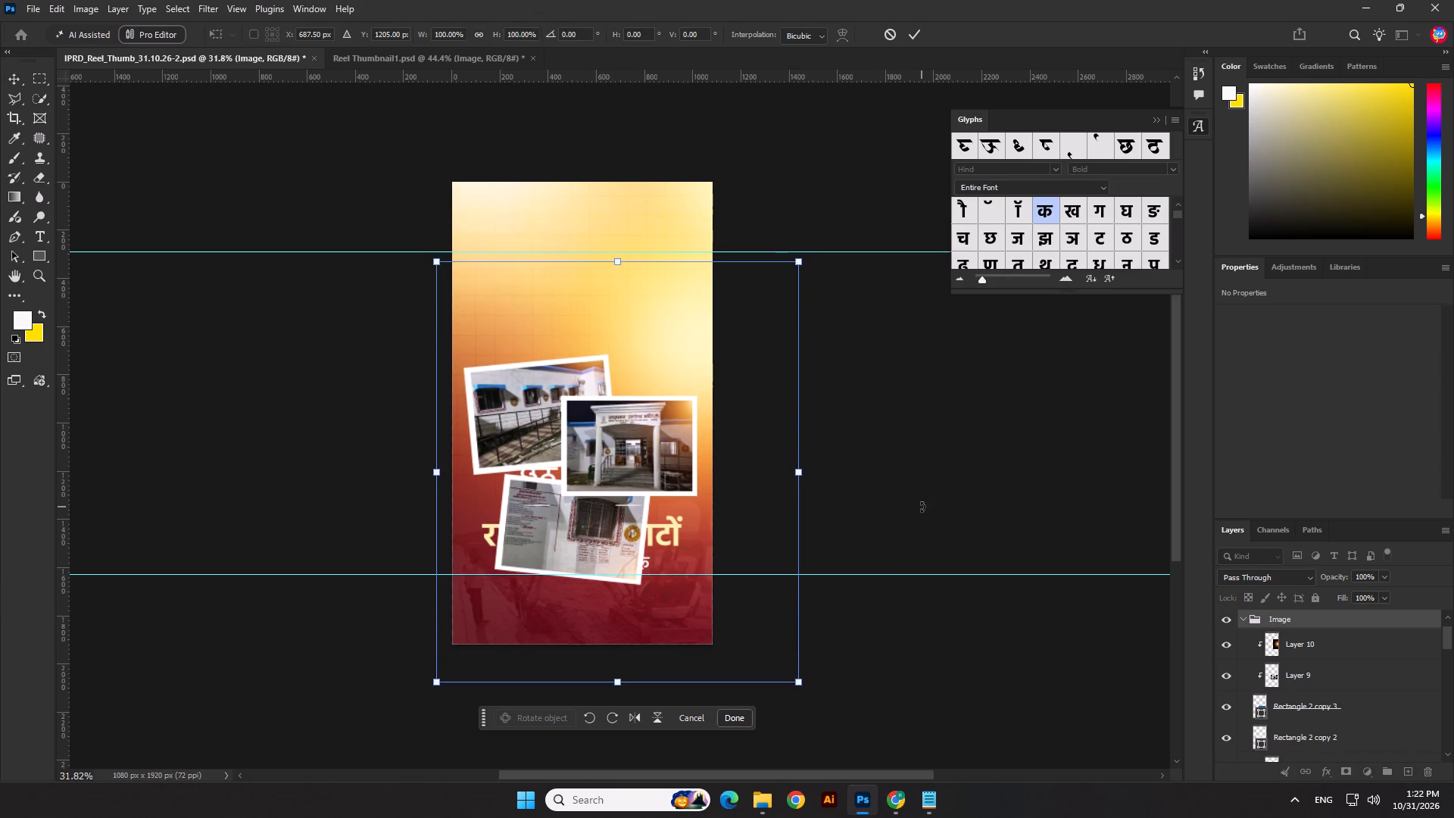
Collapse the Image group, check which element Layer 2 contributes, and hide the Image group to expose the headline.
{"action": "scroll", "coordinate": [1299, 622], "scroll_direction": "up", "scroll_amount": 3}
{"action": "left_click", "coordinate": [1242, 651]}
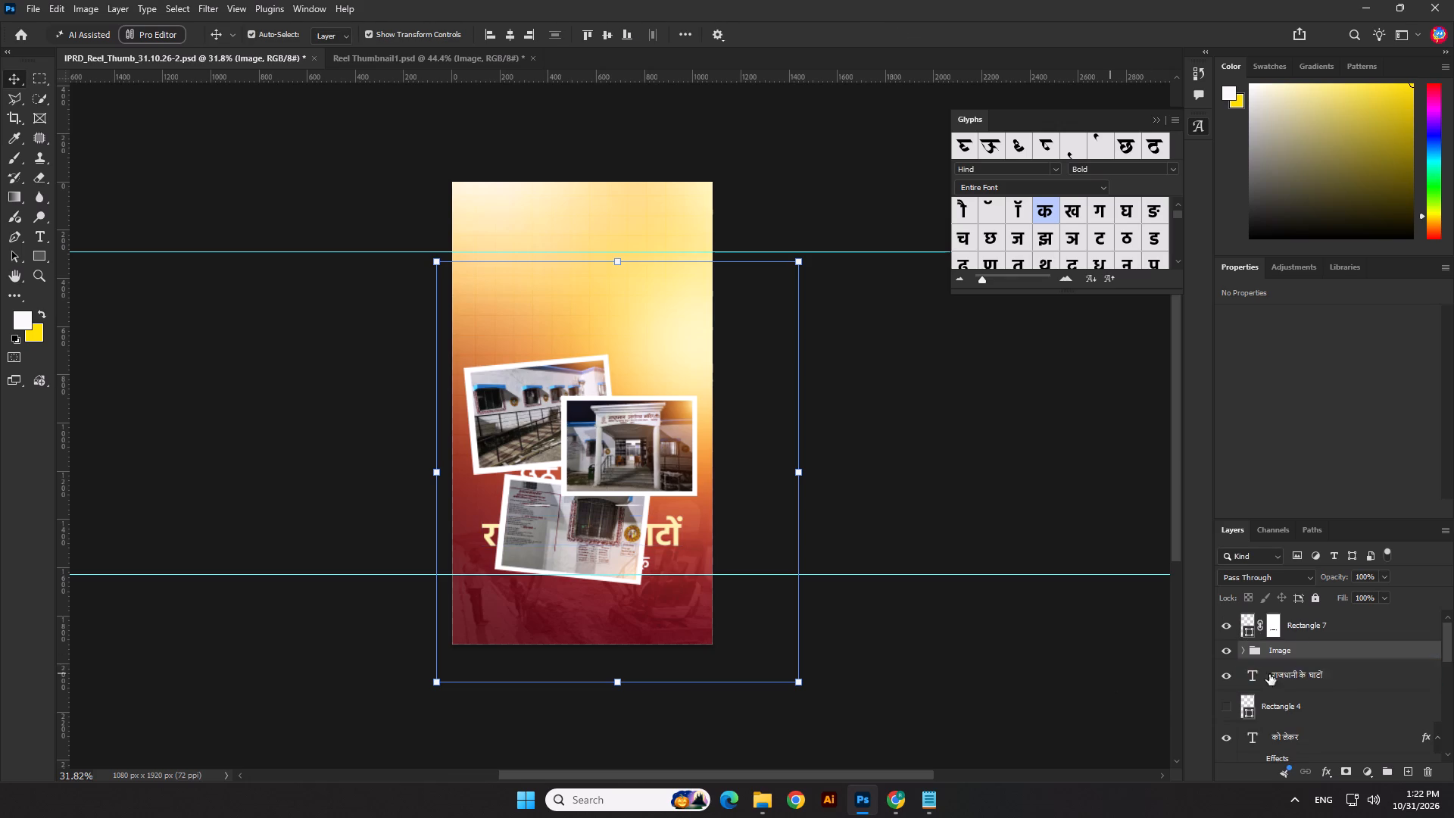
{"action": "left_click", "coordinate": [1291, 672]}
{"action": "scroll", "coordinate": [1296, 685], "scroll_direction": "down", "scroll_amount": 6}
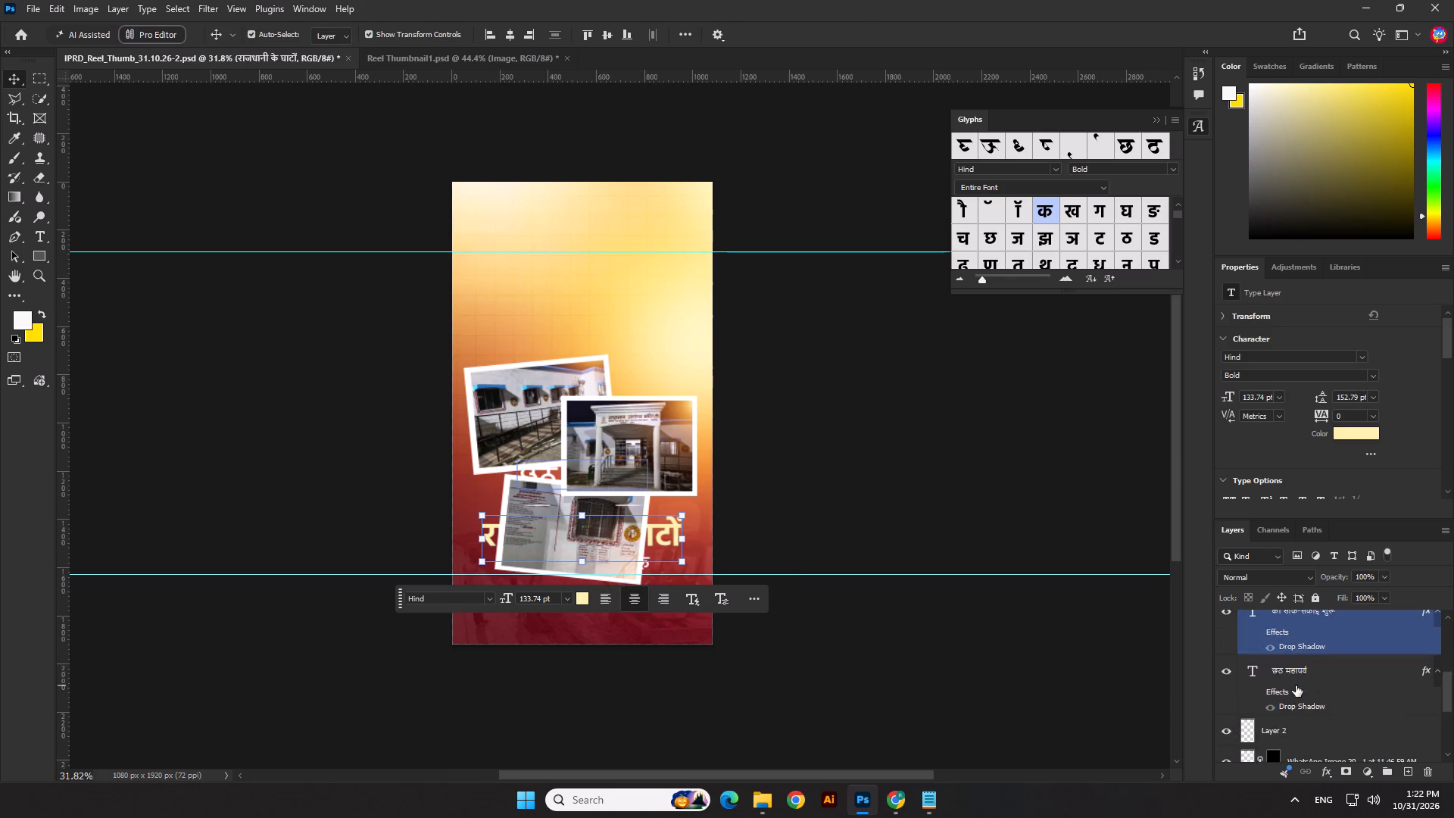
{"action": "scroll", "coordinate": [1296, 685], "scroll_direction": "down", "scroll_amount": 3}
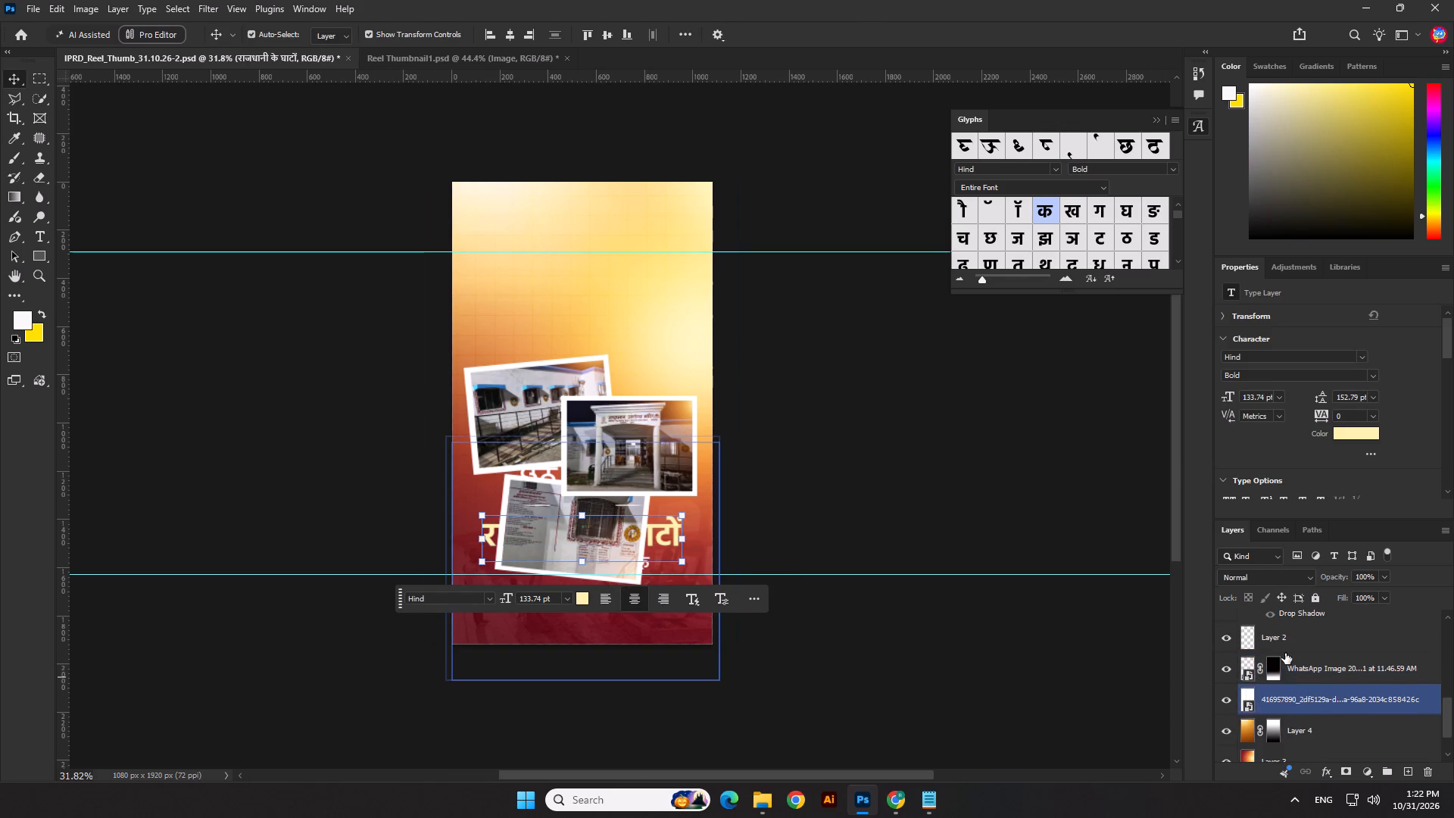
{"action": "scroll", "coordinate": [1299, 644], "scroll_direction": "up", "scroll_amount": 1}
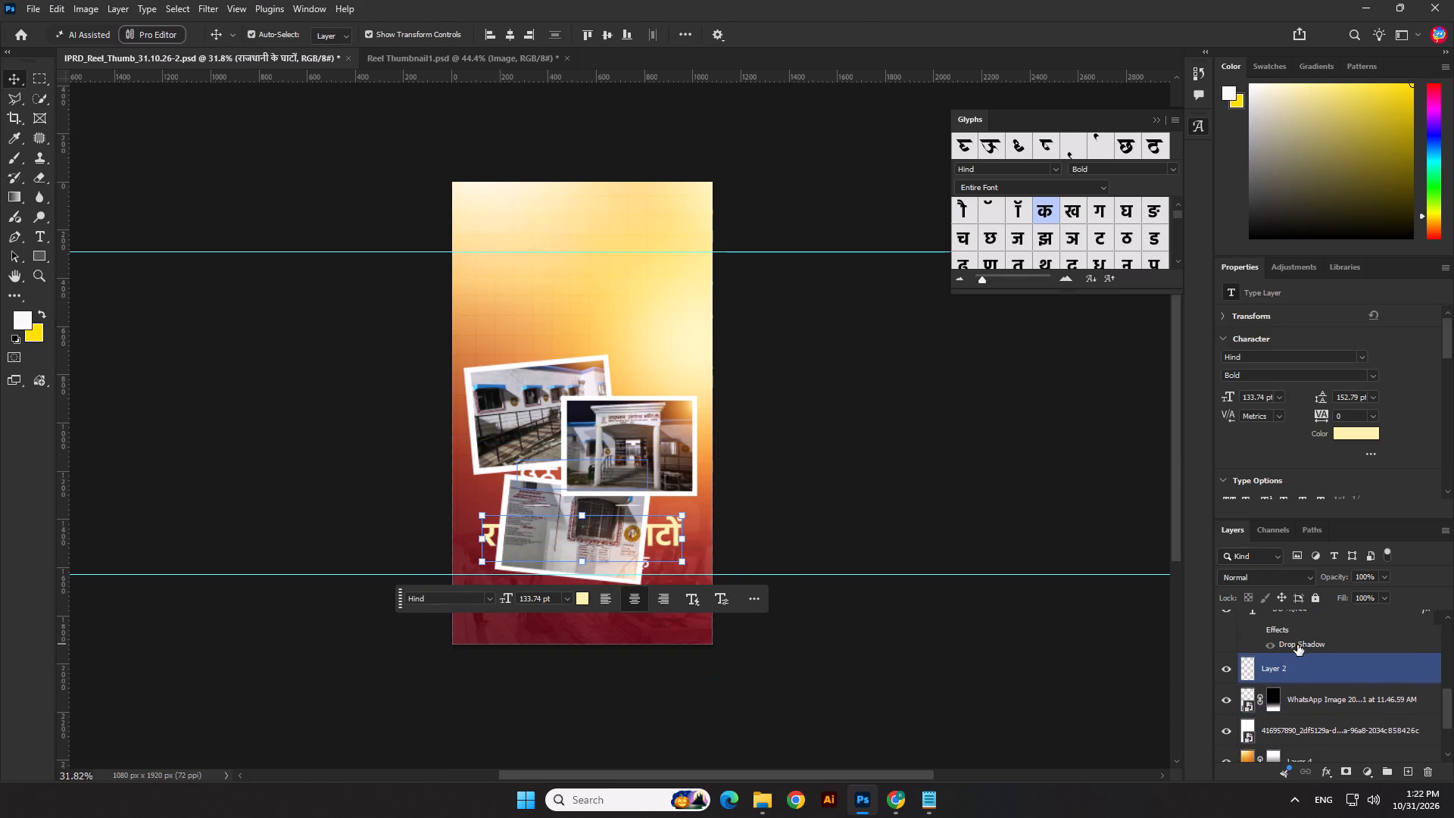
{"action": "left_click", "coordinate": [1230, 667]}
{"action": "left_click", "coordinate": [1230, 667]}
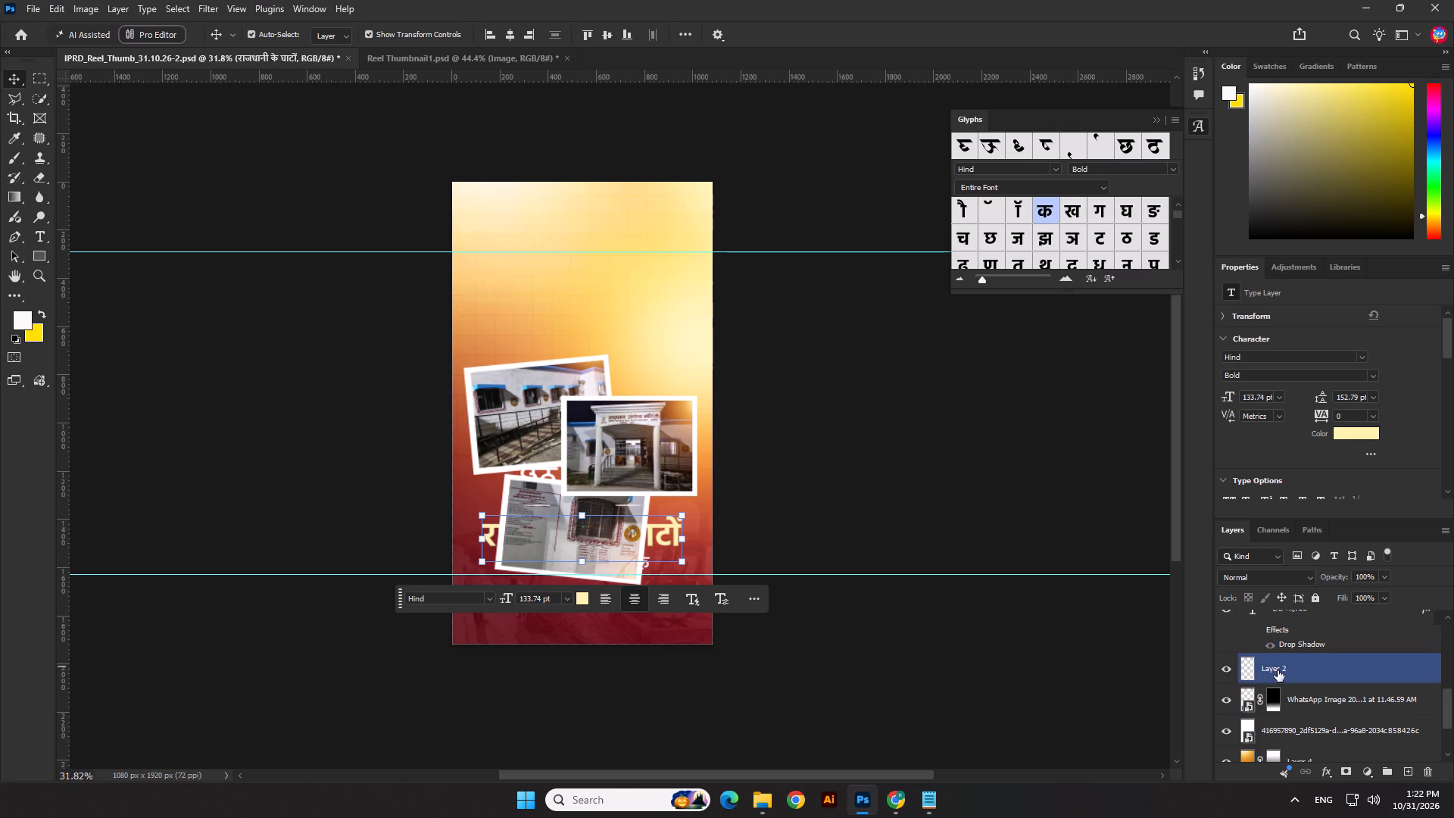
{"action": "scroll", "coordinate": [1278, 669], "scroll_direction": "up", "scroll_amount": 1}
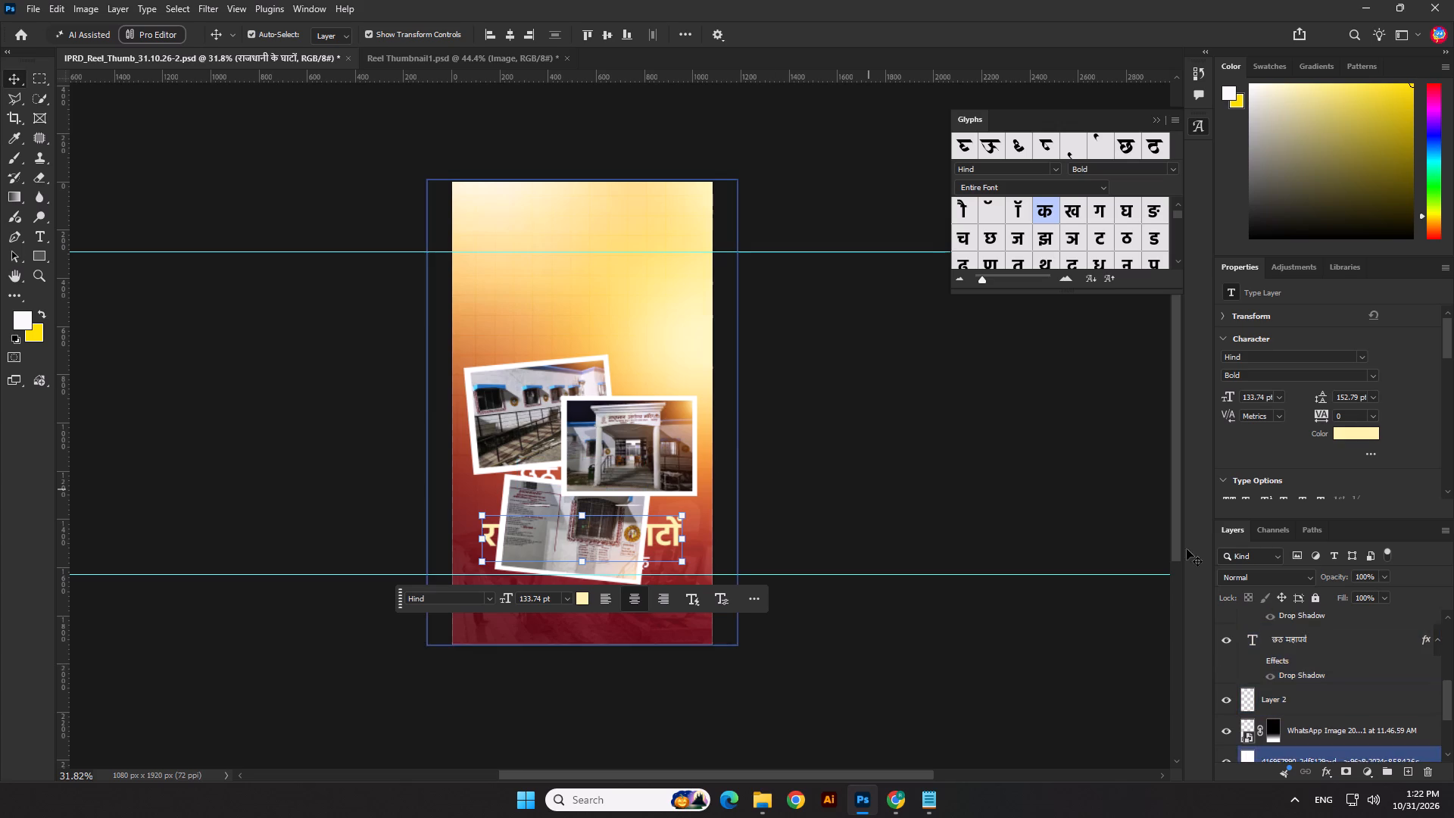
{"action": "scroll", "coordinate": [1239, 601], "scroll_direction": "up", "scroll_amount": 16}
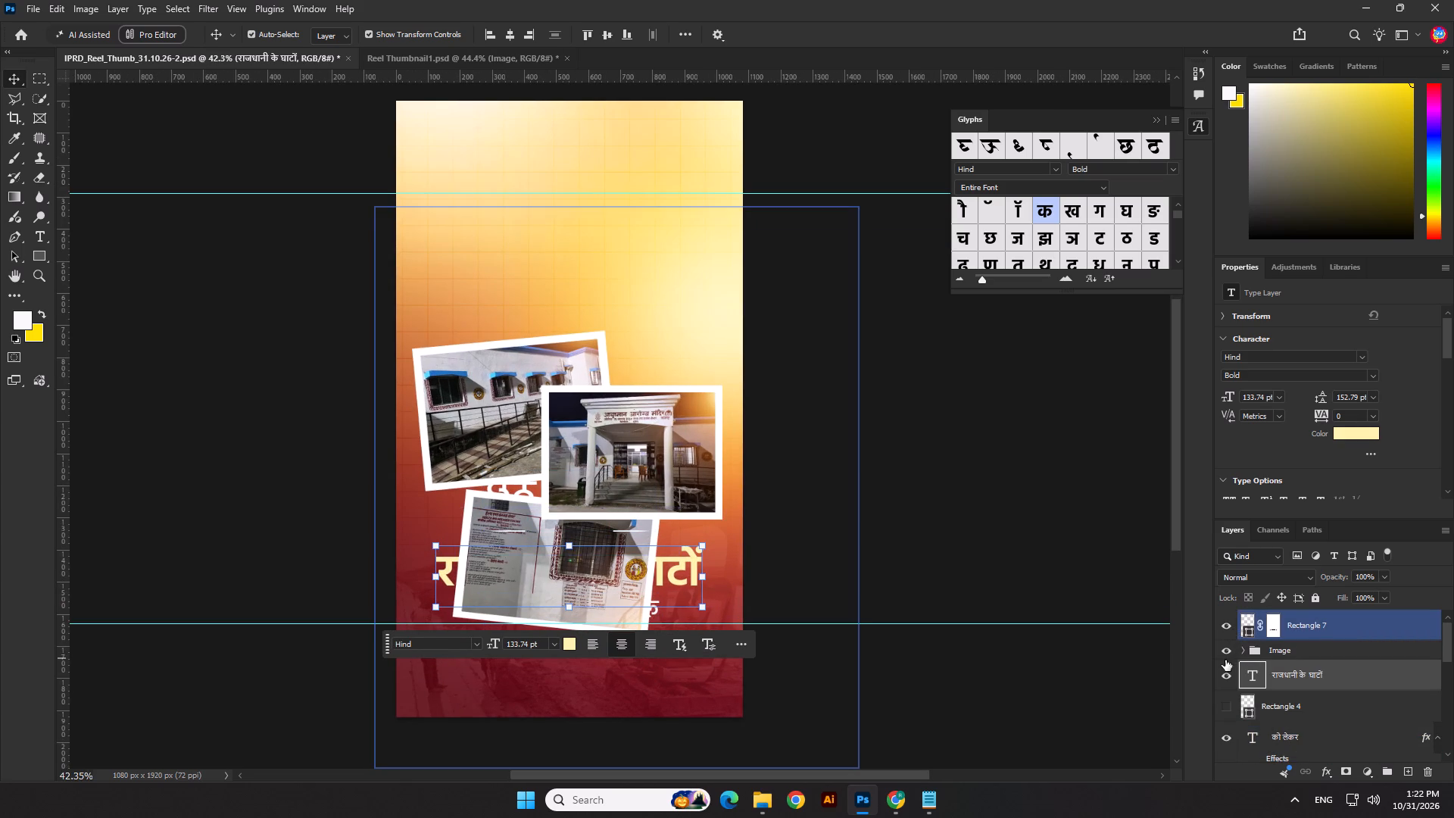
{"action": "left_click", "coordinate": [1225, 657]}
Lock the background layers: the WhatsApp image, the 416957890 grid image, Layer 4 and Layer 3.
{"action": "left_click", "coordinate": [740, 571]}
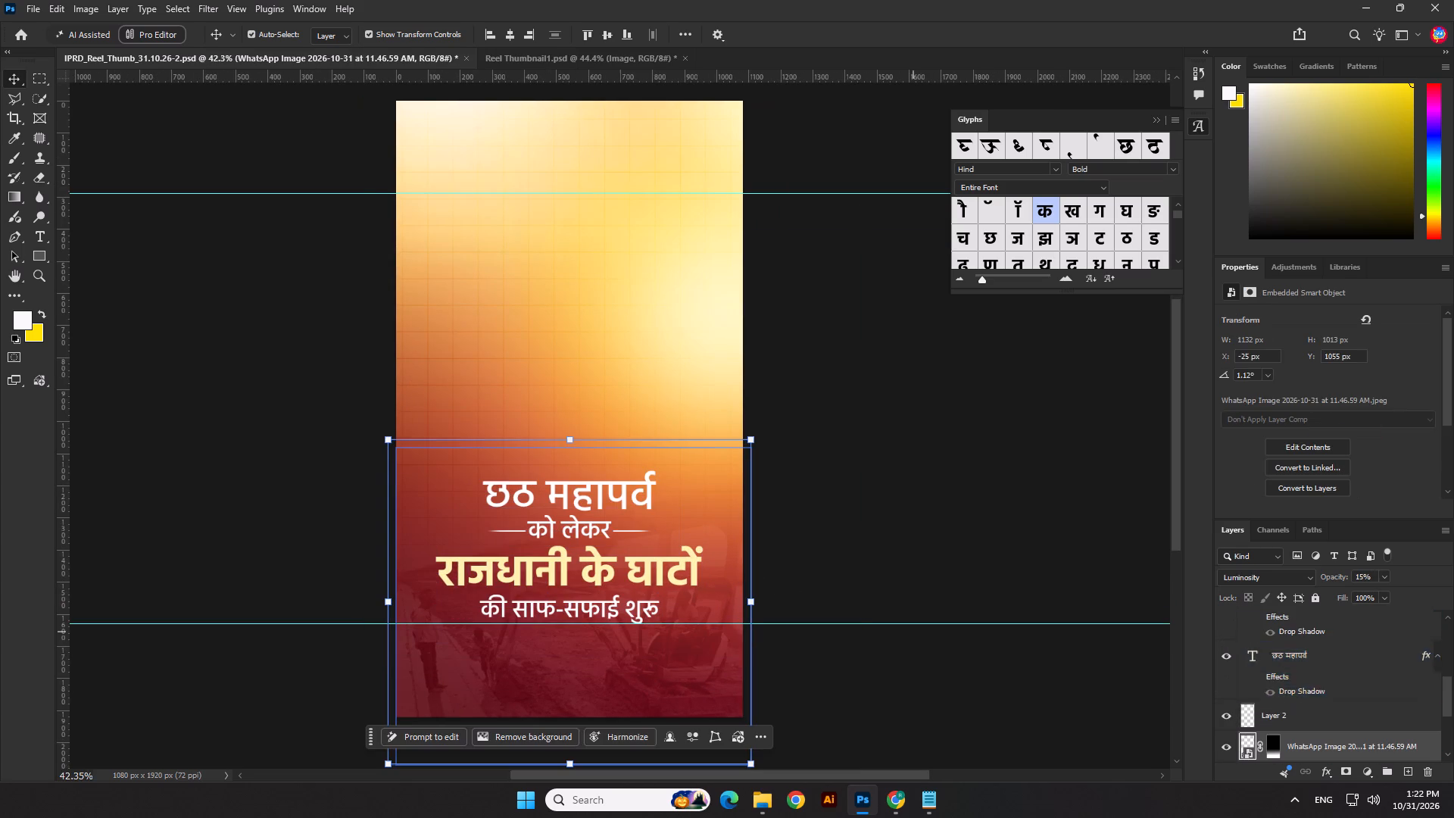
{"action": "left_click", "coordinate": [1315, 599]}
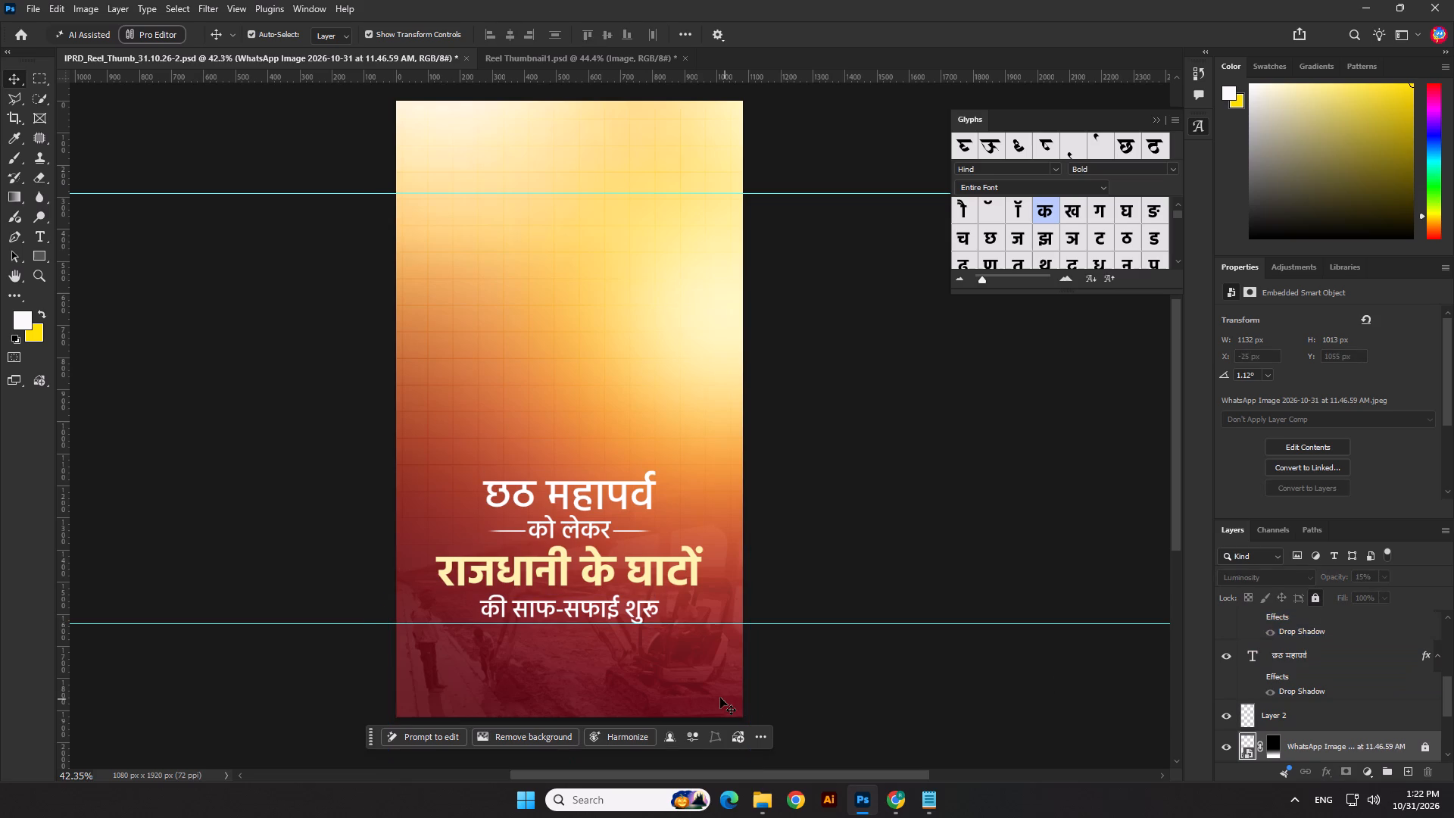
{"action": "left_click", "coordinate": [720, 698]}
{"action": "left_click", "coordinate": [1315, 598]}
{"action": "scroll", "coordinate": [1319, 660], "scroll_direction": "down", "scroll_amount": 4}
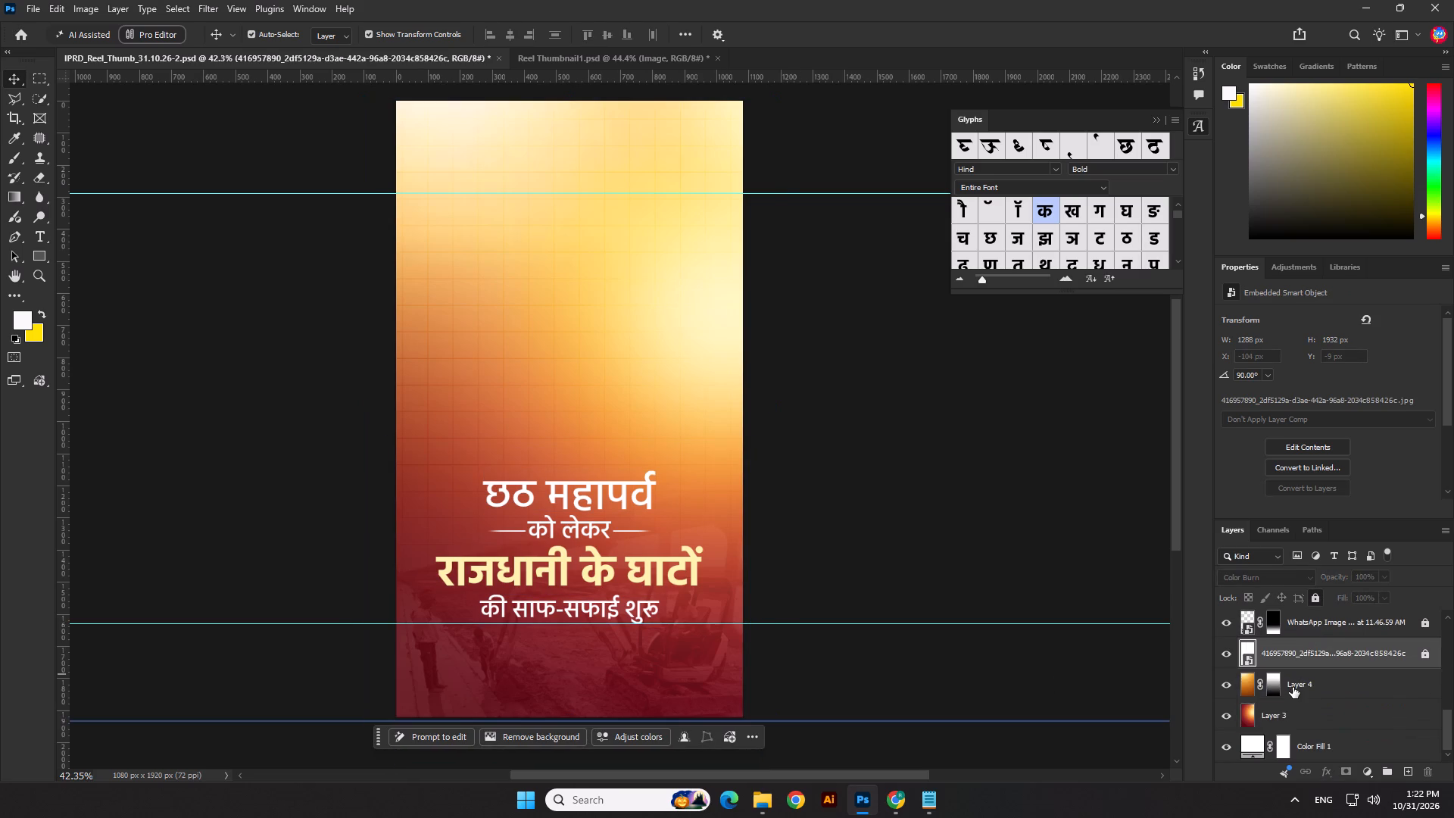
{"action": "left_click", "coordinate": [1290, 692]}
{"action": "left_click", "coordinate": [1318, 596]}
{"action": "left_click", "coordinate": [1312, 701]}
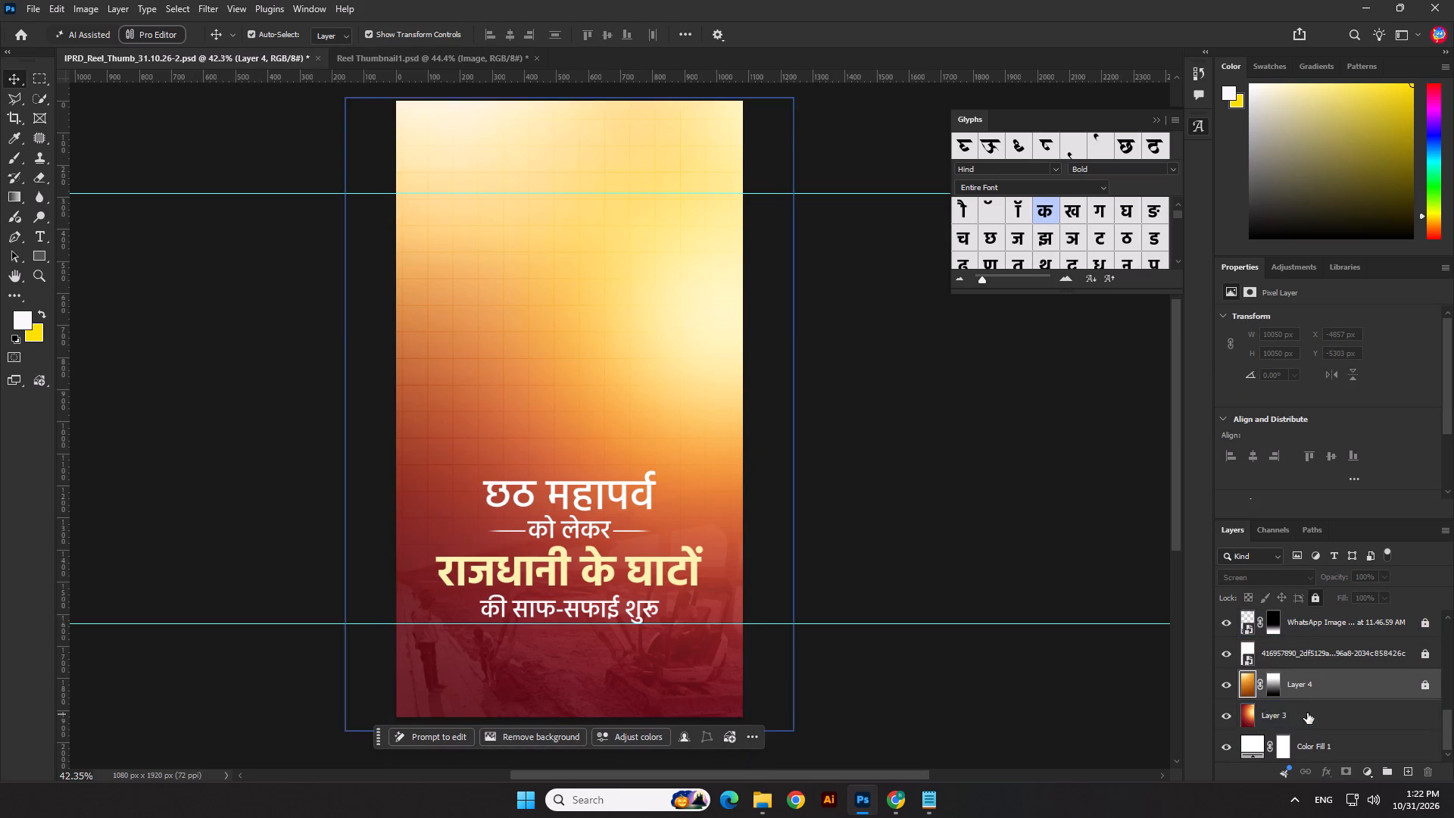
{"action": "left_click", "coordinate": [1314, 711]}
{"action": "left_click", "coordinate": [1313, 602]}
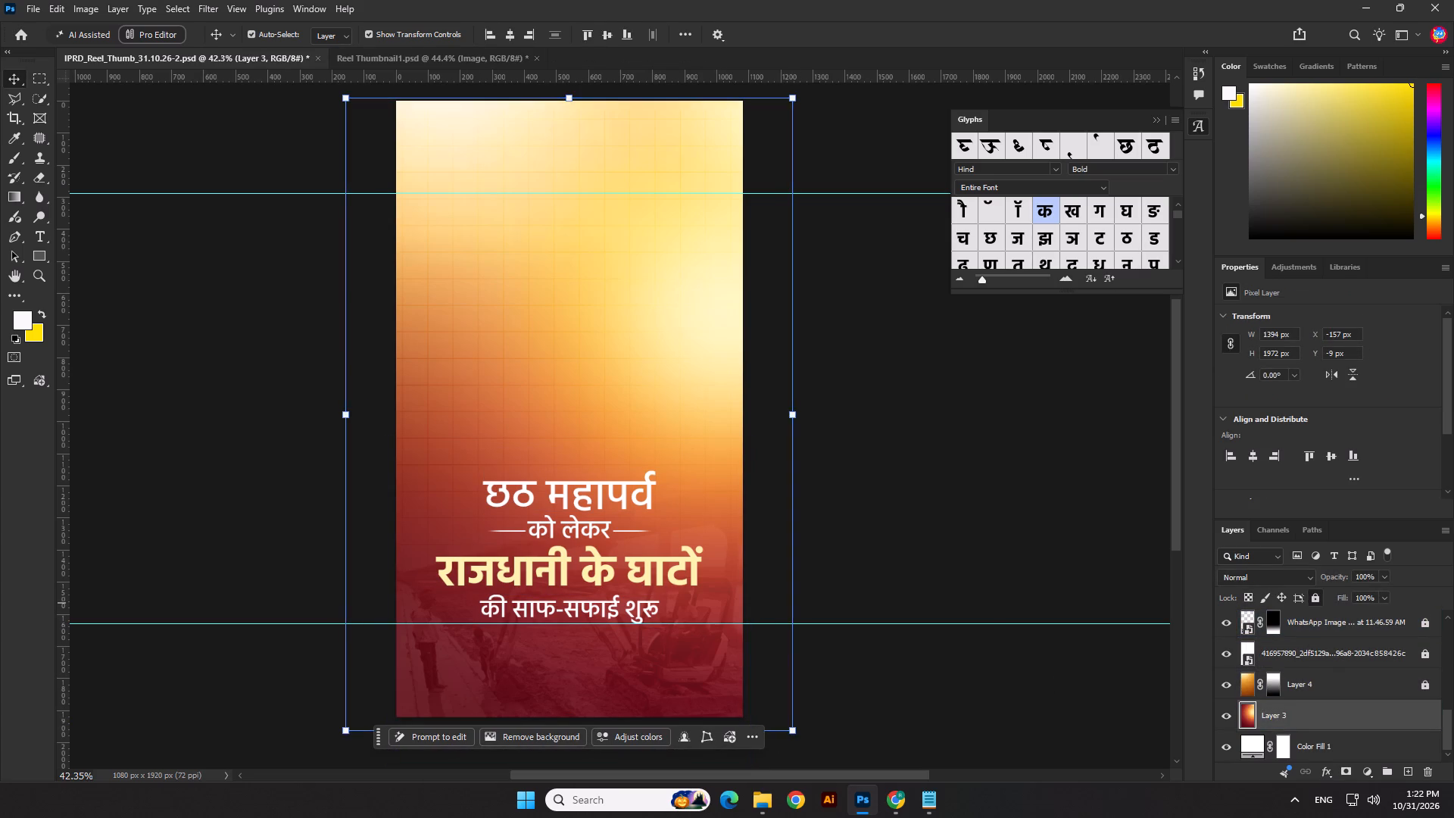
Move all headline lines and their divider up together to just below the upper guide, divider at about Y 465 px, and centre them horizontally.
{"action": "left_click_drag", "start_coordinate": [857, 487], "coordinate": [599, 612]}
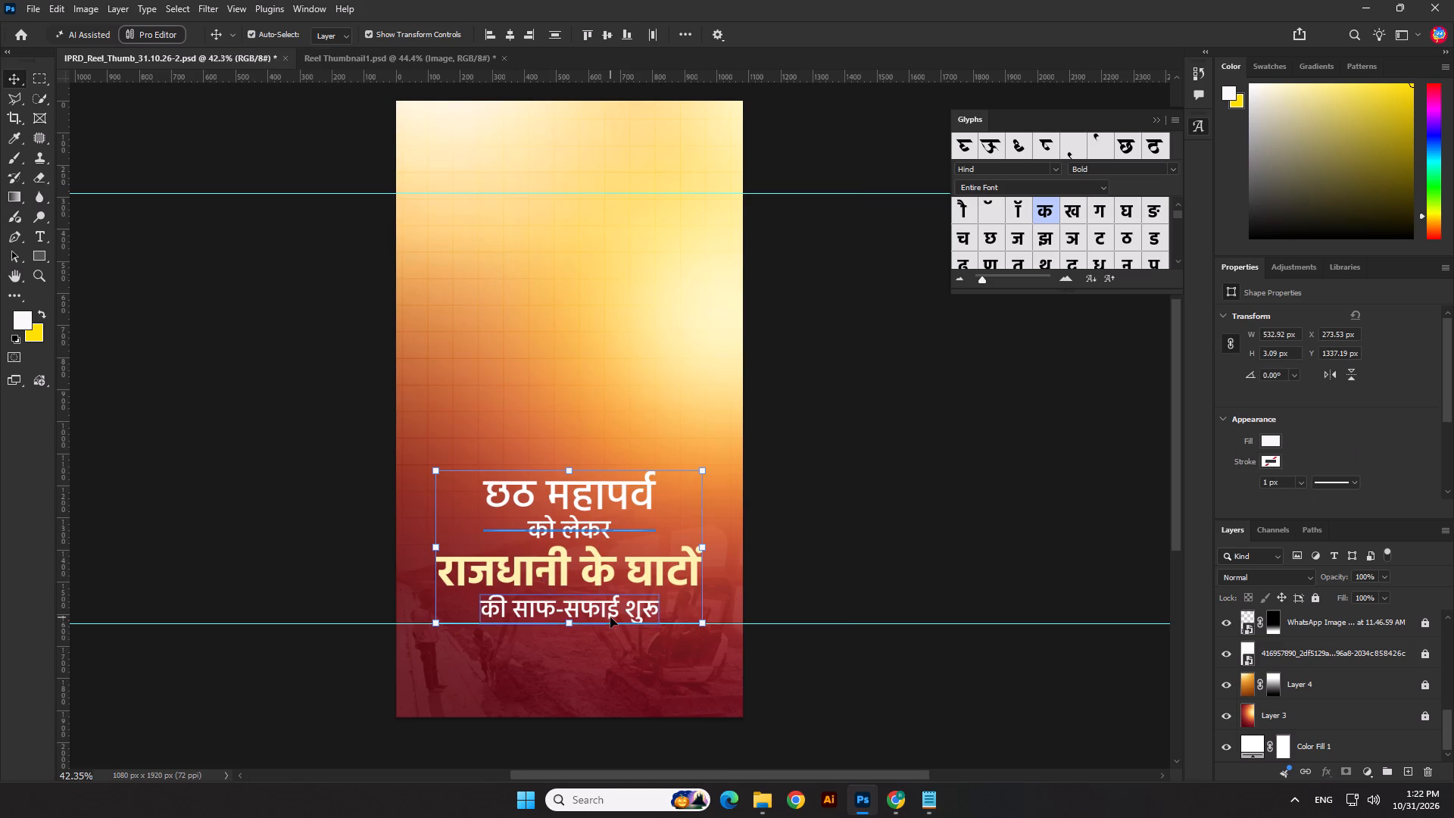
{"action": "scroll", "coordinate": [610, 617], "scroll_direction": "down", "scroll_amount": 3}
{"action": "left_click_drag", "start_coordinate": [613, 526], "coordinate": [611, 345]}
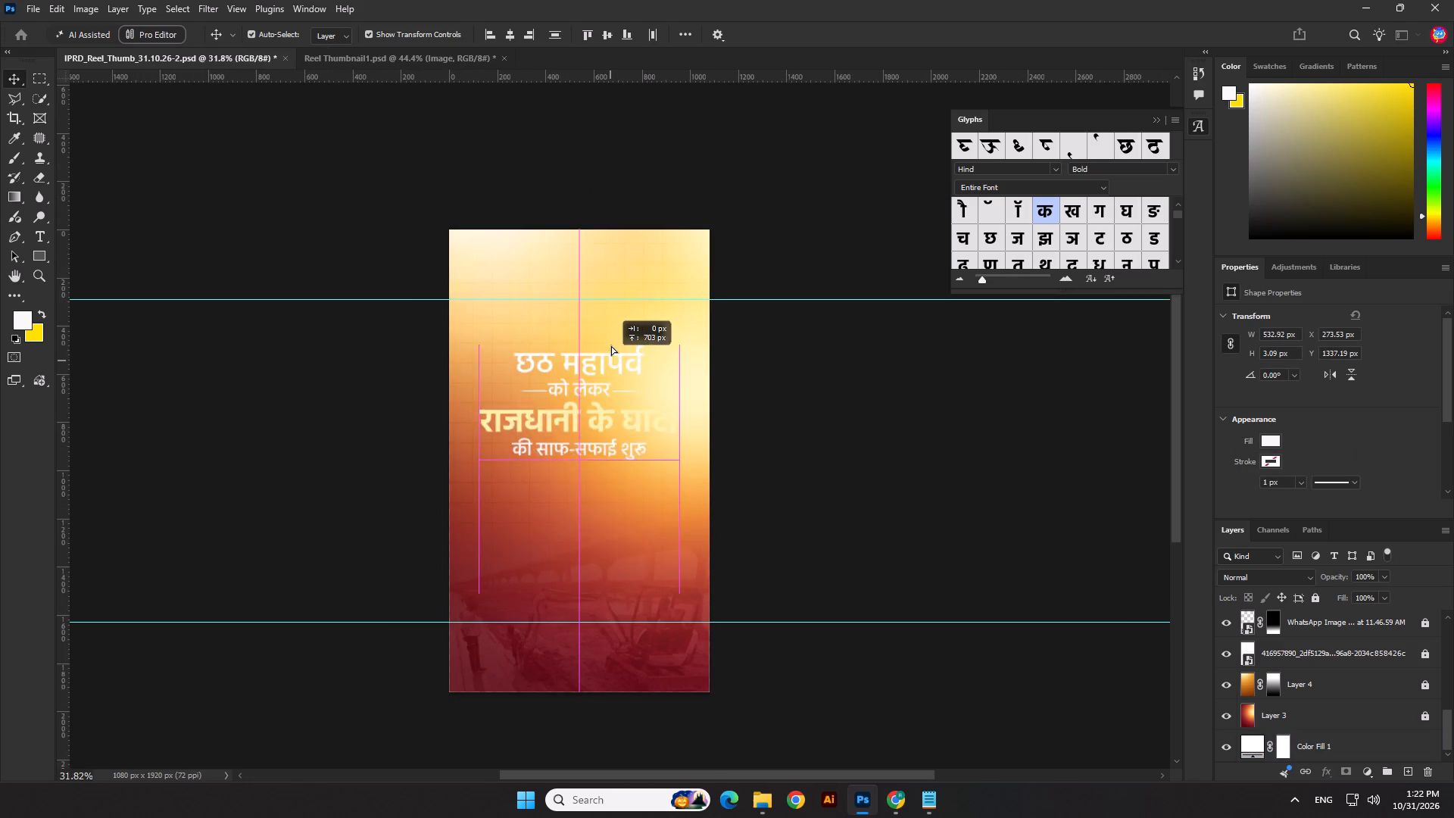
{"action": "left_click_drag", "start_coordinate": [611, 345], "coordinate": [612, 311]}
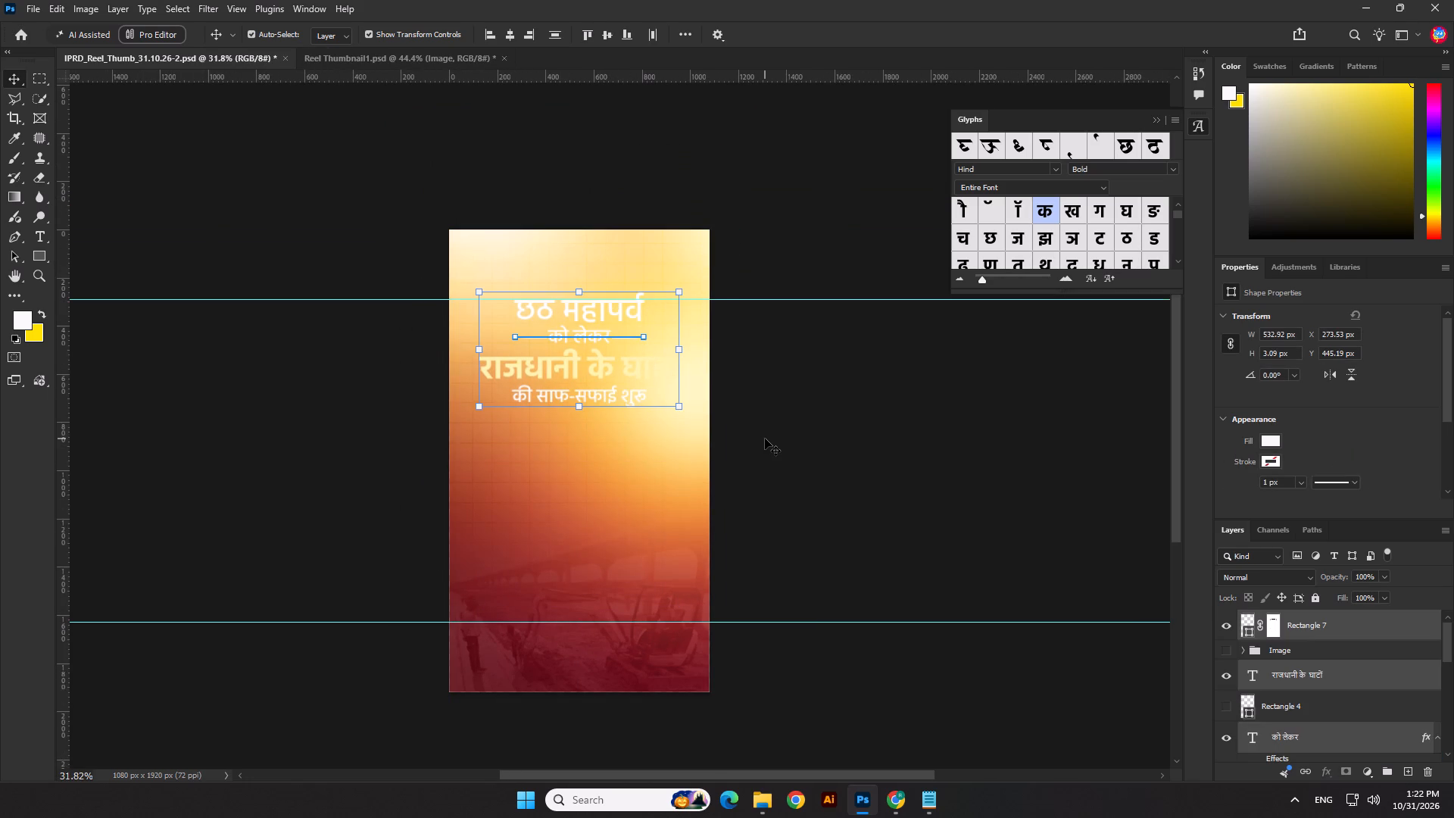
{"action": "key", "text": "shift+Down"}
{"action": "key", "text": "shift+Down"}
{"action": "key", "text": "Return"}
{"action": "left_click", "coordinate": [509, 36]}
{"action": "left_click", "coordinate": [370, 210]}
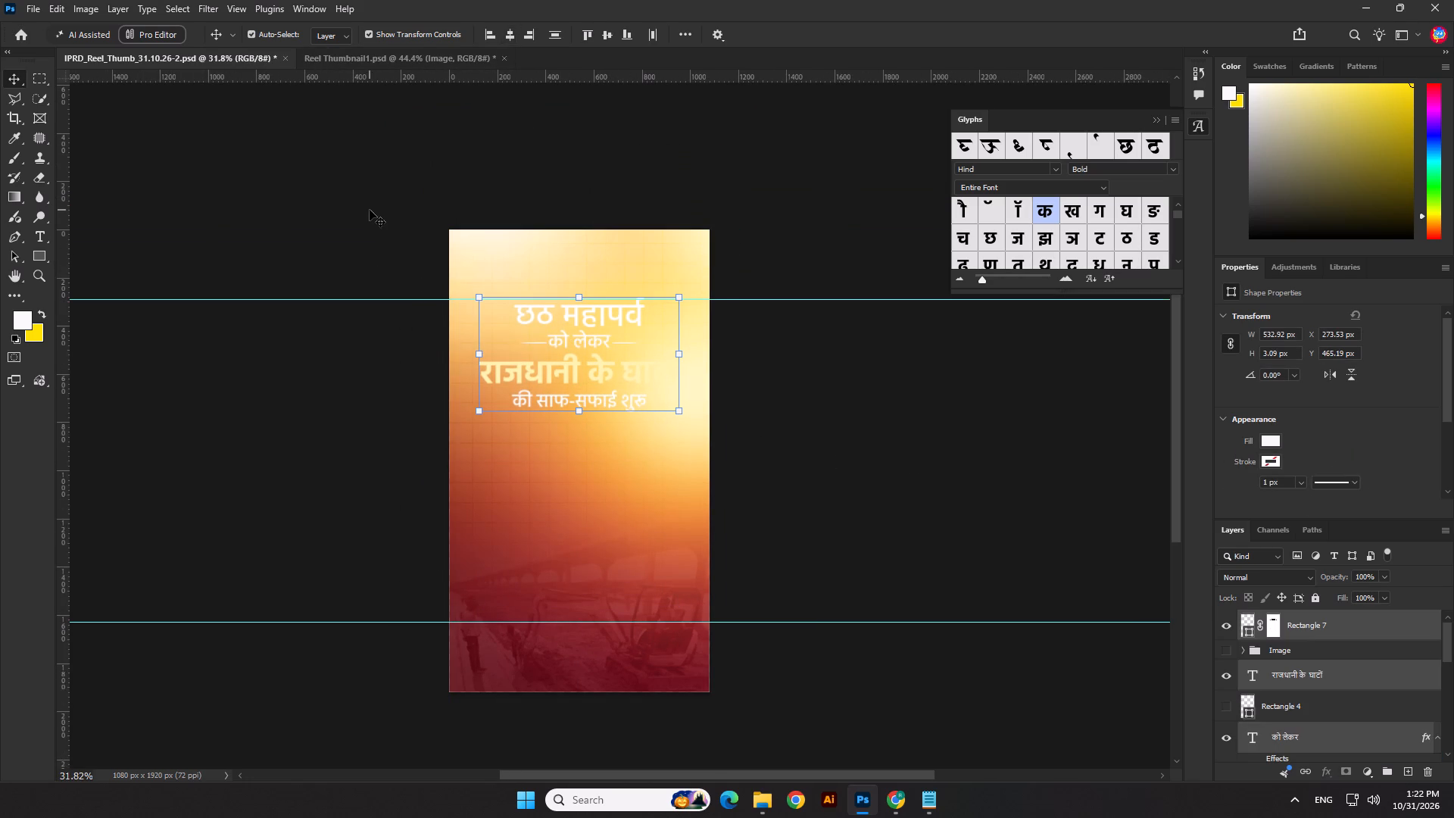
Show the Image group again and shrink the photo collage slightly so it sits below the headline.
{"action": "left_click", "coordinate": [1227, 648]}
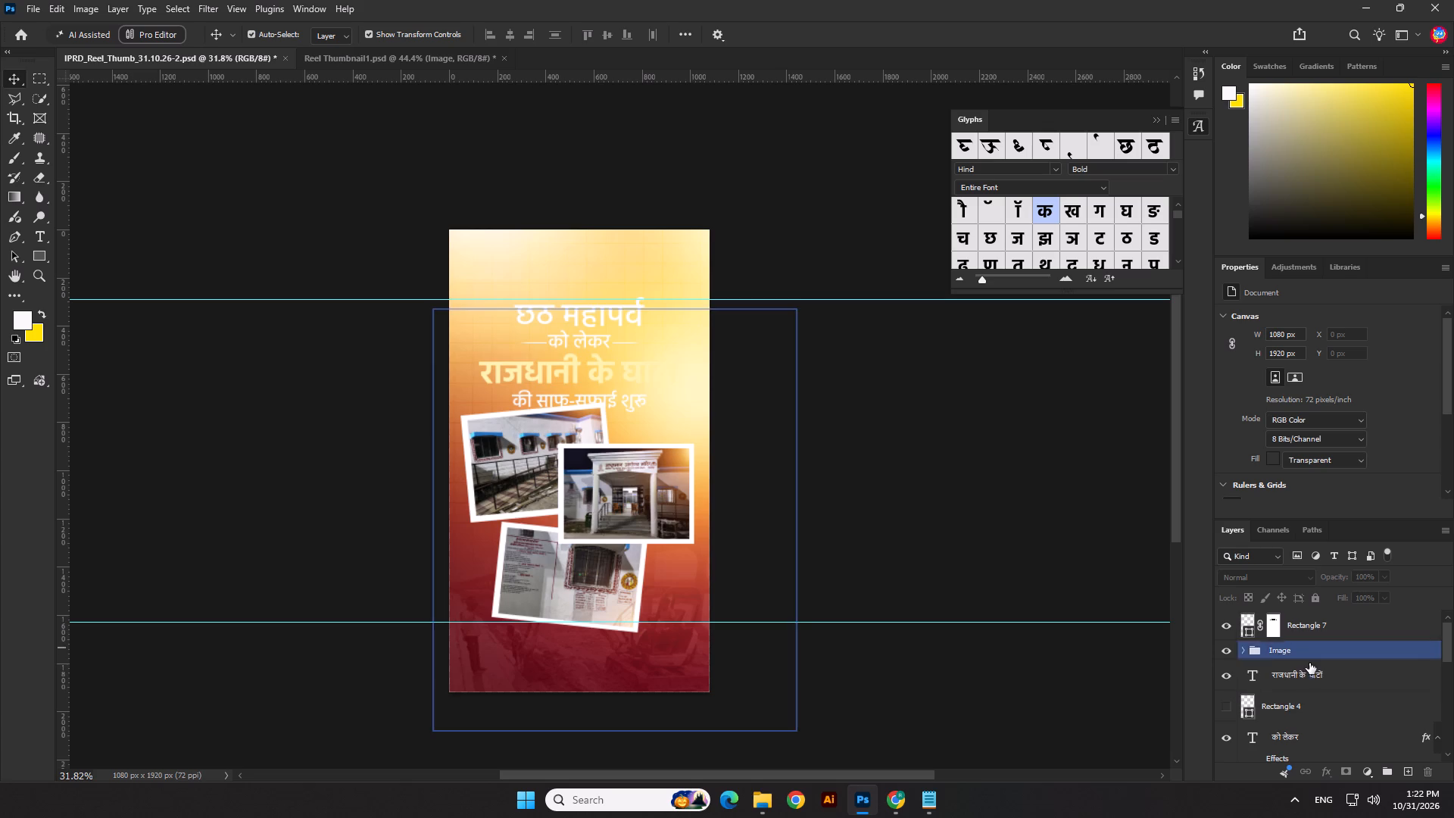
{"action": "left_click", "coordinate": [1297, 651]}
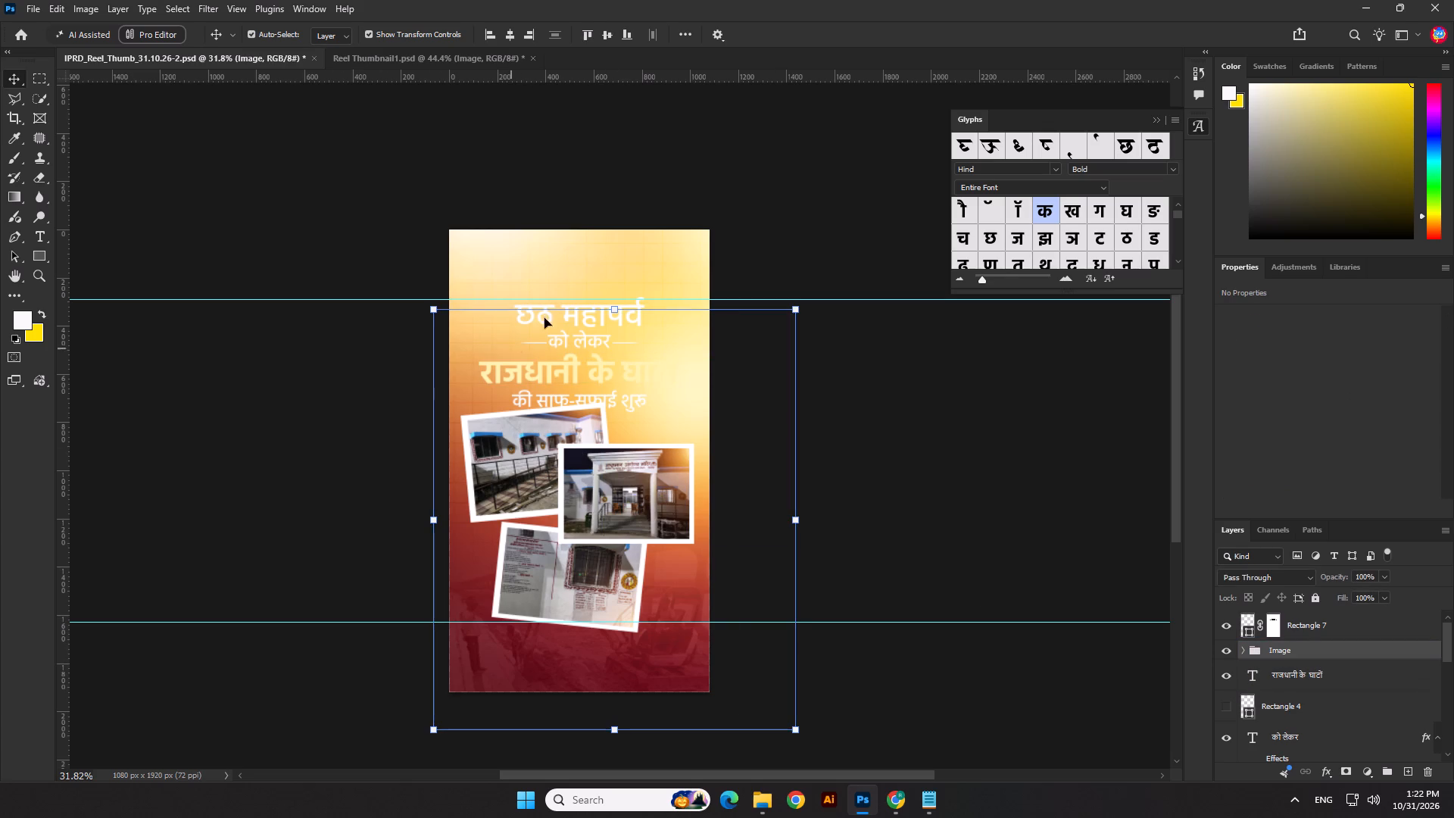
{"action": "left_click_drag", "start_coordinate": [616, 308], "coordinate": [623, 326]}
{"action": "key", "text": "Return"}
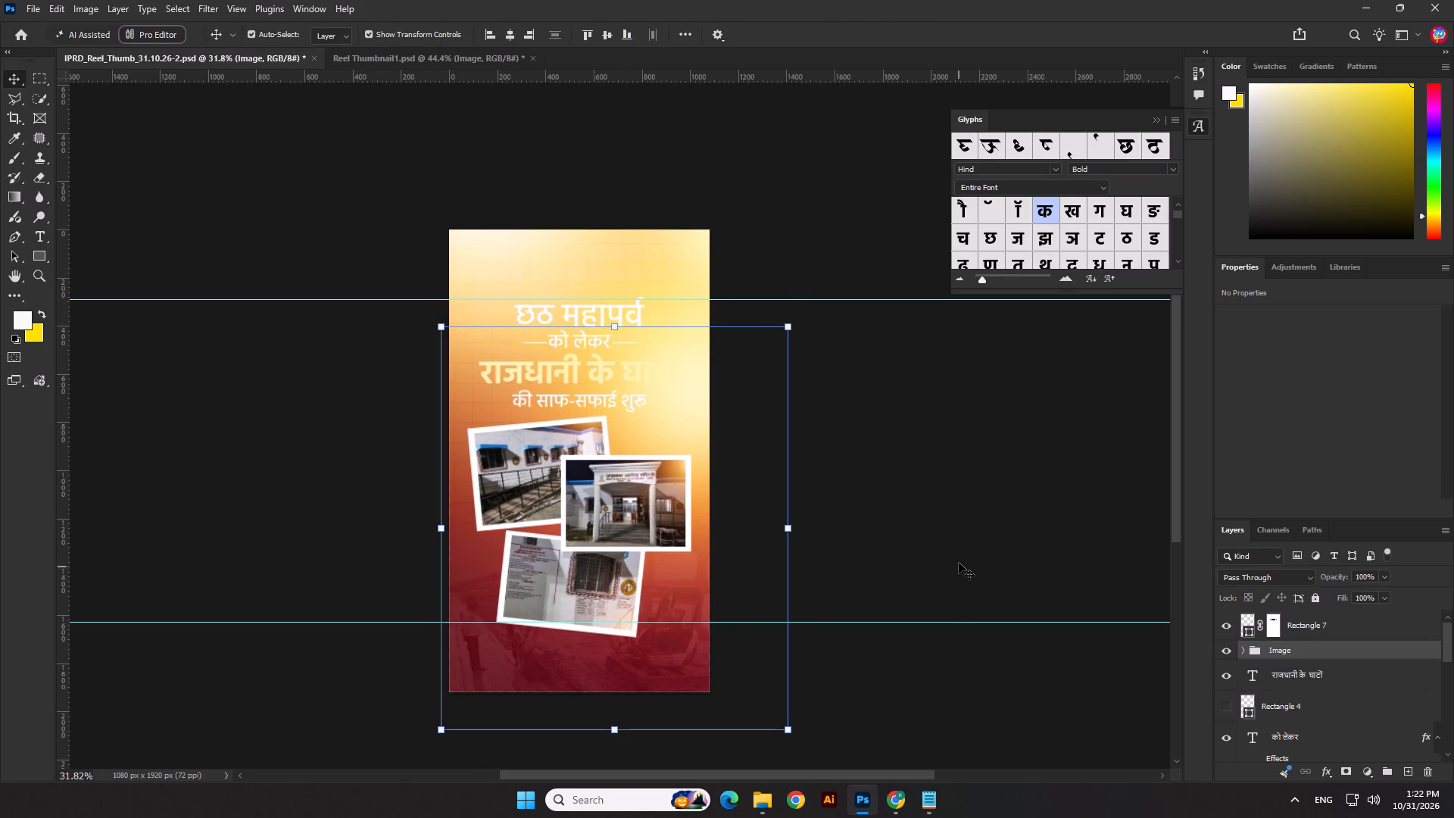
{"action": "left_click", "coordinate": [953, 502]}
Unlock the gradient background on Layer 3 and flip it vertically.
{"action": "left_click", "coordinate": [653, 665]}
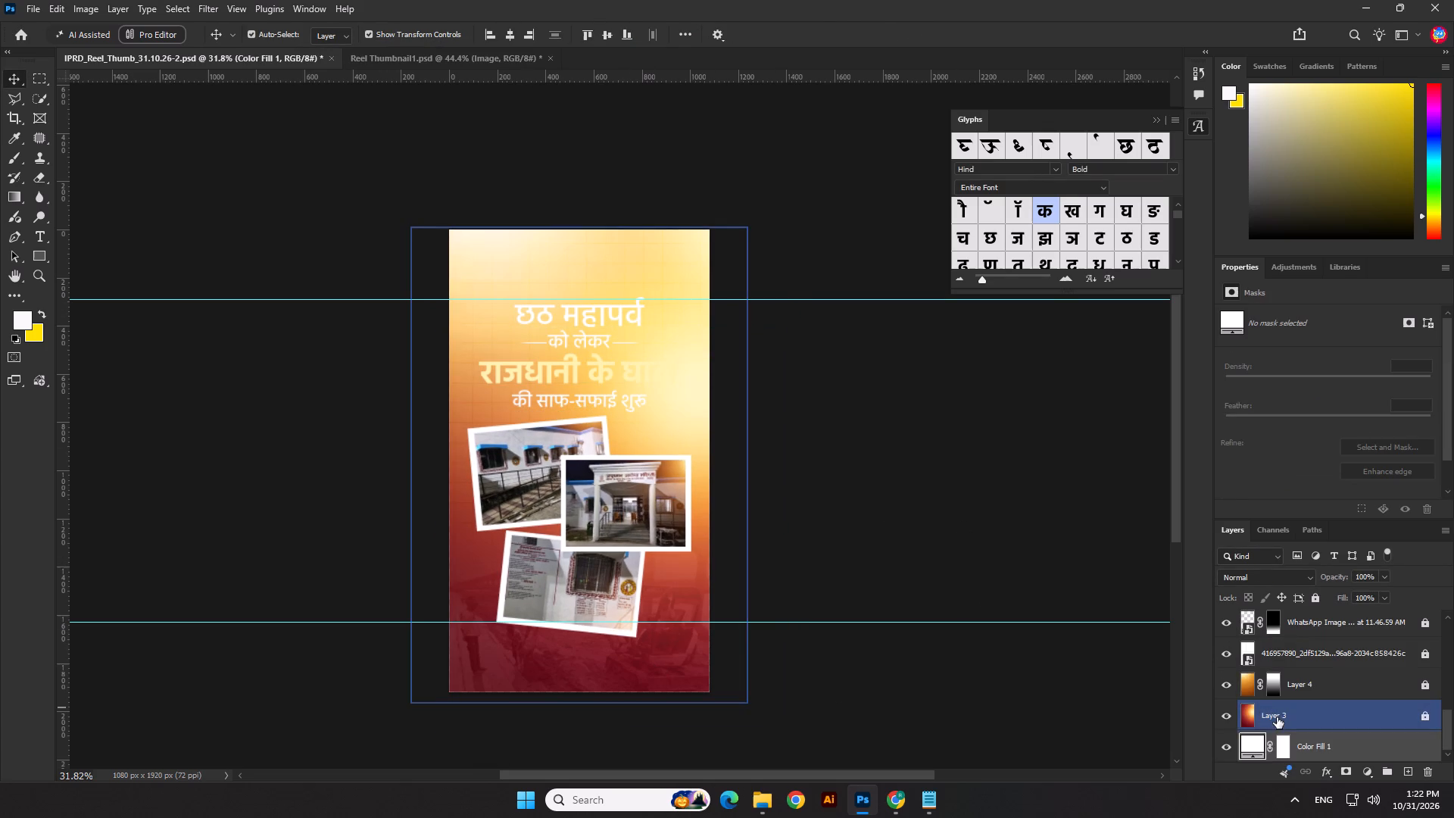
{"action": "left_click", "coordinate": [1277, 718]}
{"action": "left_click", "coordinate": [1427, 711]}
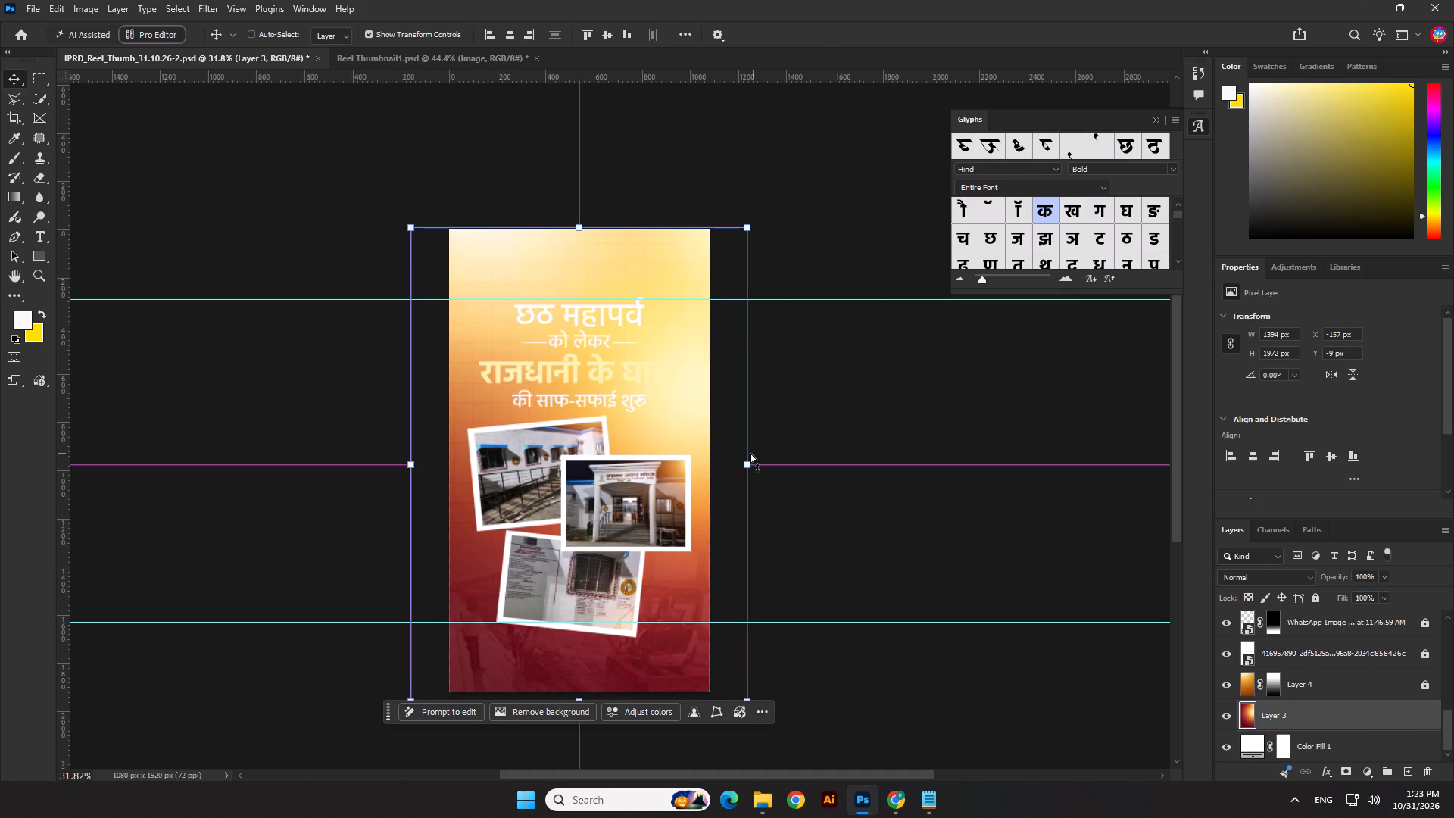
{"action": "key", "text": "ctrl+t"}
{"action": "right_click", "coordinate": [669, 671]}
{"action": "left_click", "coordinate": [710, 660]}
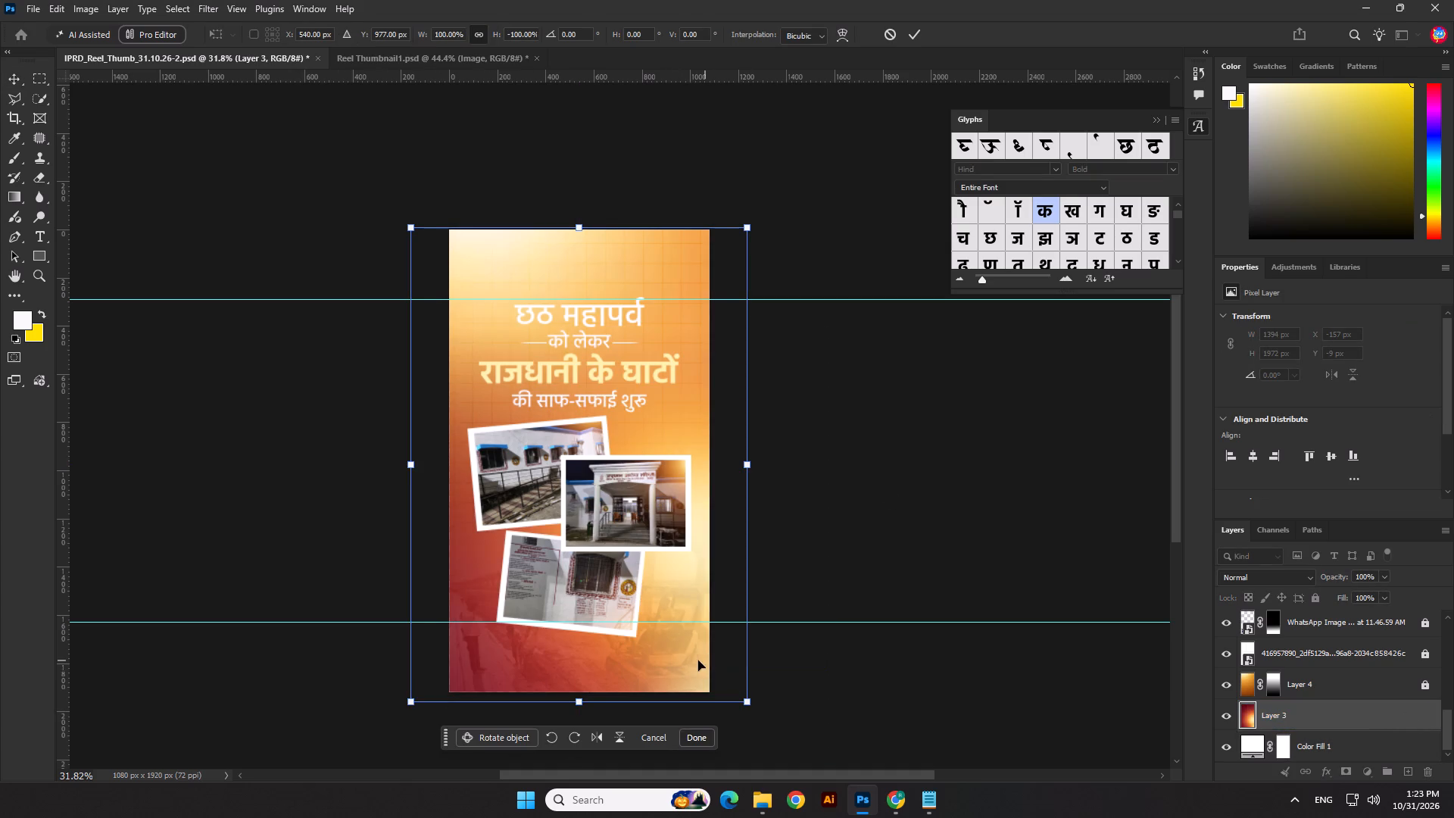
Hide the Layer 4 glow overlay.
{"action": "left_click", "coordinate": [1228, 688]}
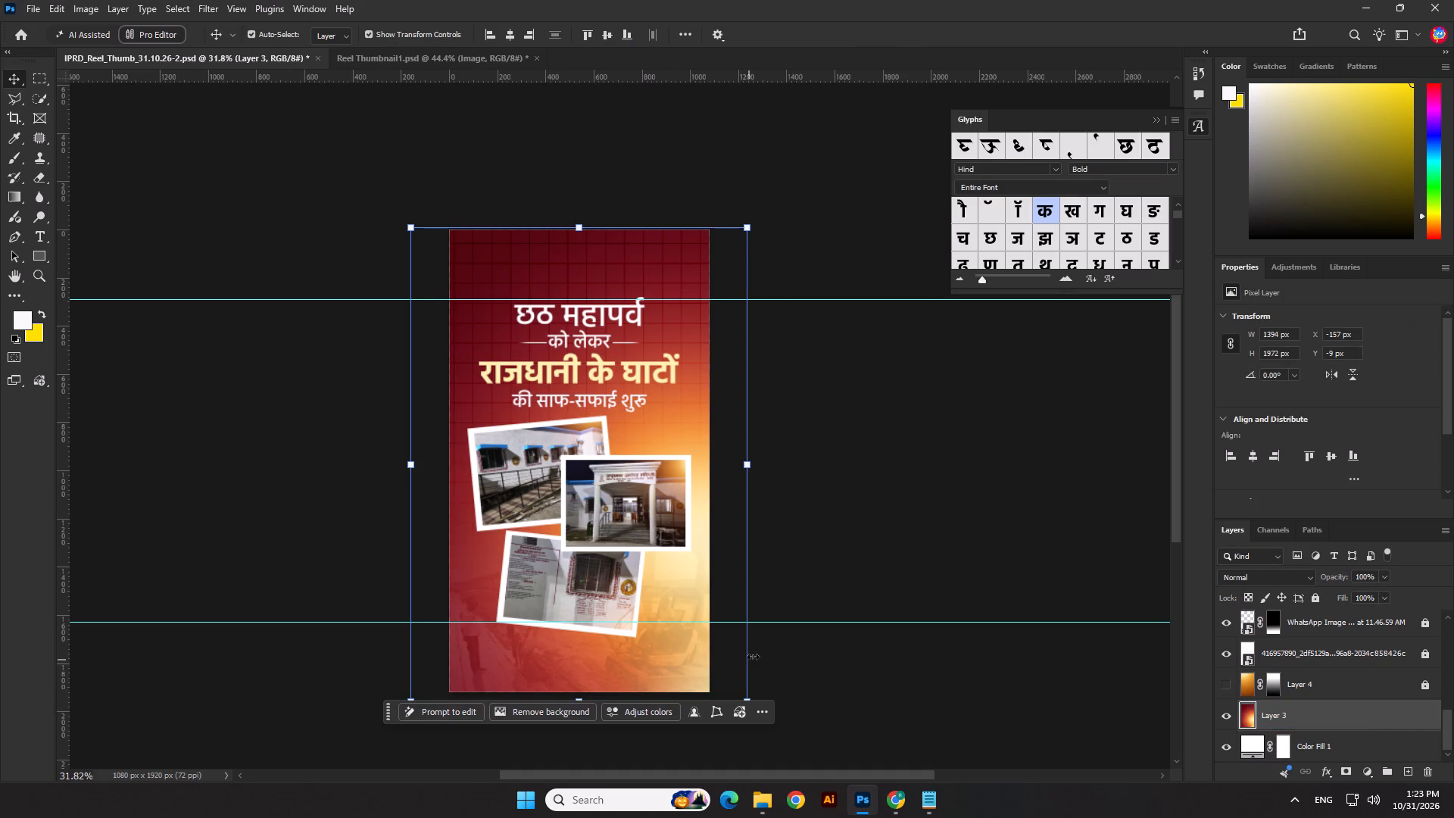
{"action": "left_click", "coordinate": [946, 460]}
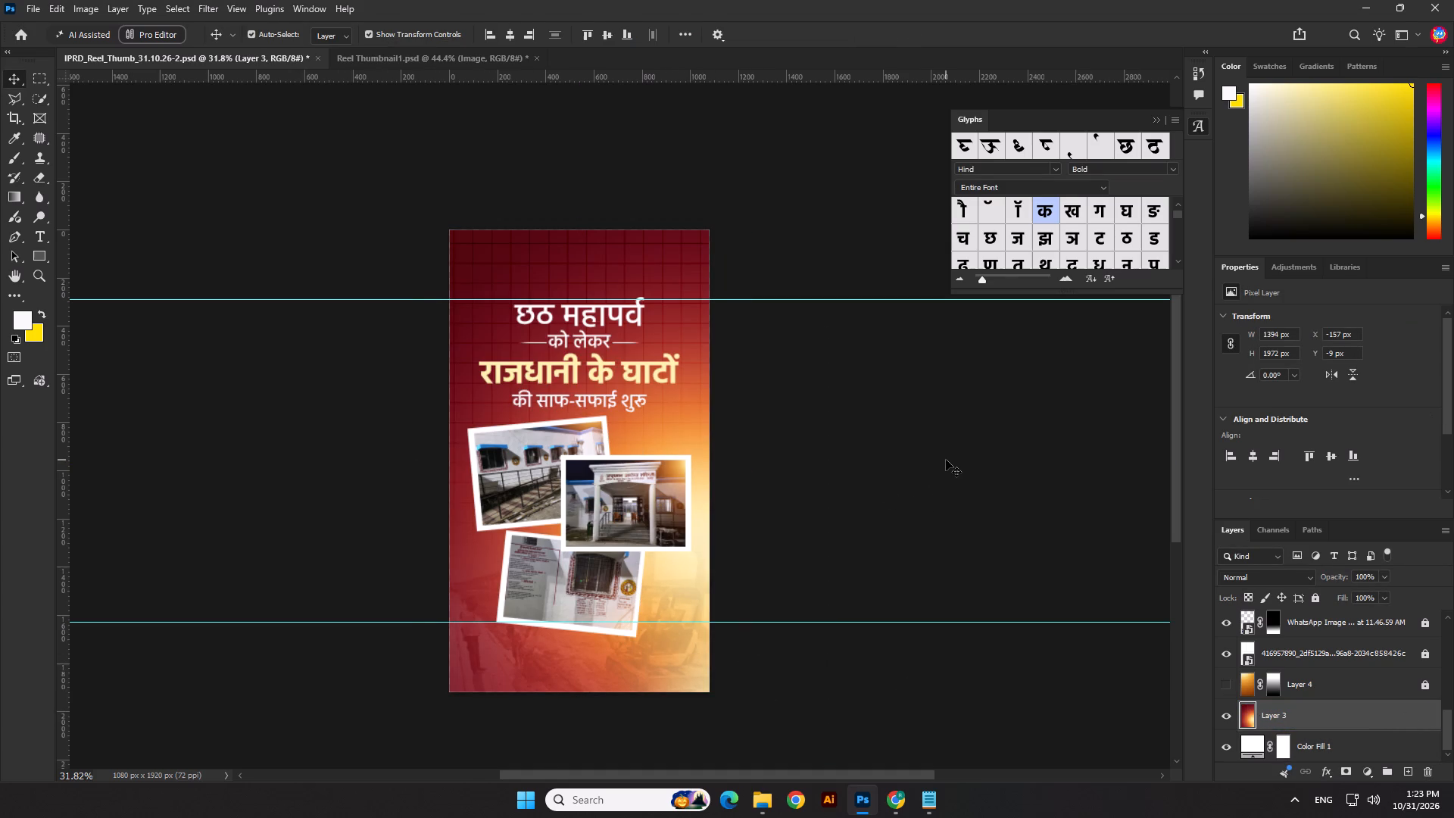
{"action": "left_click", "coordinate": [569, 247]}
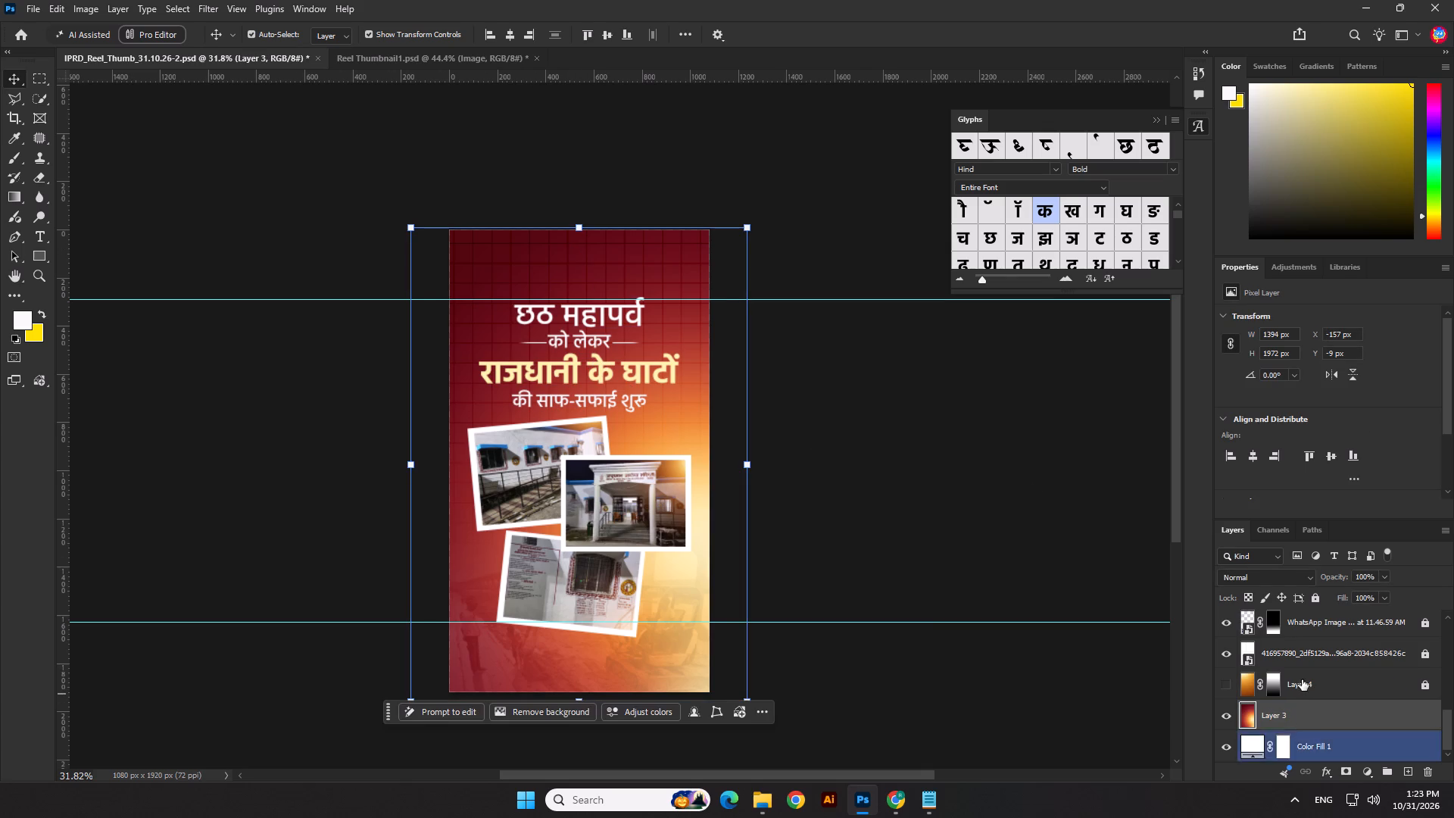
Unlock the WhatsApp image layer and toggle its visibility to check its effect on the background.
{"action": "scroll", "coordinate": [1302, 679], "scroll_direction": "up", "scroll_amount": 1}
{"action": "left_click", "coordinate": [1427, 658]}
{"action": "left_click", "coordinate": [1356, 657]}
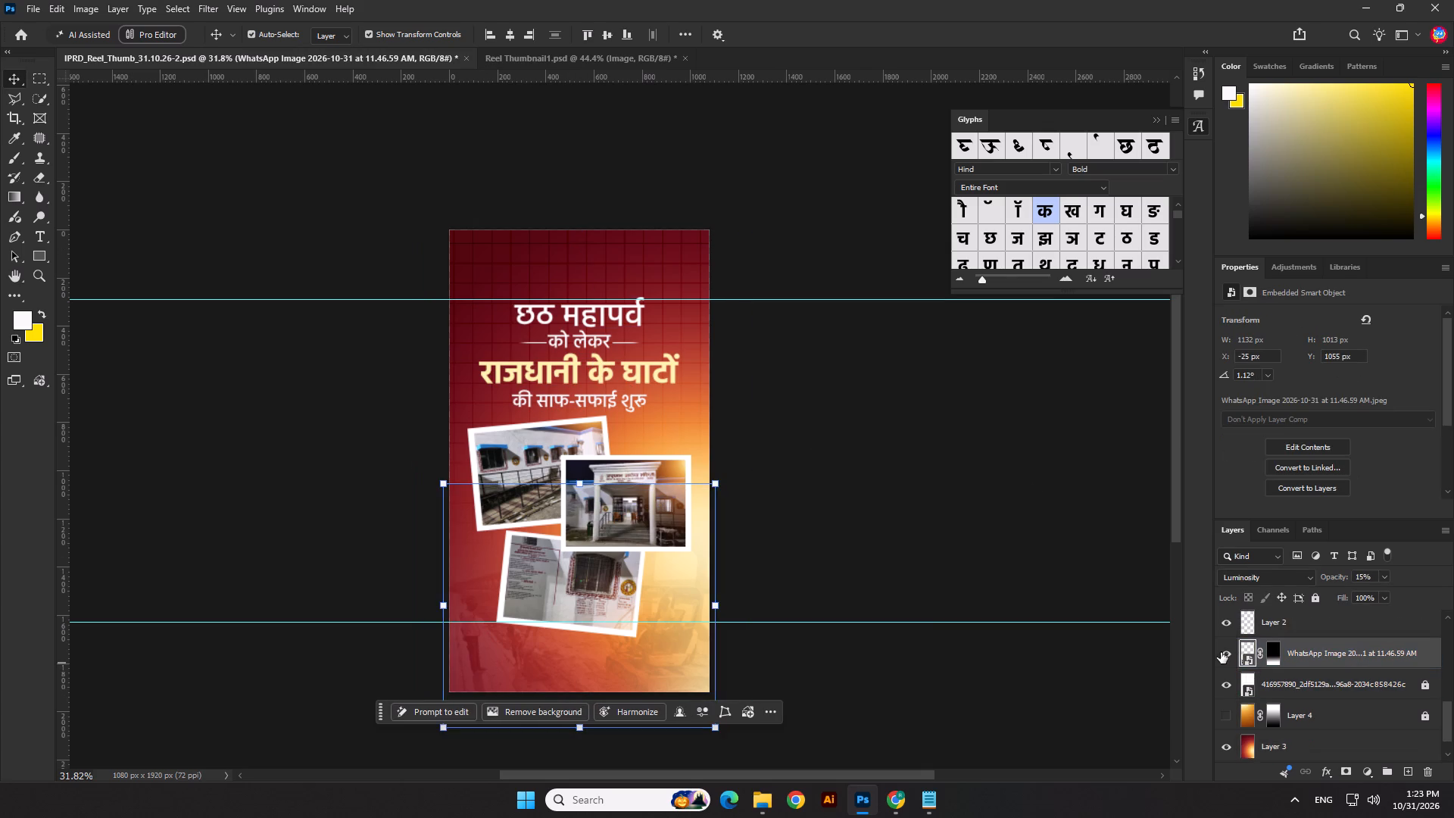
{"action": "left_click", "coordinate": [1221, 652]}
{"action": "left_click", "coordinate": [1221, 652]}
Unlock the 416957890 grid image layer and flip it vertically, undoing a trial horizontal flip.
{"action": "left_click", "coordinate": [1331, 685]}
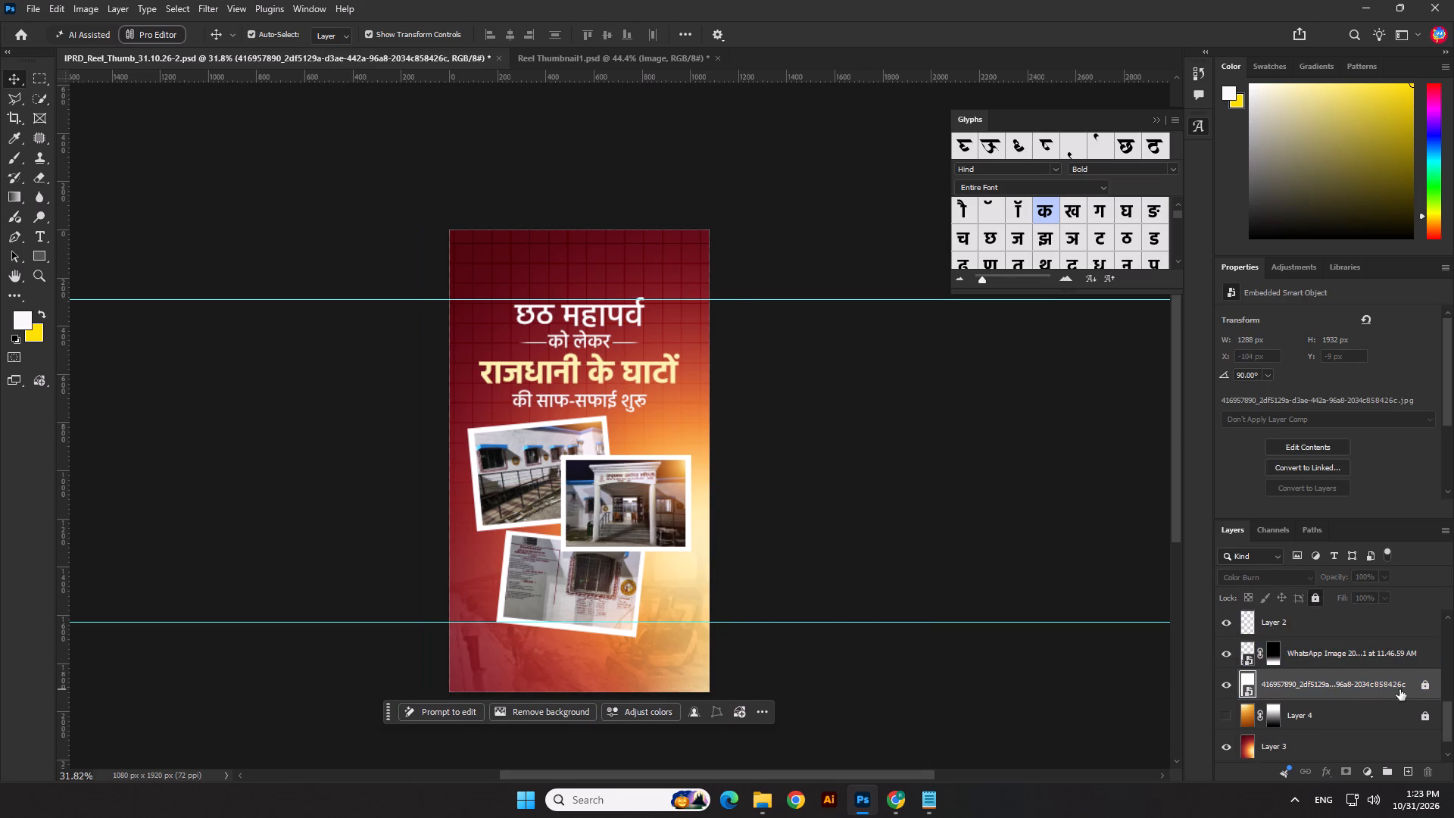
{"action": "left_click", "coordinate": [1427, 687]}
{"action": "left_click", "coordinate": [1406, 690]}
{"action": "key", "text": "ctrl+t"}
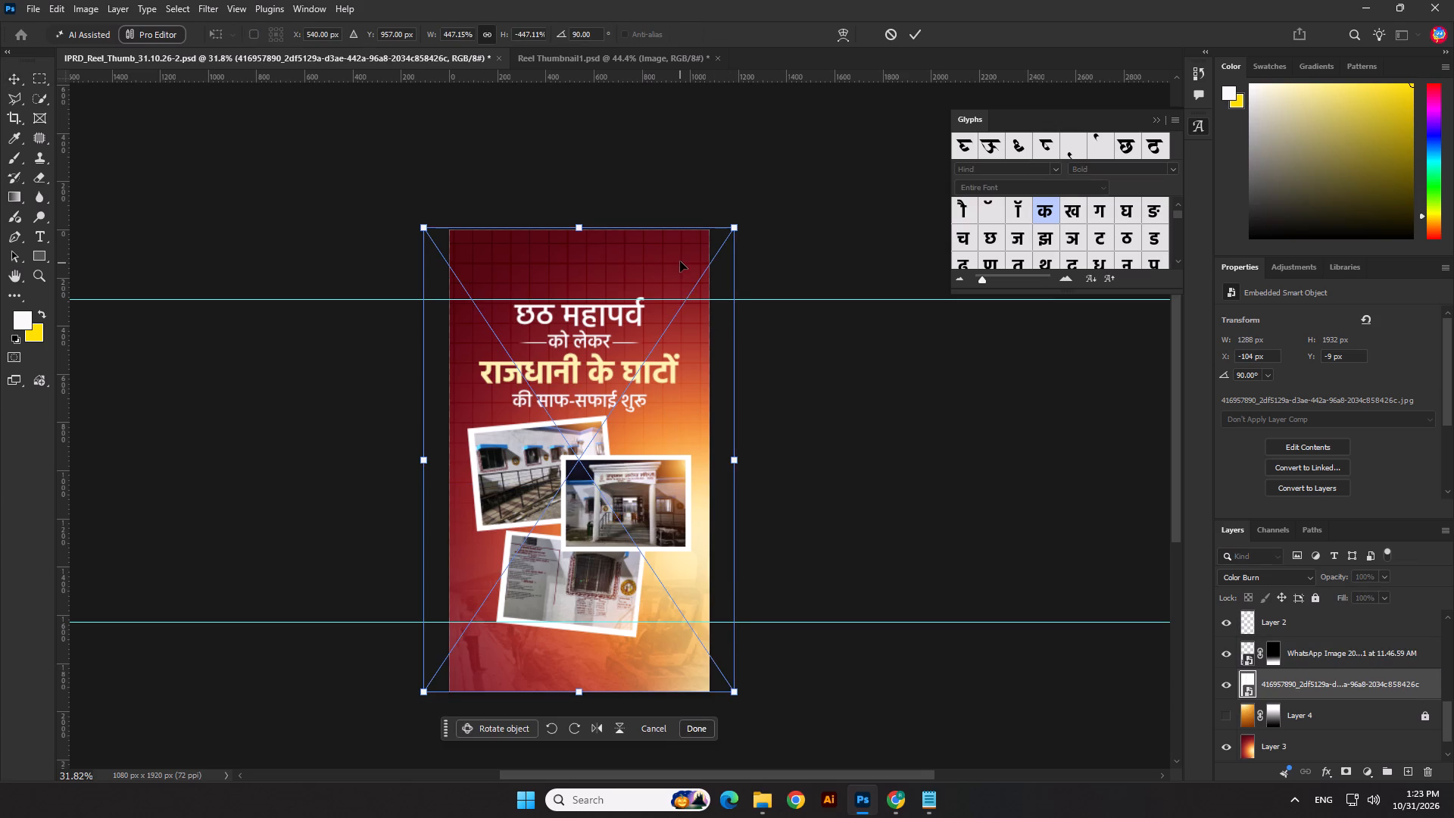
{"action": "right_click", "coordinate": [680, 261]}
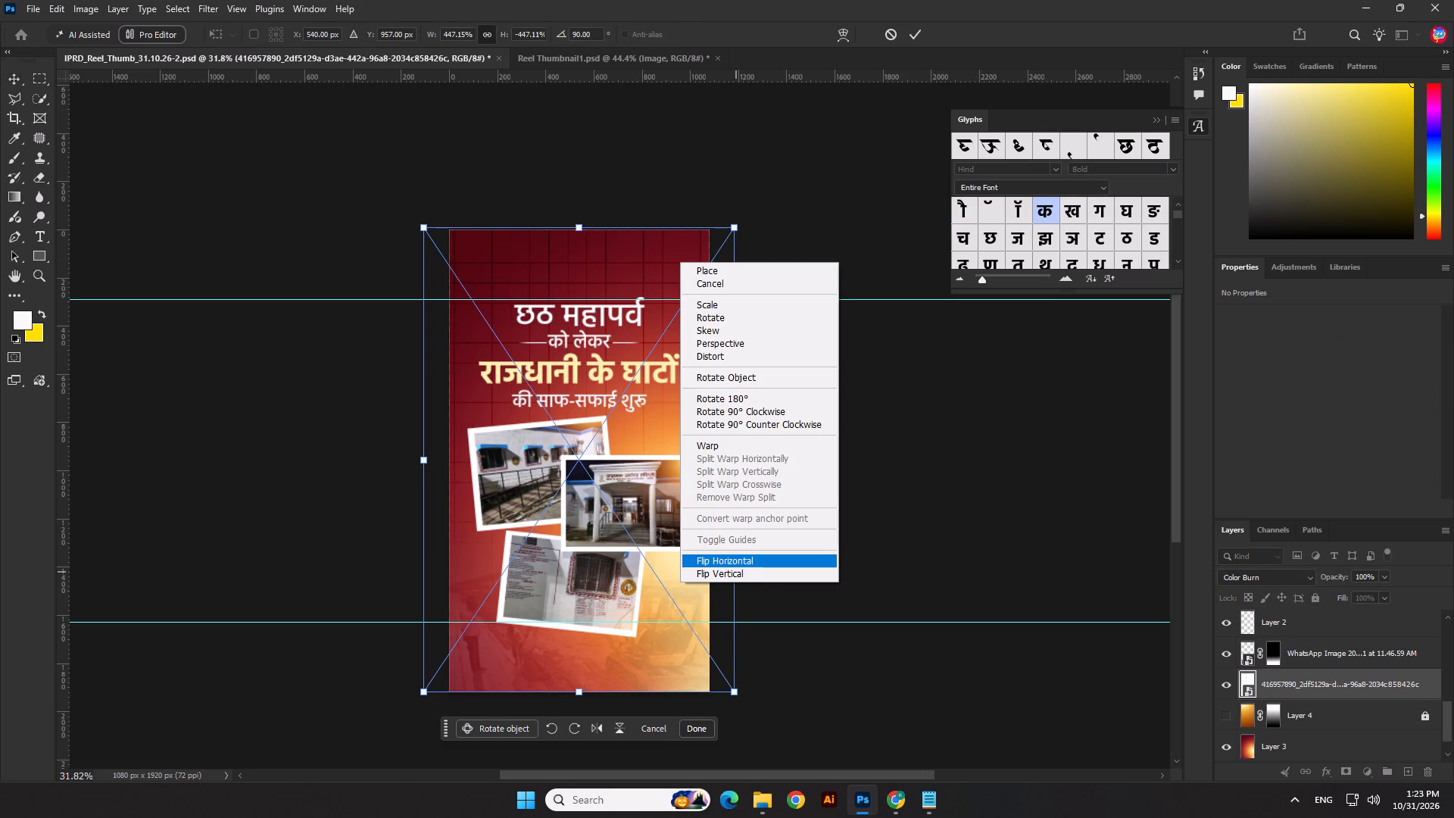
{"action": "left_click", "coordinate": [741, 563]}
{"action": "key", "text": "ctrl+z"}
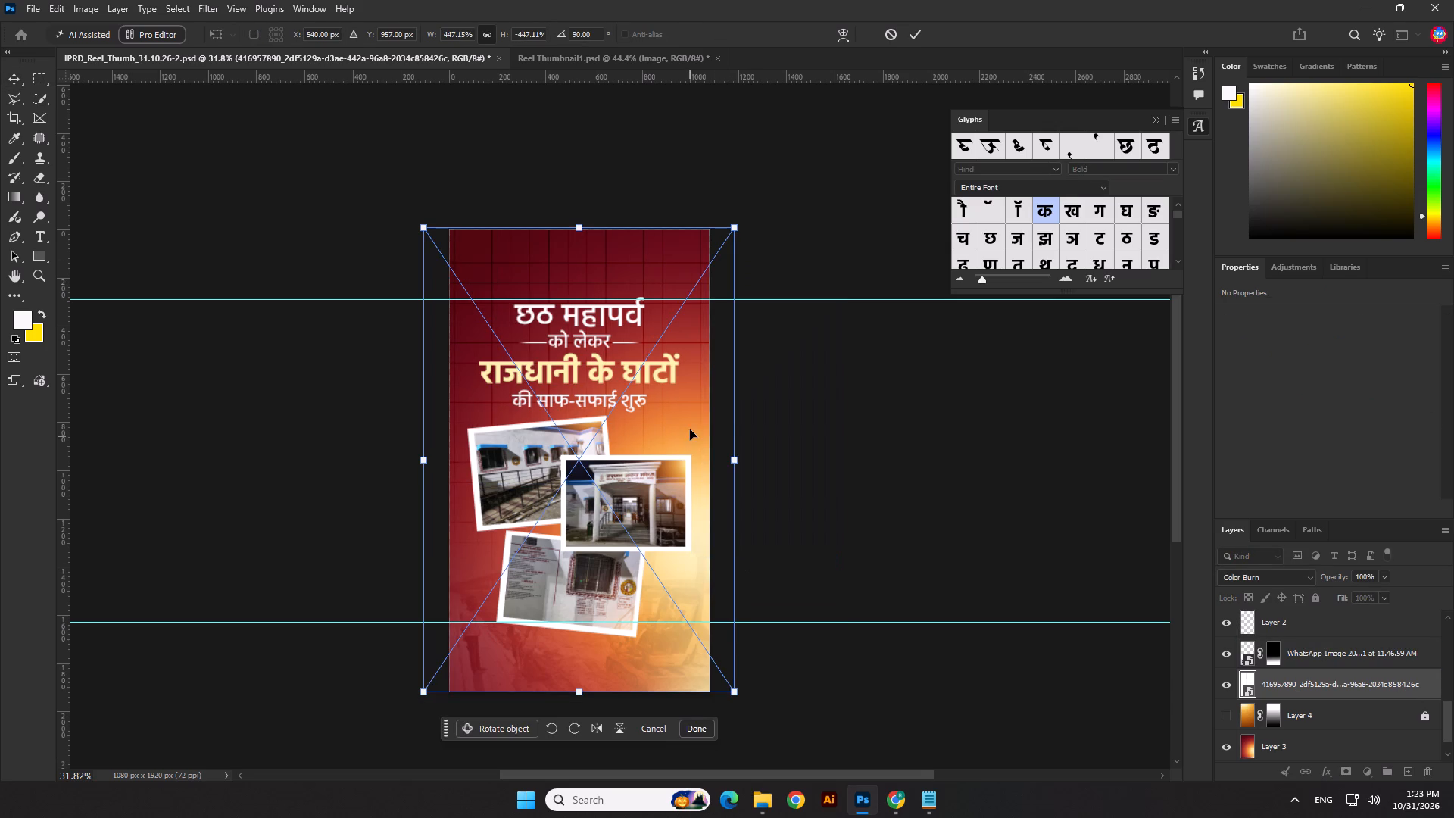
{"action": "right_click", "coordinate": [690, 423]}
{"action": "left_click", "coordinate": [731, 733]}
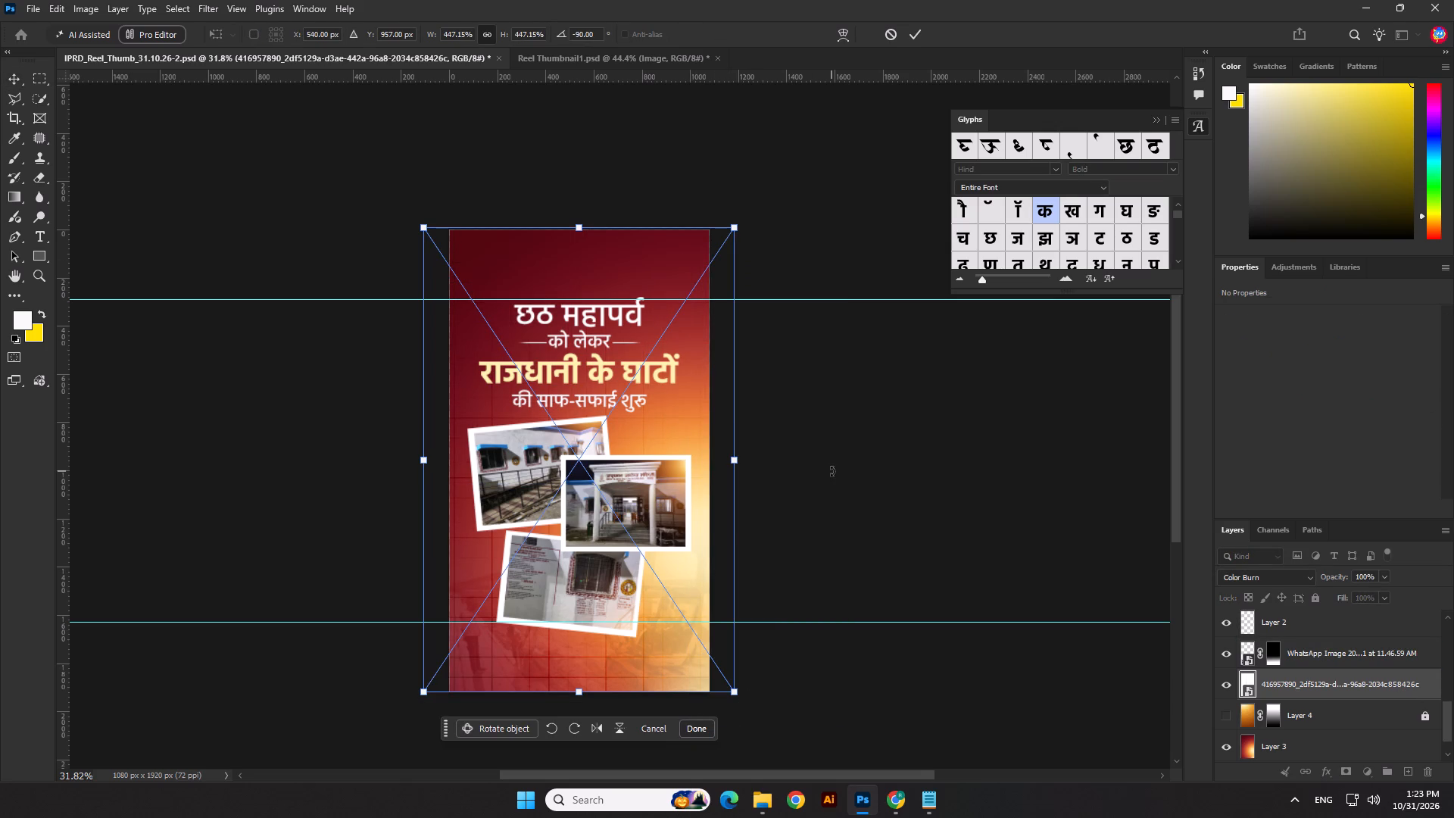
{"action": "key", "text": "Return"}
{"action": "left_click", "coordinate": [832, 471]}
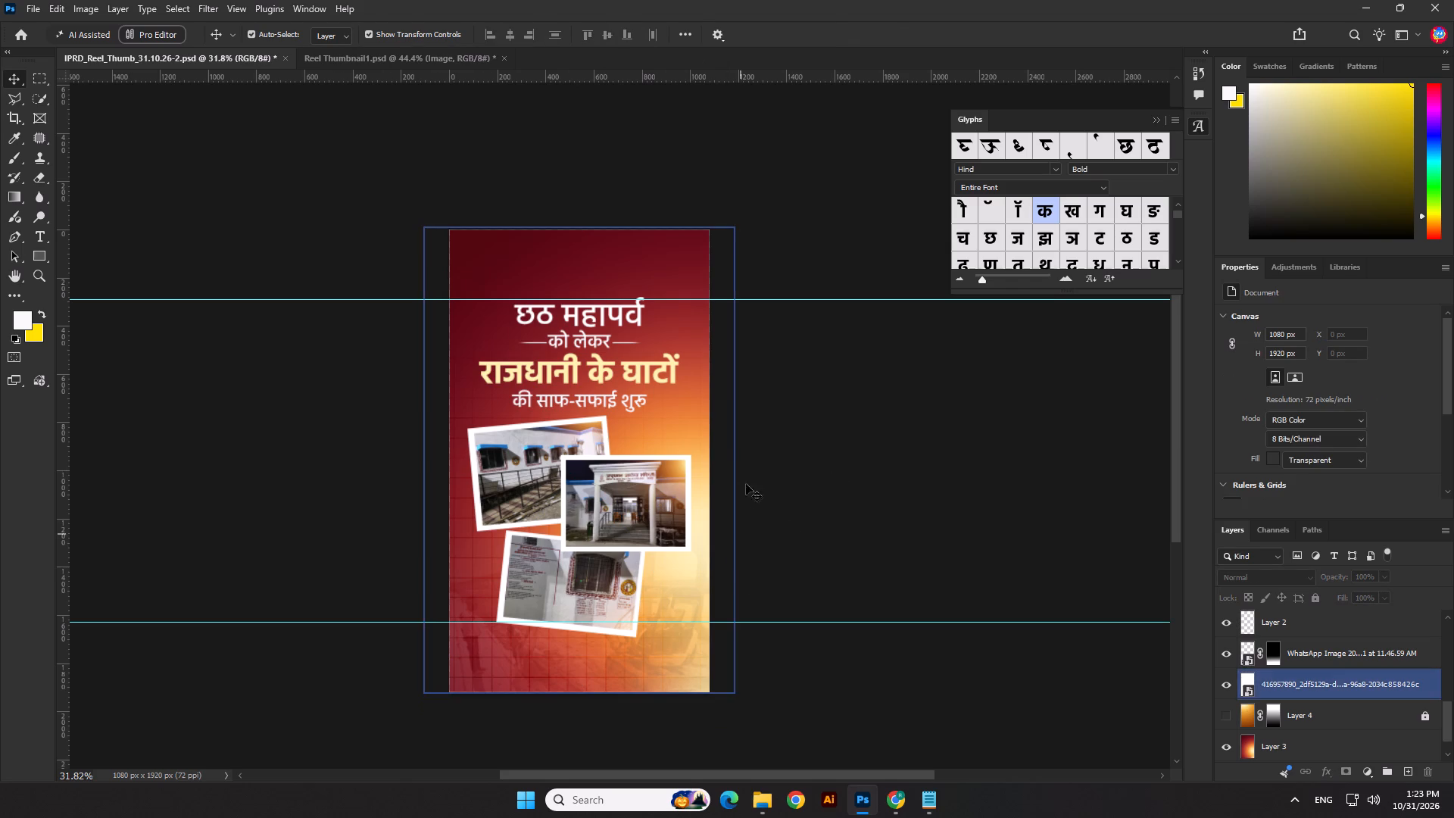
{"action": "scroll", "coordinate": [814, 426], "scroll_direction": "up", "scroll_amount": 1}
{"action": "left_click", "coordinate": [688, 225]}
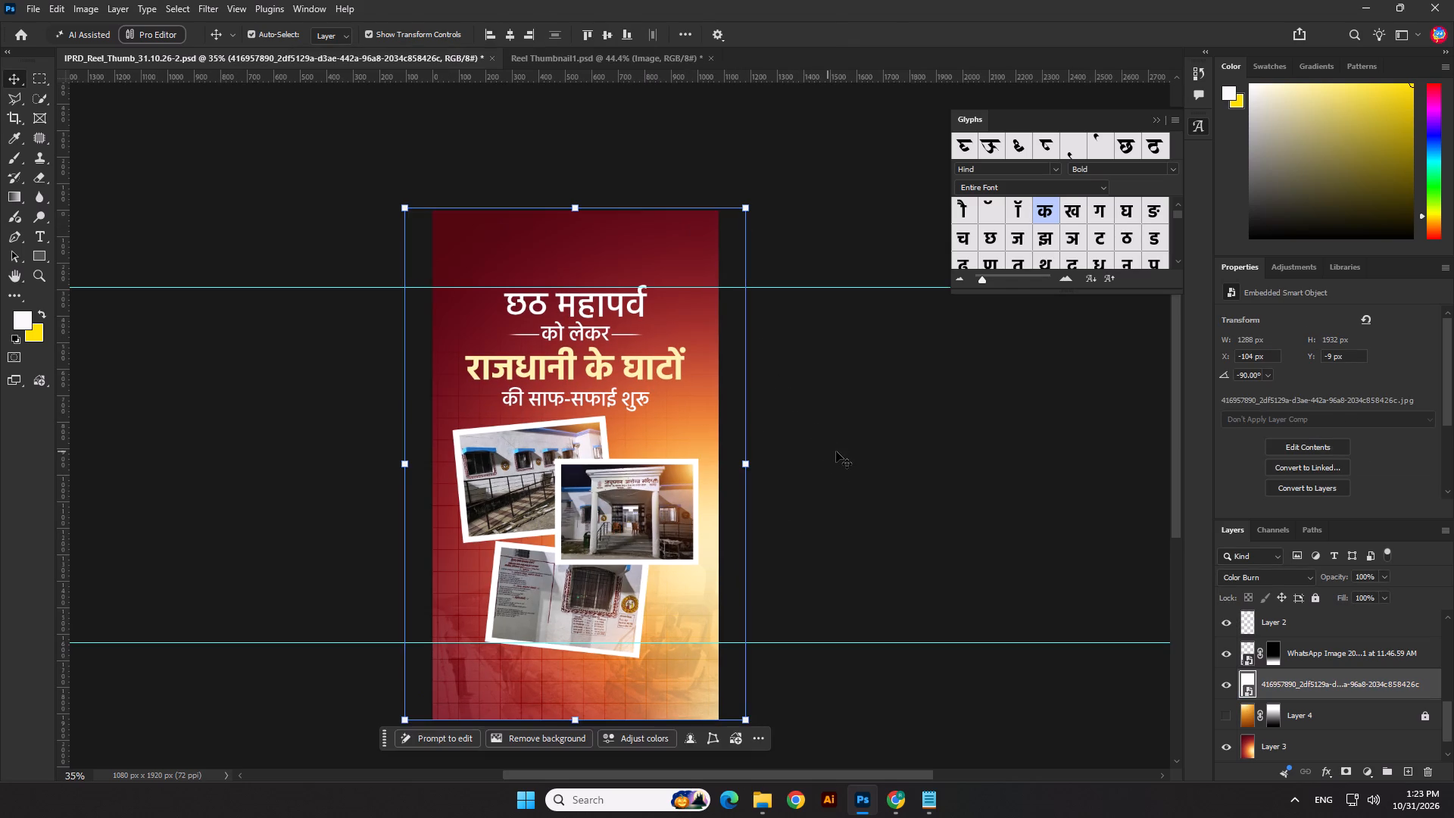
{"action": "left_click", "coordinate": [836, 451]}
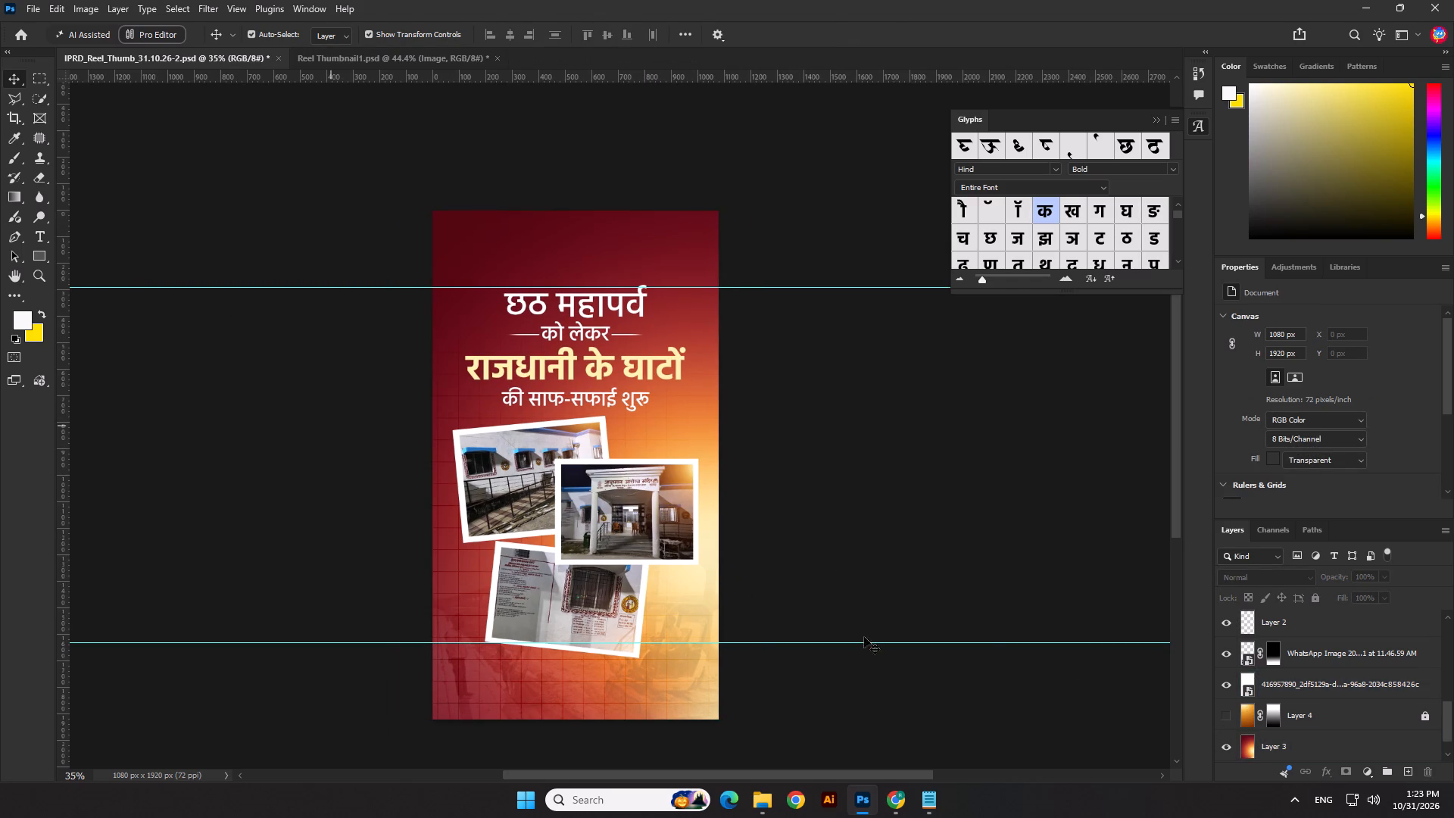
Show the Layer 4 glow overlay again and unlock it.
{"action": "left_click", "coordinate": [1221, 714]}
{"action": "left_click", "coordinate": [1428, 715]}
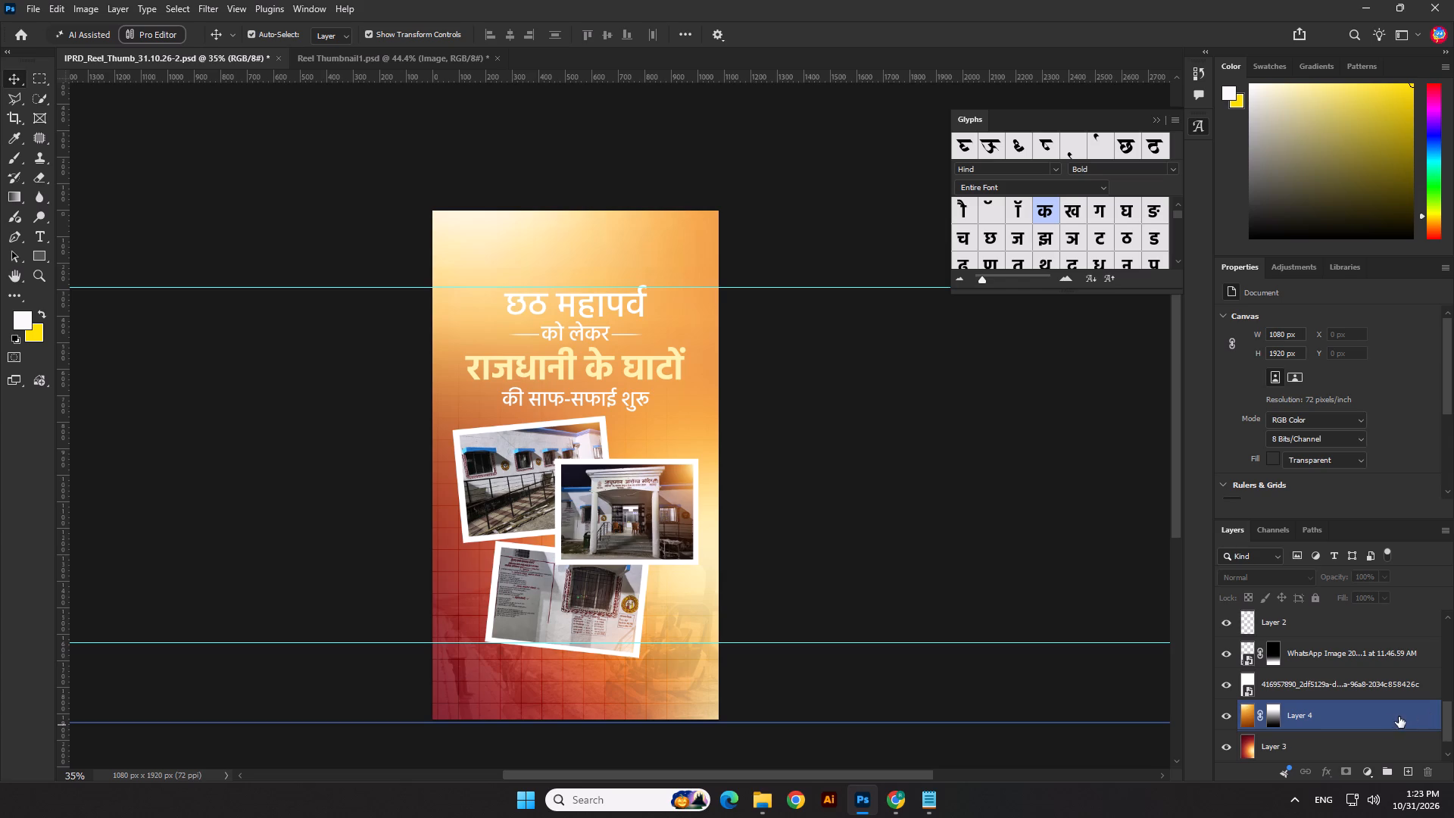
Scale the Layer 4 glow down to about 73% and move it lower, to about X -157 px, Y 2391 px.
{"action": "left_click", "coordinate": [1390, 716]}
{"action": "left_click", "coordinate": [12, 76]}
{"action": "scroll", "coordinate": [615, 262], "scroll_direction": "down", "scroll_amount": 8}
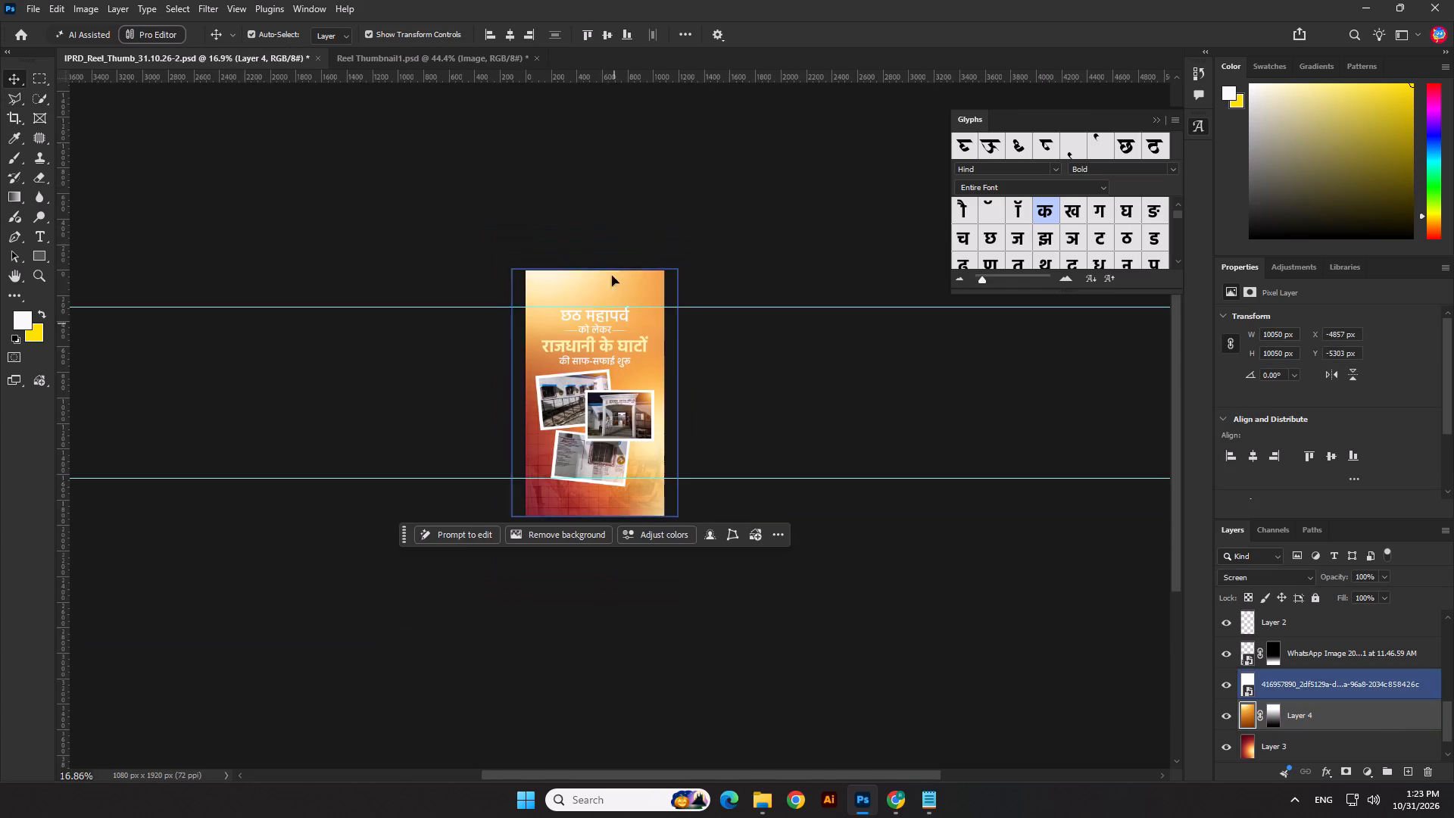
{"action": "left_click", "coordinate": [609, 273]}
{"action": "left_click", "coordinate": [1244, 716]}
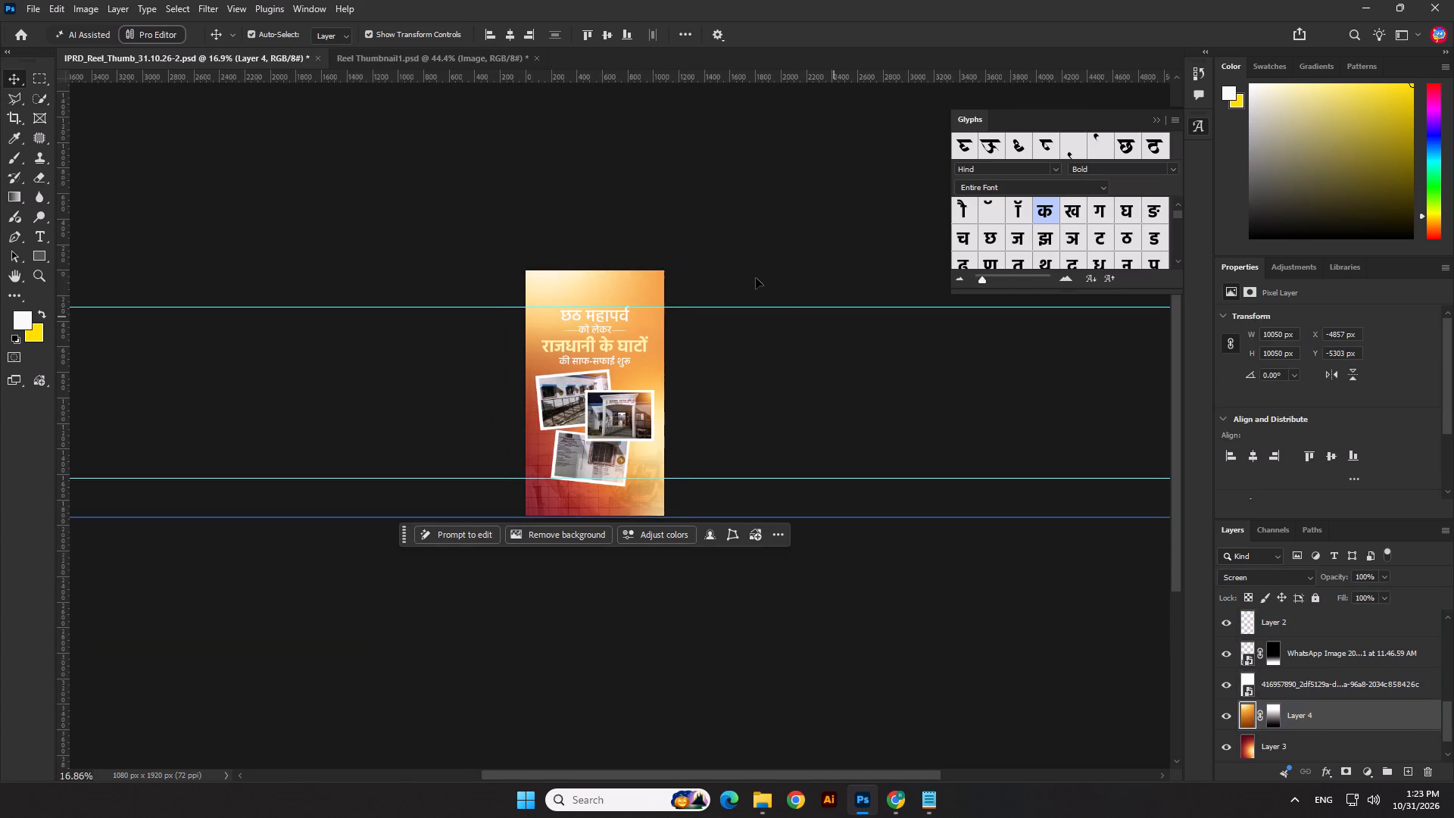
{"action": "scroll", "coordinate": [717, 353], "scroll_direction": "down", "scroll_amount": 11}
{"action": "left_click_drag", "start_coordinate": [840, 355], "coordinate": [710, 356]}
{"action": "left_click_drag", "start_coordinate": [622, 289], "coordinate": [666, 418]}
{"action": "scroll", "coordinate": [655, 364], "scroll_direction": "up", "scroll_amount": 4}
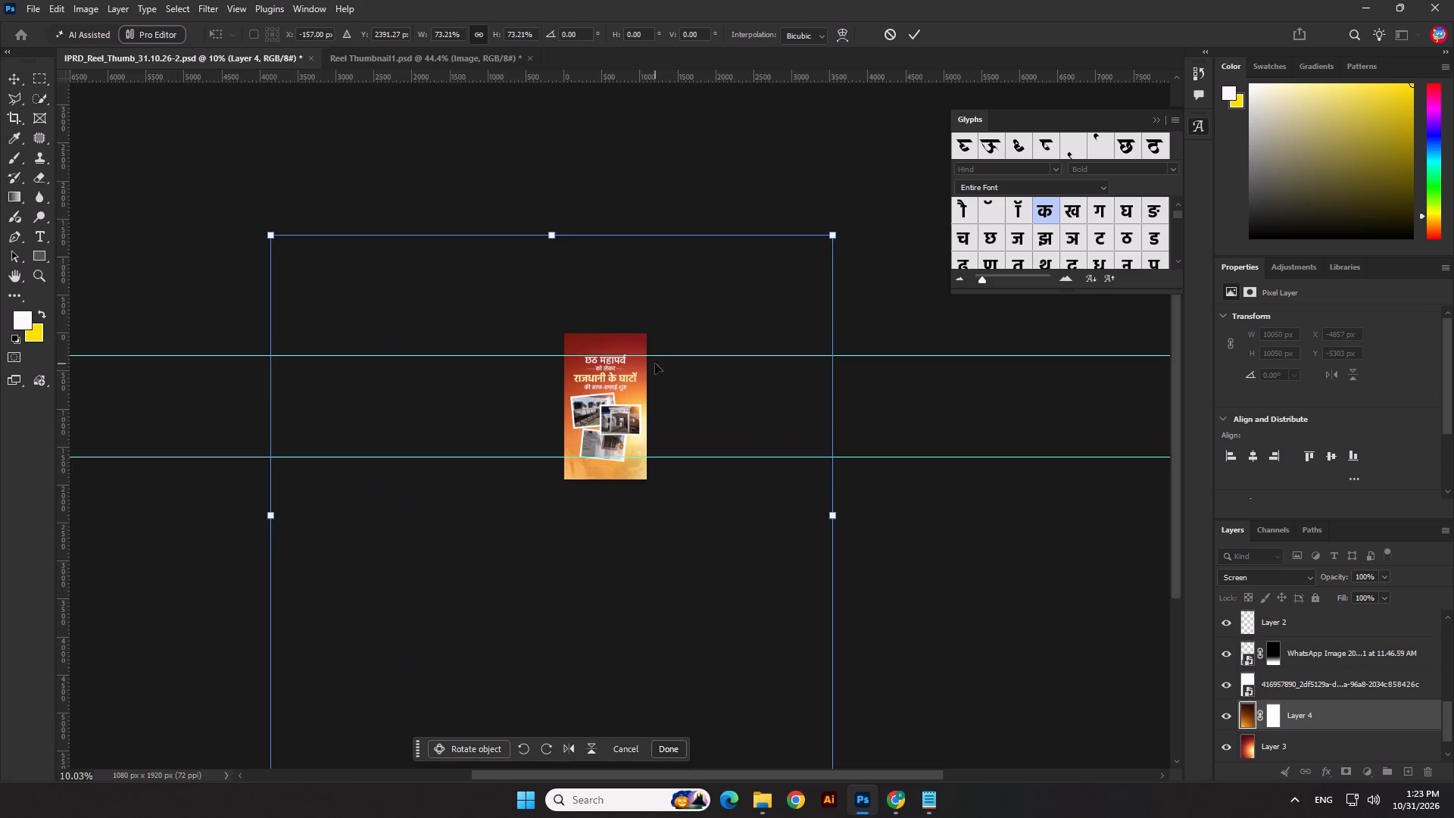
{"action": "scroll", "coordinate": [655, 364], "scroll_direction": "up", "scroll_amount": 10}
{"action": "scroll", "coordinate": [644, 429], "scroll_direction": "down", "scroll_amount": 4}
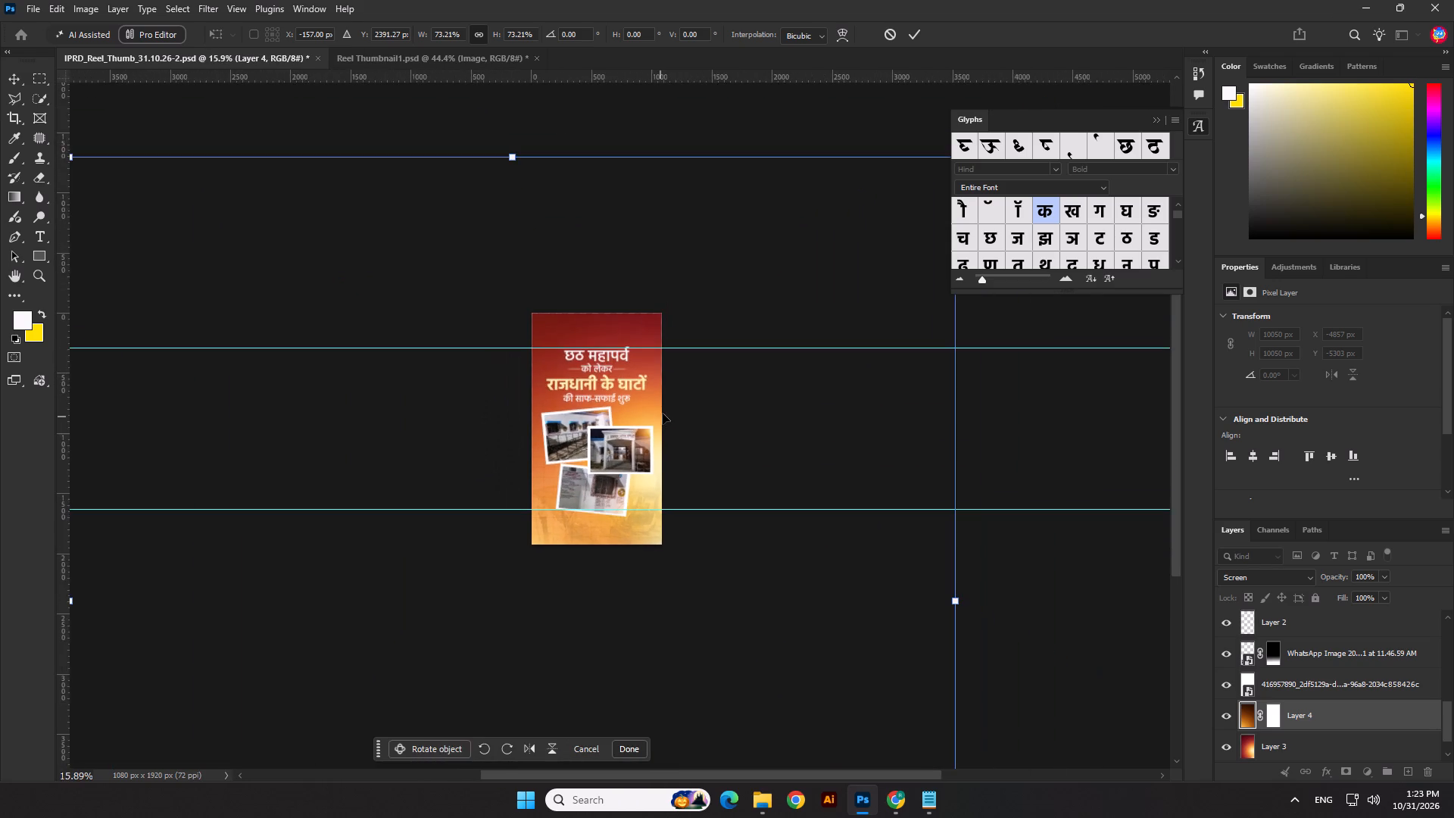
{"action": "scroll", "coordinate": [663, 414], "scroll_direction": "down", "scroll_amount": 4}
{"action": "scroll", "coordinate": [615, 320], "scroll_direction": "up", "scroll_amount": 2}
{"action": "key", "text": "Return"}
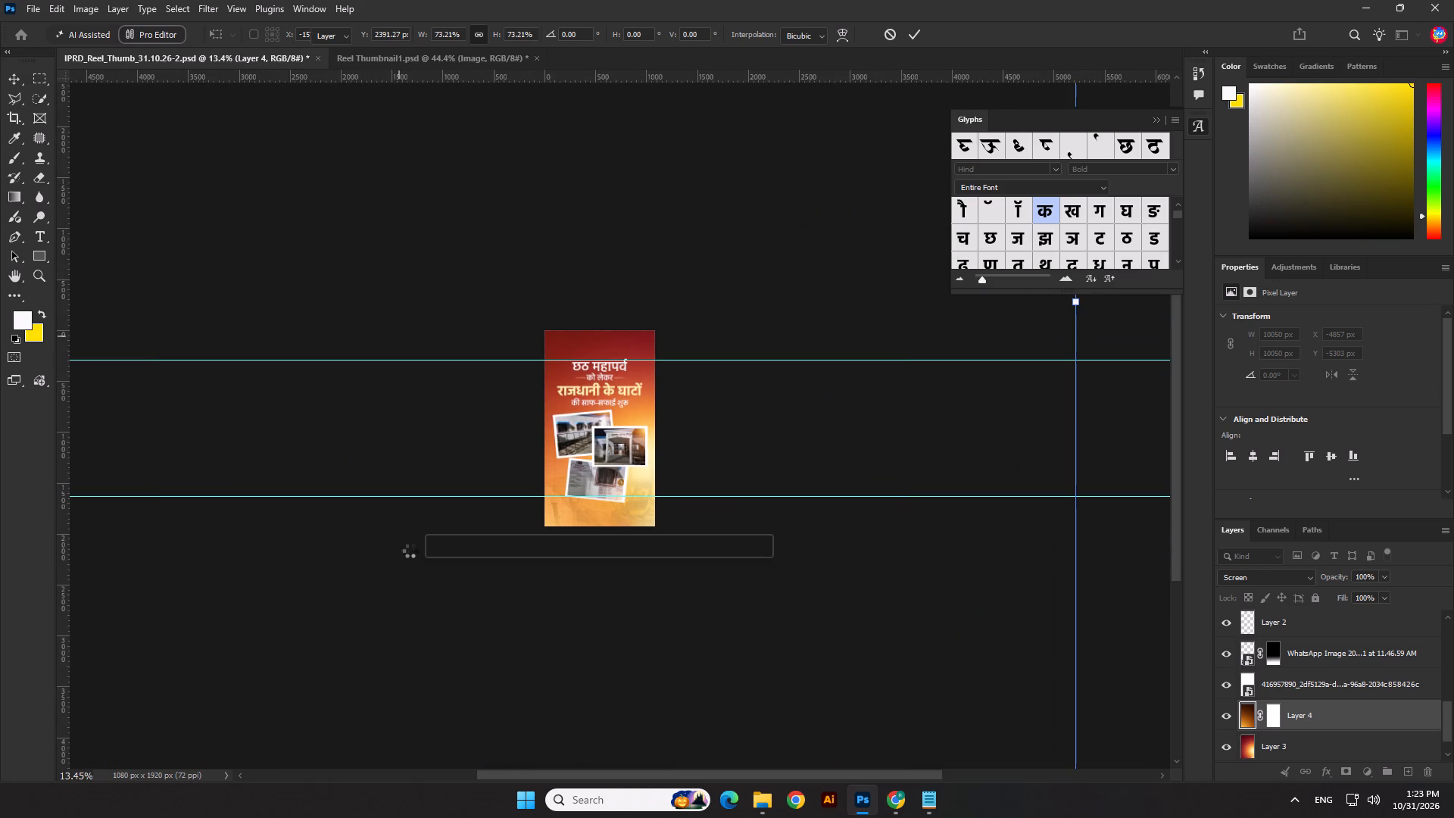
{"action": "left_click", "coordinate": [408, 580]}
{"action": "scroll", "coordinate": [617, 340], "scroll_direction": "up", "scroll_amount": 6}
{"action": "left_click", "coordinate": [807, 239]}
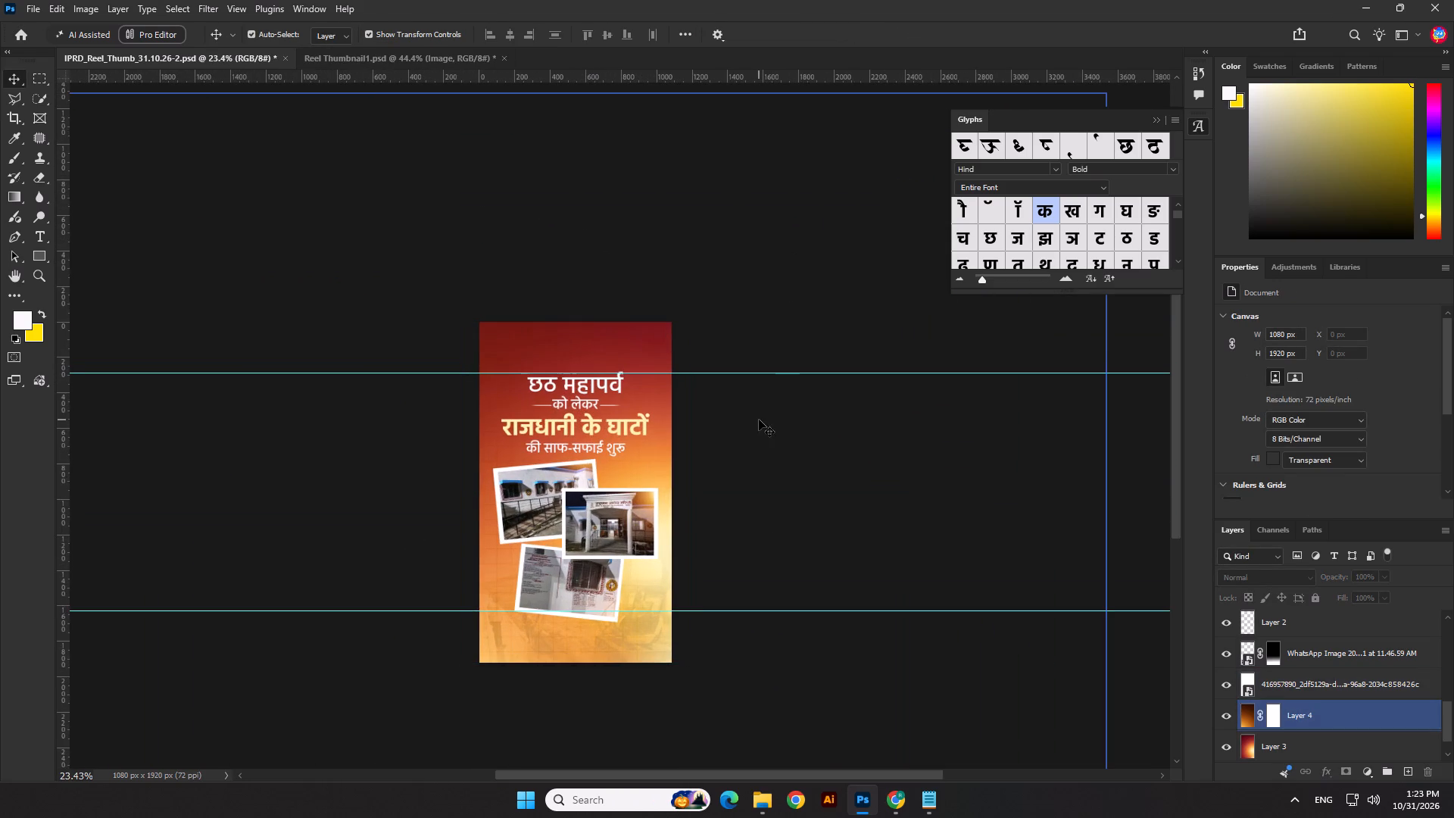
Delete the faint WhatsApp image layer blended over the bottom of the background.
{"action": "scroll", "coordinate": [632, 604], "scroll_direction": "up", "scroll_amount": 6}
{"action": "left_click", "coordinate": [663, 599]}
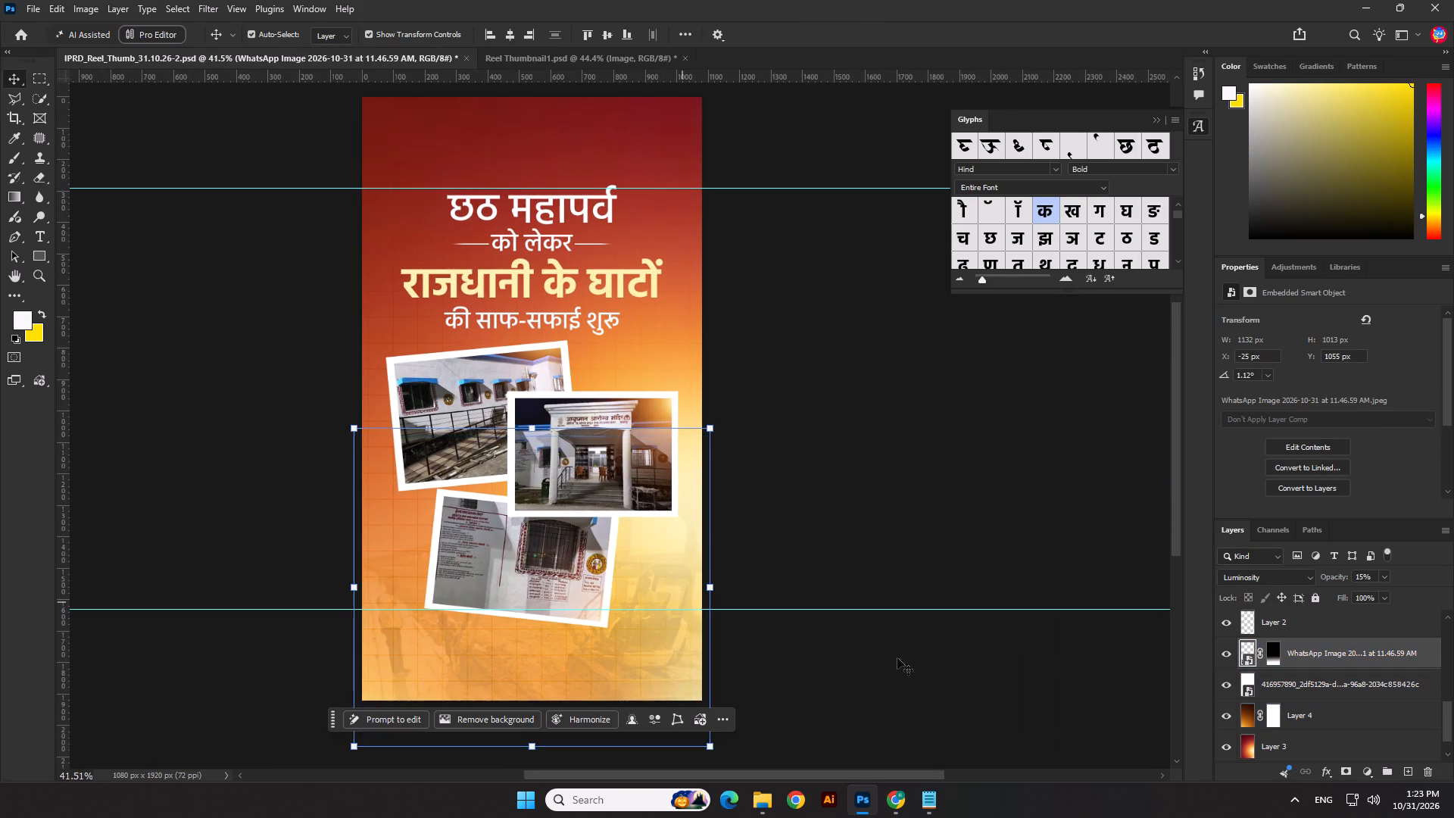
{"action": "key", "text": "Delete"}
{"action": "left_click", "coordinate": [913, 484]}
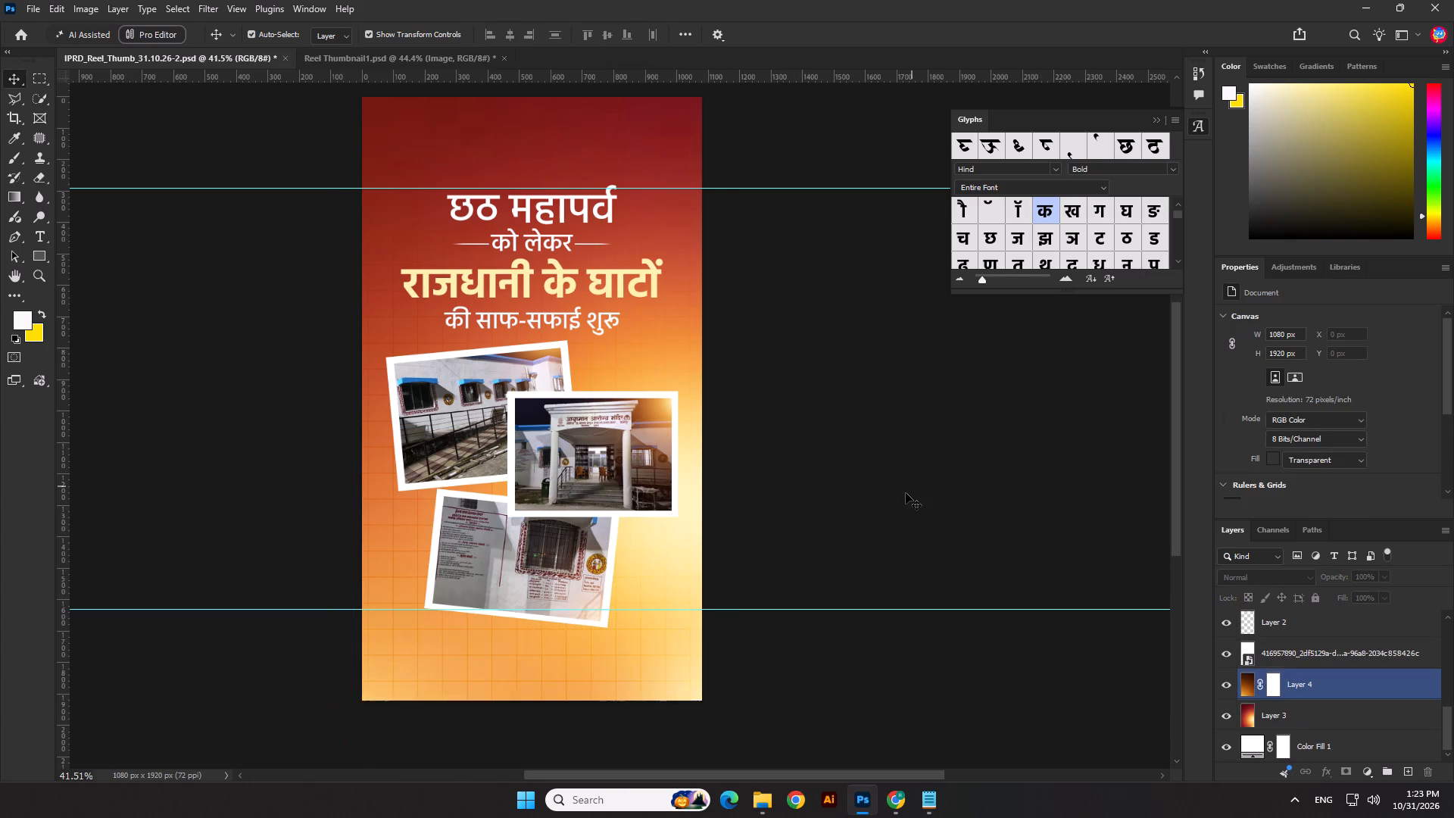
{"action": "scroll", "coordinate": [903, 495], "scroll_direction": "down", "scroll_amount": 3}
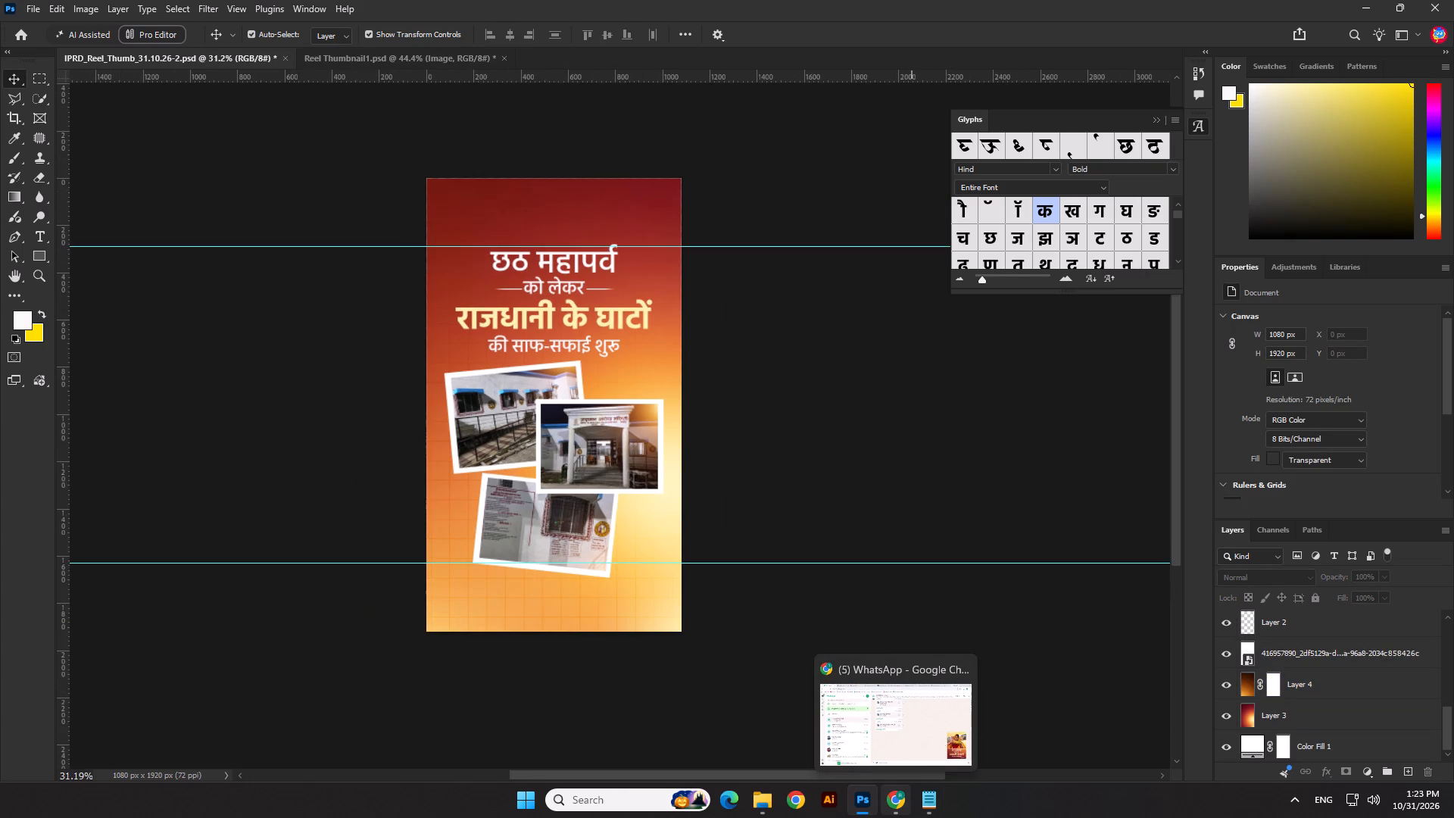
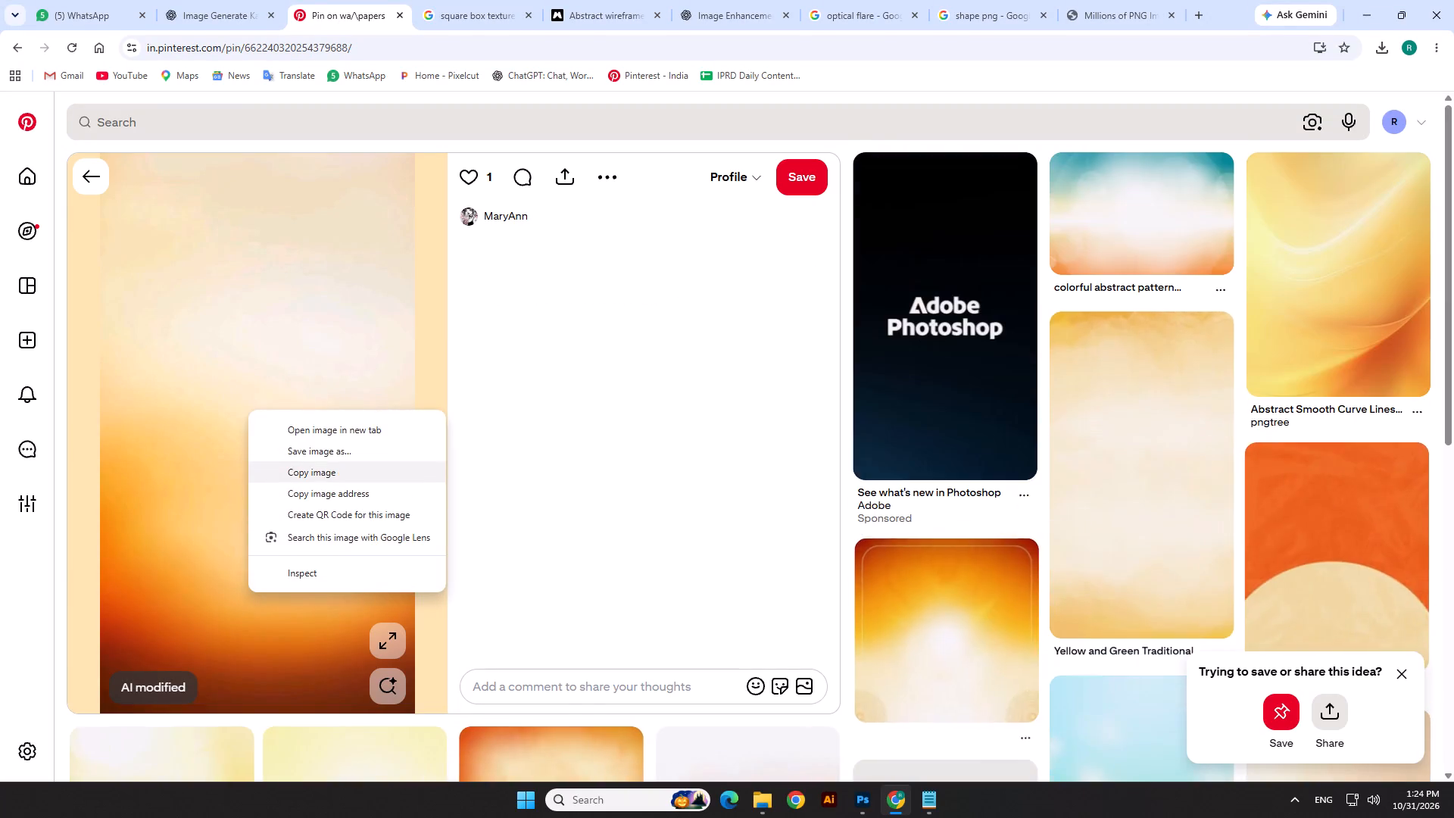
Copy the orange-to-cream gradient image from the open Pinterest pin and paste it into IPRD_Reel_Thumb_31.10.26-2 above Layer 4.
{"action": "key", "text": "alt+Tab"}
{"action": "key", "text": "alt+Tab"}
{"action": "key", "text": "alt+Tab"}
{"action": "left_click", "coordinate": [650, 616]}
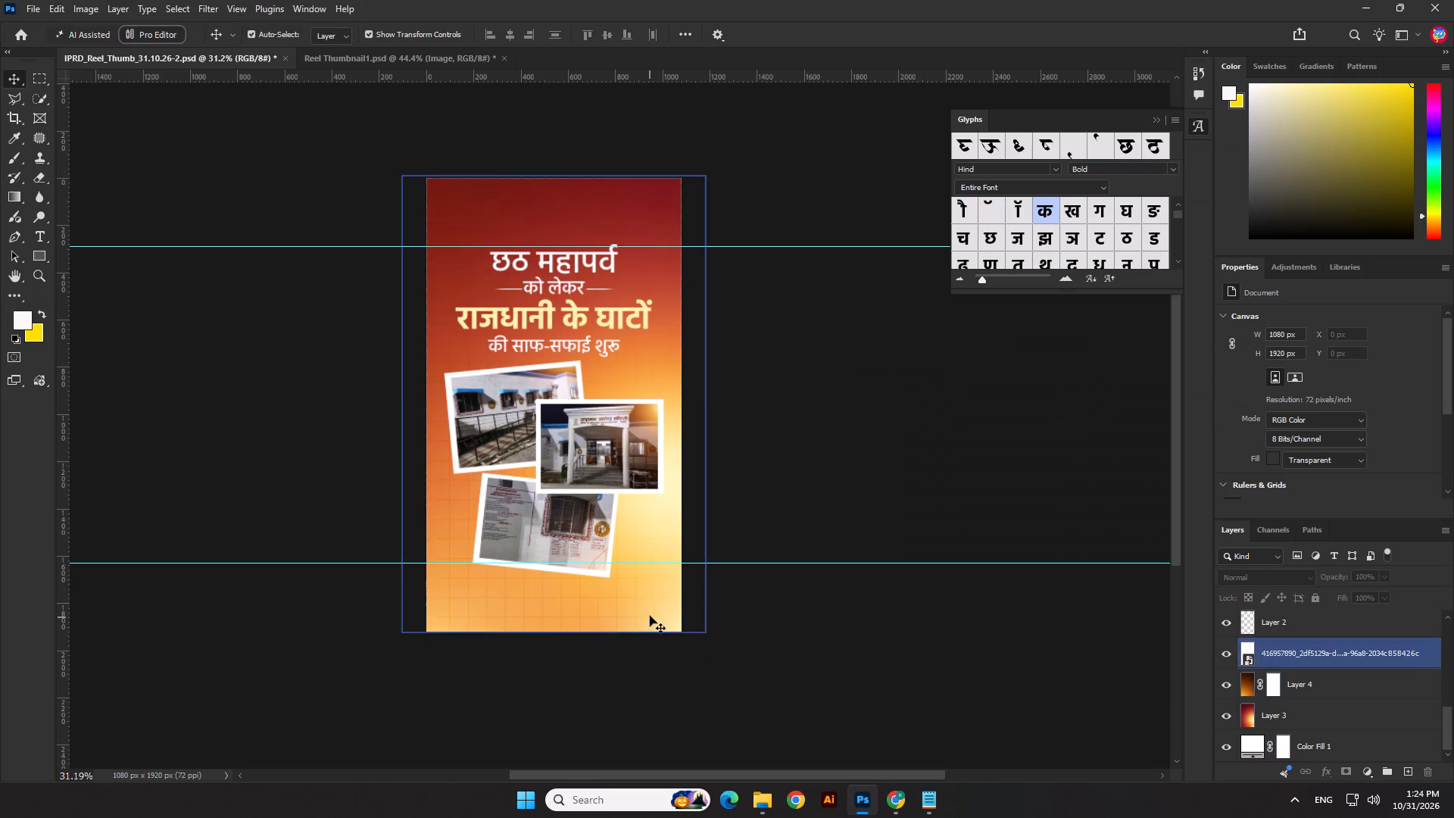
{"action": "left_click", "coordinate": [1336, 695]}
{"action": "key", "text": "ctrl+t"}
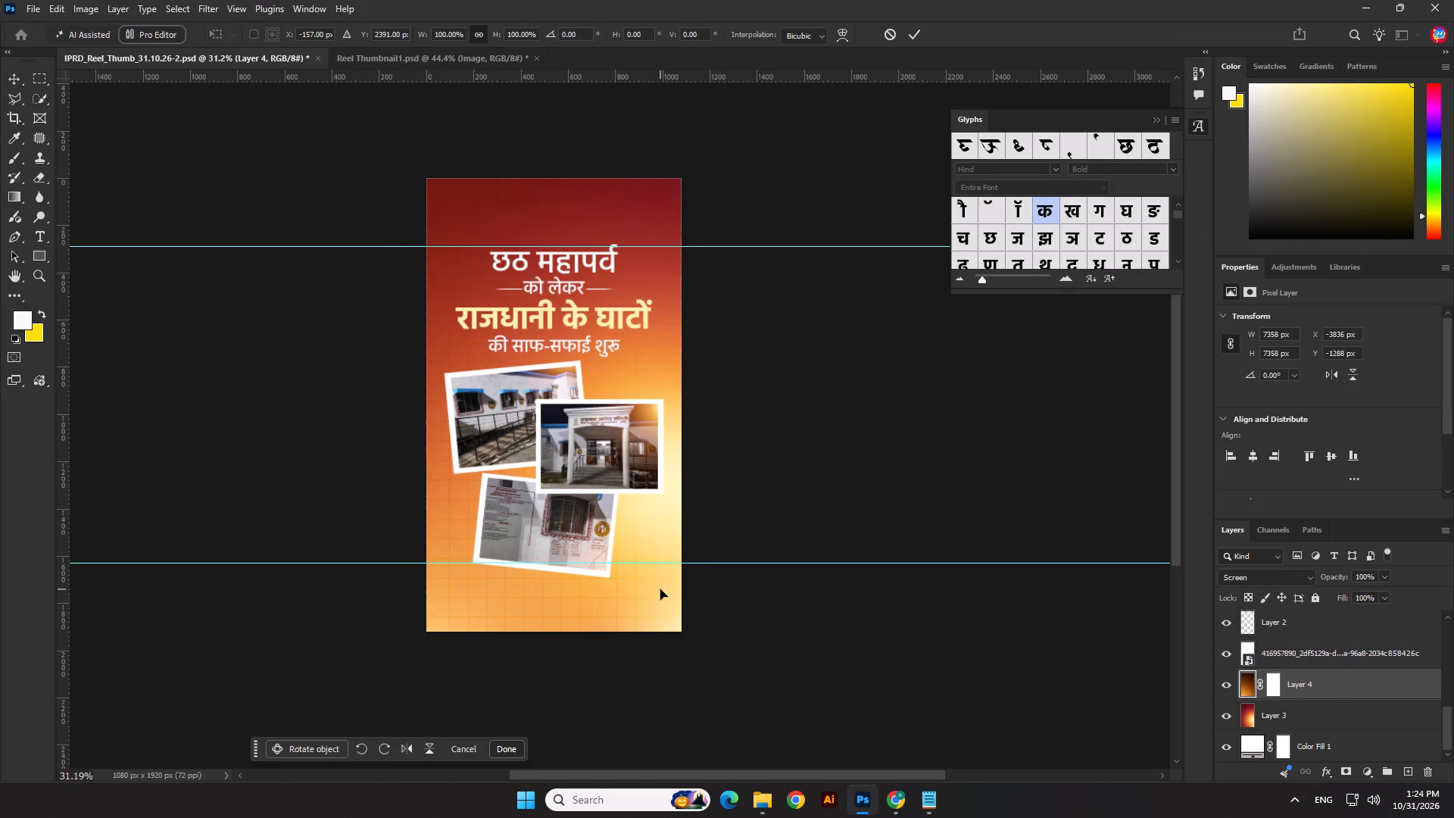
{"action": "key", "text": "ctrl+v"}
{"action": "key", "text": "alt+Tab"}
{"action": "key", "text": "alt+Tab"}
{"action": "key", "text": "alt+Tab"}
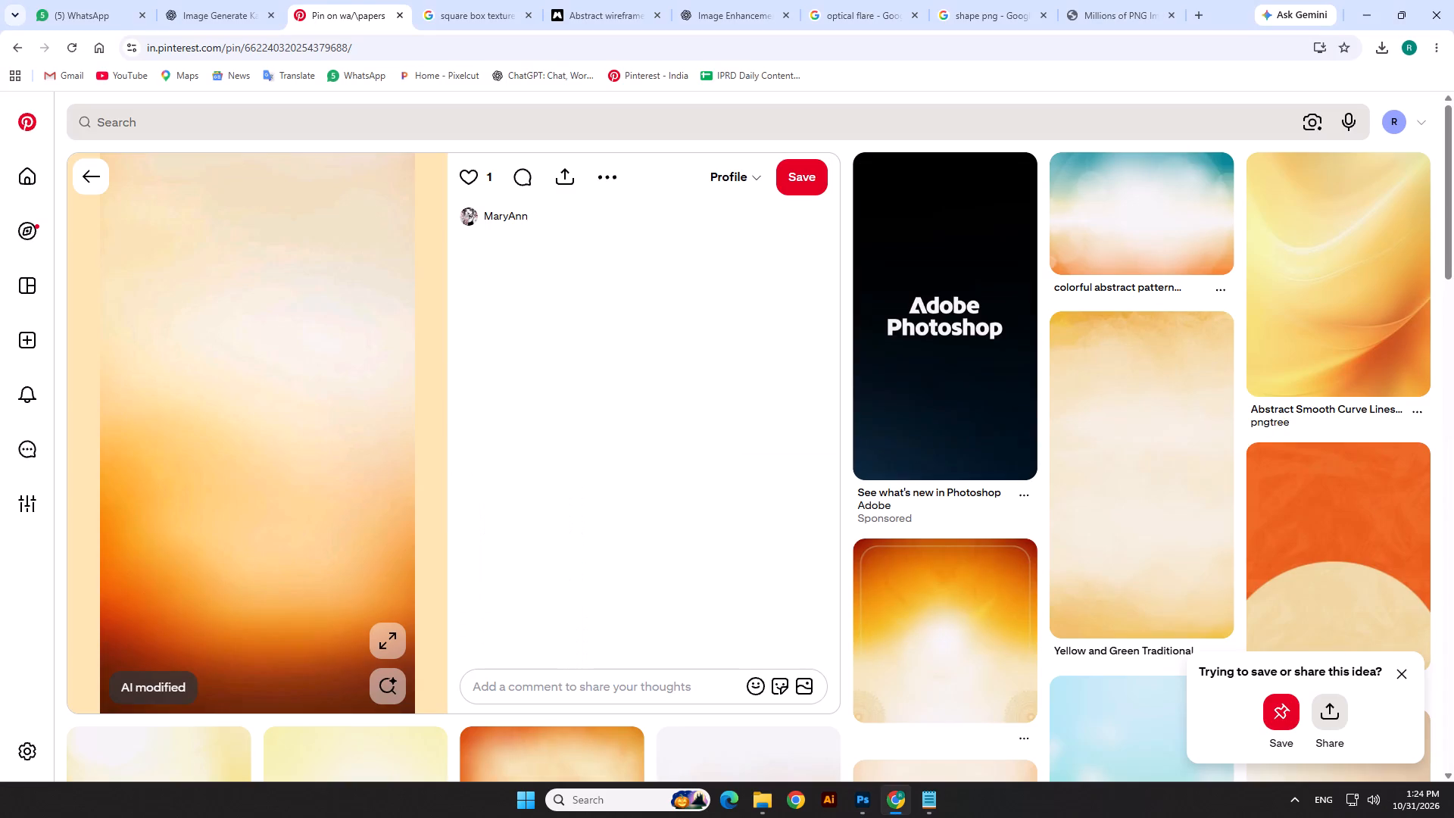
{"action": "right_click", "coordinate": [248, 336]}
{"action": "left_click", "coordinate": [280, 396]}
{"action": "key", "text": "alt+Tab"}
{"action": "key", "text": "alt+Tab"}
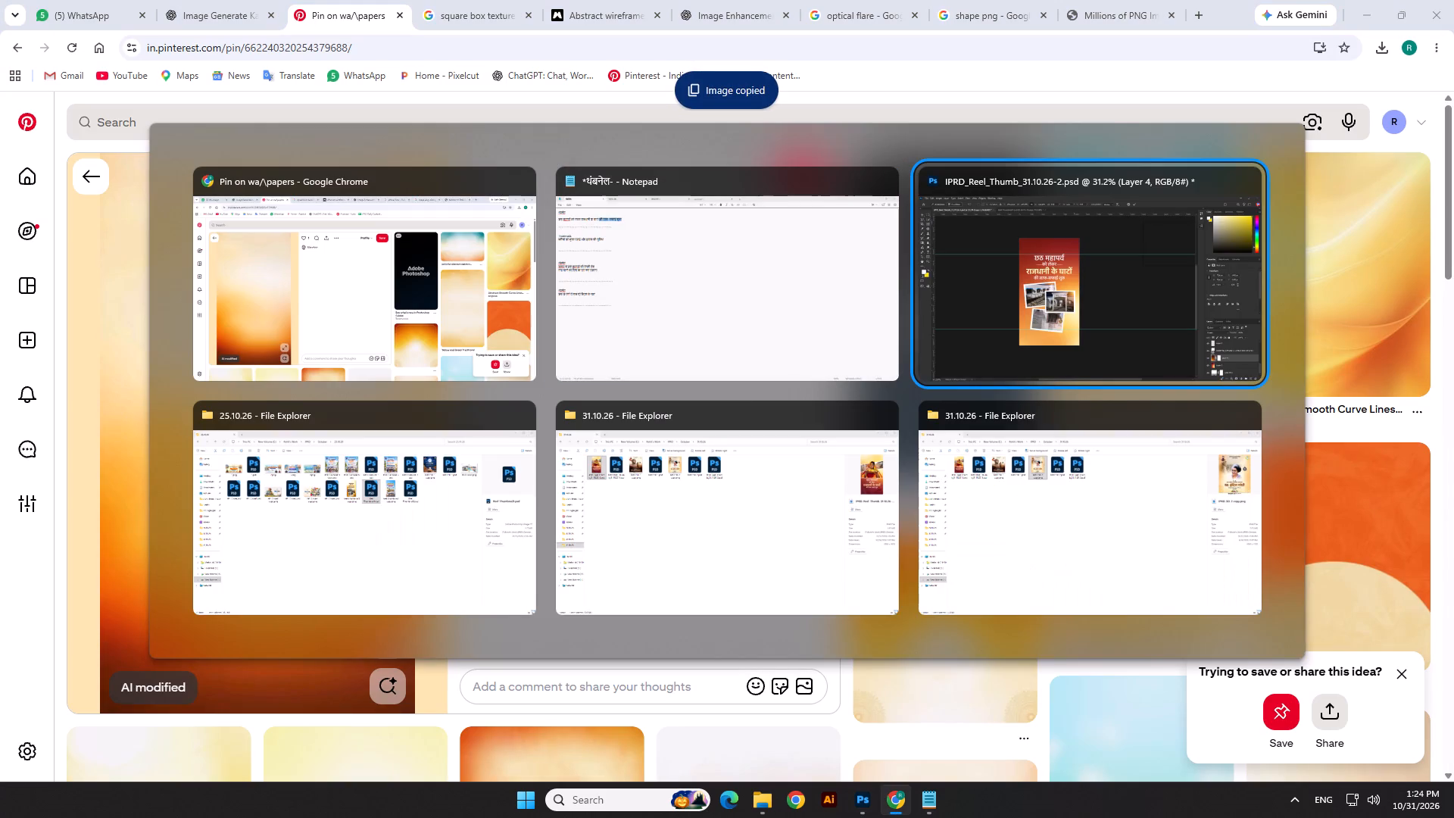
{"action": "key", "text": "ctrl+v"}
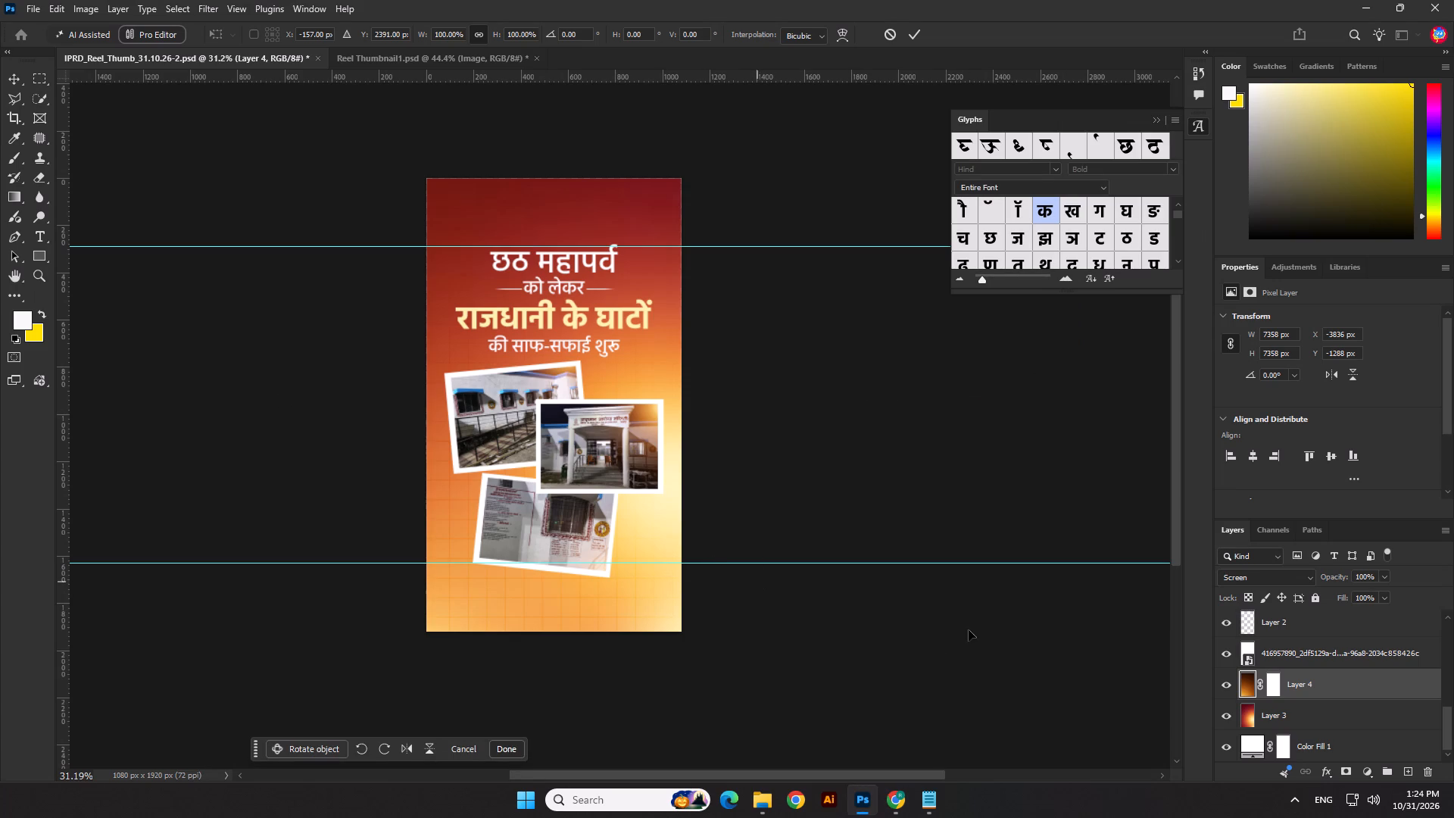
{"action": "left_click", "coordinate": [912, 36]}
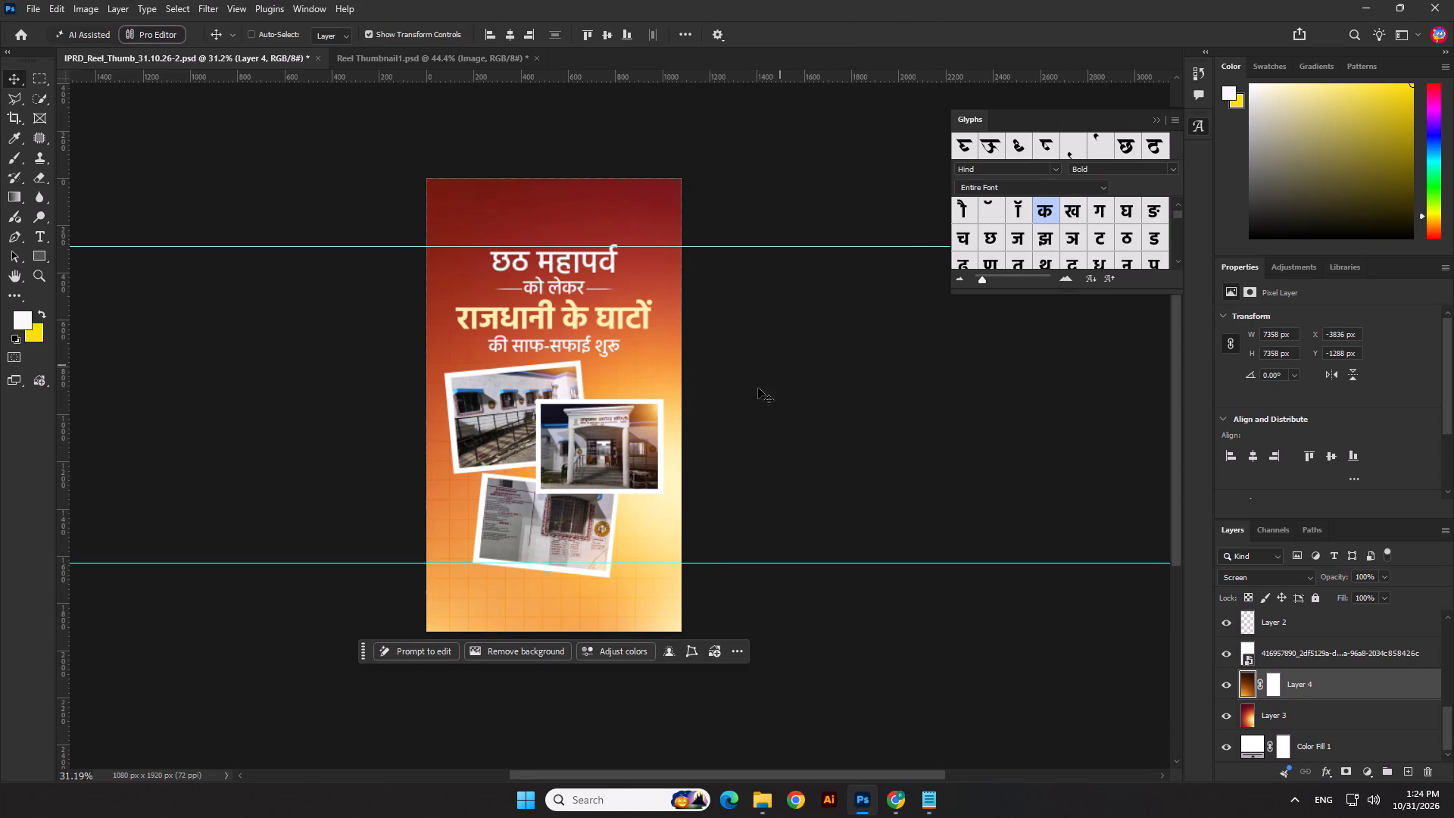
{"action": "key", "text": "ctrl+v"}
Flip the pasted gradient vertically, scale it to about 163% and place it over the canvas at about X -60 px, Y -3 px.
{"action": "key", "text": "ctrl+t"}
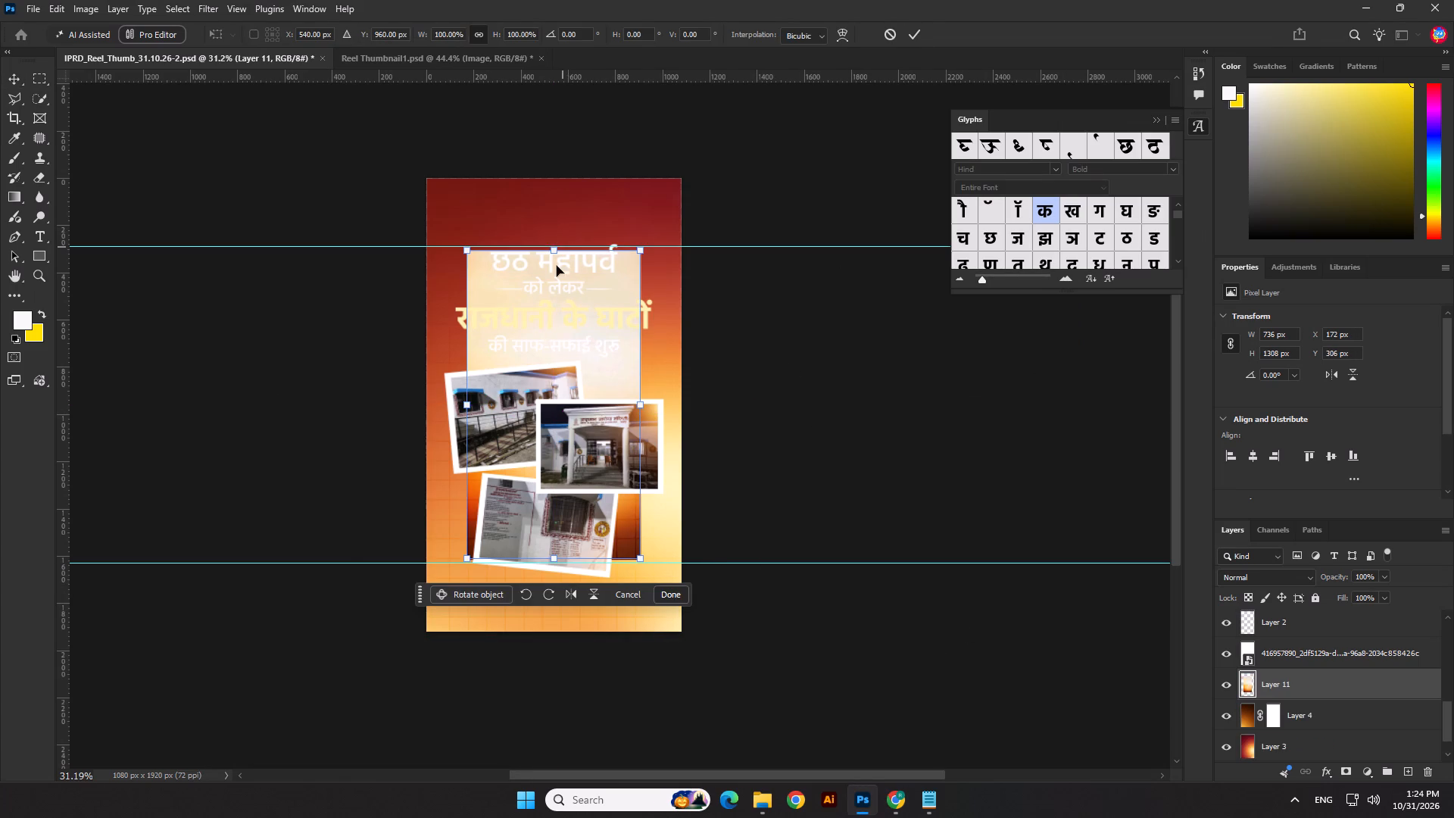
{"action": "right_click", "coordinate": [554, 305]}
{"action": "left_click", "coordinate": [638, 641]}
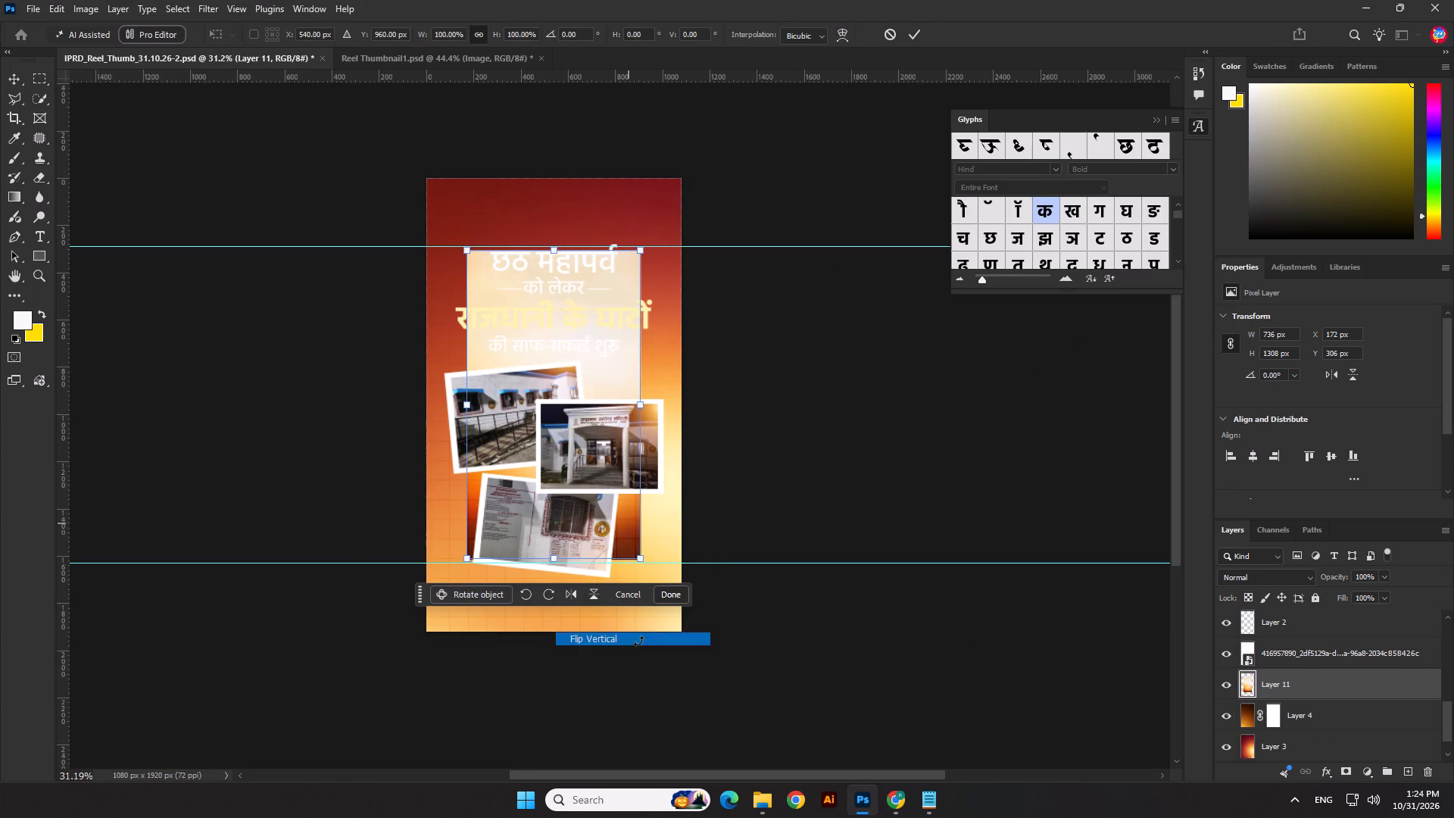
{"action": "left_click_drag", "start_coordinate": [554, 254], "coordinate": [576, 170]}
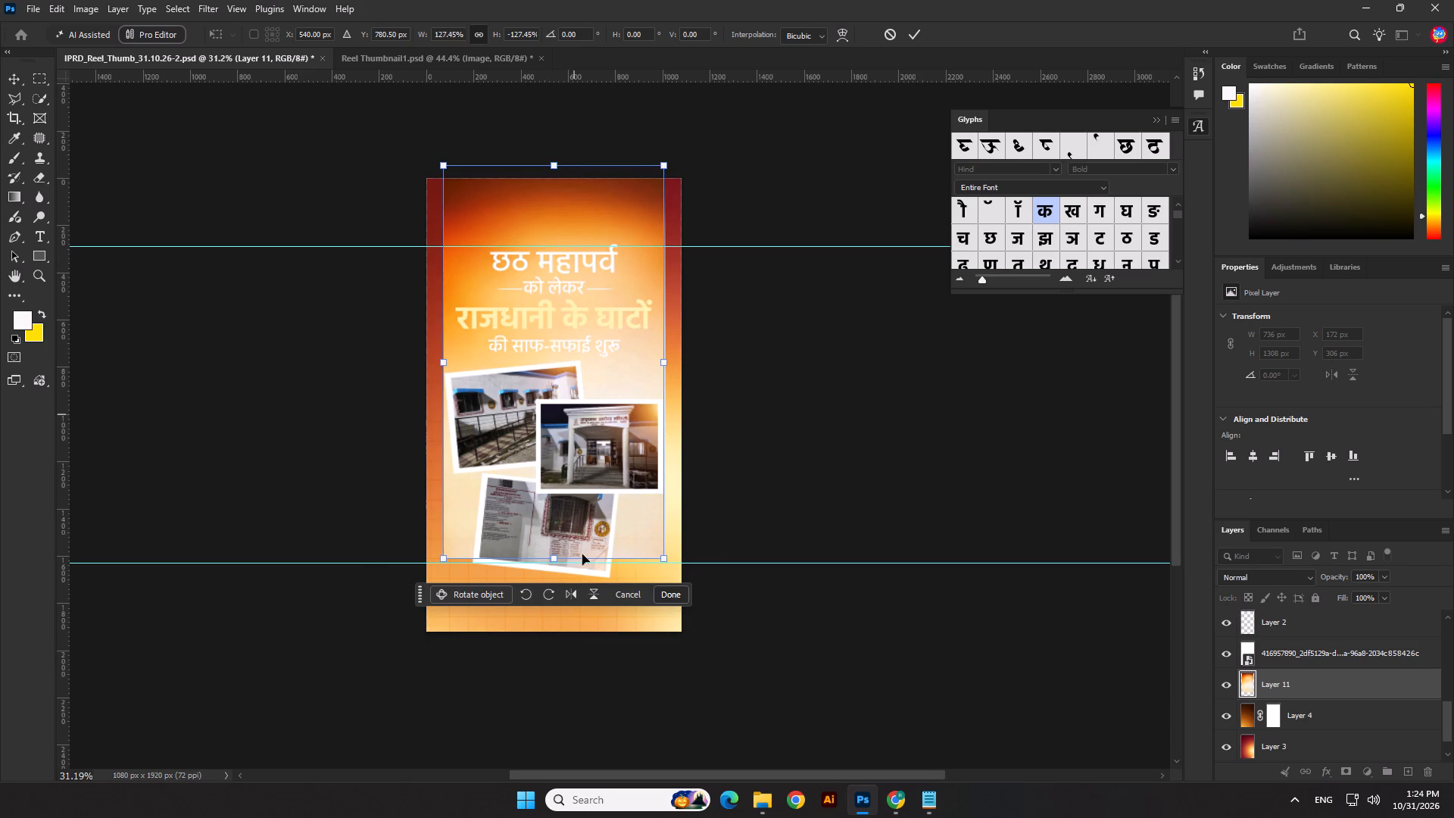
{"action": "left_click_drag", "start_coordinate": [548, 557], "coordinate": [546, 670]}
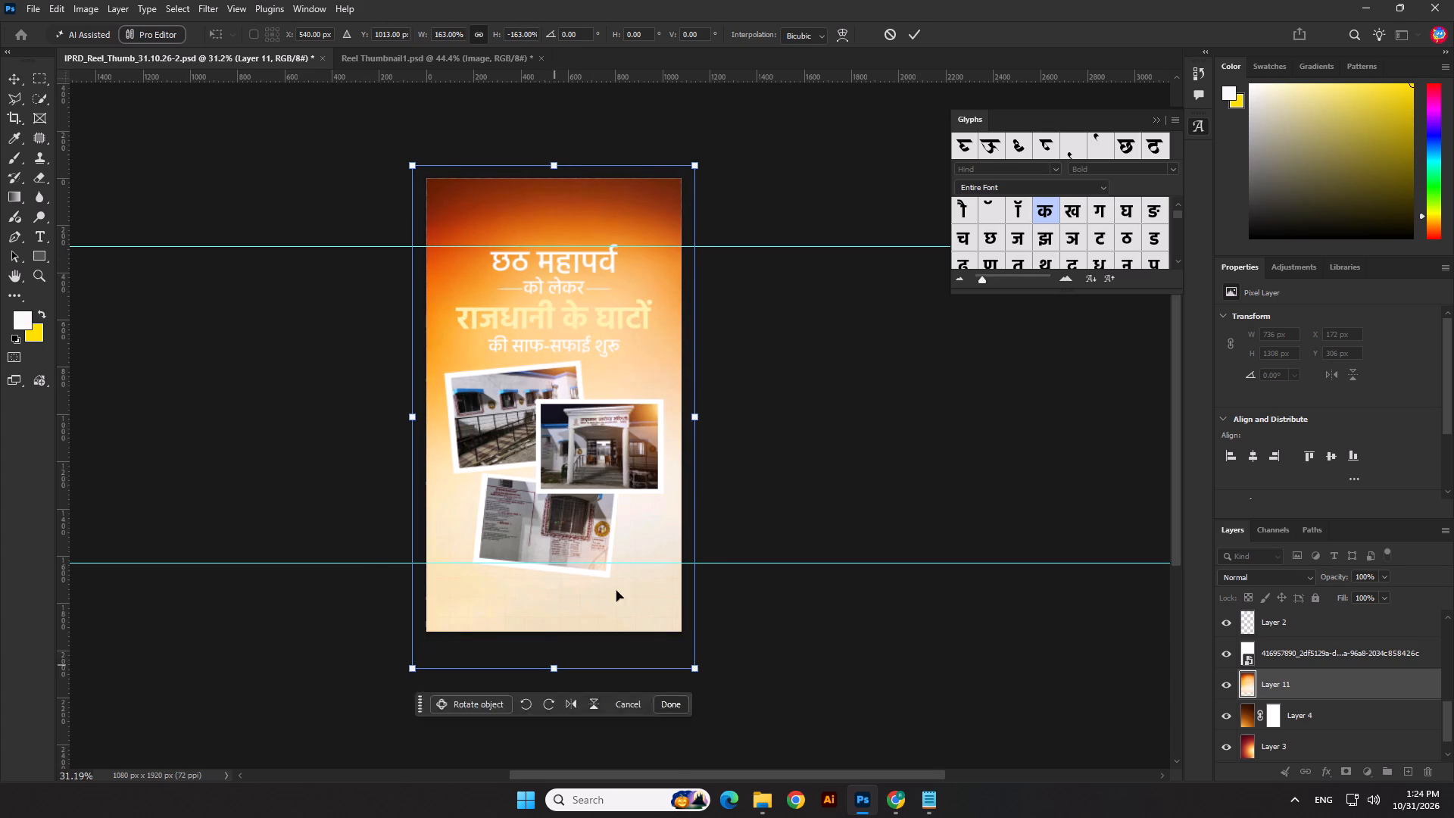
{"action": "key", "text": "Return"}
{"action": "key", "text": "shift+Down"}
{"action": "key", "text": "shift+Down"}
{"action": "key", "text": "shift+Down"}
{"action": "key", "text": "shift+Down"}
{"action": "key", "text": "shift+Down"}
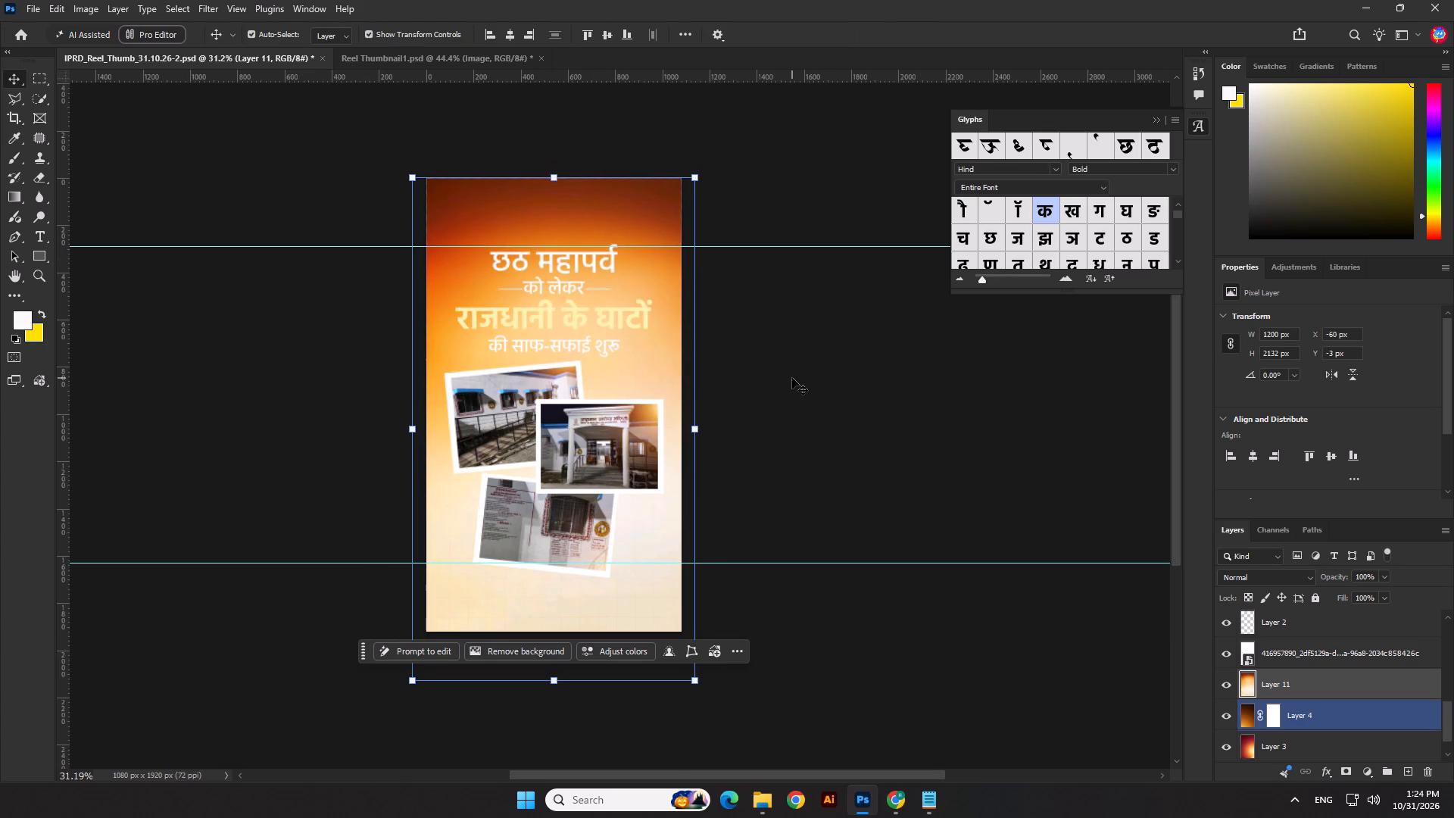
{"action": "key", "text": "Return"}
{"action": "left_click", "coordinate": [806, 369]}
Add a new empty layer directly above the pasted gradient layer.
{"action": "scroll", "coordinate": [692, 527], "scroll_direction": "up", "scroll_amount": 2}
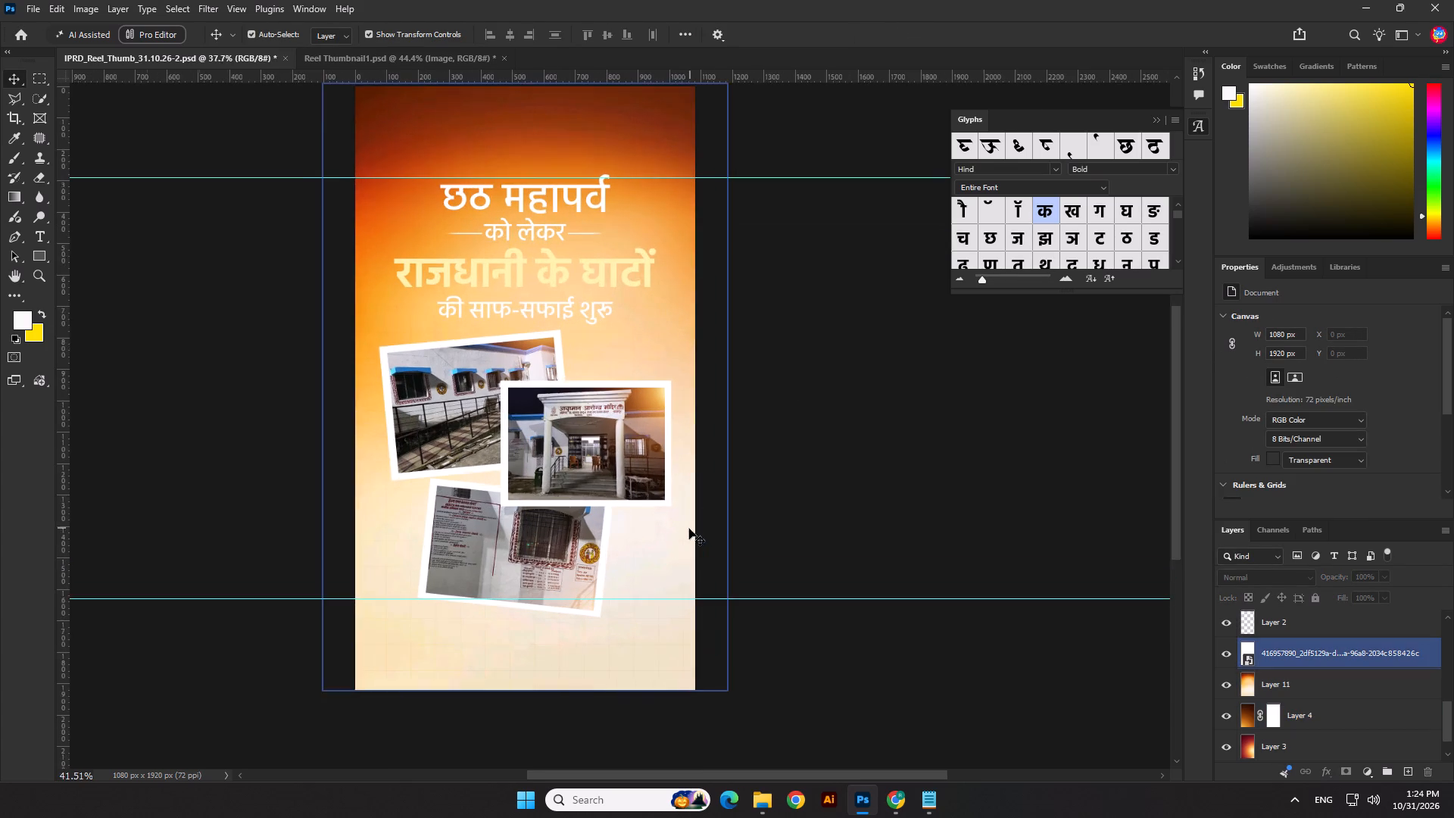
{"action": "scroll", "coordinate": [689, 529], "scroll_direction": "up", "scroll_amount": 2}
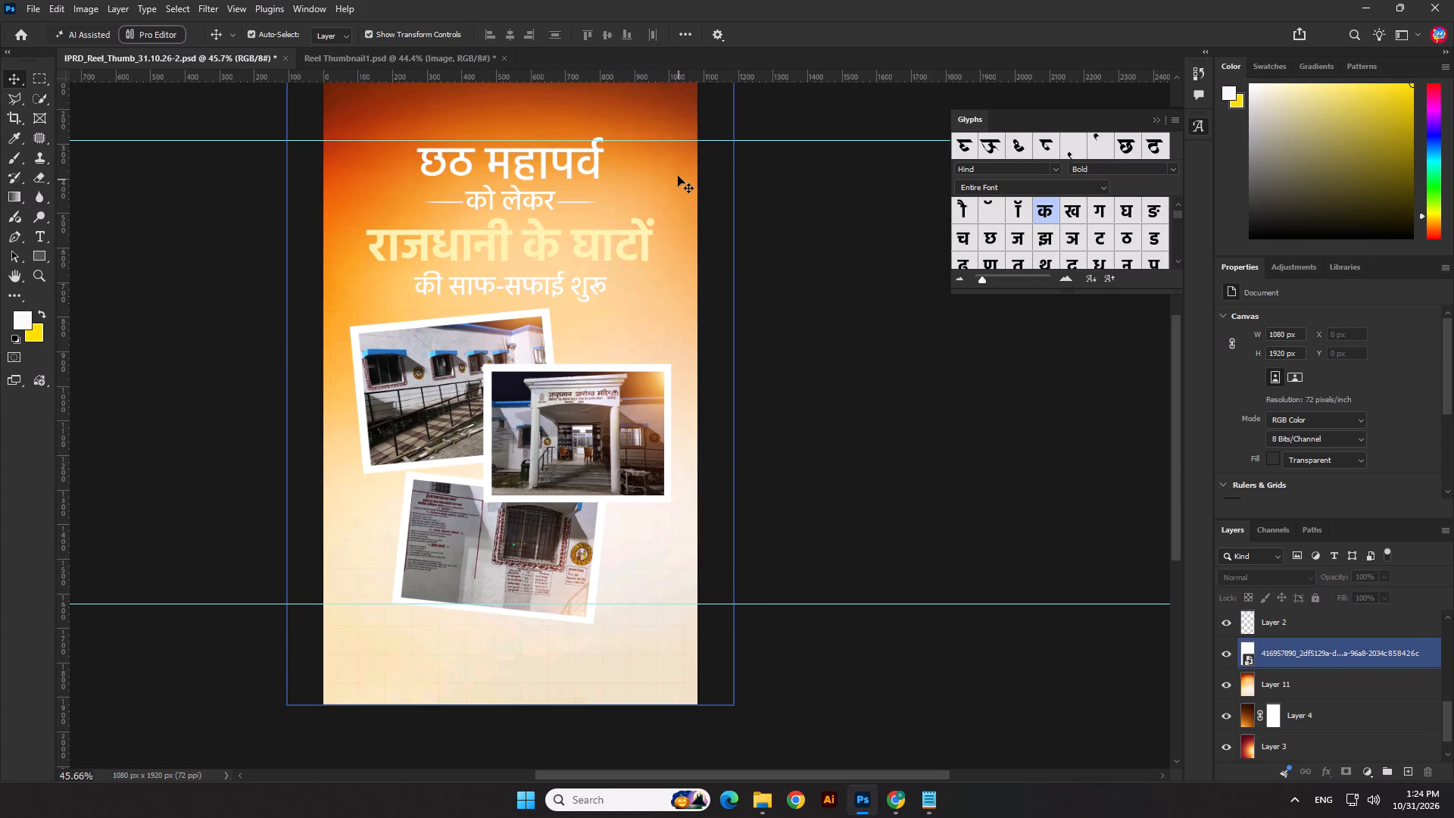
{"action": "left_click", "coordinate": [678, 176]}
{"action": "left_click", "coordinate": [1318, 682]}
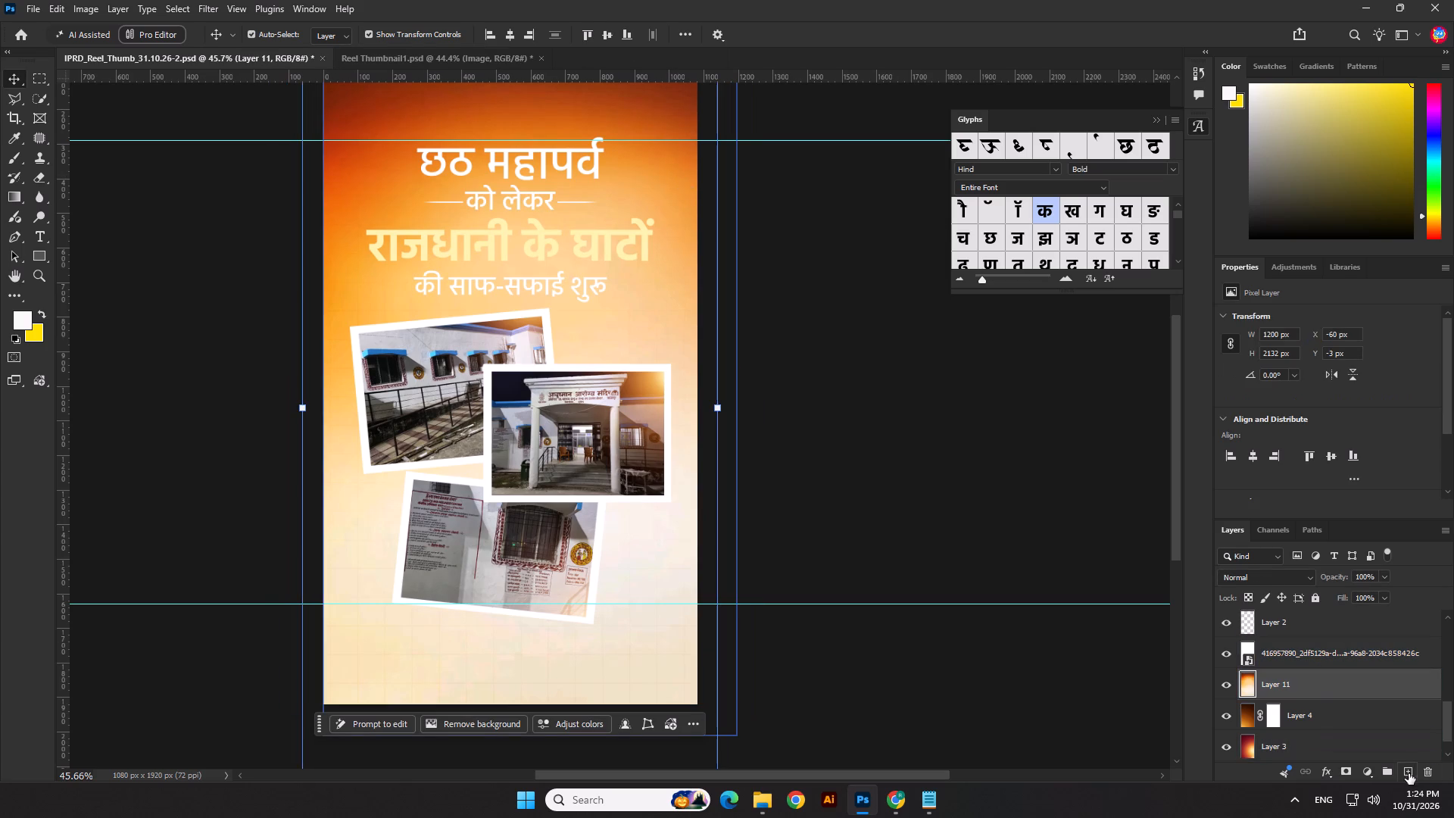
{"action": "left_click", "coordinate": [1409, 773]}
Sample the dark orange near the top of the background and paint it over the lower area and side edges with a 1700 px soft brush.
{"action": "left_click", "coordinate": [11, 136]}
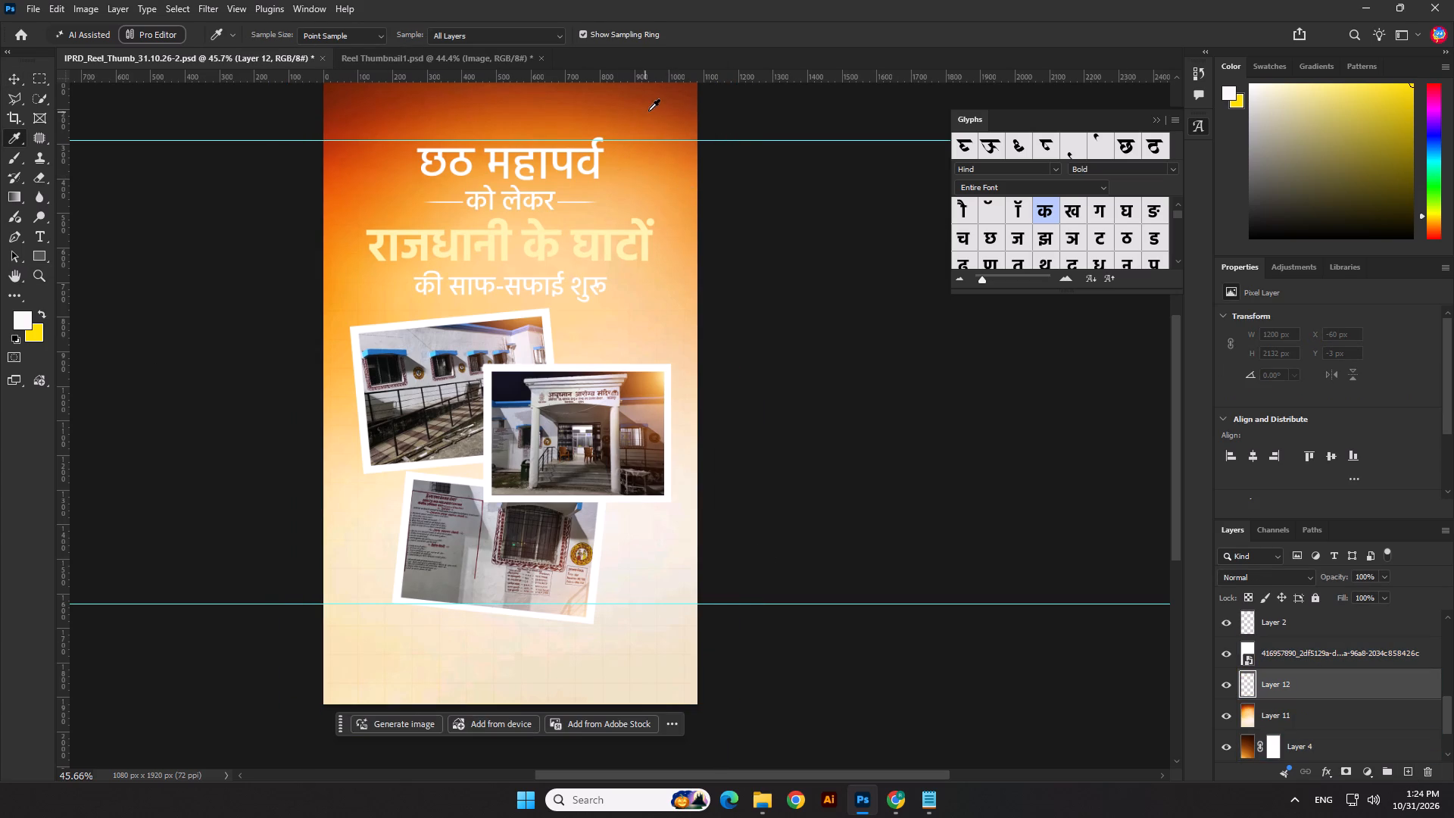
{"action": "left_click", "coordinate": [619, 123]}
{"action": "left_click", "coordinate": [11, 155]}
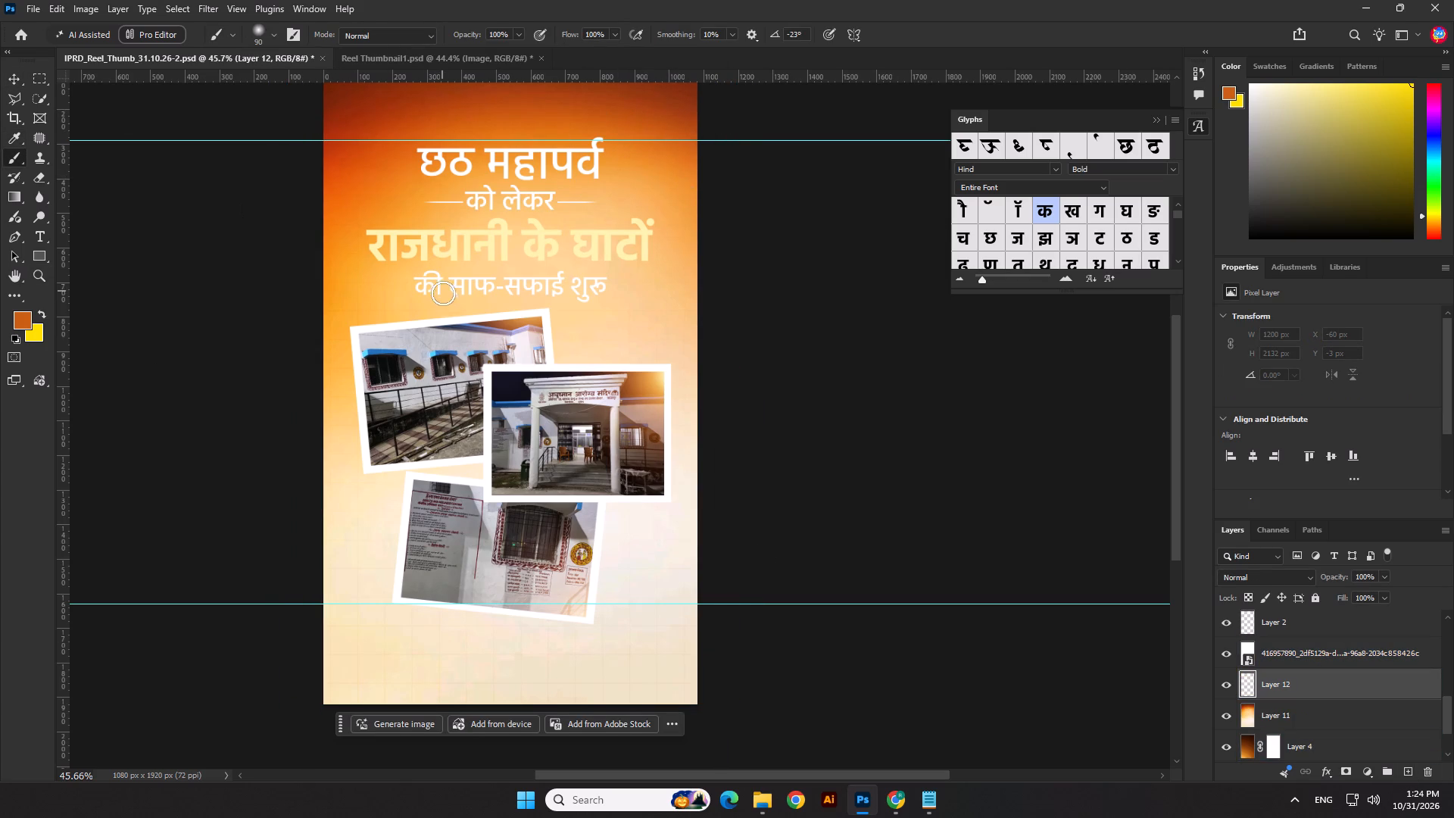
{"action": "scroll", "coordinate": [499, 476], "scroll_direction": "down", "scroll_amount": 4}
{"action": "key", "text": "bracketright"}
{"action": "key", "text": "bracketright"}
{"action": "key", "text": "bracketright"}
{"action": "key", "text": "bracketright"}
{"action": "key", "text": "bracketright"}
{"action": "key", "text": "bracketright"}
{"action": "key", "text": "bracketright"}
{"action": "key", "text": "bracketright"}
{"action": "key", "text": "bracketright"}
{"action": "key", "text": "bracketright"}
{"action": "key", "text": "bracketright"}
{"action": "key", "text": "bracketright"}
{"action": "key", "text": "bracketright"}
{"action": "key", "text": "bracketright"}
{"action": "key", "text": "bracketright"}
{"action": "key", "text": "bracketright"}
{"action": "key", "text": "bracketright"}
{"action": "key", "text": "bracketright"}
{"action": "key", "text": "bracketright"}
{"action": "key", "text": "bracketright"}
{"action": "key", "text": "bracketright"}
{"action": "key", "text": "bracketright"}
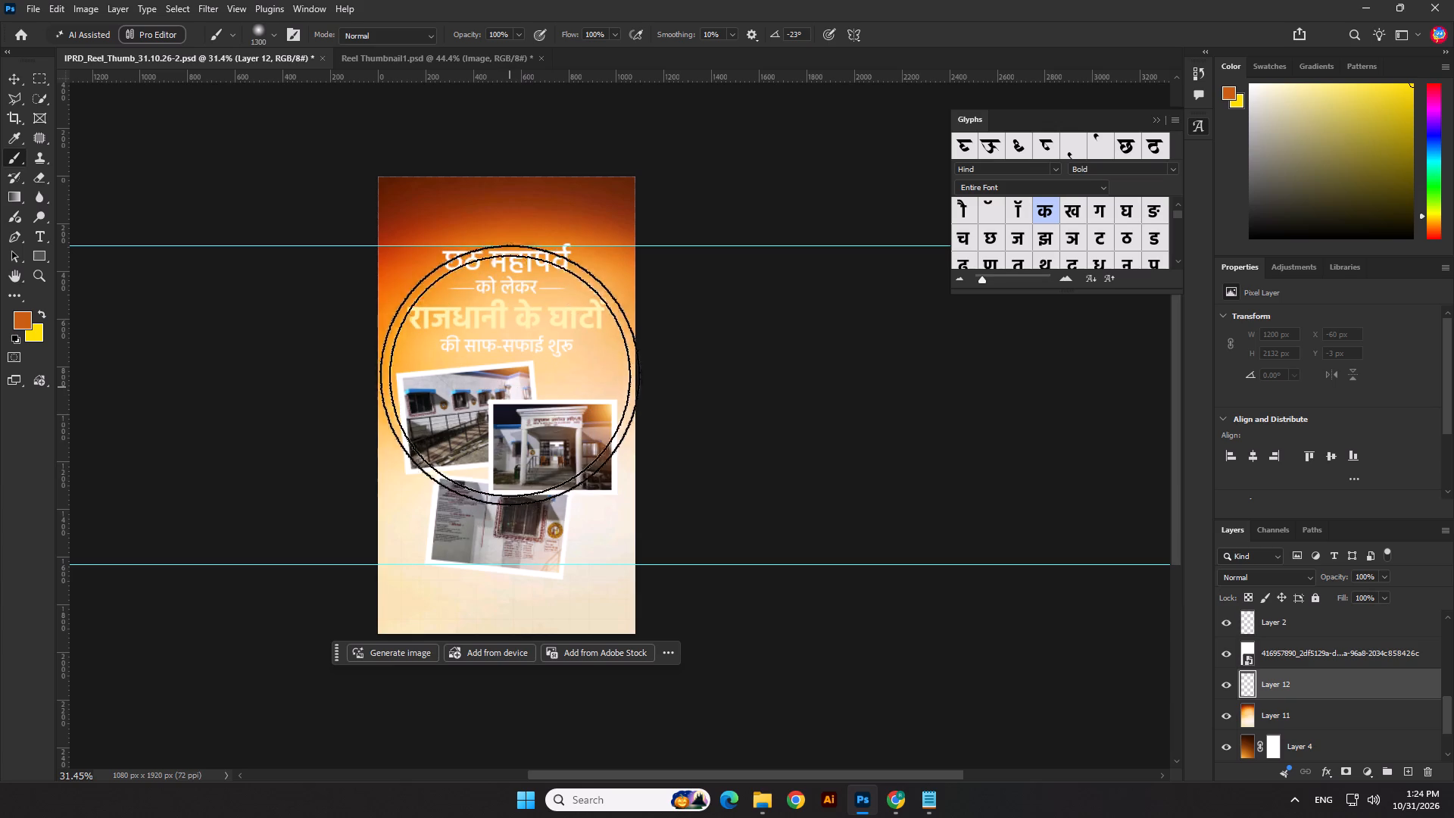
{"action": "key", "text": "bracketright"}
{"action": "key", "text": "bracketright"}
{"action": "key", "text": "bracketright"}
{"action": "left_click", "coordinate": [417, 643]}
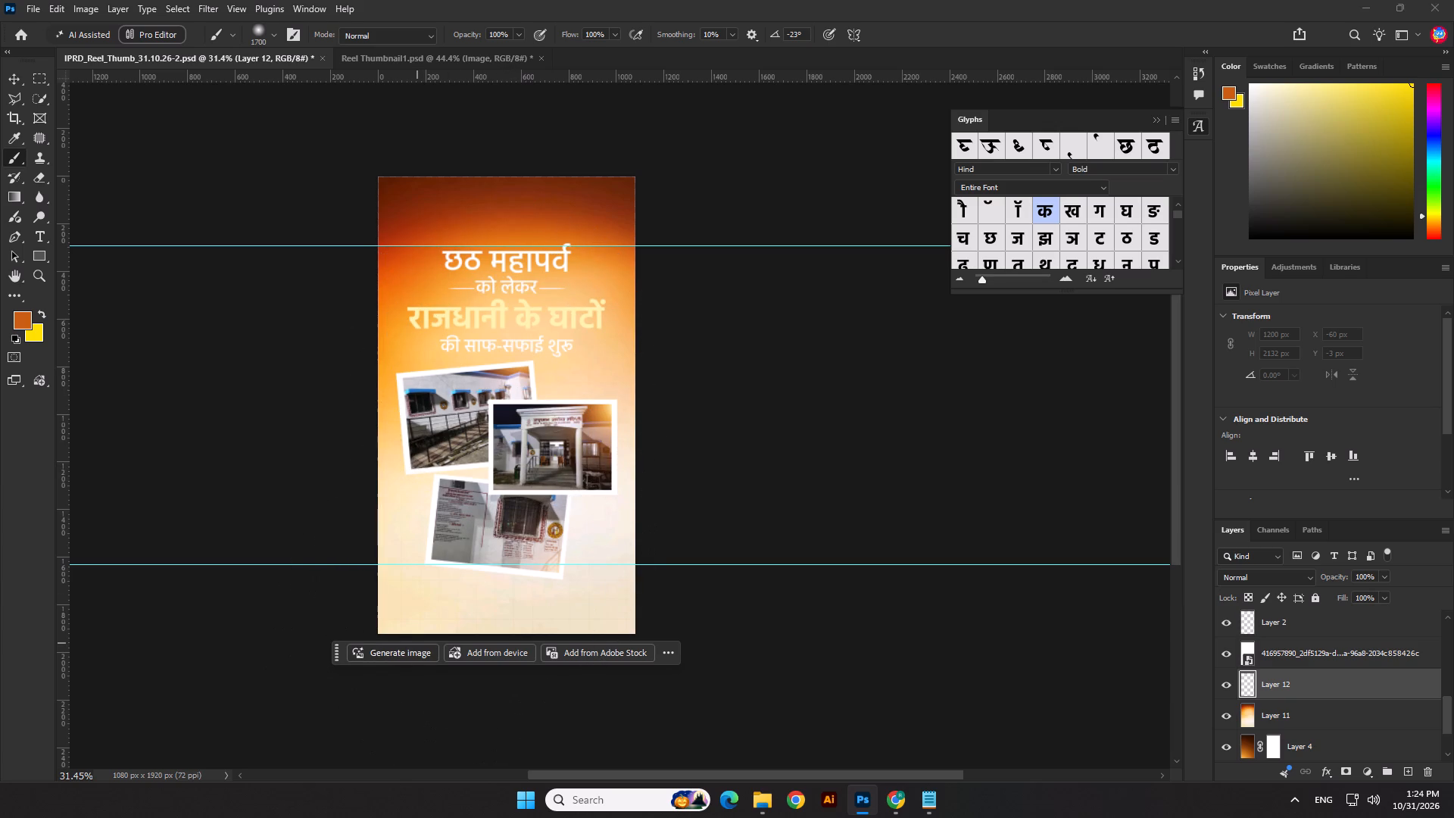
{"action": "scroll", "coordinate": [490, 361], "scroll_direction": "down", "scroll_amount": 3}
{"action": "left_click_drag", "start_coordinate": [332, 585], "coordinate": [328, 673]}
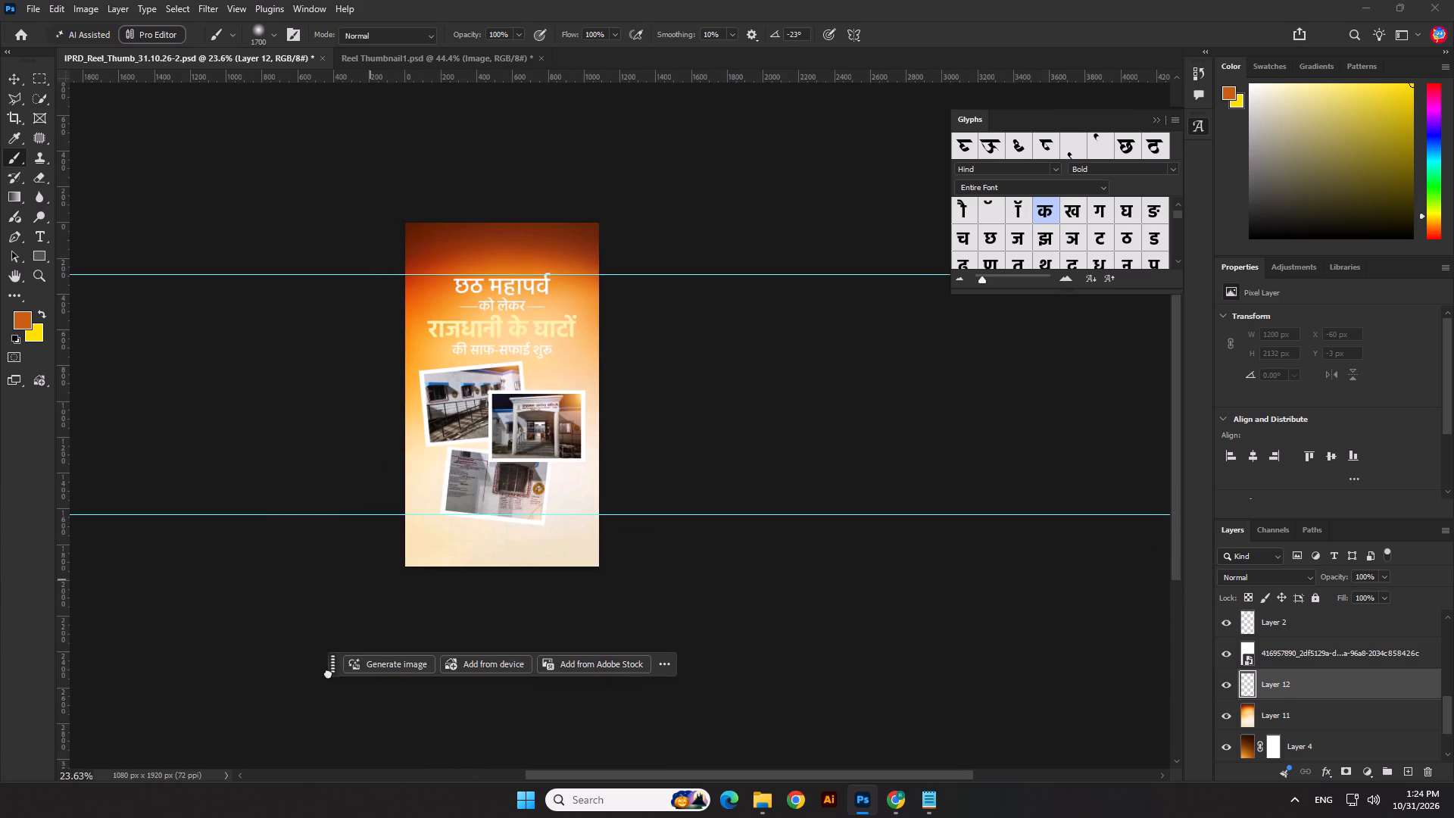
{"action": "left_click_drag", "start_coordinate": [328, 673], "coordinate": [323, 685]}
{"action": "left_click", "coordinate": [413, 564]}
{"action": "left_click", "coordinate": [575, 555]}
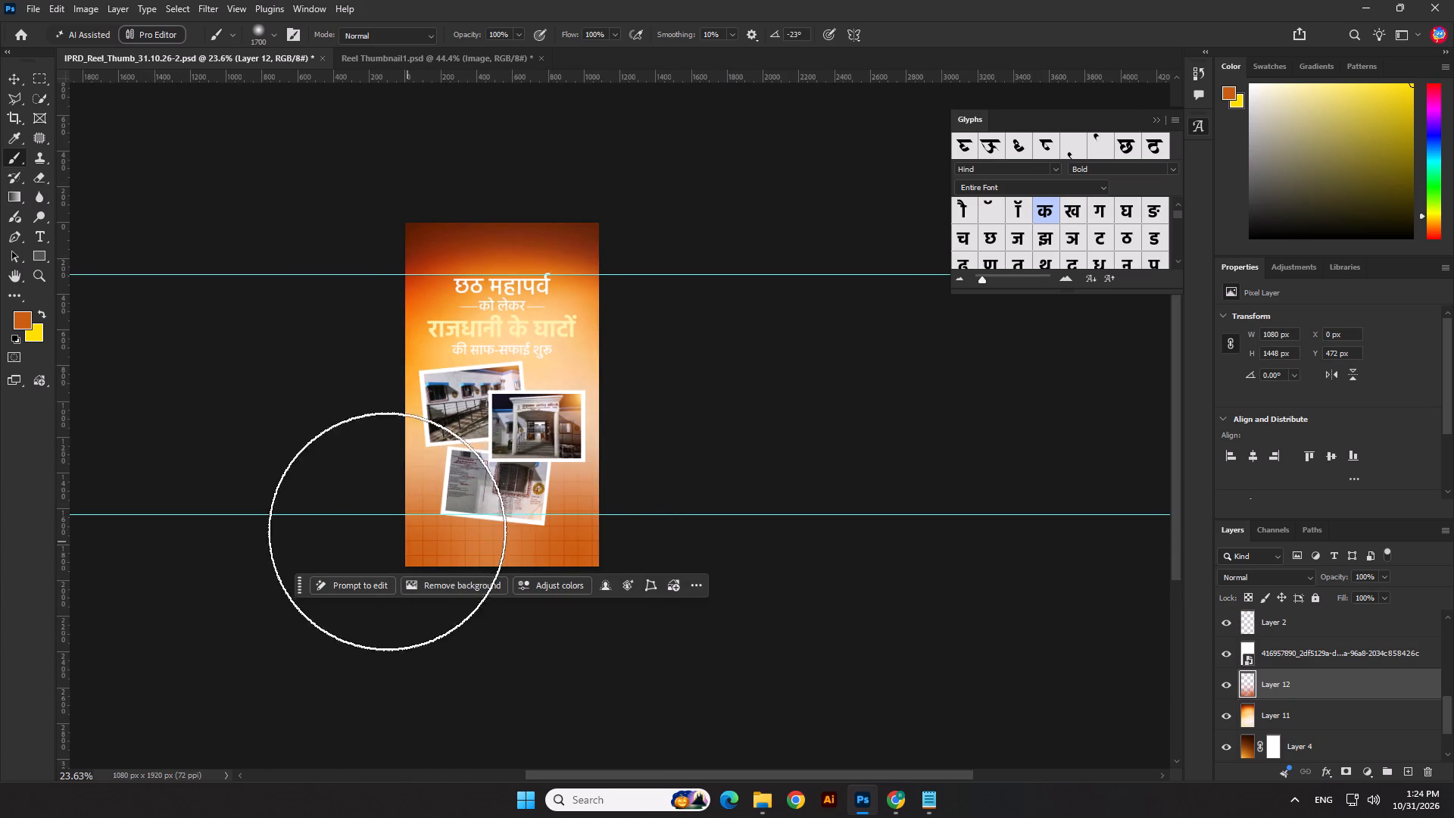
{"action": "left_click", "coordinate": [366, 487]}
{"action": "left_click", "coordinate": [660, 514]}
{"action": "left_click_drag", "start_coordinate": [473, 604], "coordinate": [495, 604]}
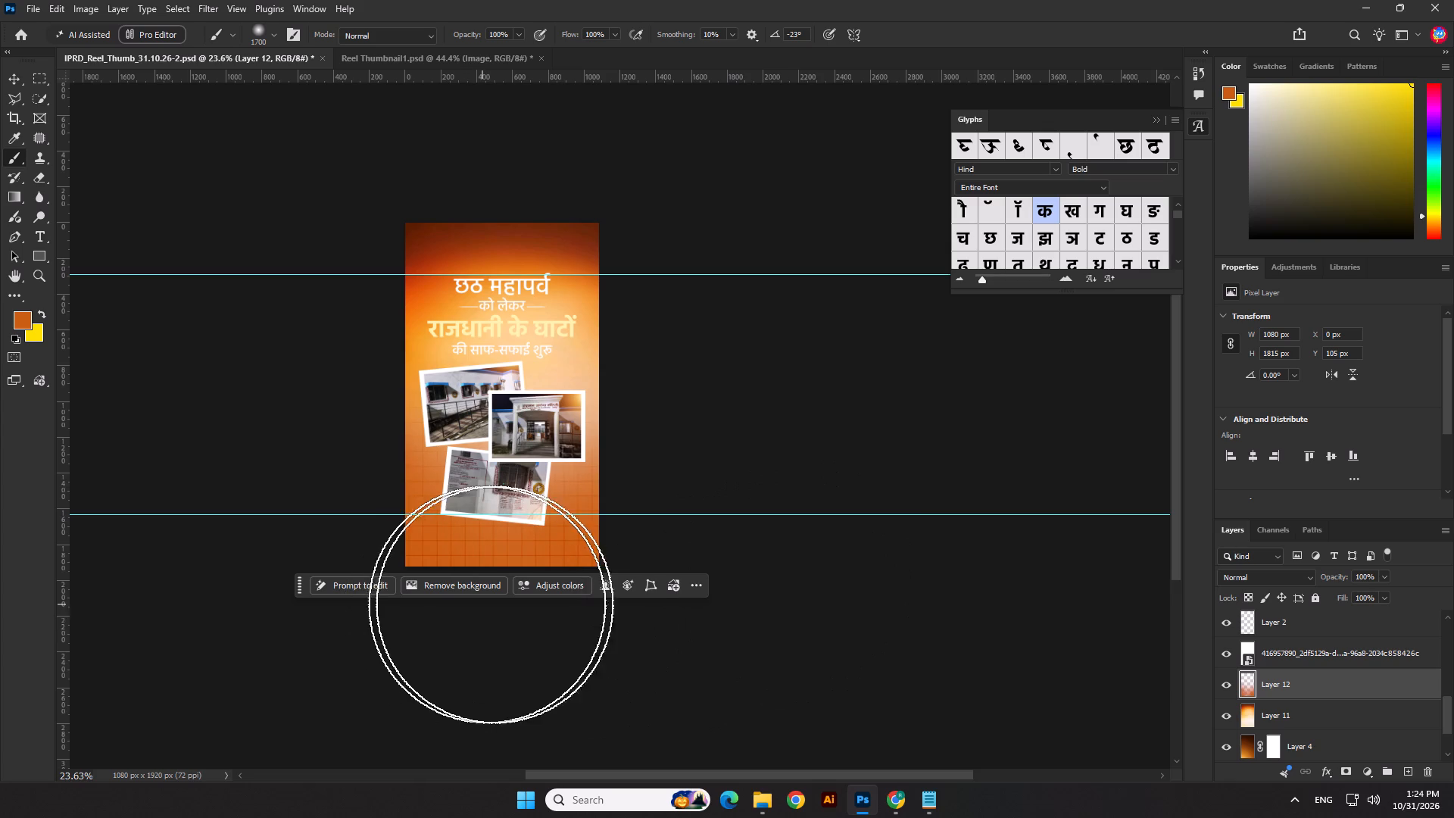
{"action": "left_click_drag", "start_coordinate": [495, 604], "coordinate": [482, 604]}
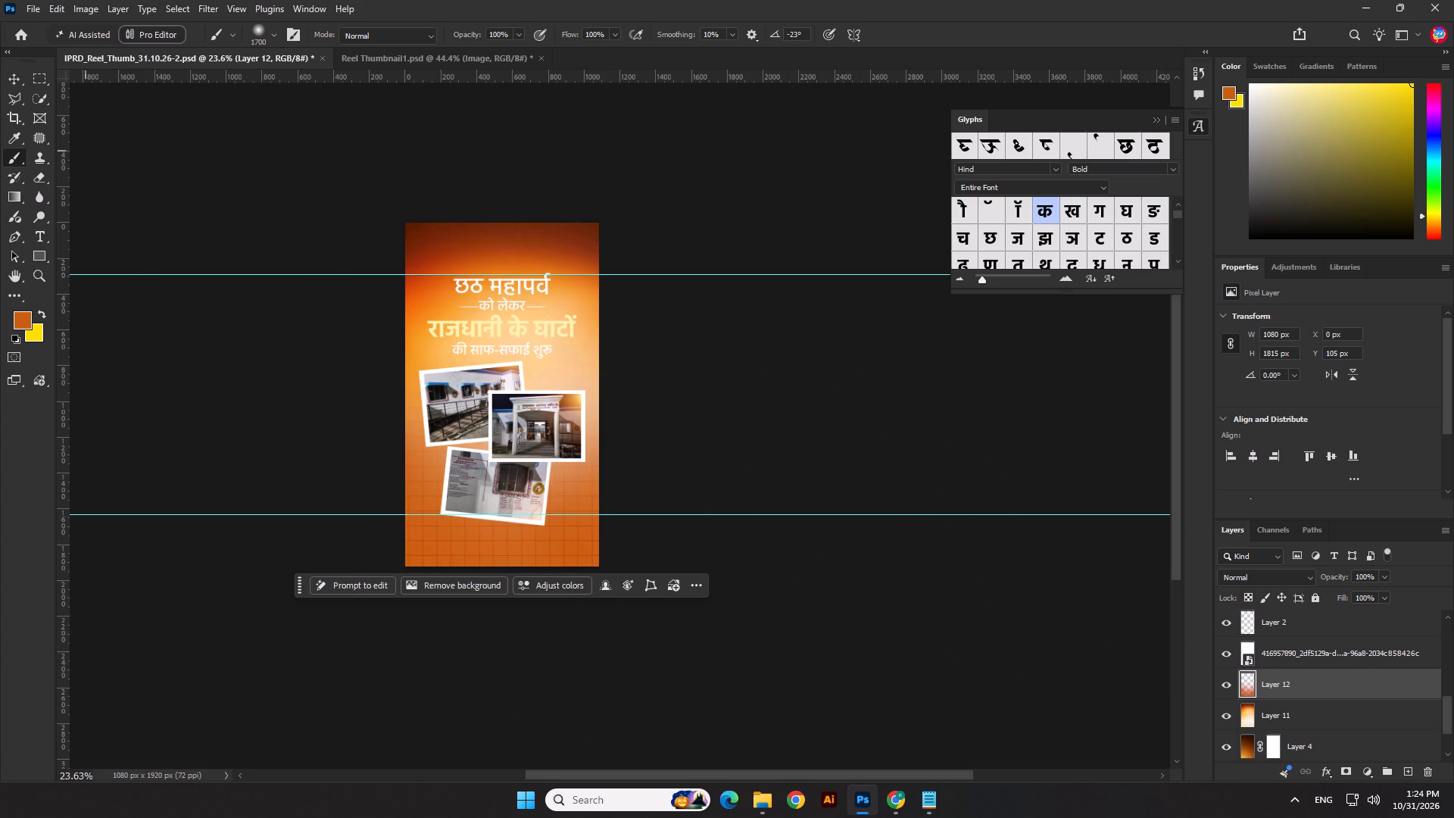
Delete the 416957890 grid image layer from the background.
{"action": "left_click", "coordinate": [11, 84]}
{"action": "left_click", "coordinate": [211, 154]}
{"action": "left_click", "coordinate": [517, 239]}
{"action": "key", "text": "Delete"}
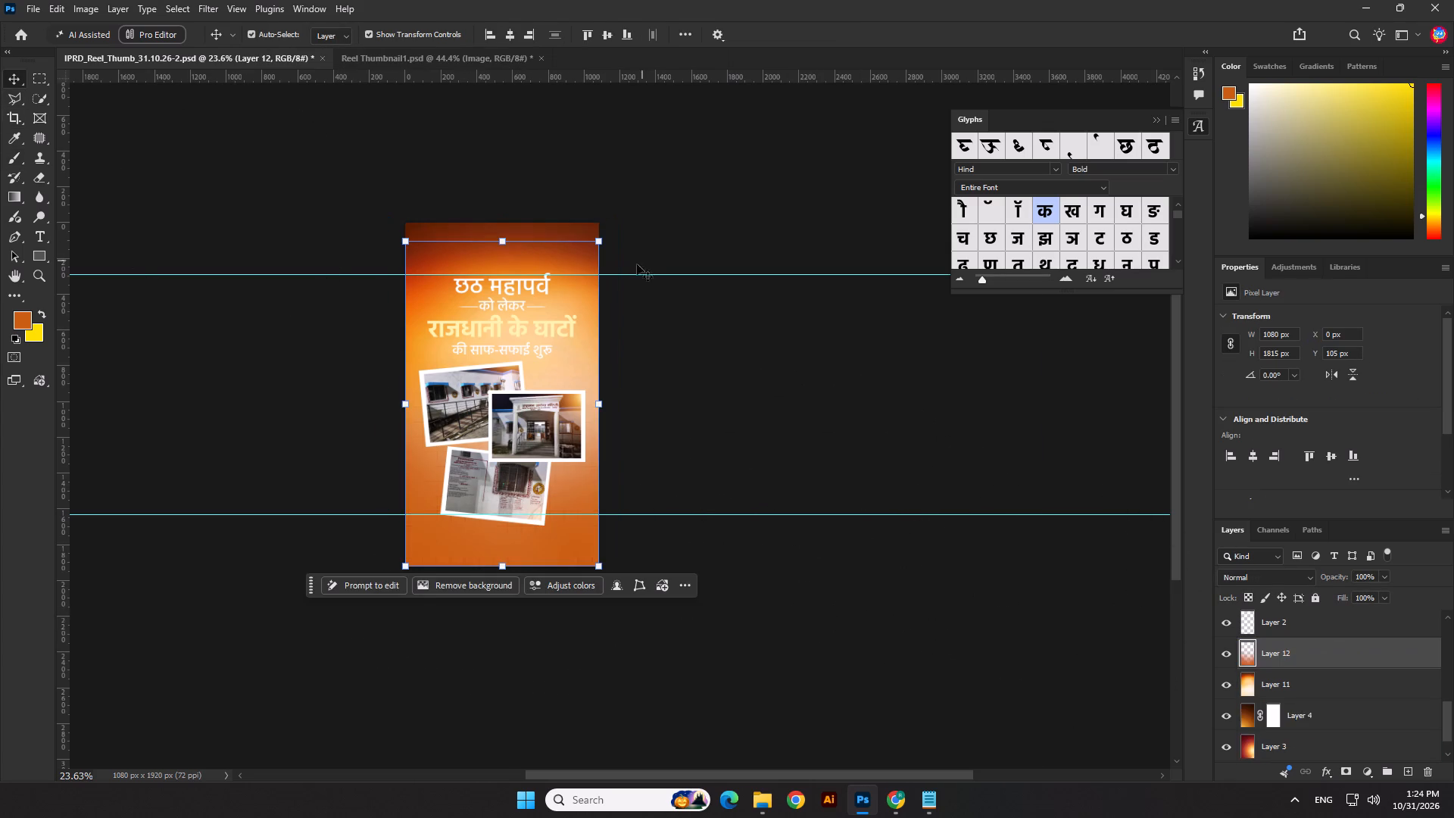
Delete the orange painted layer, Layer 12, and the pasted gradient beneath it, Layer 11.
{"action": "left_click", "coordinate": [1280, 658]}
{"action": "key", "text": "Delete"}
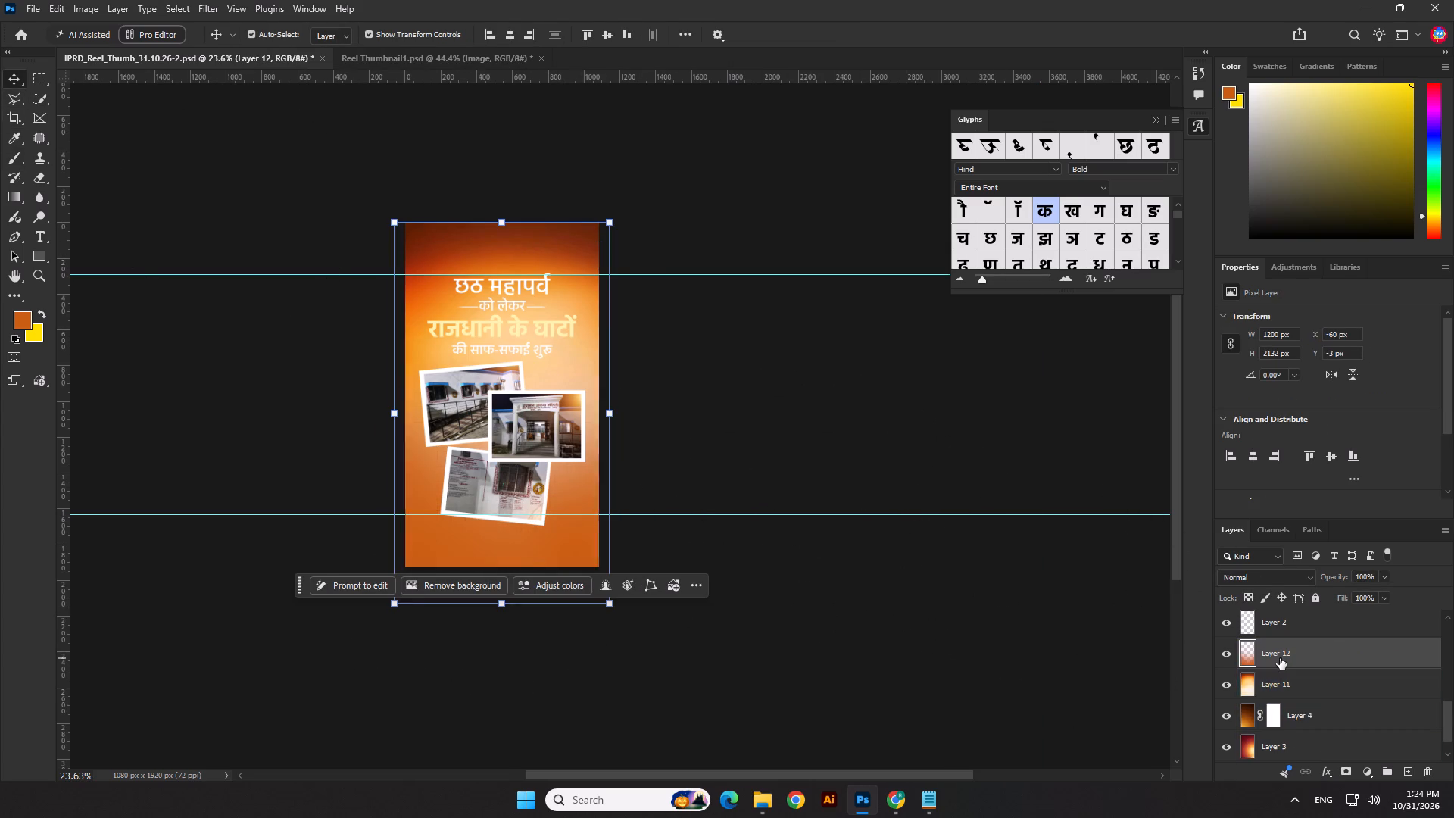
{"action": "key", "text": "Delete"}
Browse the related Pinterest pins in the browser, open the red-orange-to-white wavy gradient wallpaper and copy its image.
{"action": "key", "text": "alt+Tab"}
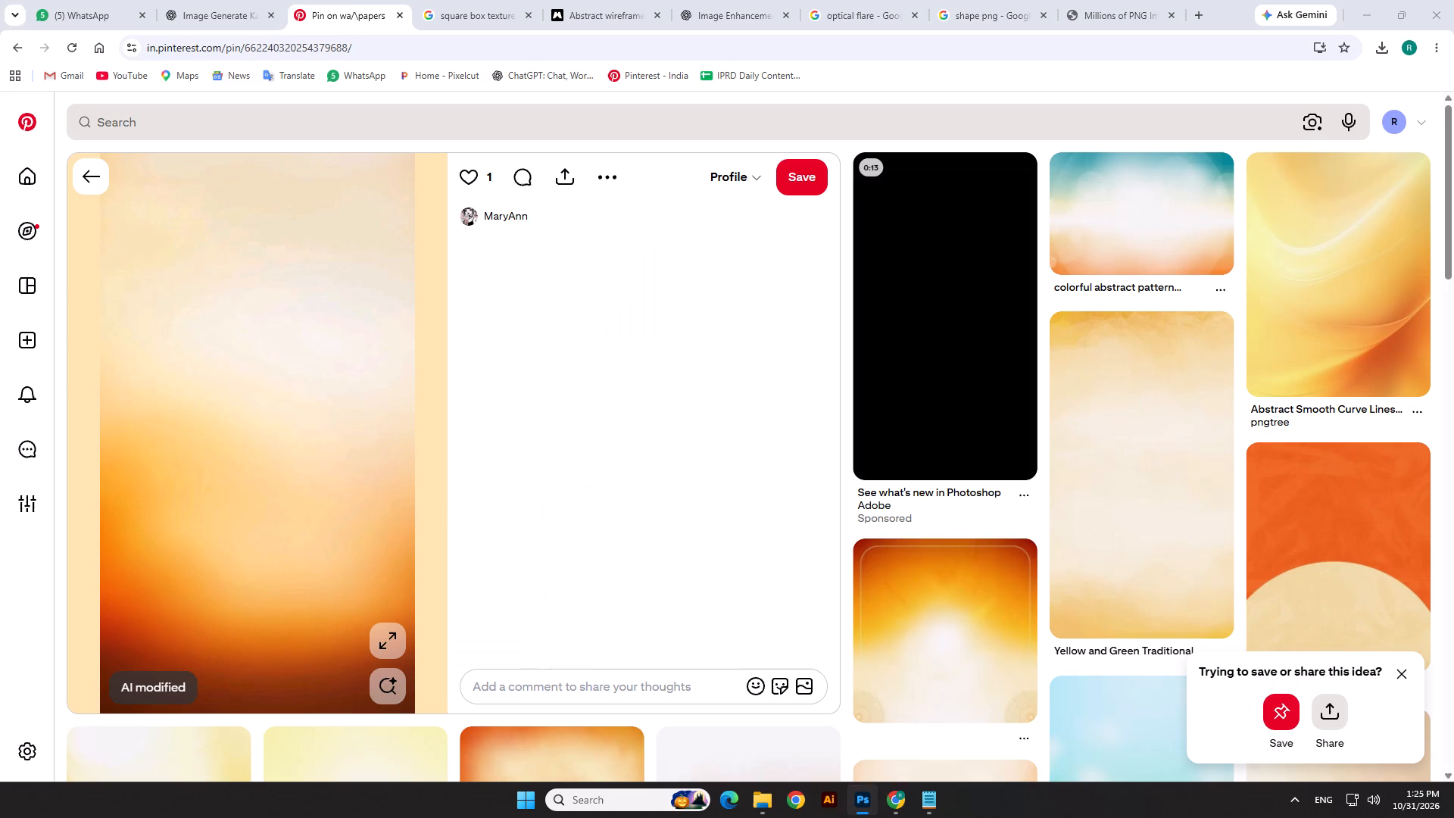
{"action": "scroll", "coordinate": [944, 449], "scroll_direction": "down", "scroll_amount": 1}
{"action": "scroll", "coordinate": [944, 449], "scroll_direction": "up", "scroll_amount": 2}
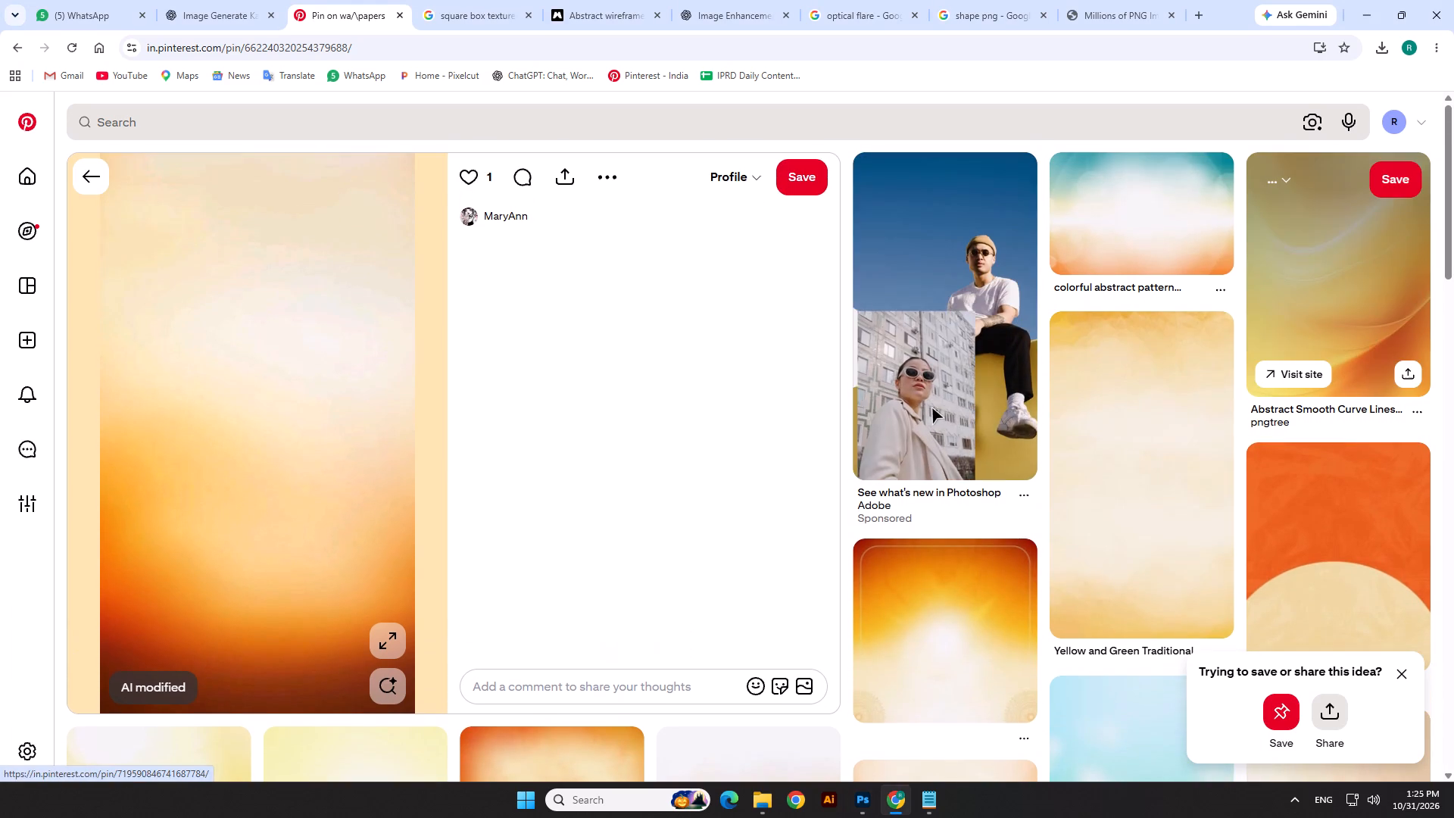
{"action": "scroll", "coordinate": [1204, 426], "scroll_direction": "down", "scroll_amount": 4}
{"action": "scroll", "coordinate": [754, 474], "scroll_direction": "down", "scroll_amount": 3}
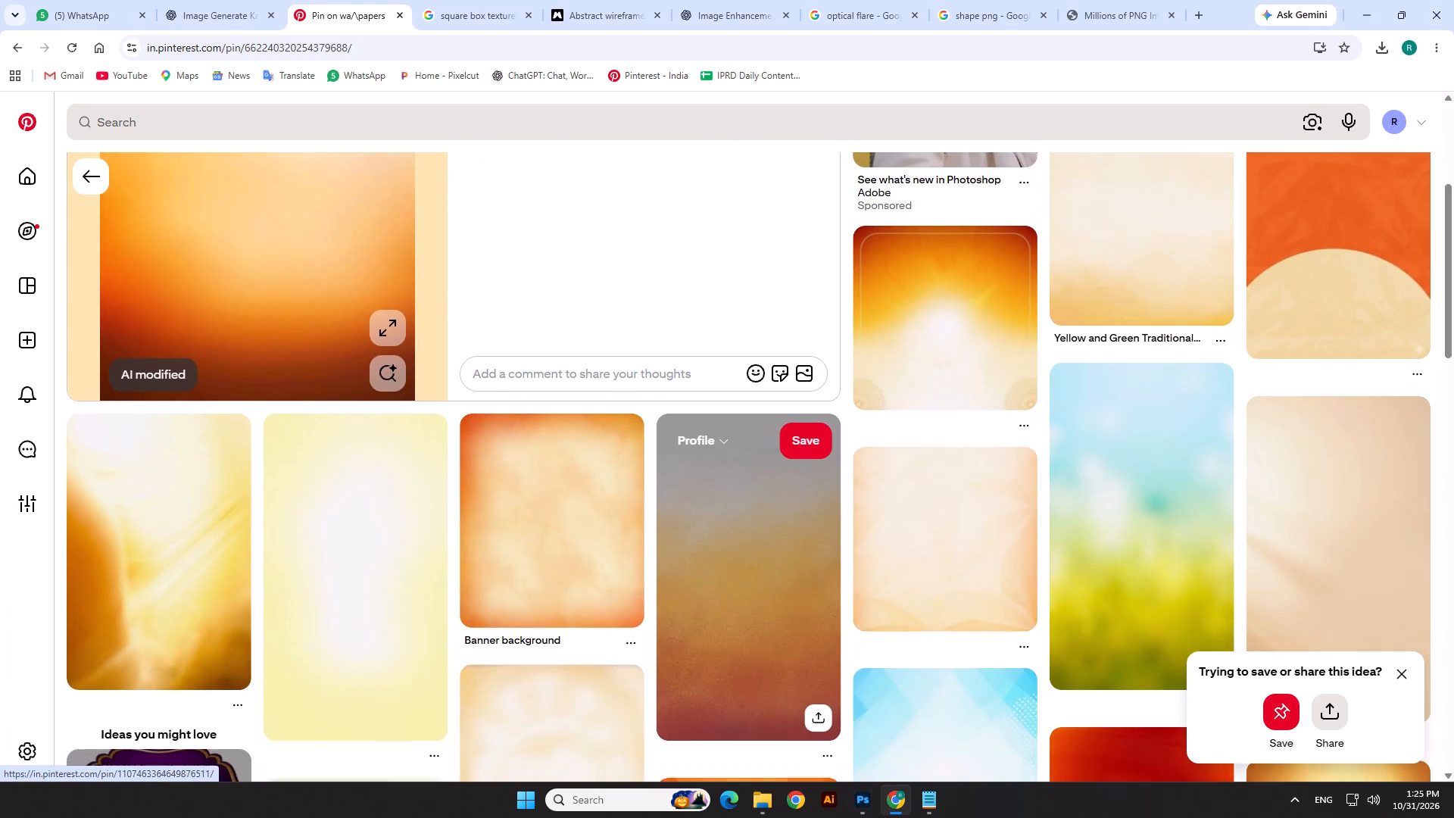
{"action": "scroll", "coordinate": [754, 474], "scroll_direction": "down", "scroll_amount": 8}
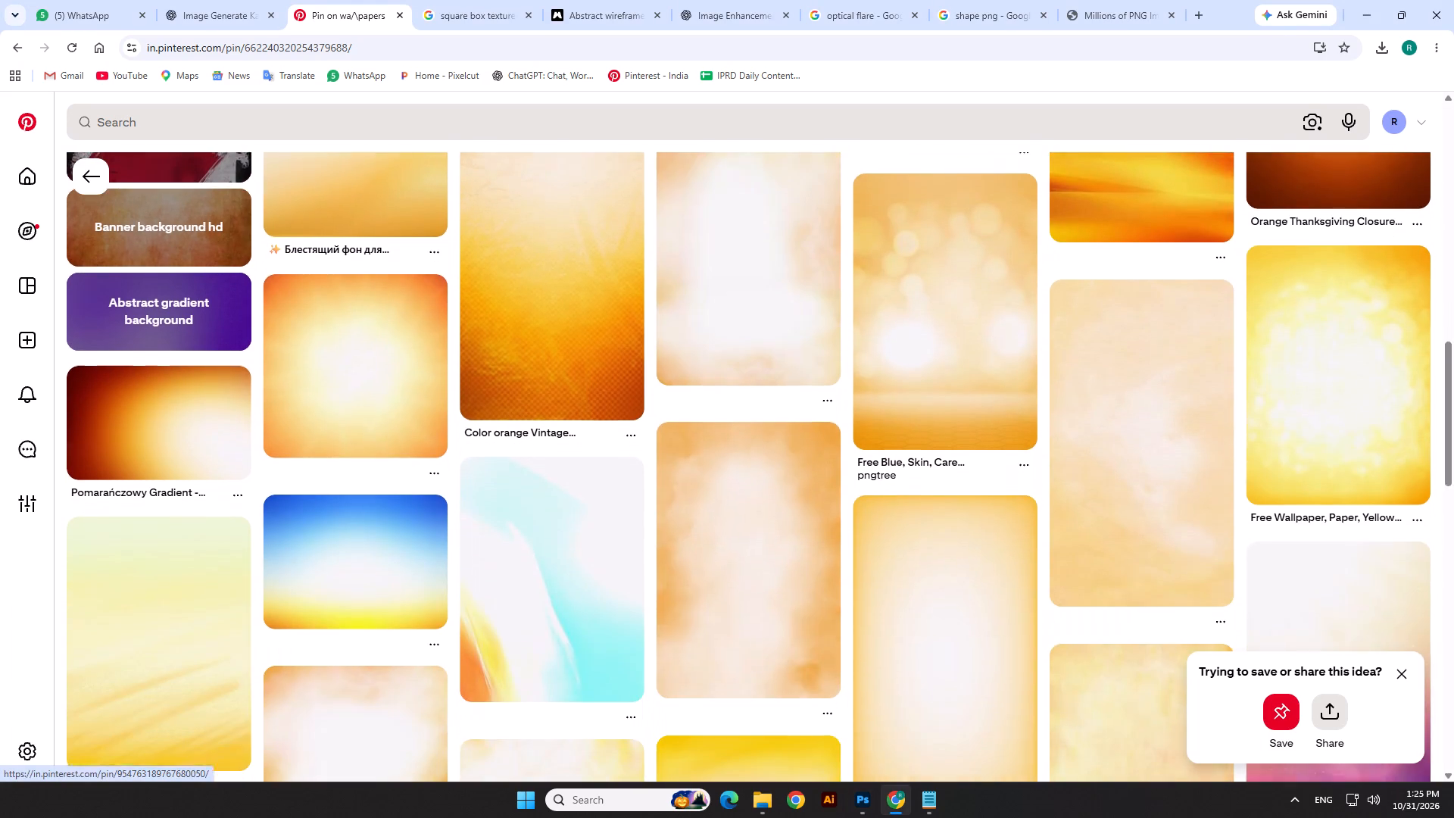
{"action": "scroll", "coordinate": [754, 474], "scroll_direction": "down", "scroll_amount": 7}
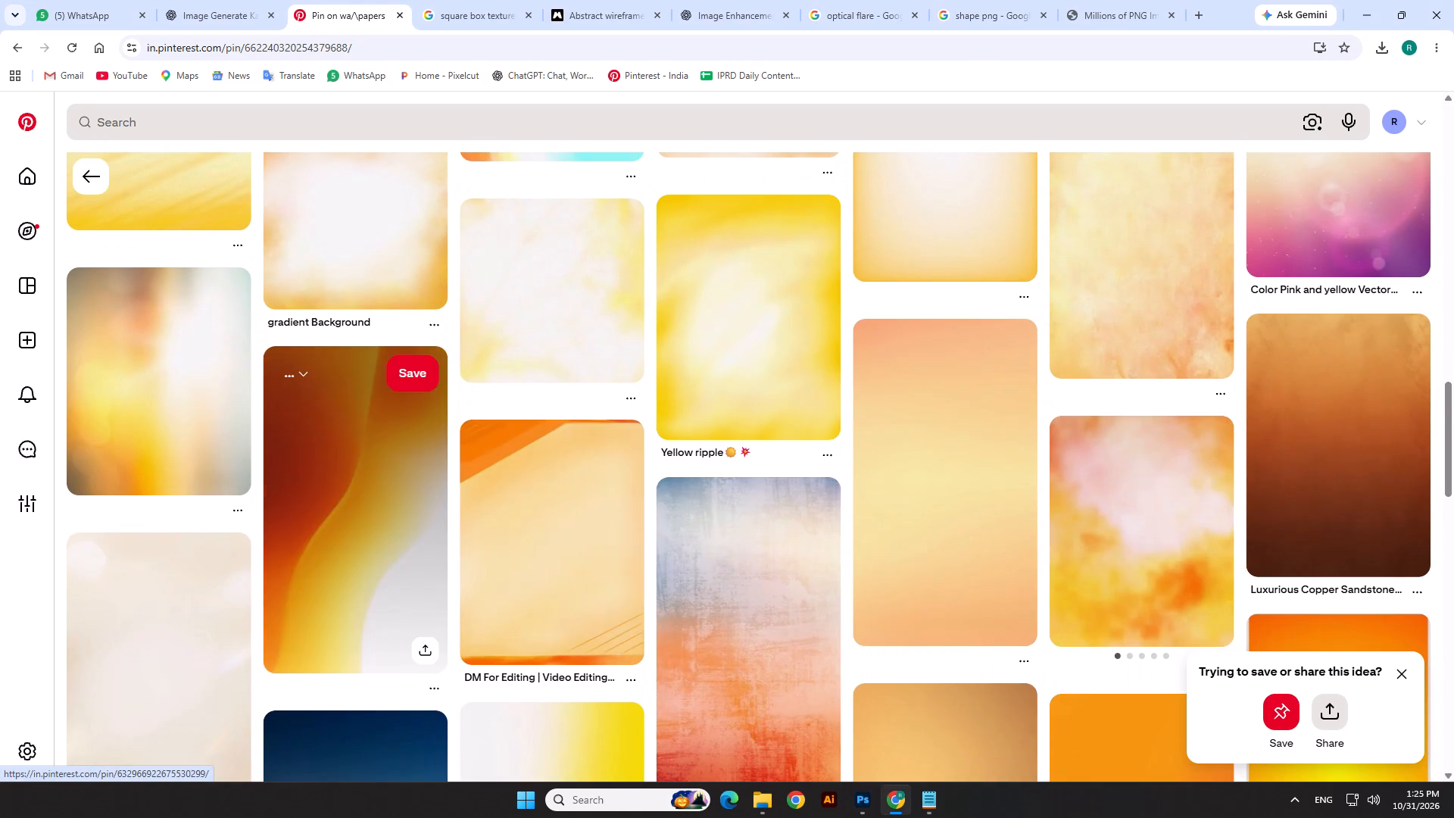
{"action": "left_click", "coordinate": [358, 495]}
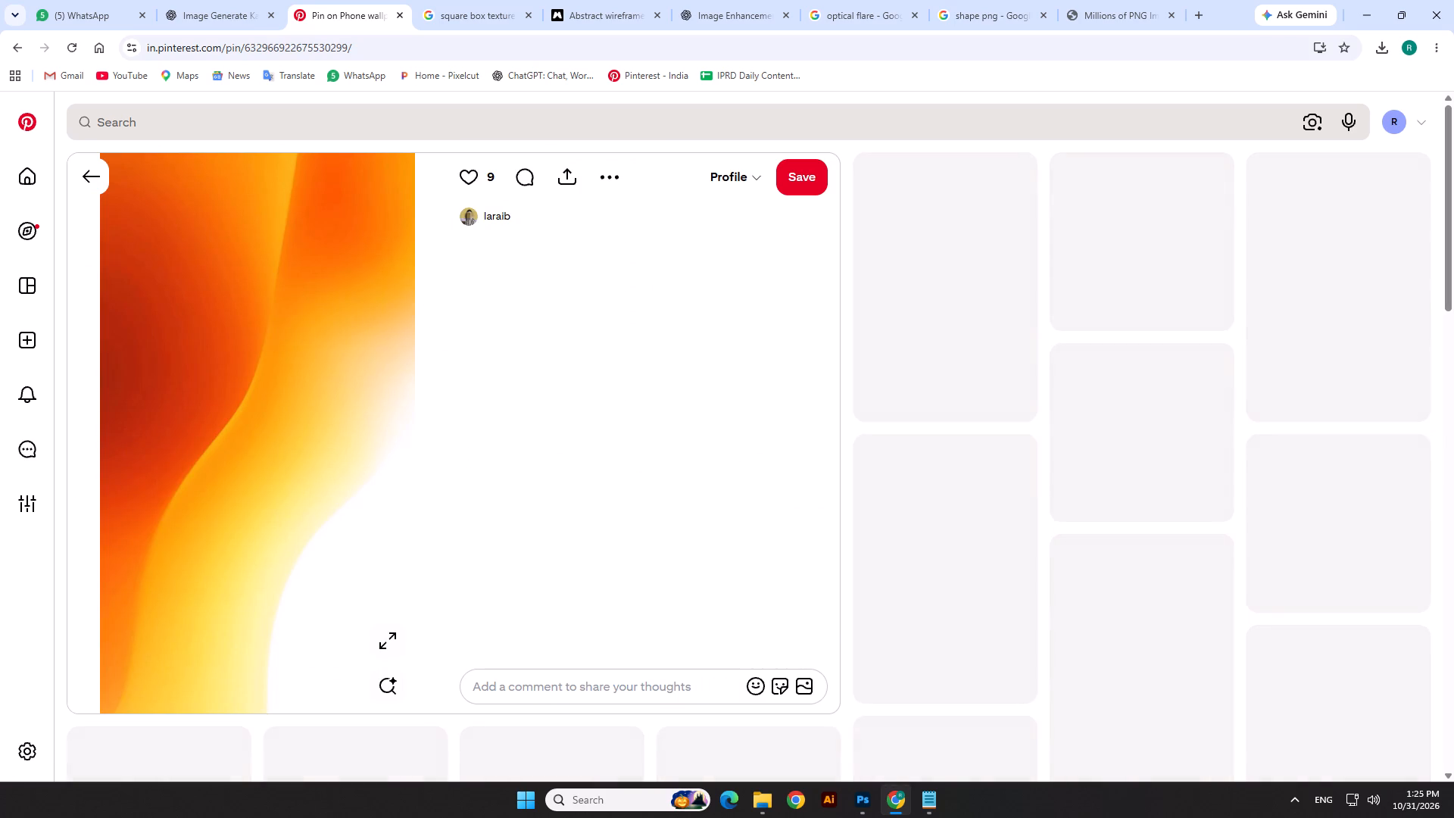
{"action": "right_click", "coordinate": [266, 370]}
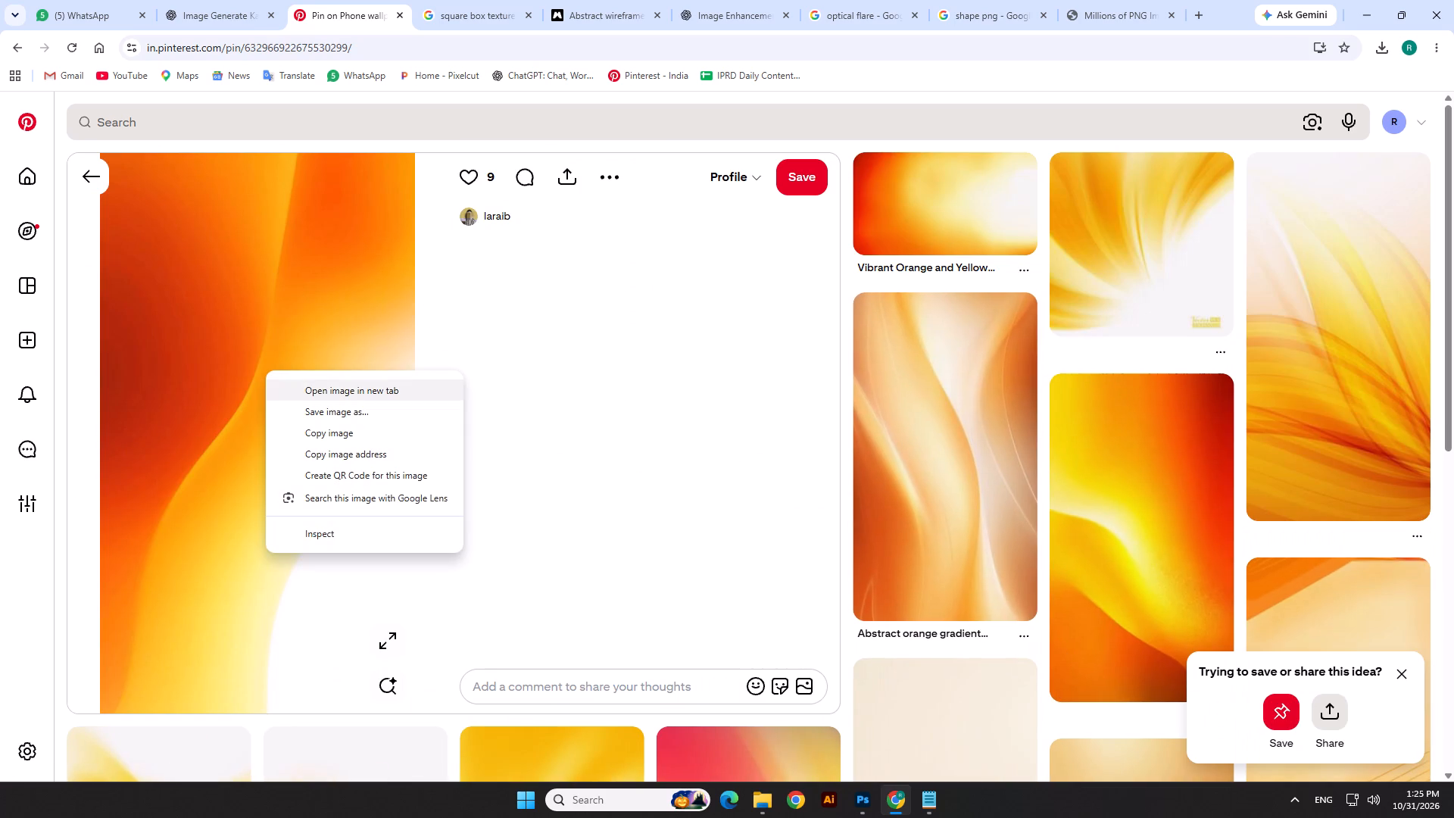
{"action": "left_click", "coordinate": [299, 435]}
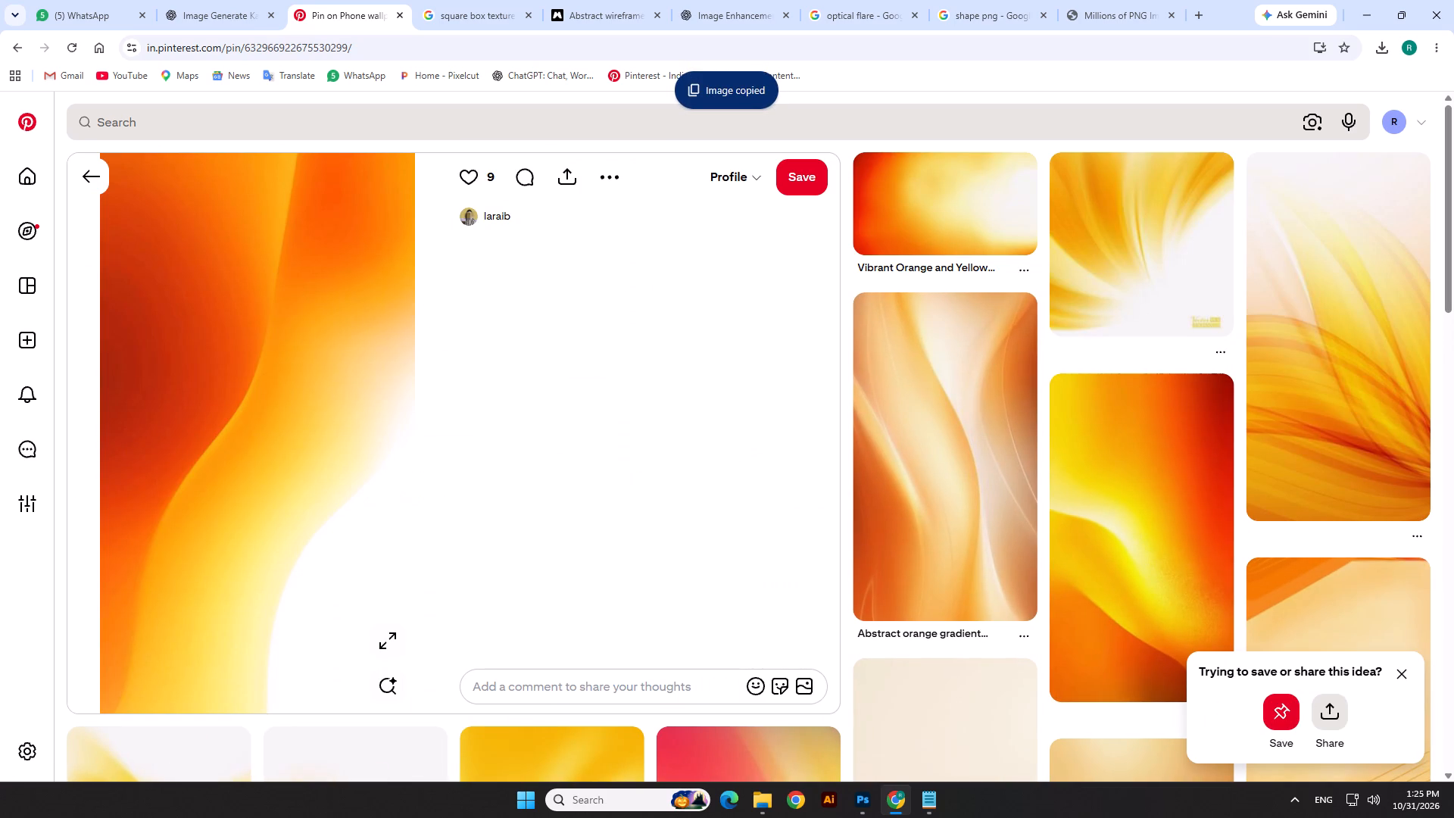
{"action": "key", "text": "alt+super+Menu"}
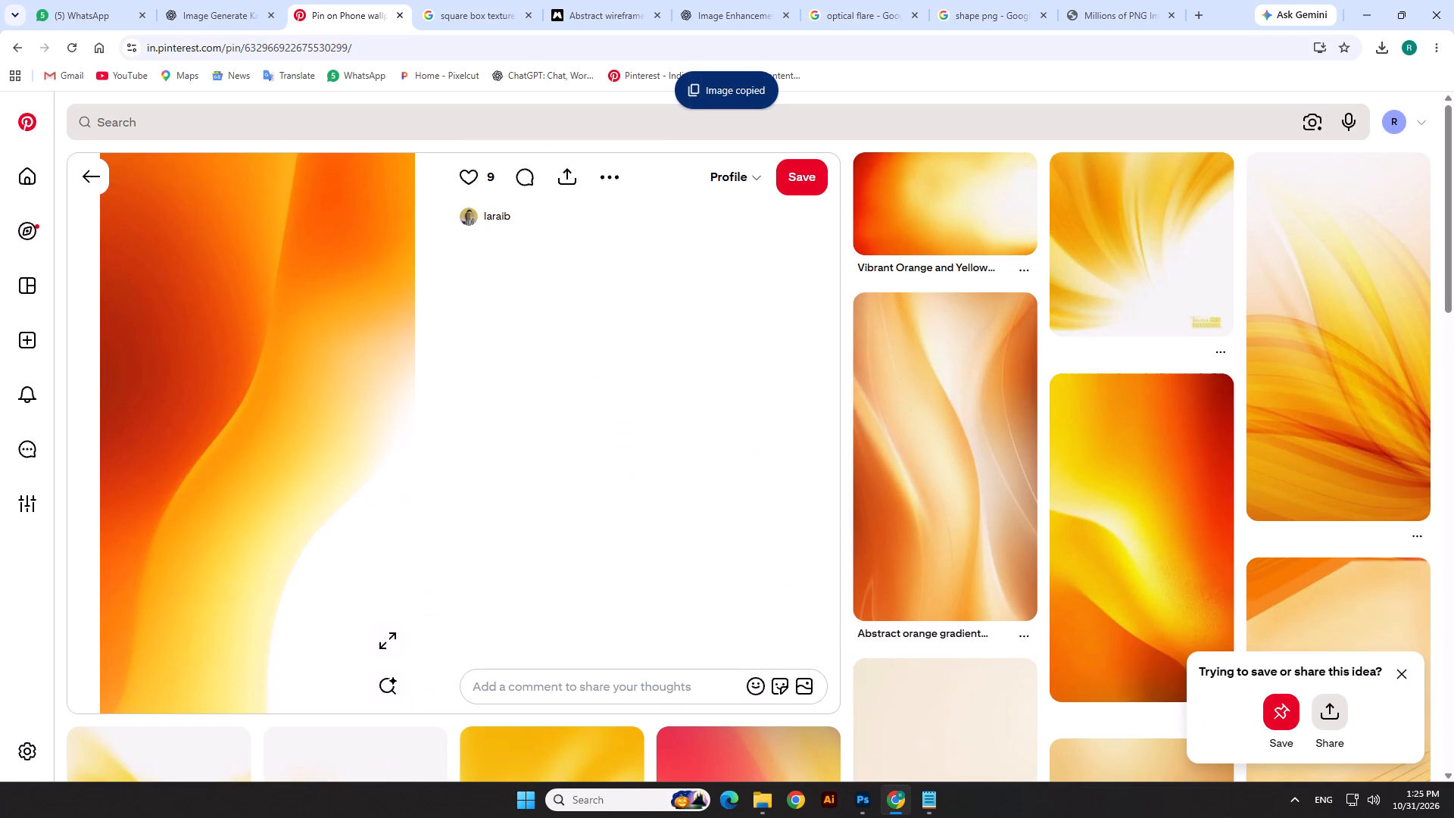
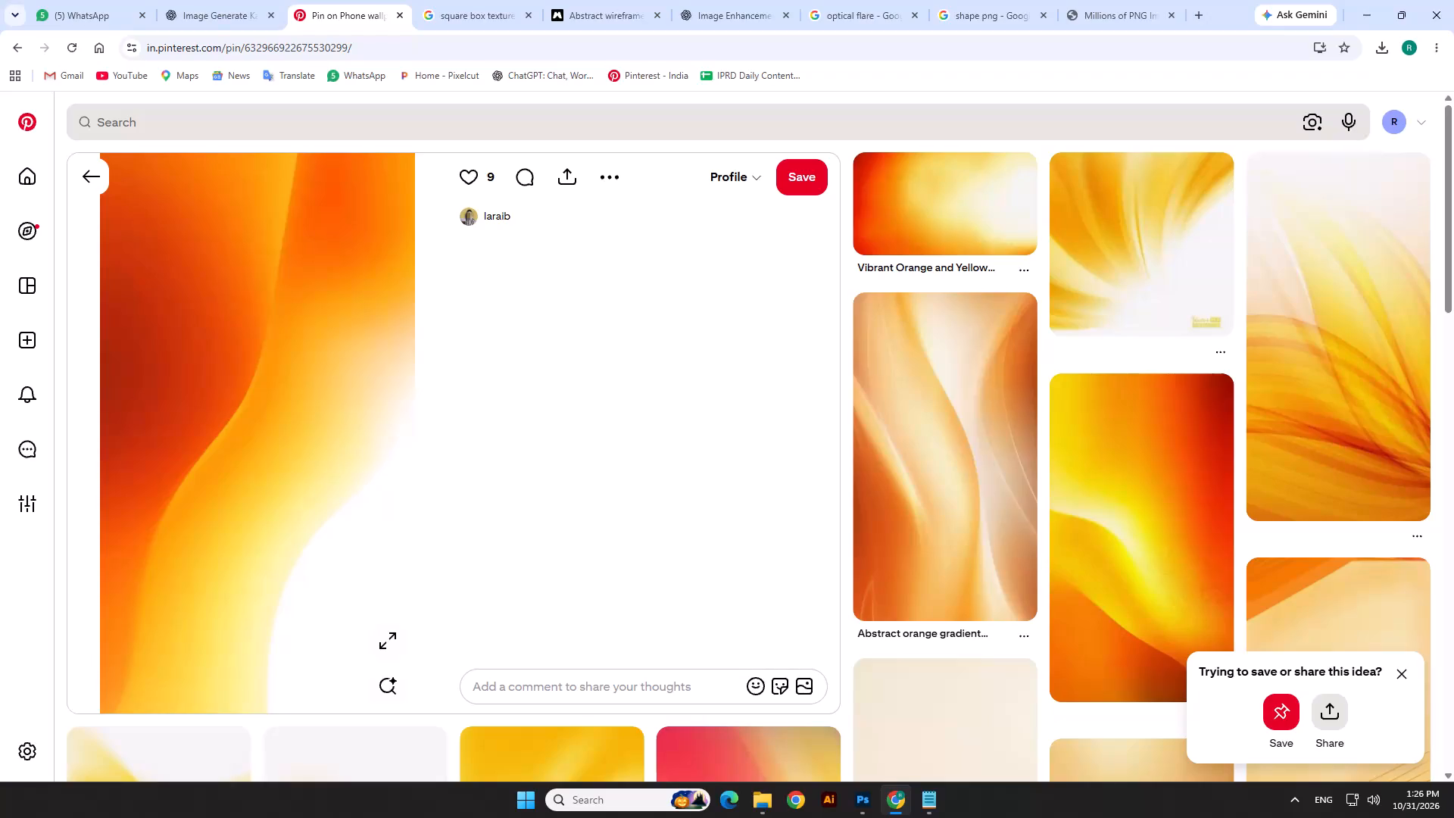
Copy the wavy orange gradient image, paste it above Layer 4 in the Photoshop thumbnail and scale it to about 1200 × 2132 px, covering the canvas.
{"action": "right_click", "coordinate": [251, 437]}
{"action": "left_click", "coordinate": [301, 504]}
{"action": "key", "text": "alt+Tab"}
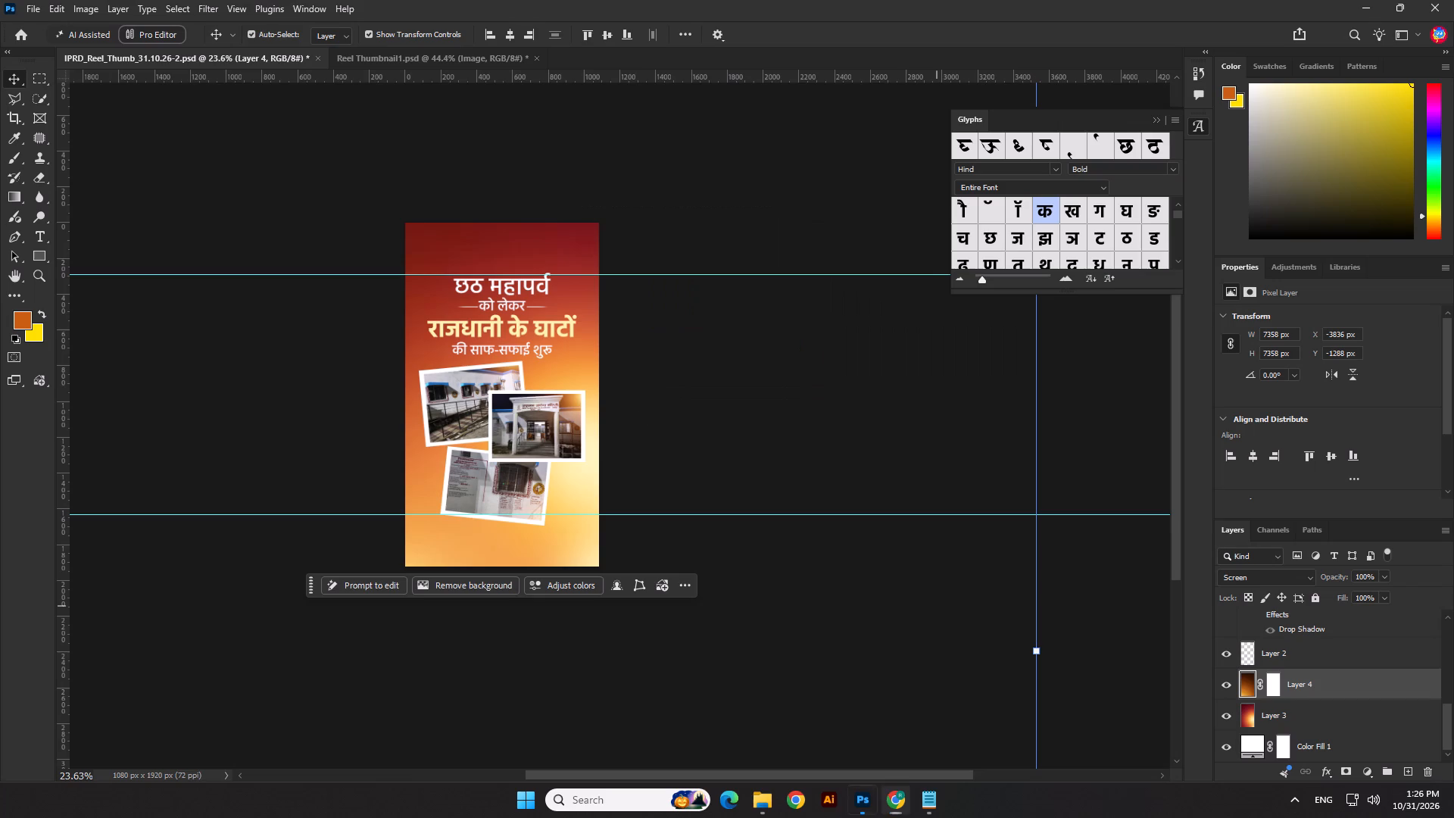
{"action": "key", "text": "ctrl+v"}
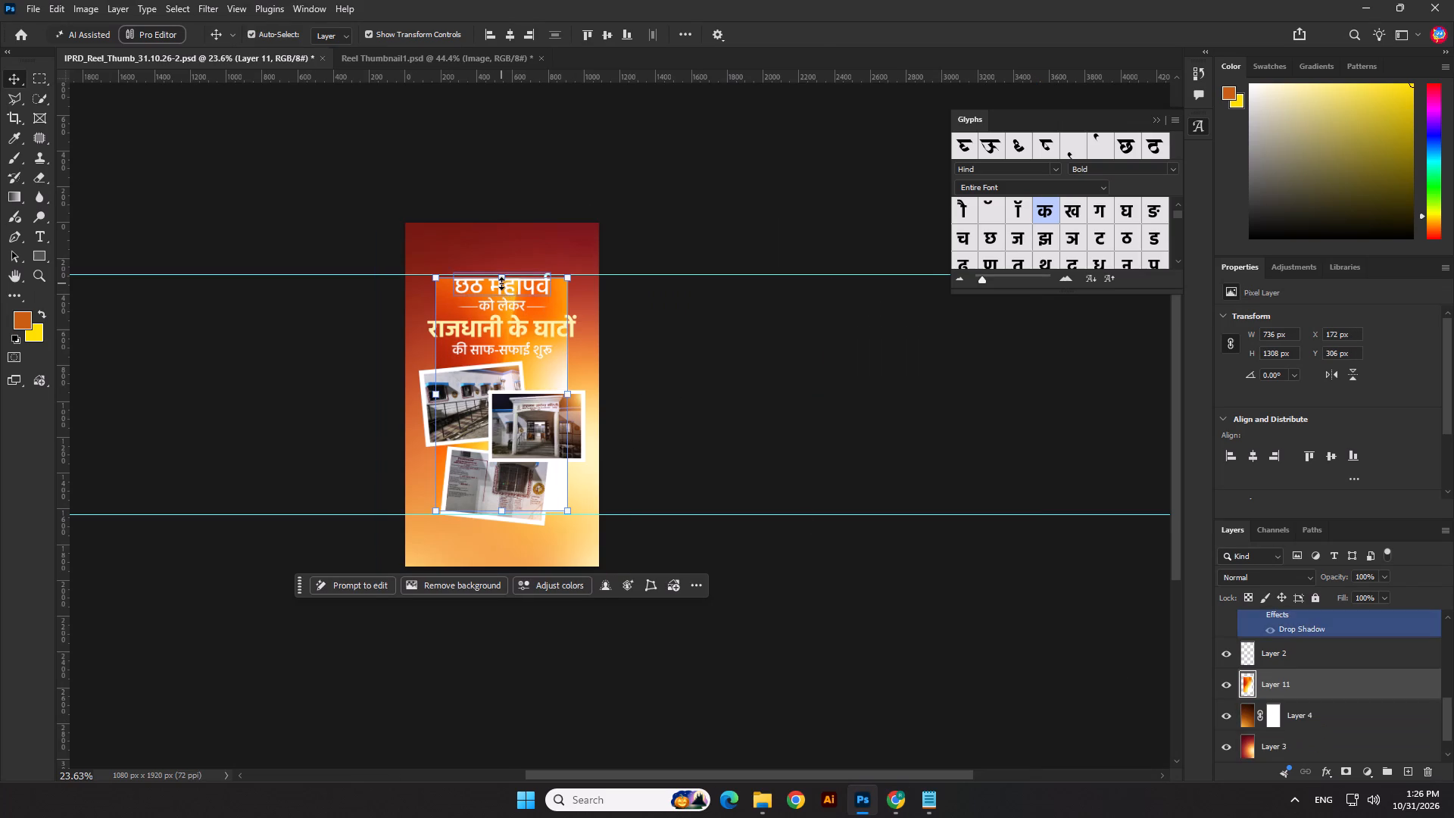
{"action": "left_click_drag", "start_coordinate": [501, 283], "coordinate": [511, 219]}
{"action": "left_click_drag", "start_coordinate": [504, 509], "coordinate": [504, 511]}
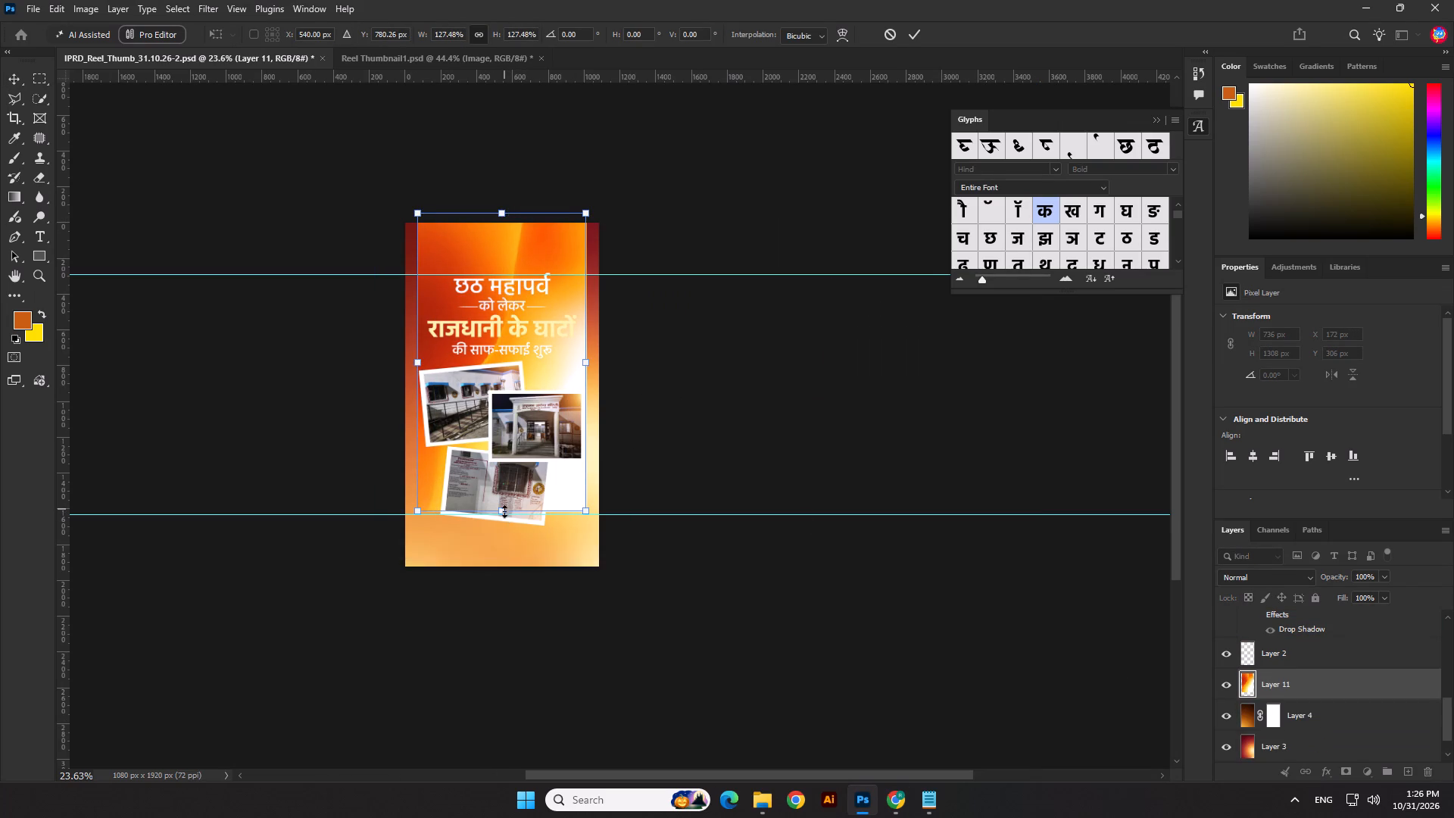
{"action": "left_click_drag", "start_coordinate": [504, 511], "coordinate": [513, 587]}
{"action": "key", "text": "Return"}
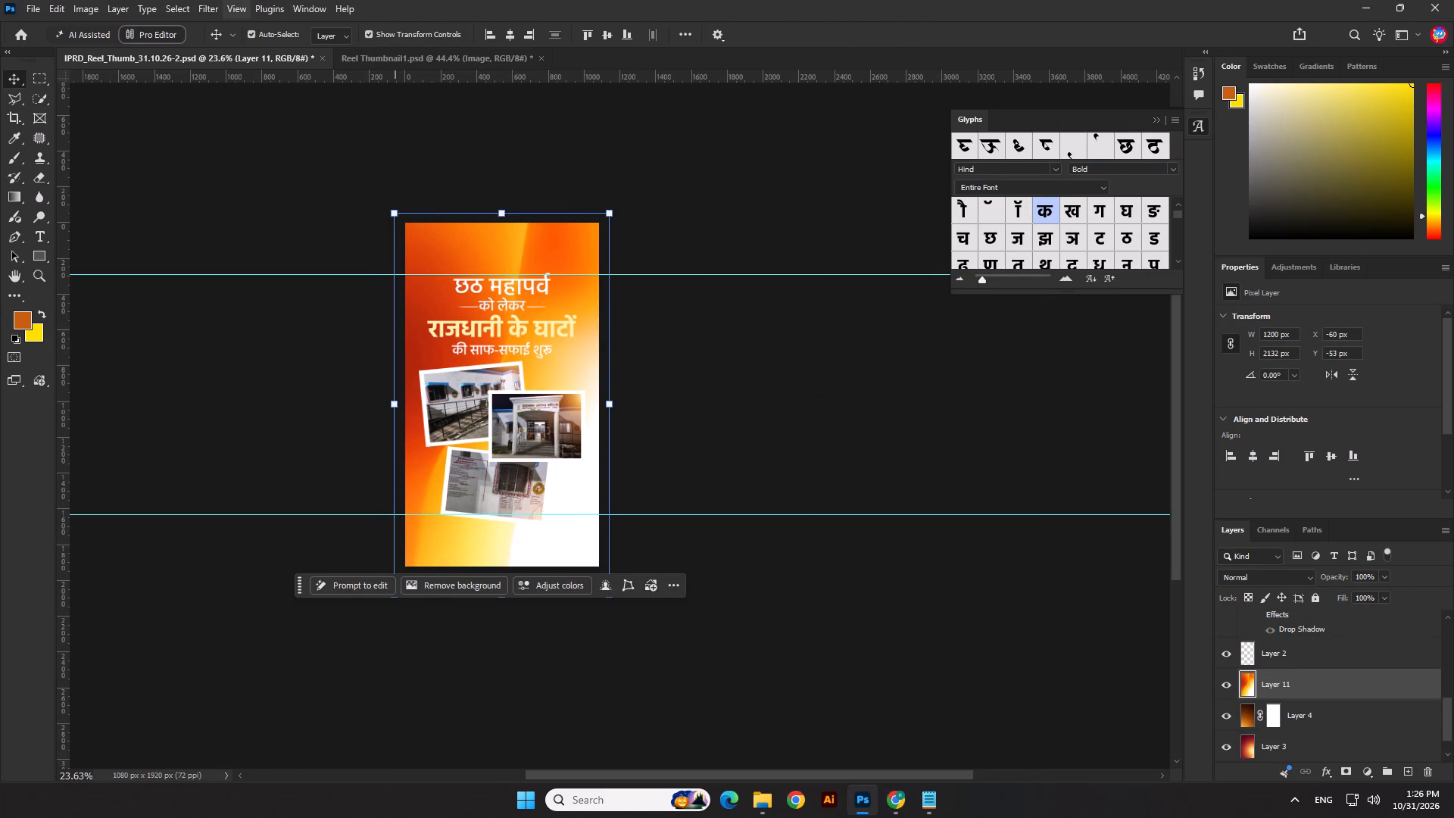
Apply a Gaussian Blur with a radius of 138.8 pixels to the pasted gradient, Layer 11, and deselect the layer.
{"action": "left_click", "coordinate": [242, 11]}
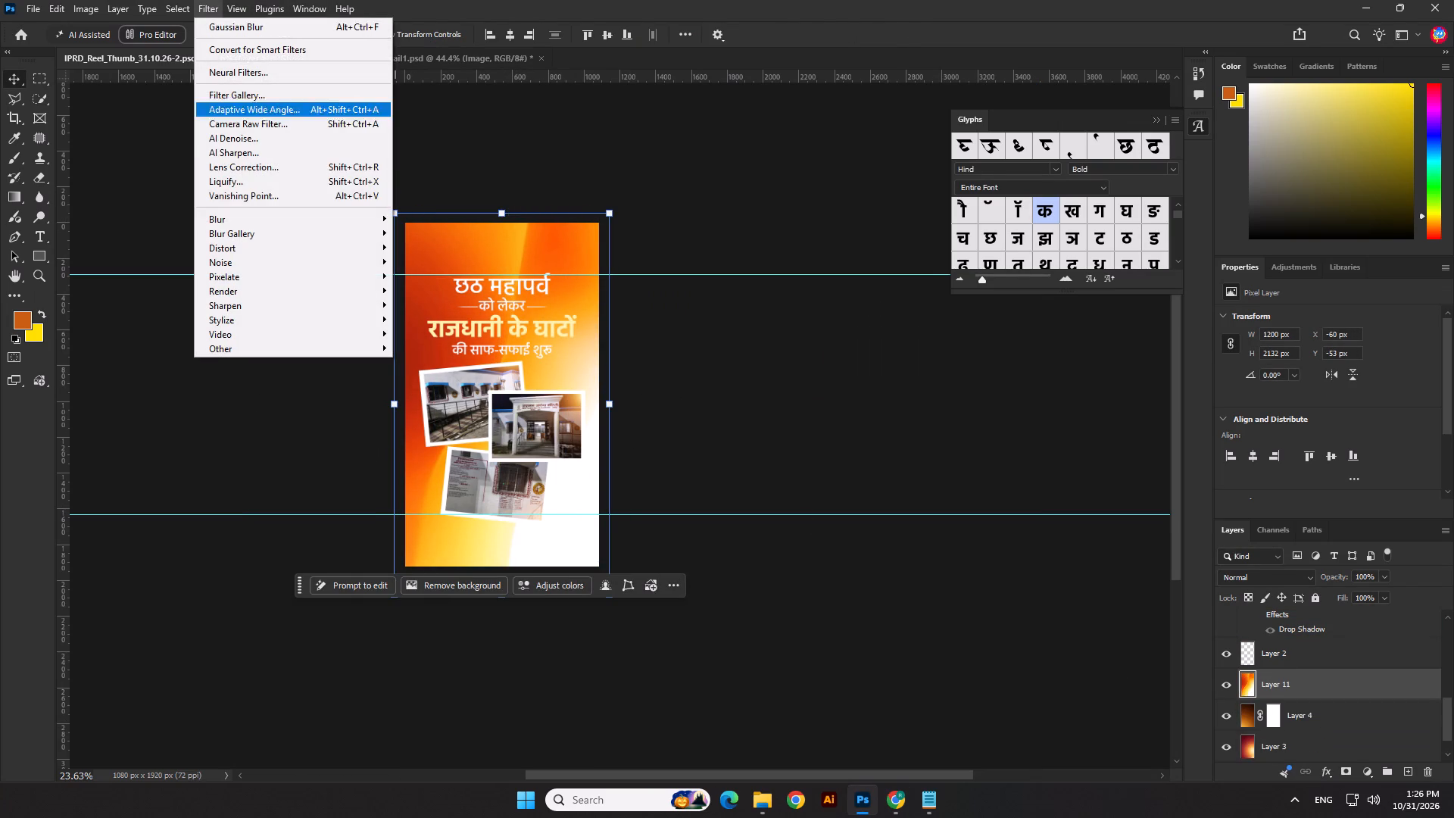
{"action": "left_click", "coordinate": [415, 272]}
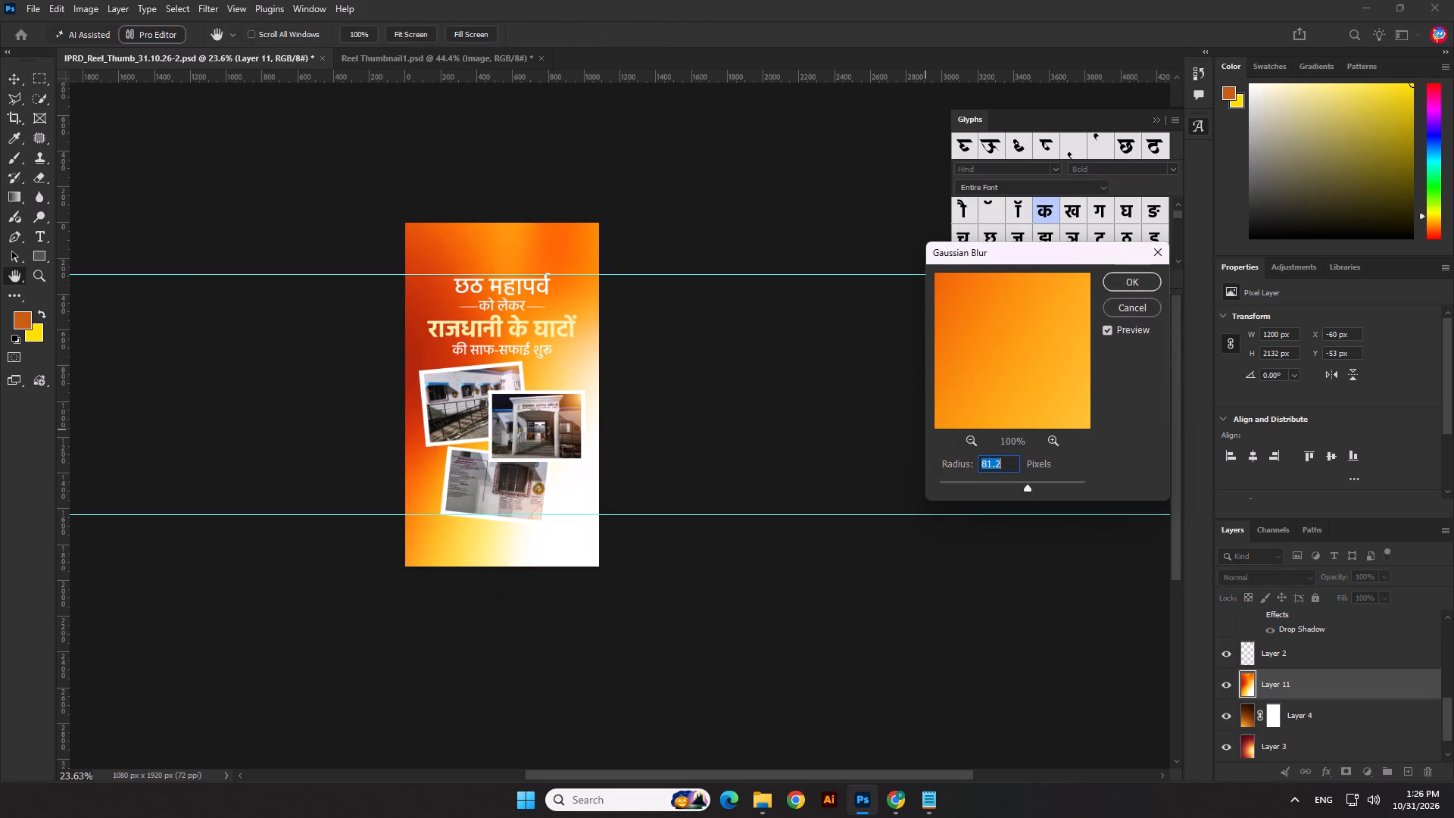
{"action": "left_click", "coordinate": [1037, 479]}
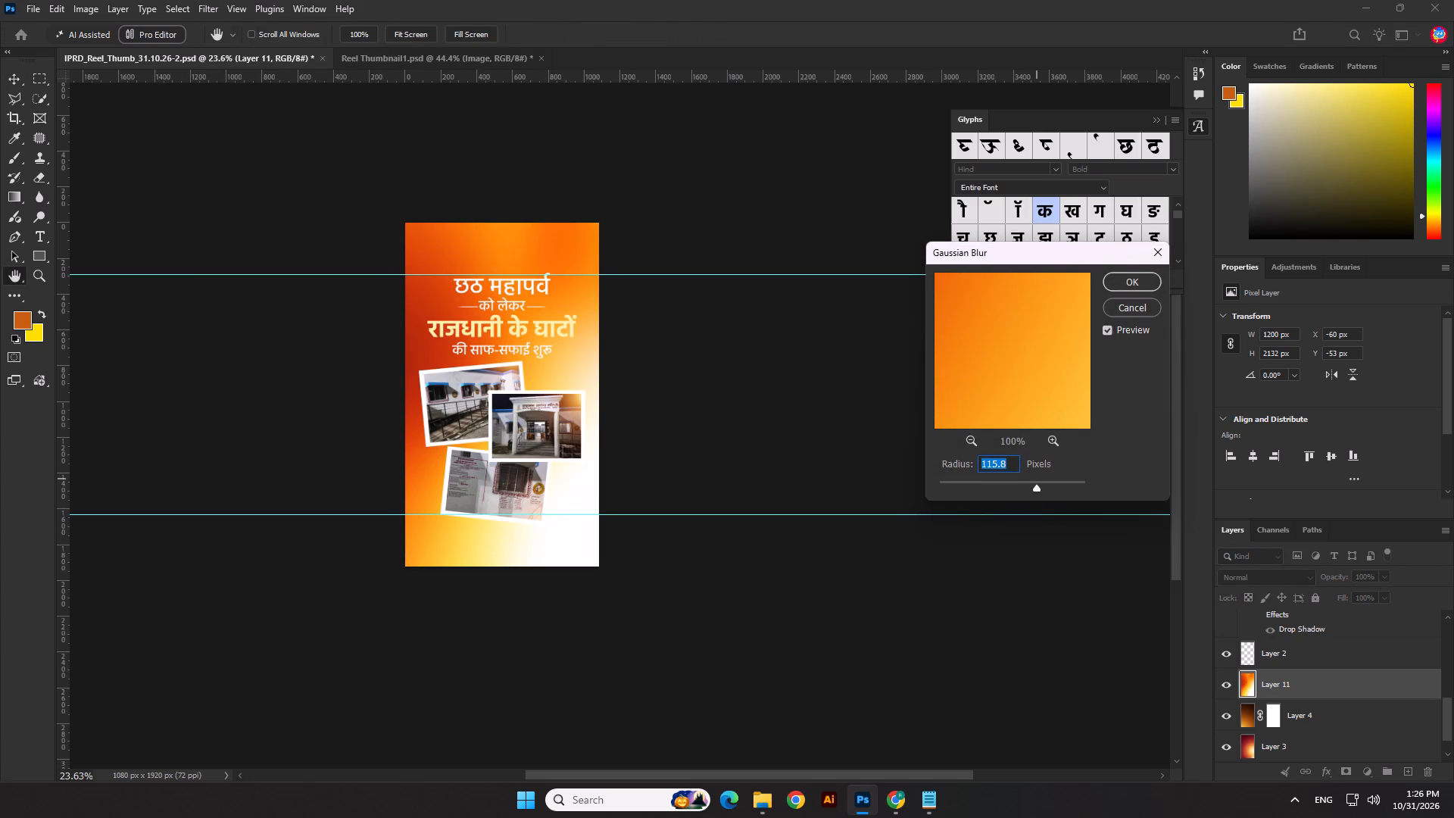
{"action": "left_click", "coordinate": [1041, 476]}
{"action": "left_click", "coordinate": [1043, 480]}
{"action": "left_click", "coordinate": [1043, 480]}
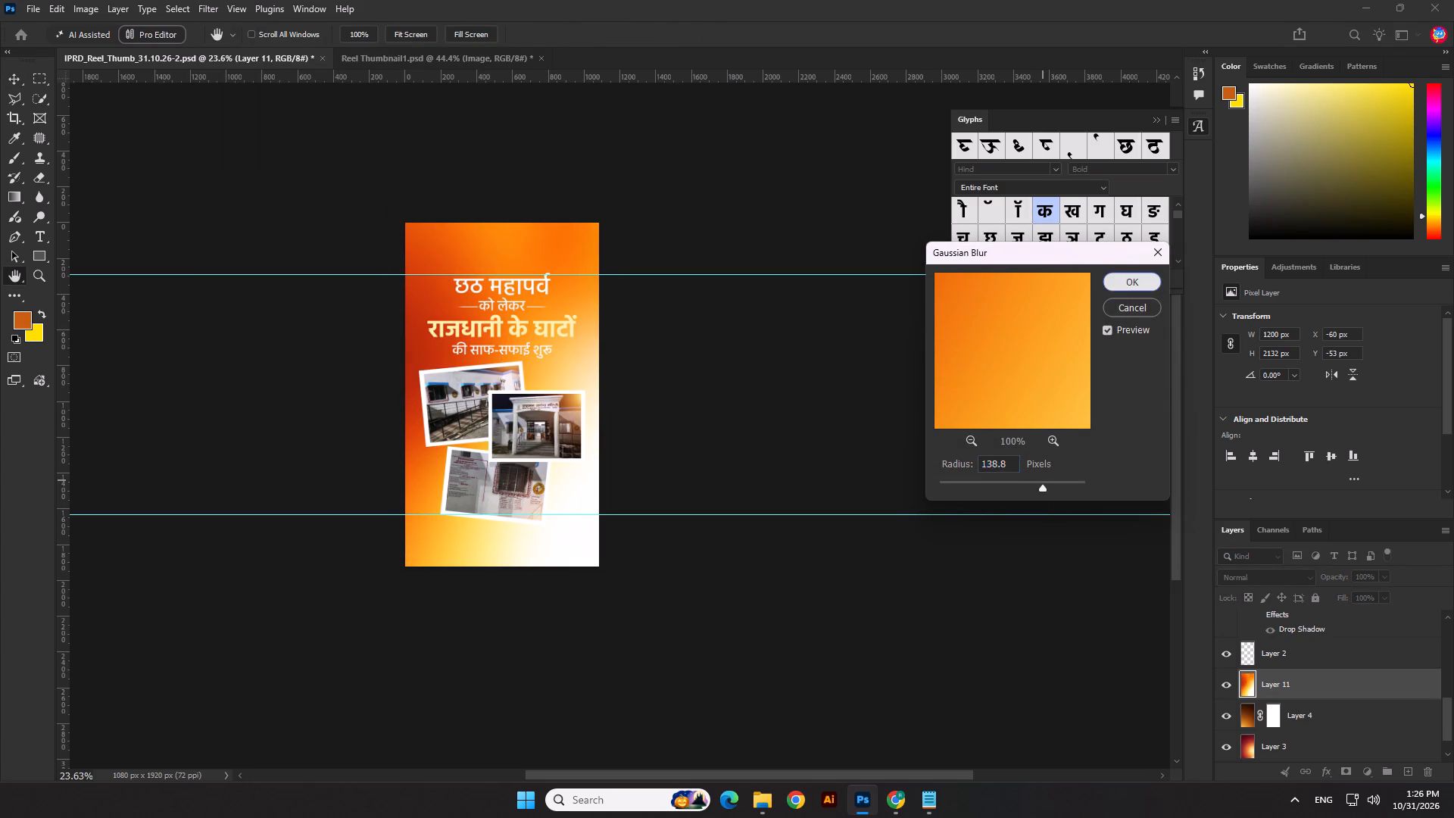
{"action": "left_click", "coordinate": [1144, 274]}
{"action": "left_click", "coordinate": [8, 76]}
{"action": "left_click", "coordinate": [239, 145]}
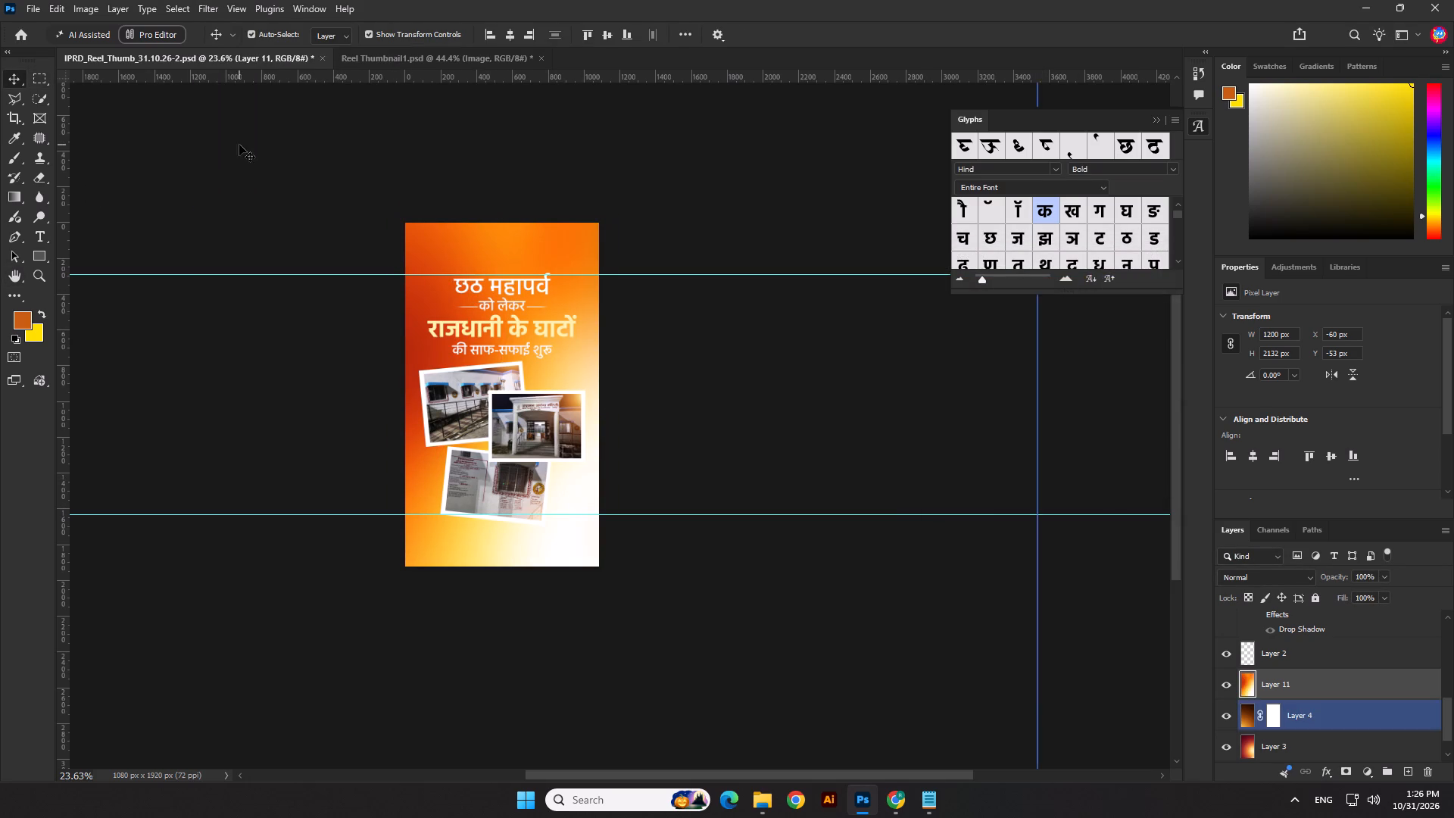
{"action": "scroll", "coordinate": [508, 296], "scroll_direction": "up", "scroll_amount": 5}
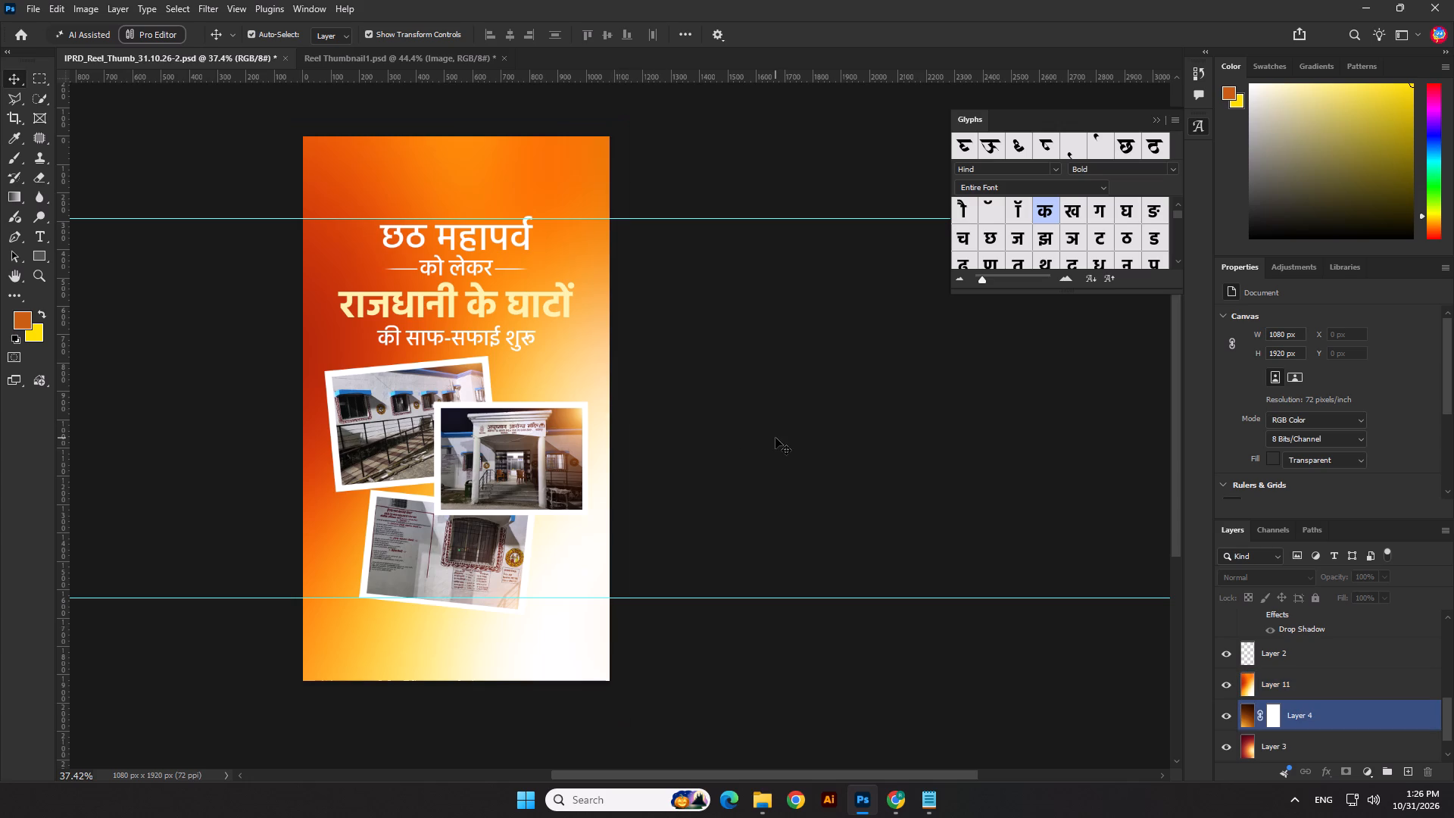
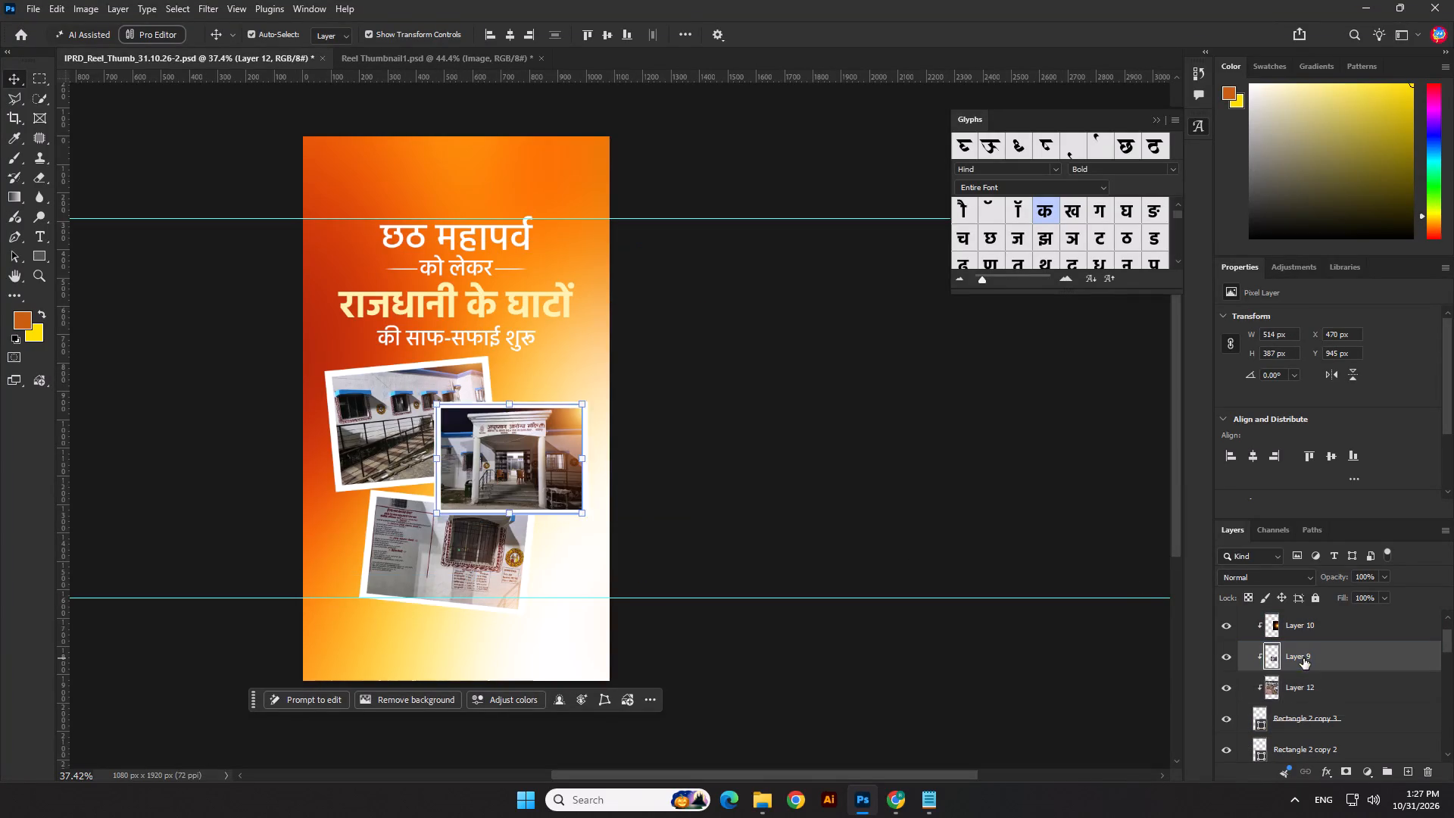
Delete the building photo, Layer 9, and scale the riverbank-cleaning photo, Layer 12, to about 41.6%, positioned to fill the same middle frame.
{"action": "key", "text": "Delete"}
{"action": "left_click_drag", "start_coordinate": [481, 241], "coordinate": [491, 408]}
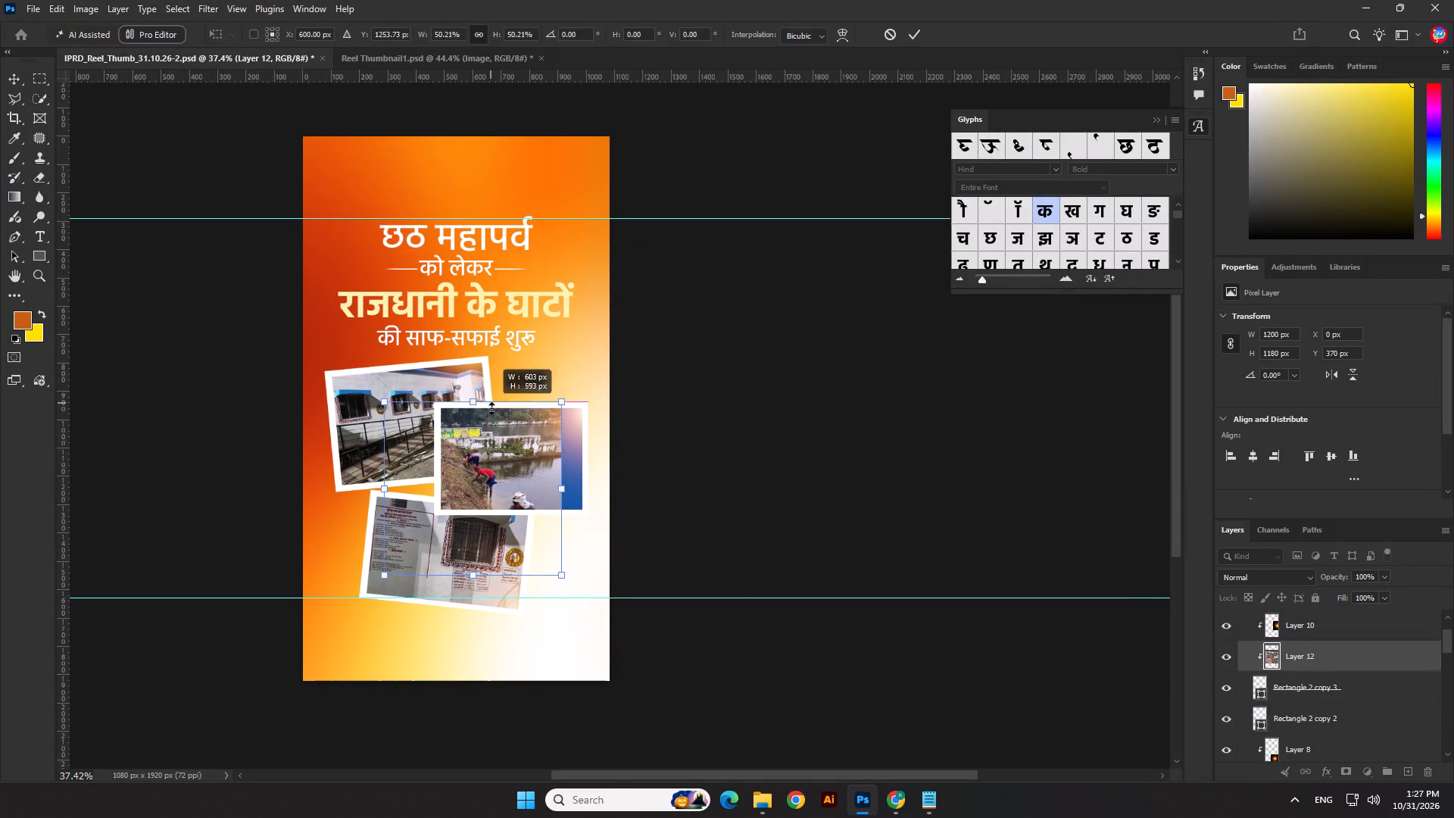
{"action": "left_click_drag", "start_coordinate": [491, 408], "coordinate": [493, 414]}
{"action": "left_click_drag", "start_coordinate": [513, 483], "coordinate": [550, 442]}
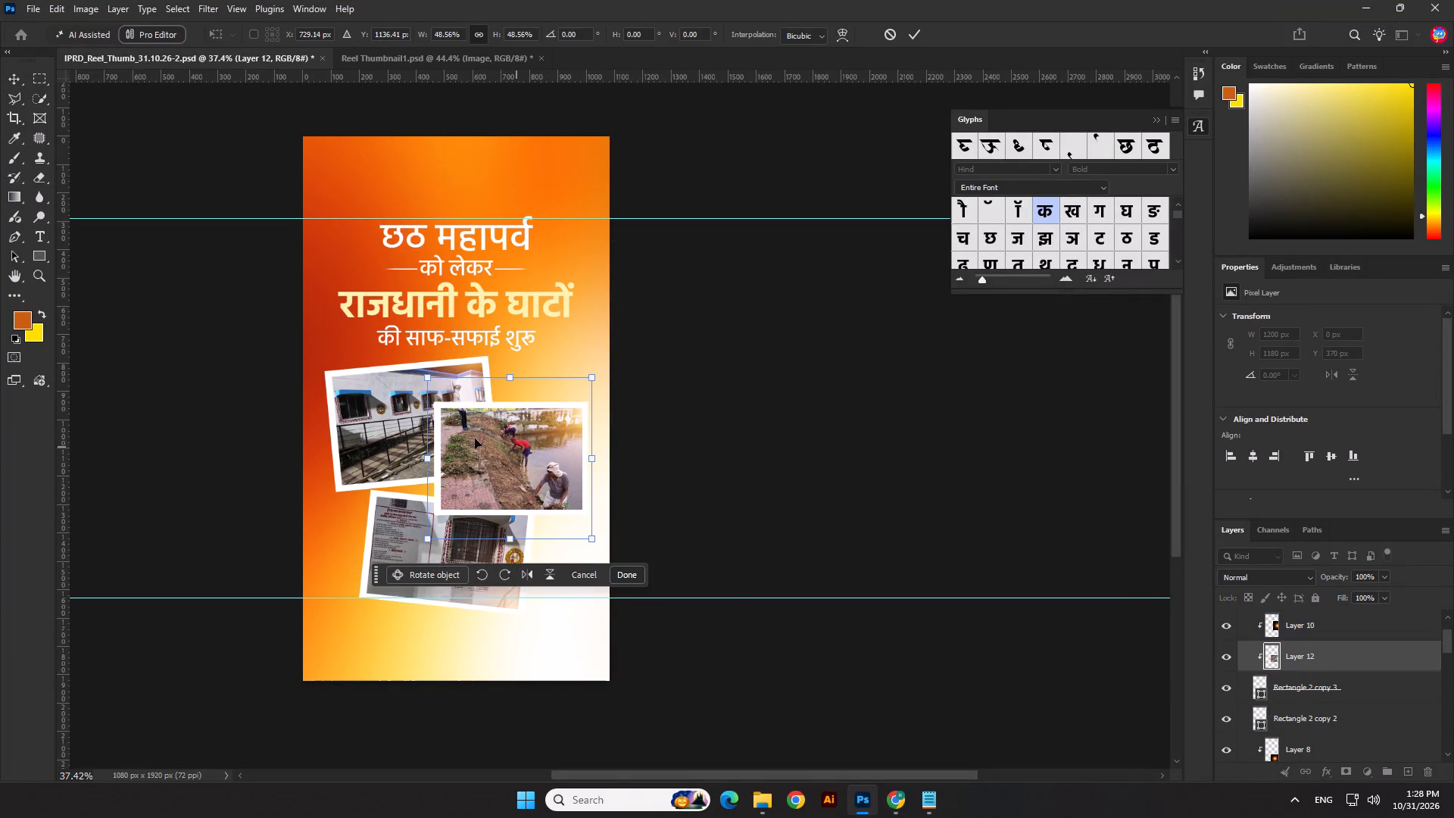
{"action": "scroll", "coordinate": [413, 420], "scroll_direction": "up", "scroll_amount": 3}
{"action": "left_click_drag", "start_coordinate": [429, 365], "coordinate": [445, 386]}
{"action": "left_click_drag", "start_coordinate": [650, 577], "coordinate": [640, 553]}
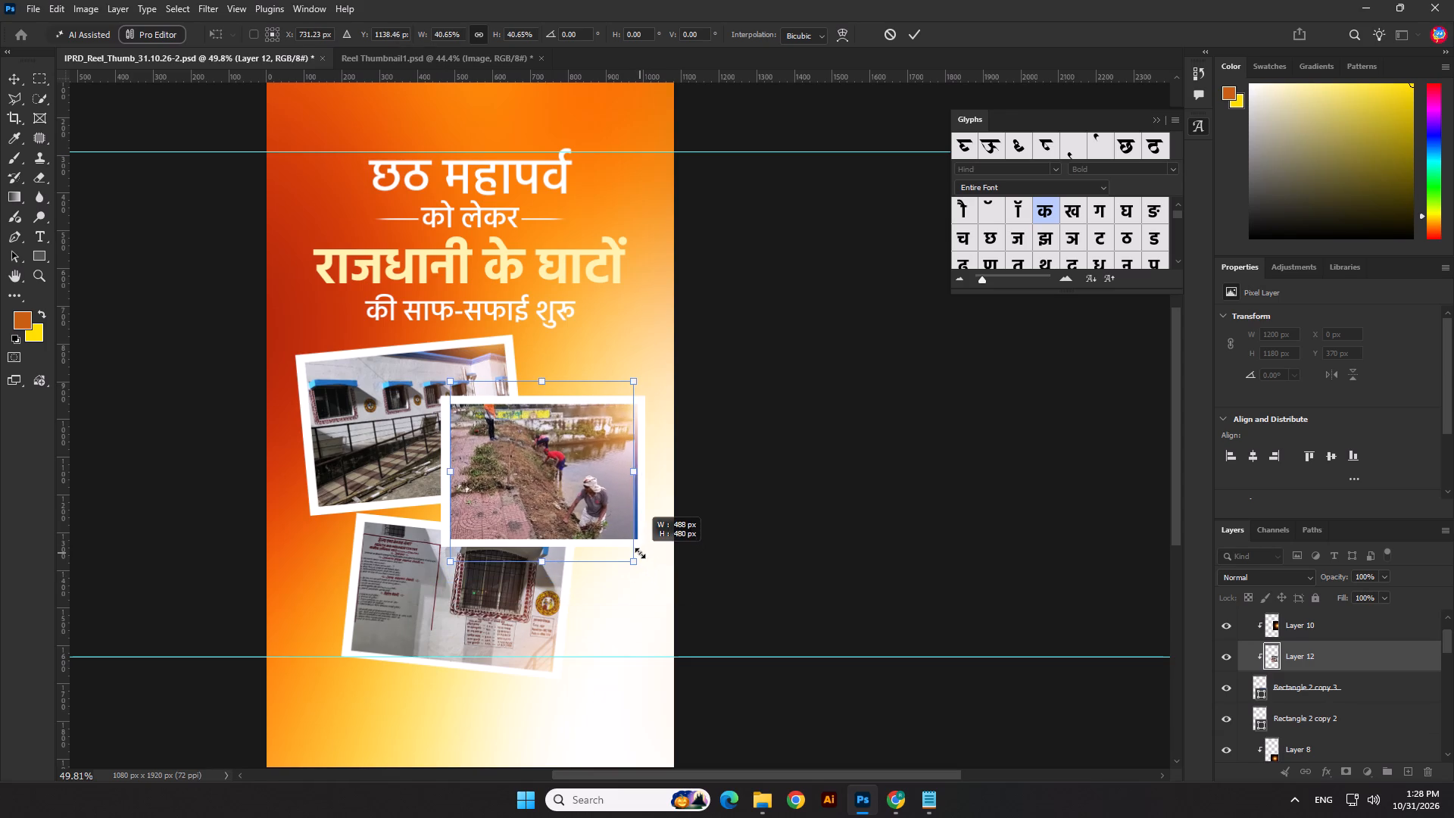
{"action": "left_click_drag", "start_coordinate": [640, 553], "coordinate": [648, 553]}
{"action": "key", "text": "shift+Up"}
{"action": "key", "text": "shift+Down"}
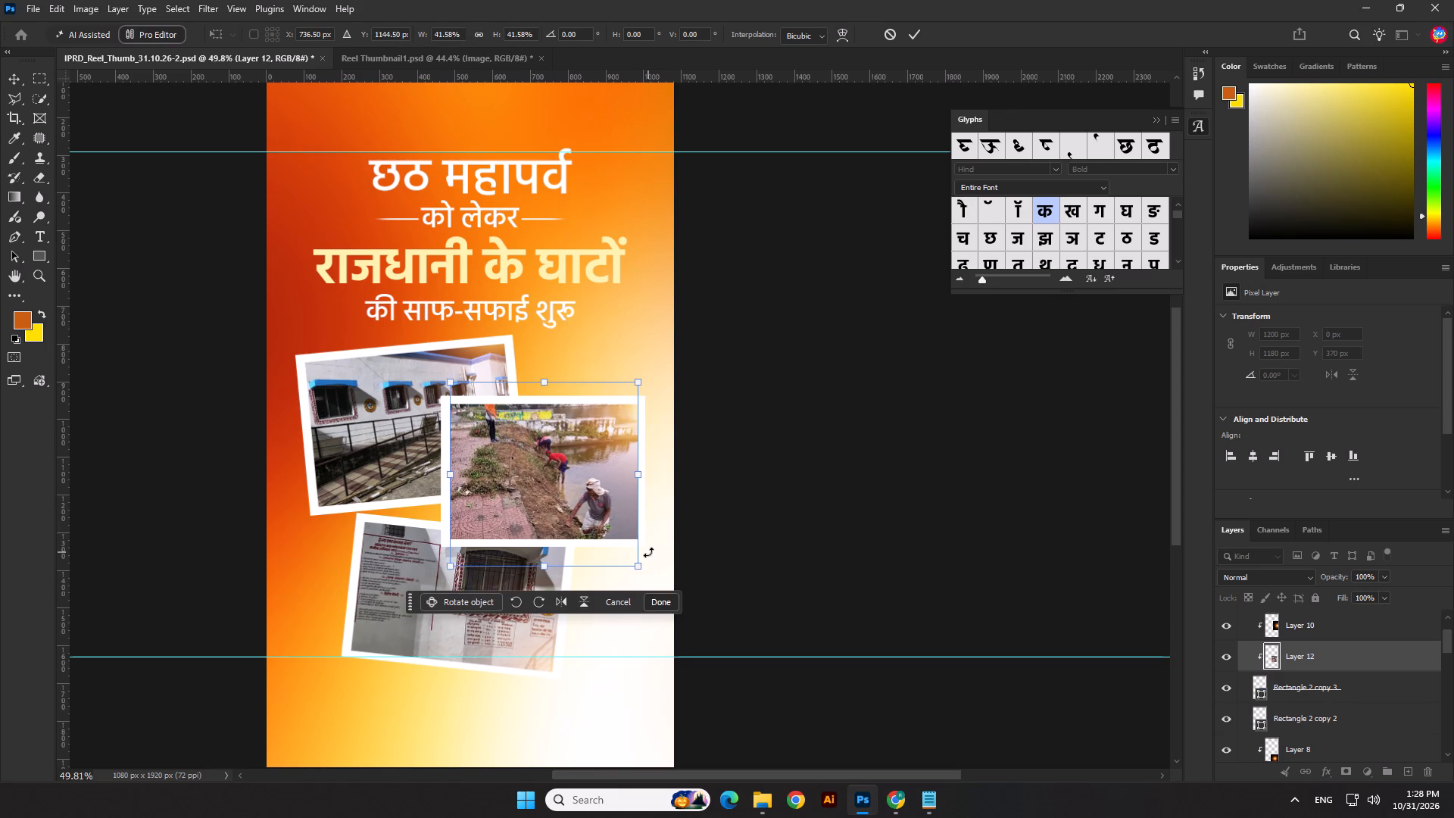
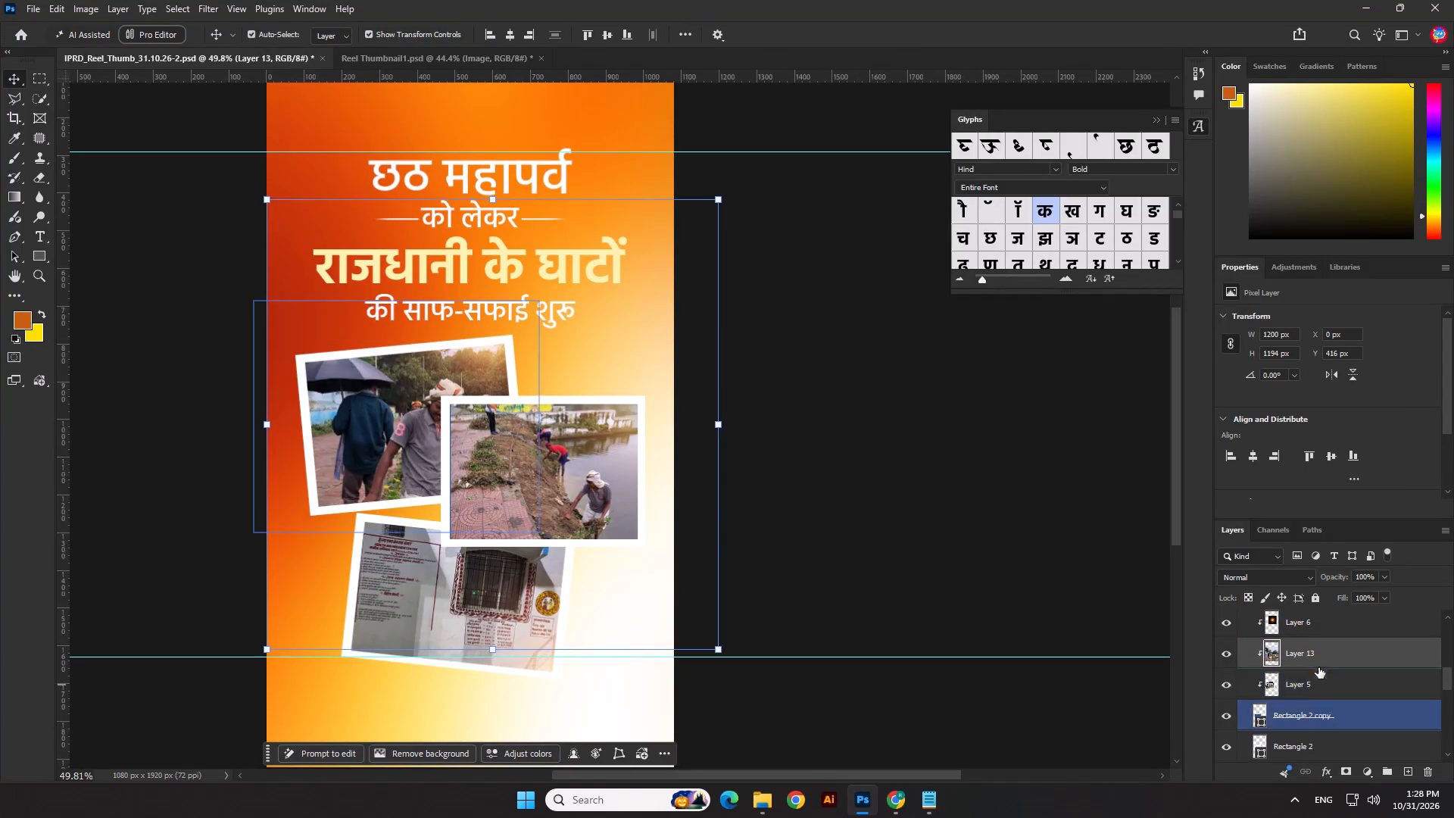
Place the new ghat-cleaning photo, Layer 13, directly above Rectangle 2 copy and delete the old photo, Layer 5.
{"action": "left_click_drag", "start_coordinate": [1318, 667], "coordinate": [1319, 695]}
{"action": "left_click", "coordinate": [1322, 656]}
{"action": "key", "text": "Delete"}
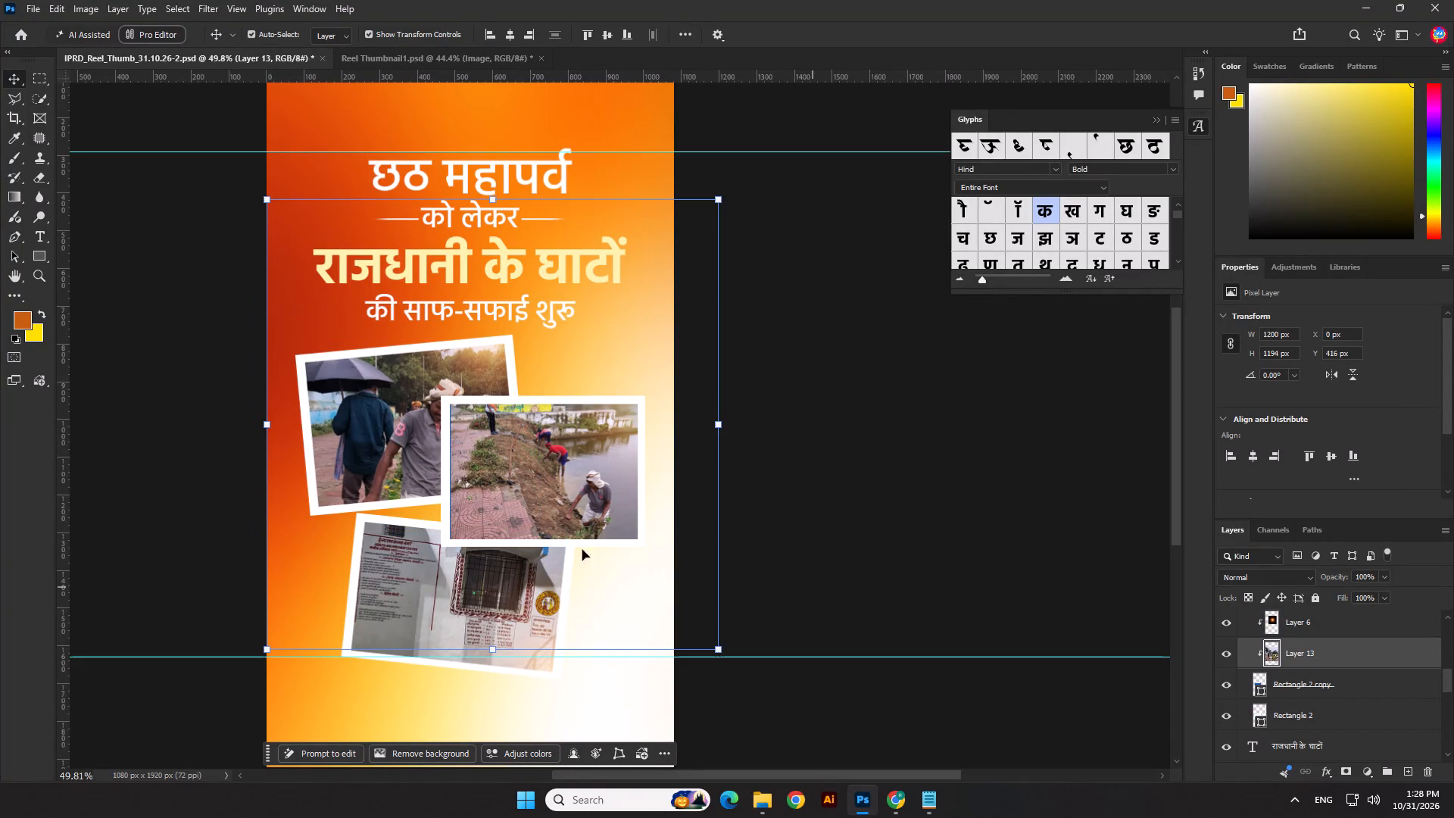
Scale Layer 13 down to about 38.8%, rotate it about -4.5° and move it up into the upper tilted frame.
{"action": "left_click_drag", "start_coordinate": [718, 203], "coordinate": [458, 463]}
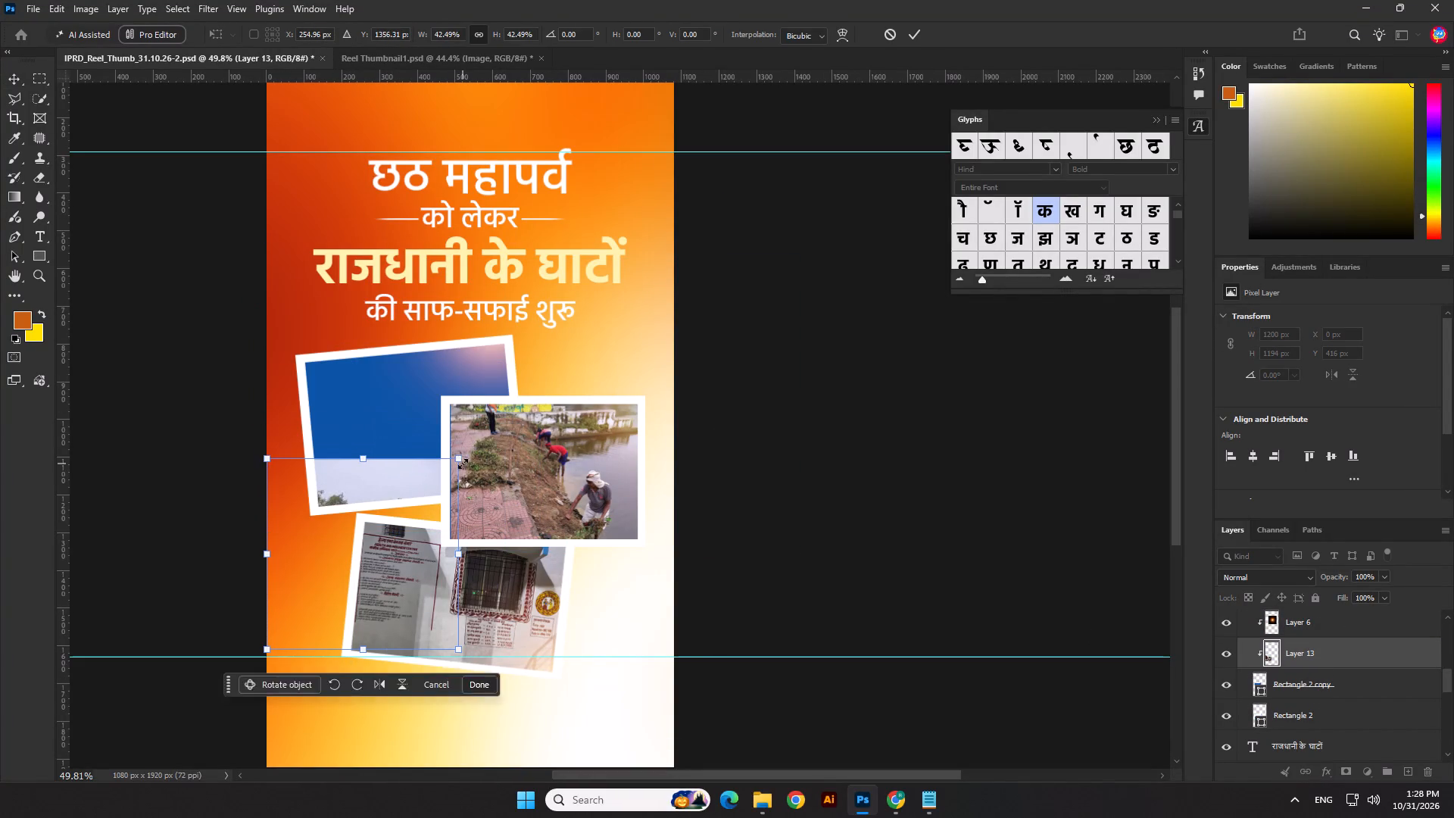
{"action": "left_click_drag", "start_coordinate": [467, 464], "coordinate": [475, 445]}
{"action": "left_click_drag", "start_coordinate": [483, 457], "coordinate": [491, 430]}
{"action": "left_click_drag", "start_coordinate": [265, 665], "coordinate": [285, 622]}
{"action": "left_click_drag", "start_coordinate": [370, 418], "coordinate": [371, 400]}
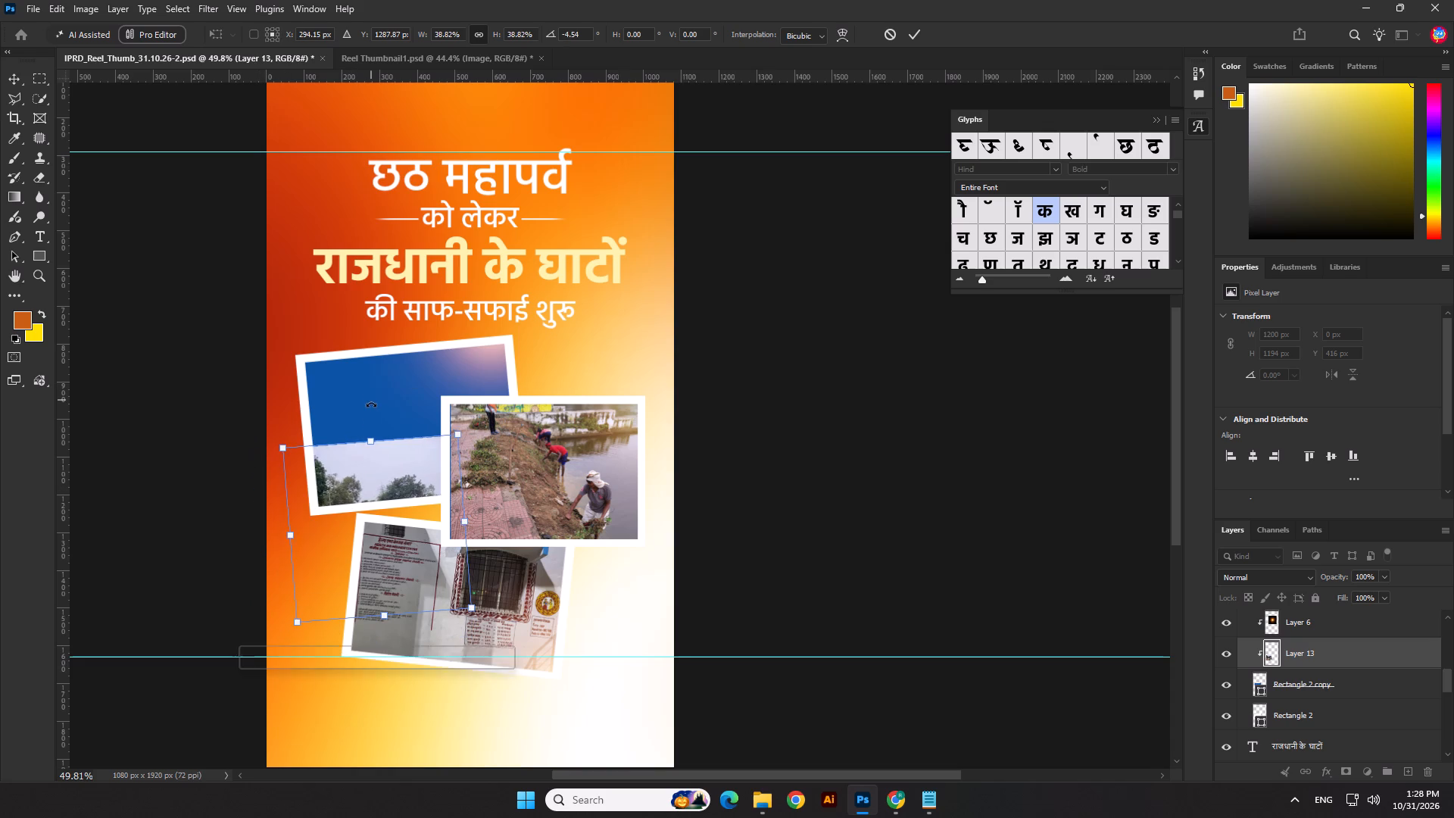
{"action": "left_click_drag", "start_coordinate": [360, 470], "coordinate": [382, 368]}
Enlarge Layer 13 to about 47.3% and rotate it to about -5.8°, positioned to fill the upper tilted frame.
{"action": "scroll", "coordinate": [437, 417], "scroll_direction": "up", "scroll_amount": 4}
{"action": "left_click_drag", "start_coordinate": [373, 462], "coordinate": [399, 449]}
{"action": "left_click_drag", "start_coordinate": [290, 425], "coordinate": [271, 427]}
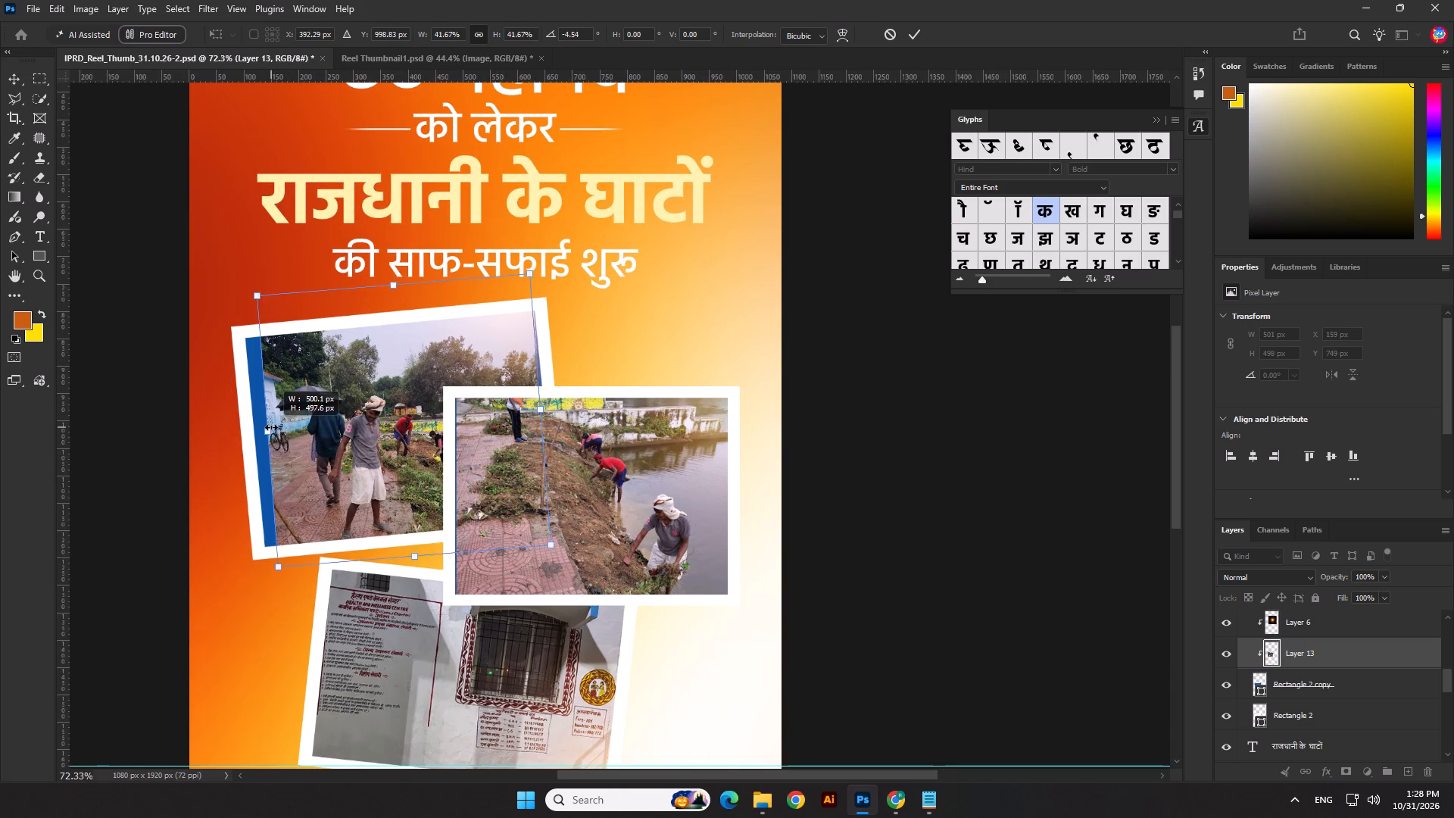
{"action": "left_click_drag", "start_coordinate": [271, 427], "coordinate": [239, 431]}
{"action": "left_click_drag", "start_coordinate": [676, 308], "coordinate": [676, 300]}
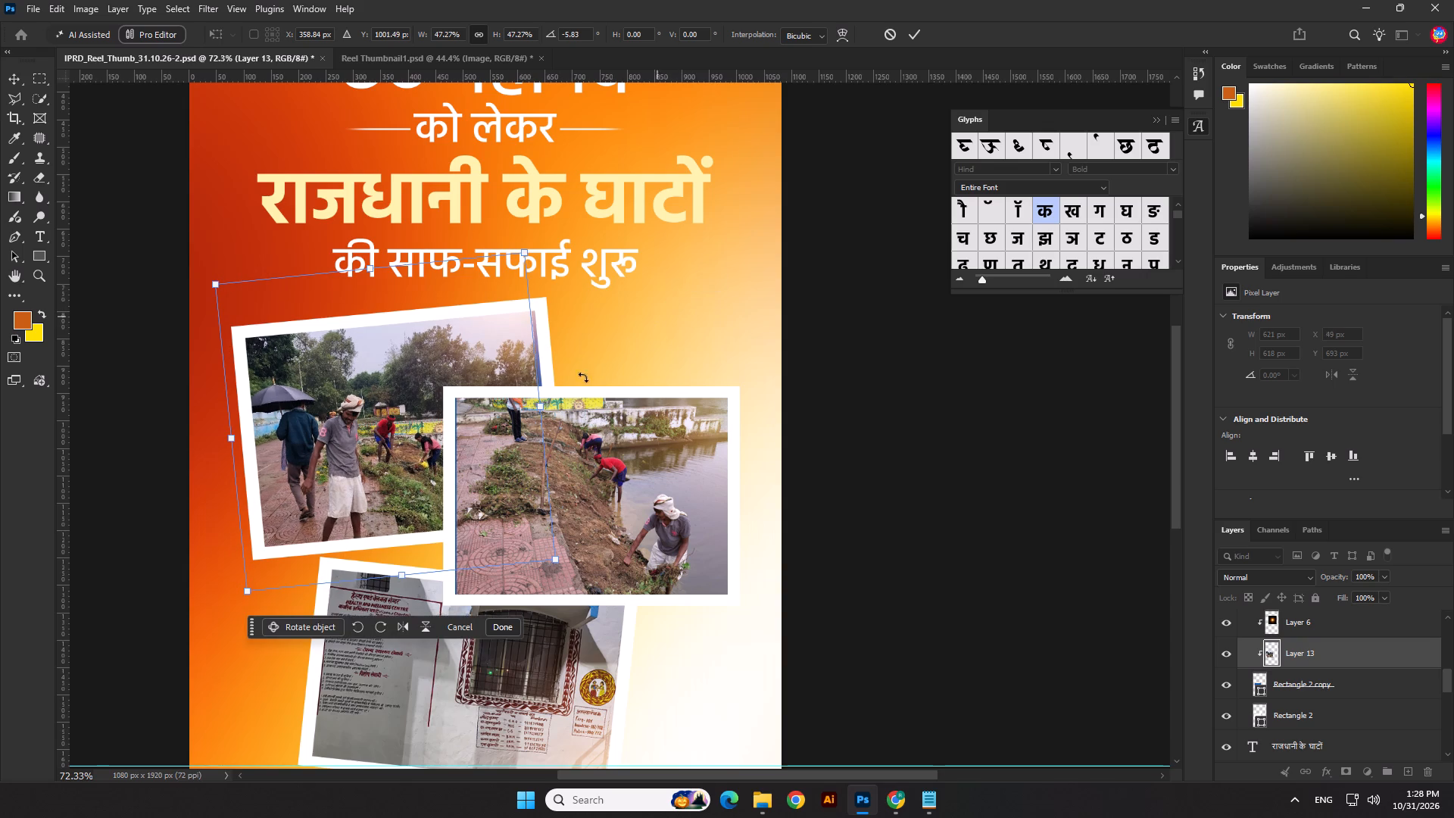
{"action": "key", "text": "Right"}
{"action": "key", "text": "Right"}
{"action": "key", "text": "Right"}
{"action": "key", "text": "Right"}
{"action": "key", "text": "Right"}
{"action": "key", "text": "Right"}
{"action": "key", "text": "Return"}
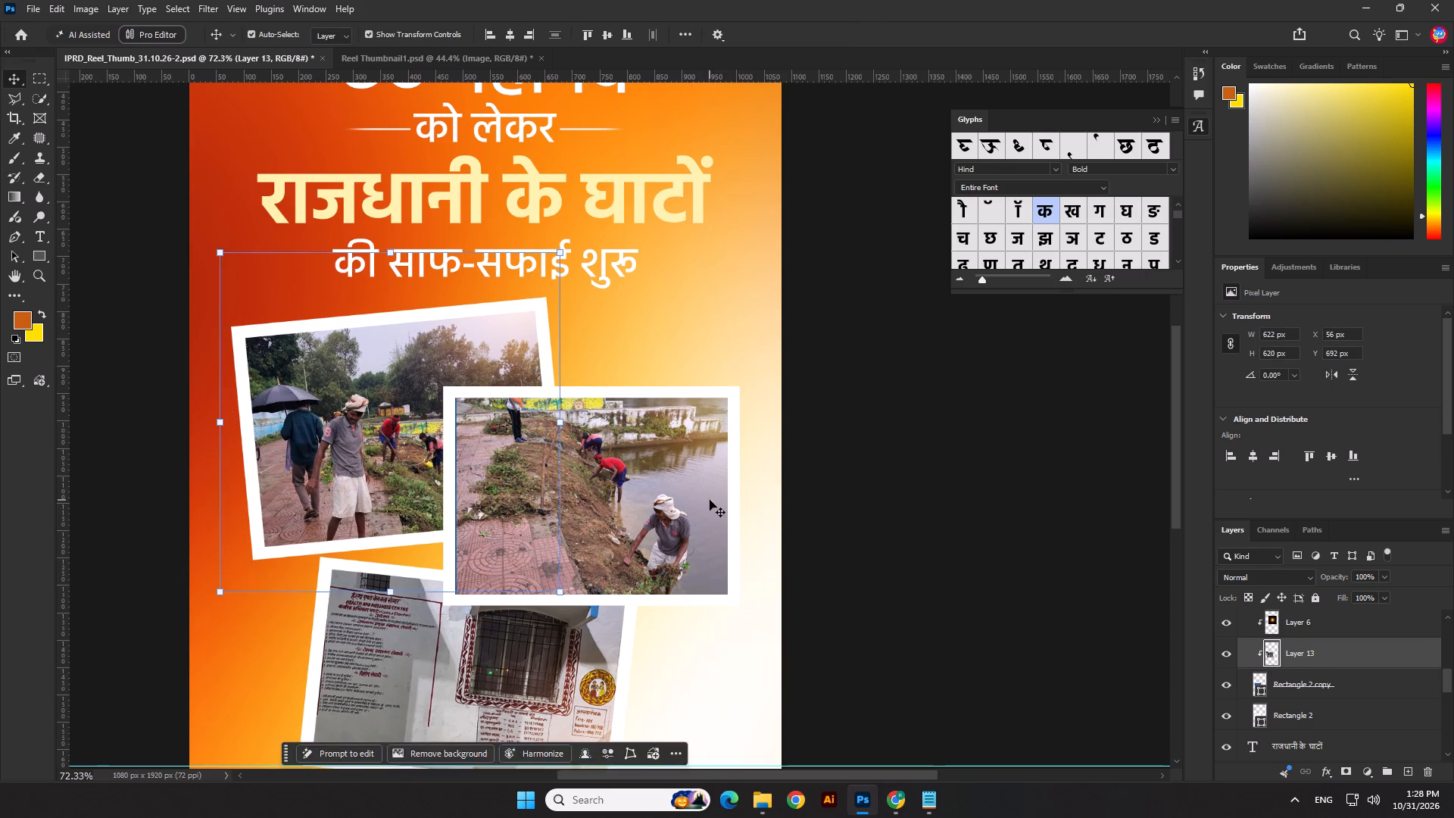
Enlarge the riverbank-cleaning photo, Layer 12, to about 100.8% and shift it up about 20 px within the middle frame.
{"action": "left_click", "coordinate": [710, 500]}
{"action": "left_click", "coordinate": [486, 507]}
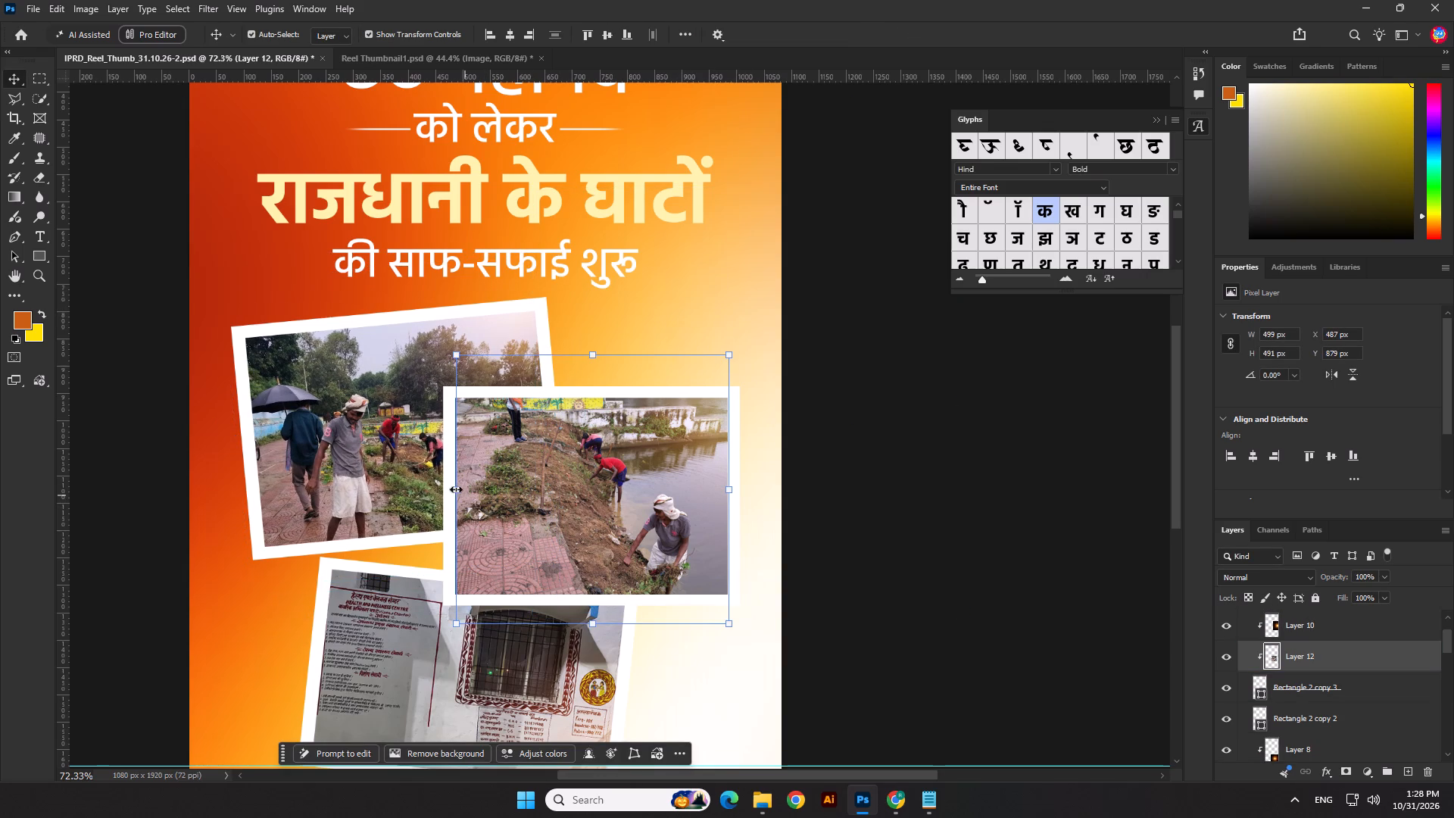
{"action": "scroll", "coordinate": [428, 476], "scroll_direction": "up", "scroll_amount": 5}
{"action": "left_click_drag", "start_coordinate": [465, 289], "coordinate": [457, 289]}
{"action": "scroll", "coordinate": [463, 473], "scroll_direction": "down", "scroll_amount": 4}
{"action": "key", "text": "shift+Up"}
{"action": "key", "text": "shift+Up"}
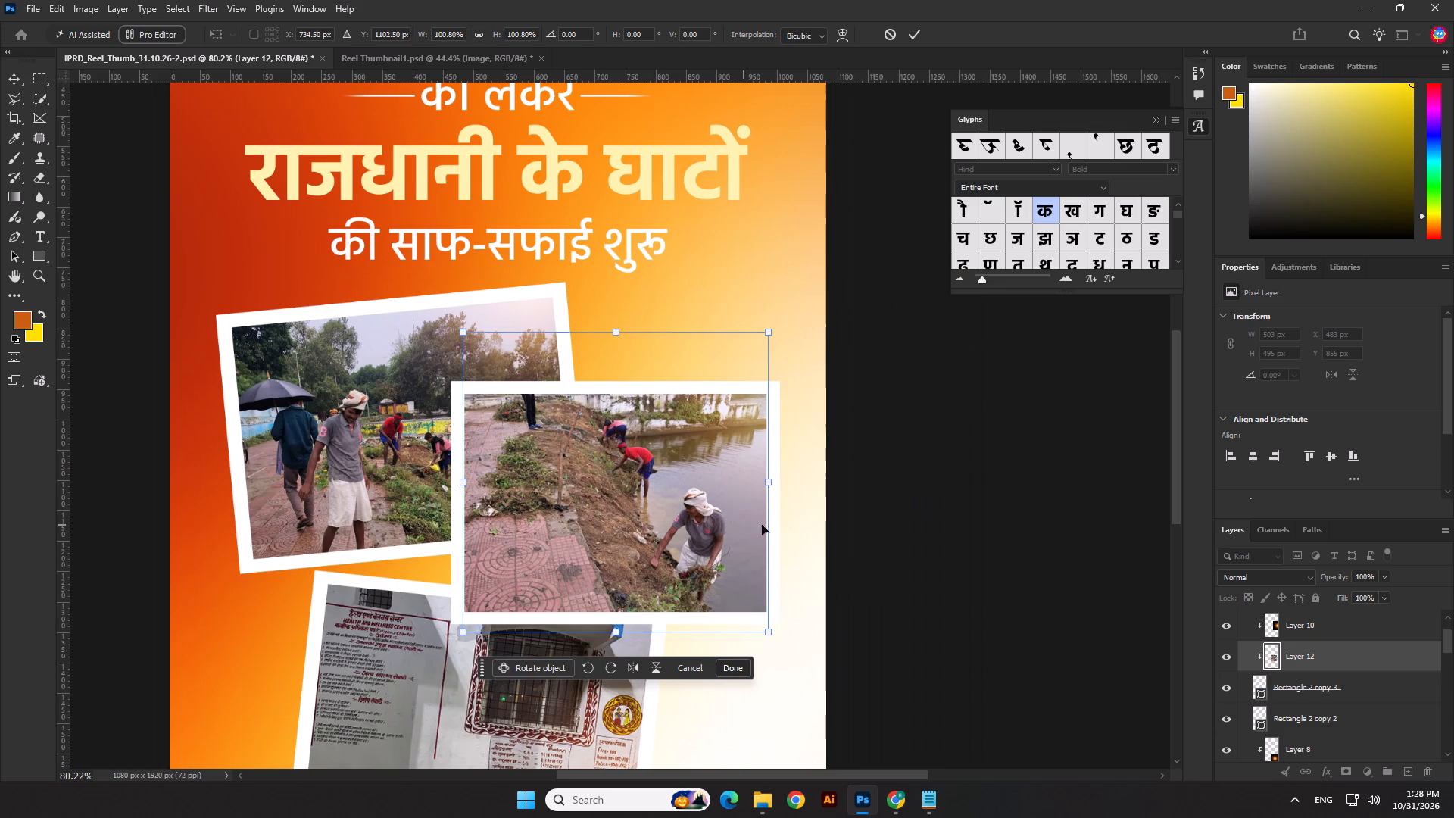
{"action": "key", "text": "Return"}
{"action": "left_click", "coordinate": [989, 516]}
Enlarge the upper frame's photo, Layer 13, to about 118.7% and shift it up about 20 px within its frame.
{"action": "left_click", "coordinate": [413, 485]}
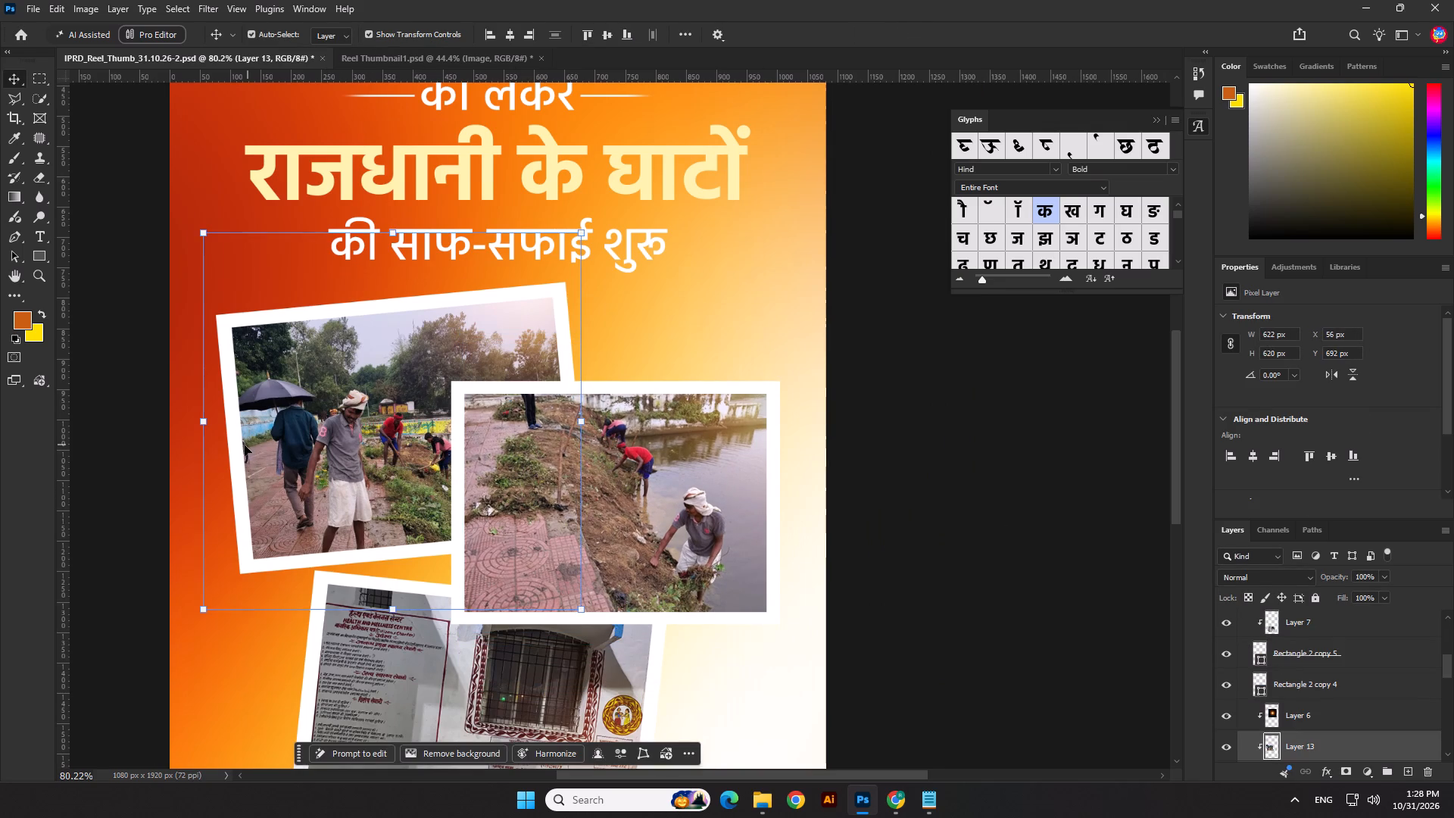
{"action": "scroll", "coordinate": [248, 447], "scroll_direction": "down", "scroll_amount": 3}
{"action": "left_click_drag", "start_coordinate": [214, 433], "coordinate": [164, 439]}
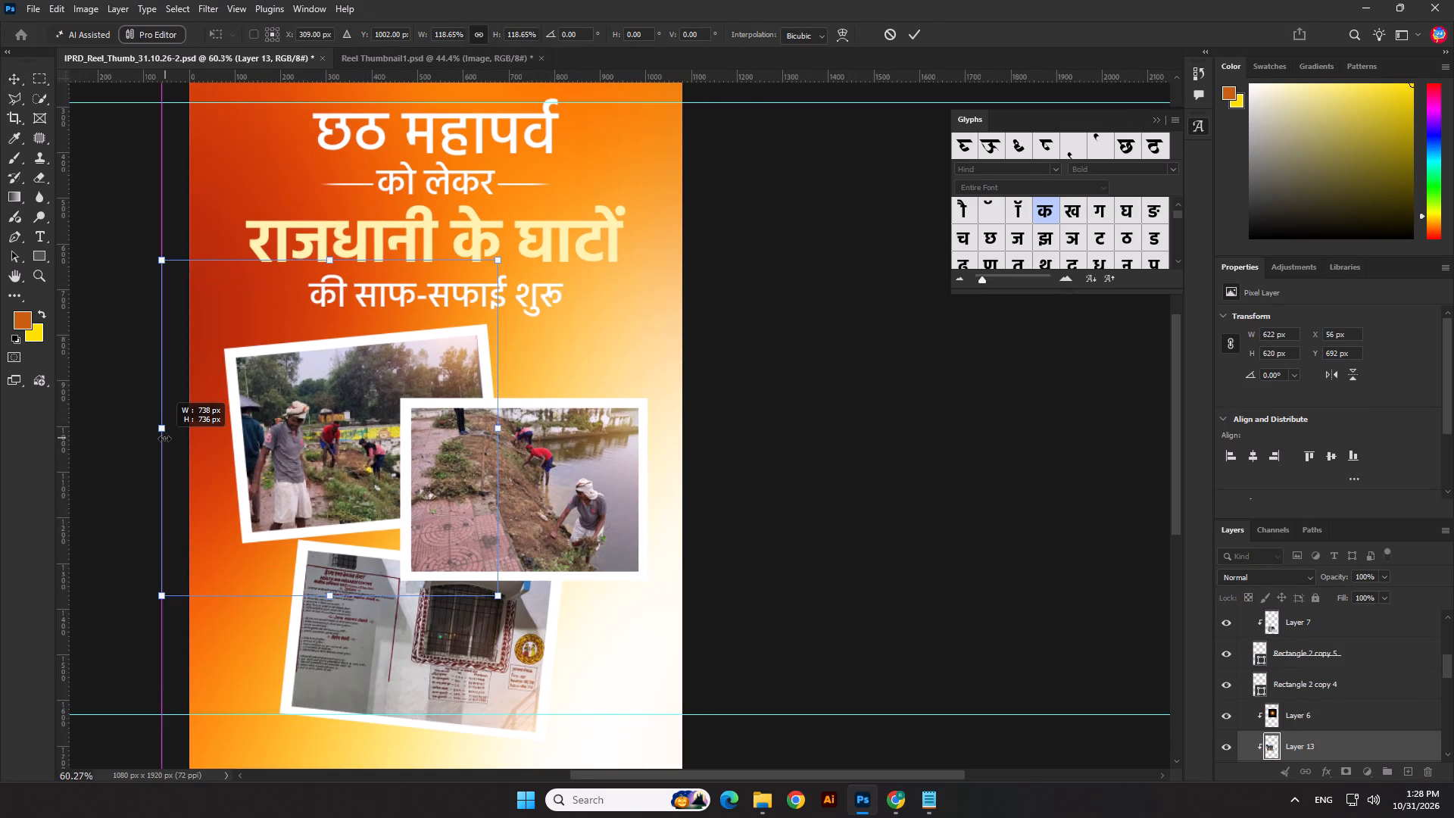
{"action": "left_click_drag", "start_coordinate": [164, 439], "coordinate": [165, 439]}
{"action": "key", "text": "shift+Up"}
{"action": "key", "text": "shift+Up"}
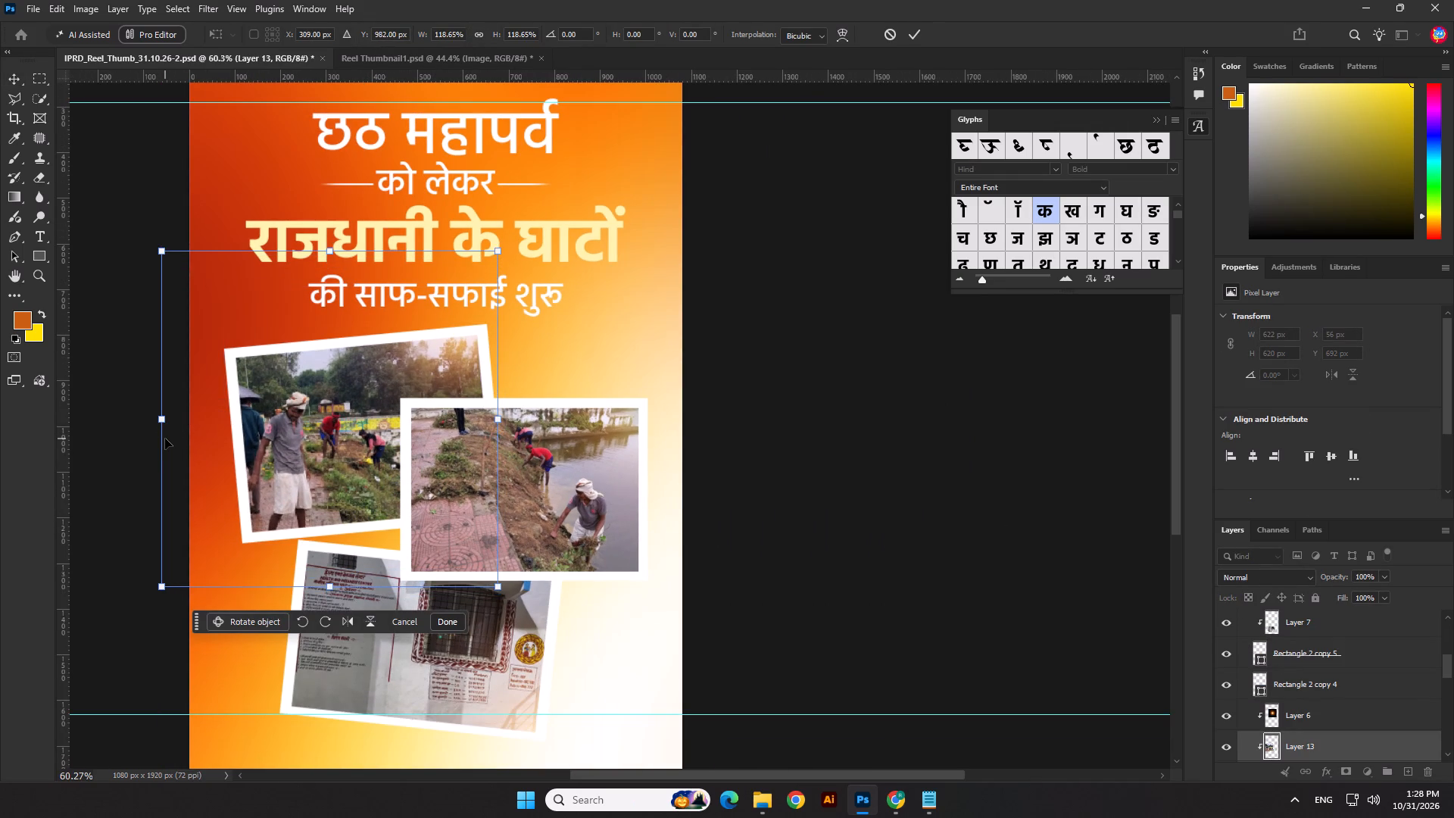
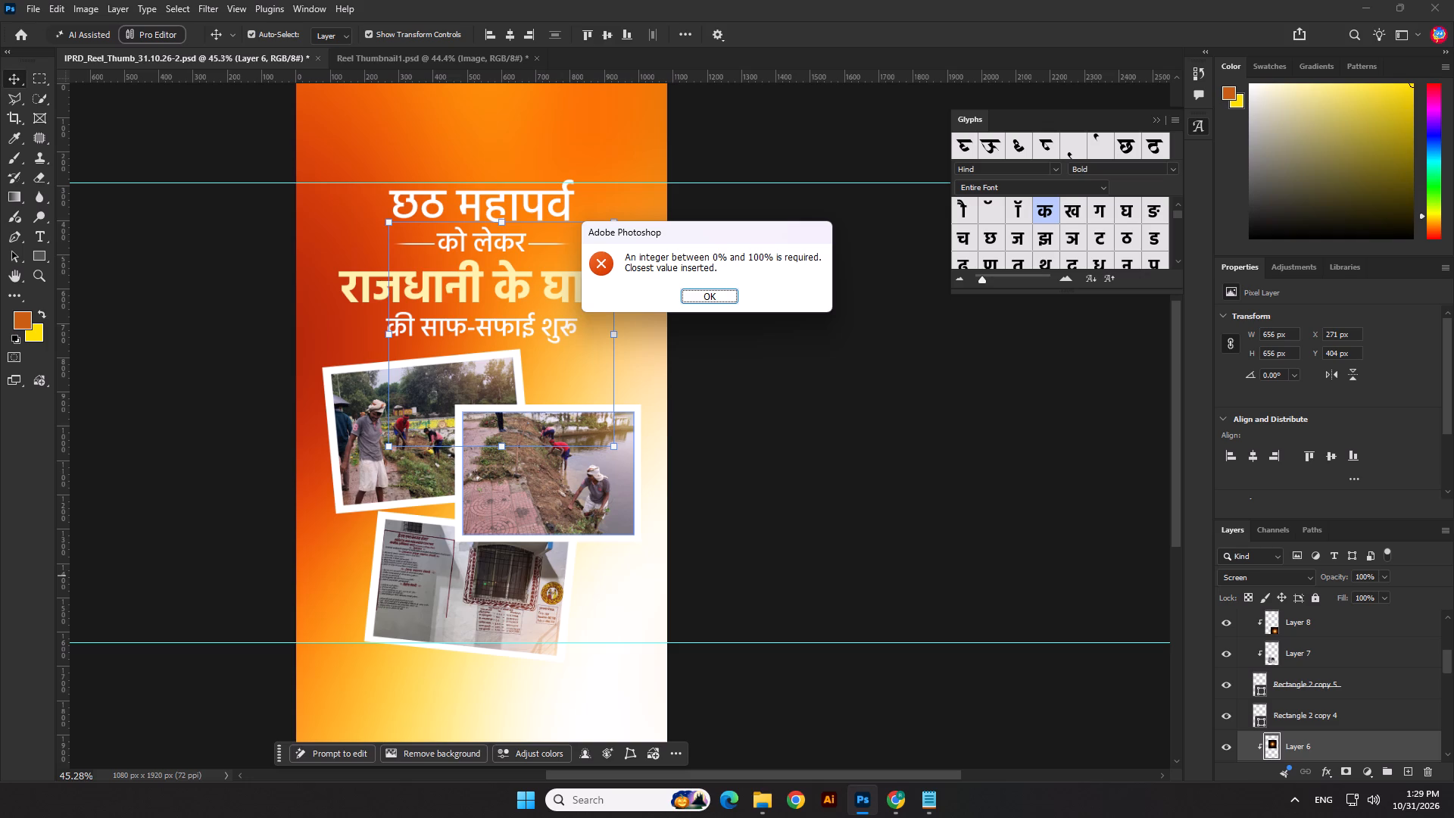
Set the opacity of Layer 6, the Screen-mode glow layer, to 60%.
{"action": "left_click", "coordinate": [713, 295]}
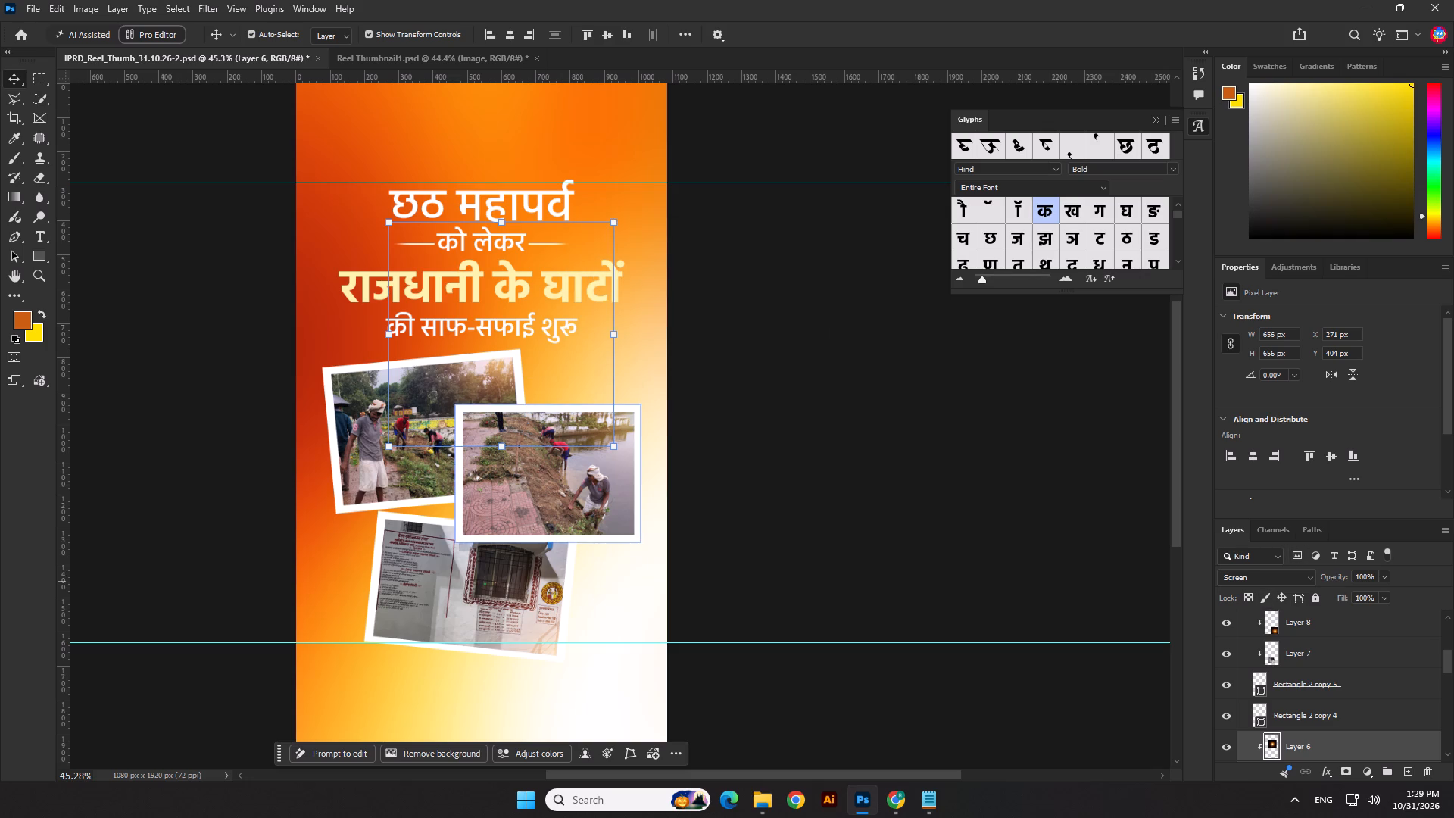
{"action": "left_click_drag", "start_coordinate": [1368, 574], "coordinate": [1306, 574]}
{"action": "type", "text": "60"}
{"action": "key", "text": "Return"}
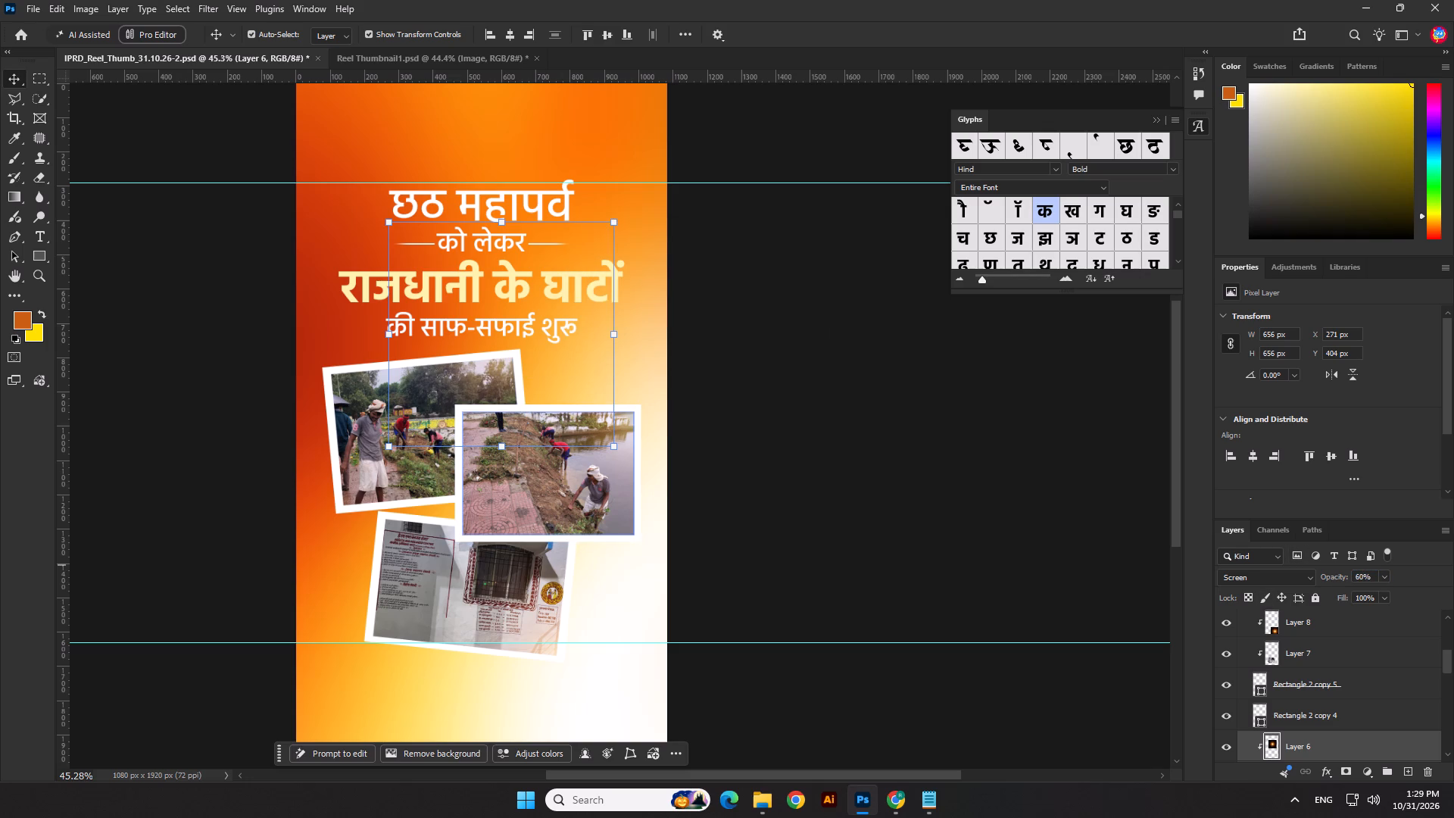
Paste the copied ghat photo into the lower tilted frame's clipped stack and delete the old photo layer, Layer 7.
{"action": "left_click", "coordinate": [393, 560]}
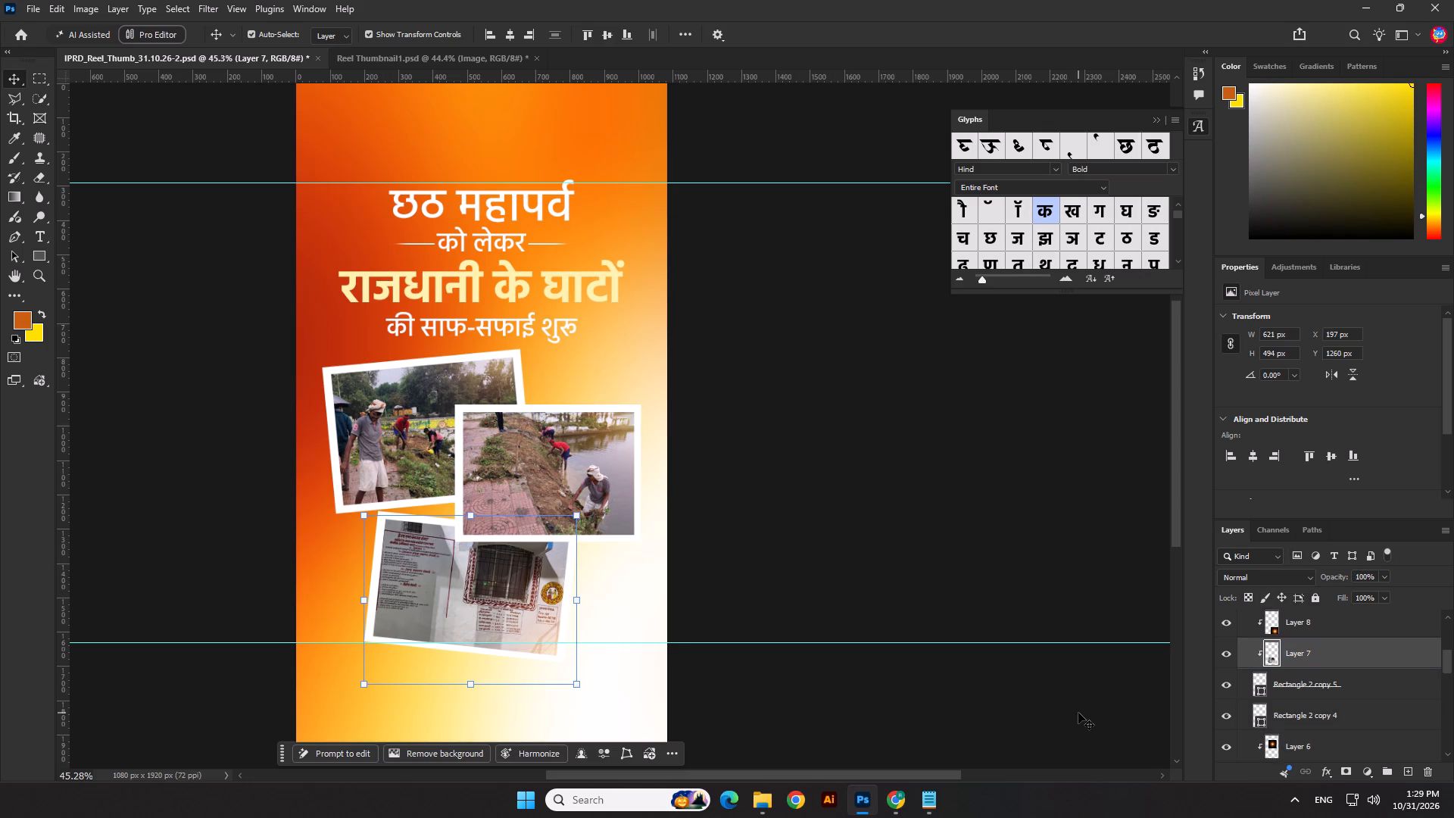
{"action": "key", "text": "ctrl+v"}
{"action": "left_click_drag", "start_coordinate": [1289, 655], "coordinate": [1290, 693]}
{"action": "left_click", "coordinate": [1303, 662]}
{"action": "key", "text": "Delete"}
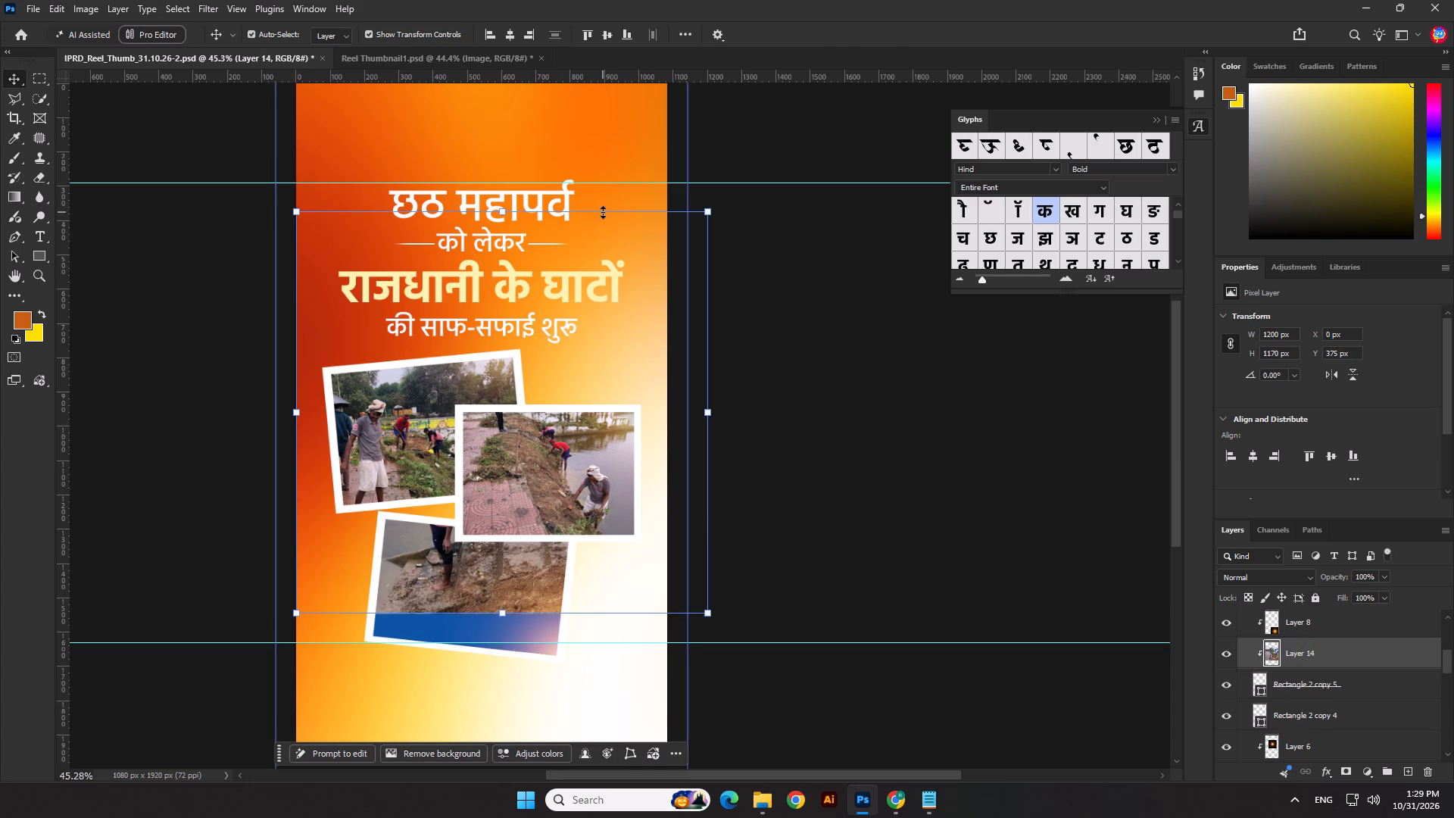
Scale Layer 14 to about 51.6%, rotate it to about 5.9° and position it to fill the lower tilted frame.
{"action": "left_click_drag", "start_coordinate": [603, 212], "coordinate": [583, 439]}
{"action": "left_click_drag", "start_coordinate": [595, 401], "coordinate": [606, 413]}
{"action": "left_click_drag", "start_coordinate": [518, 580], "coordinate": [467, 599]}
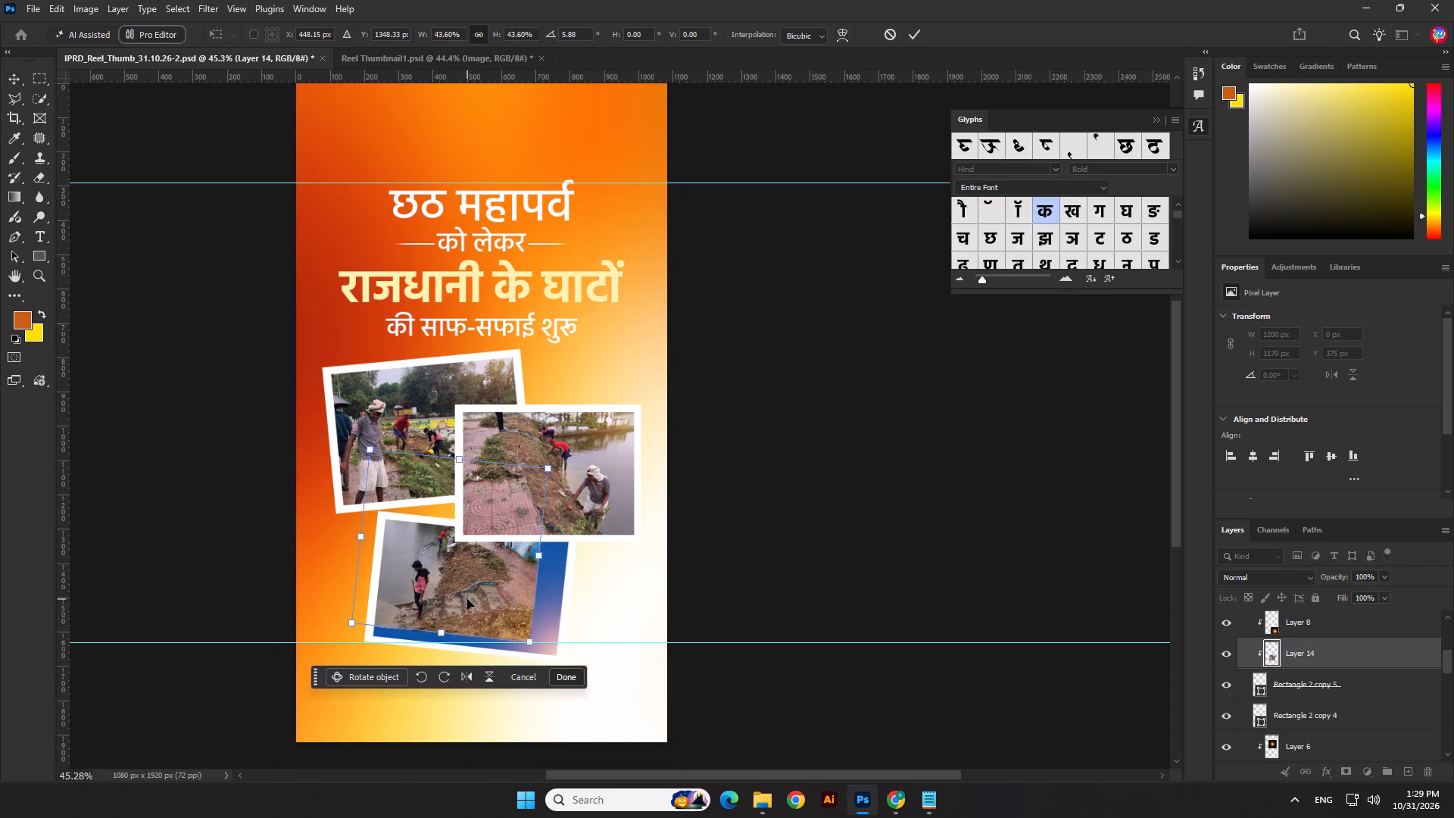
{"action": "scroll", "coordinate": [467, 599], "scroll_direction": "up", "scroll_amount": 2}
{"action": "left_click_drag", "start_coordinate": [541, 648], "coordinate": [584, 684]}
{"action": "key", "text": "shift+Down"}
{"action": "key", "text": "shift+Down"}
{"action": "key", "text": "shift+Down"}
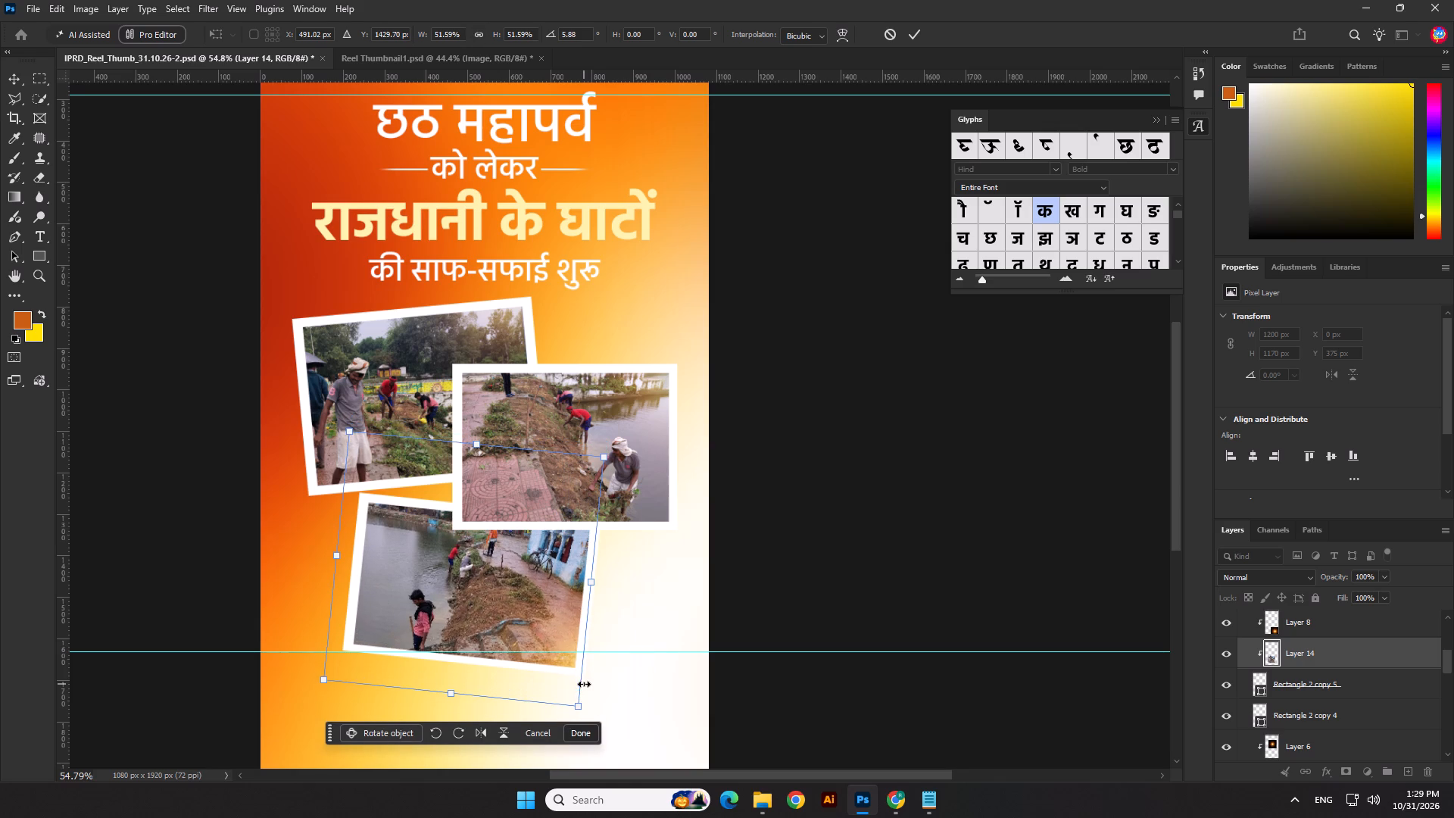
{"action": "scroll", "coordinate": [861, 598], "scroll_direction": "up", "scroll_amount": 1}
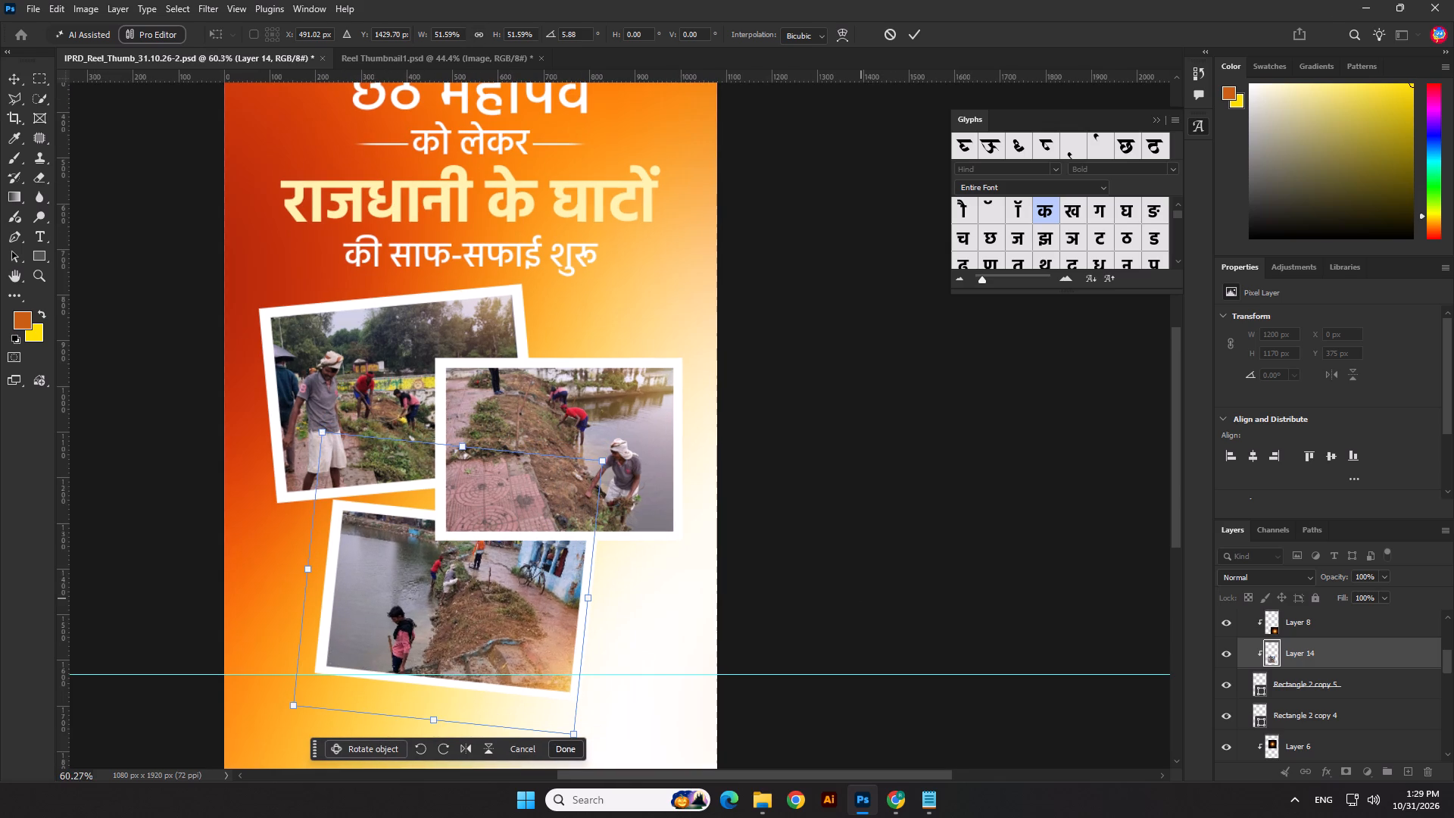
{"action": "key", "text": "Return"}
In Notepad, copy the words "बक्सर में" from the third thumbnail text.
{"action": "left_click", "coordinate": [919, 816]}
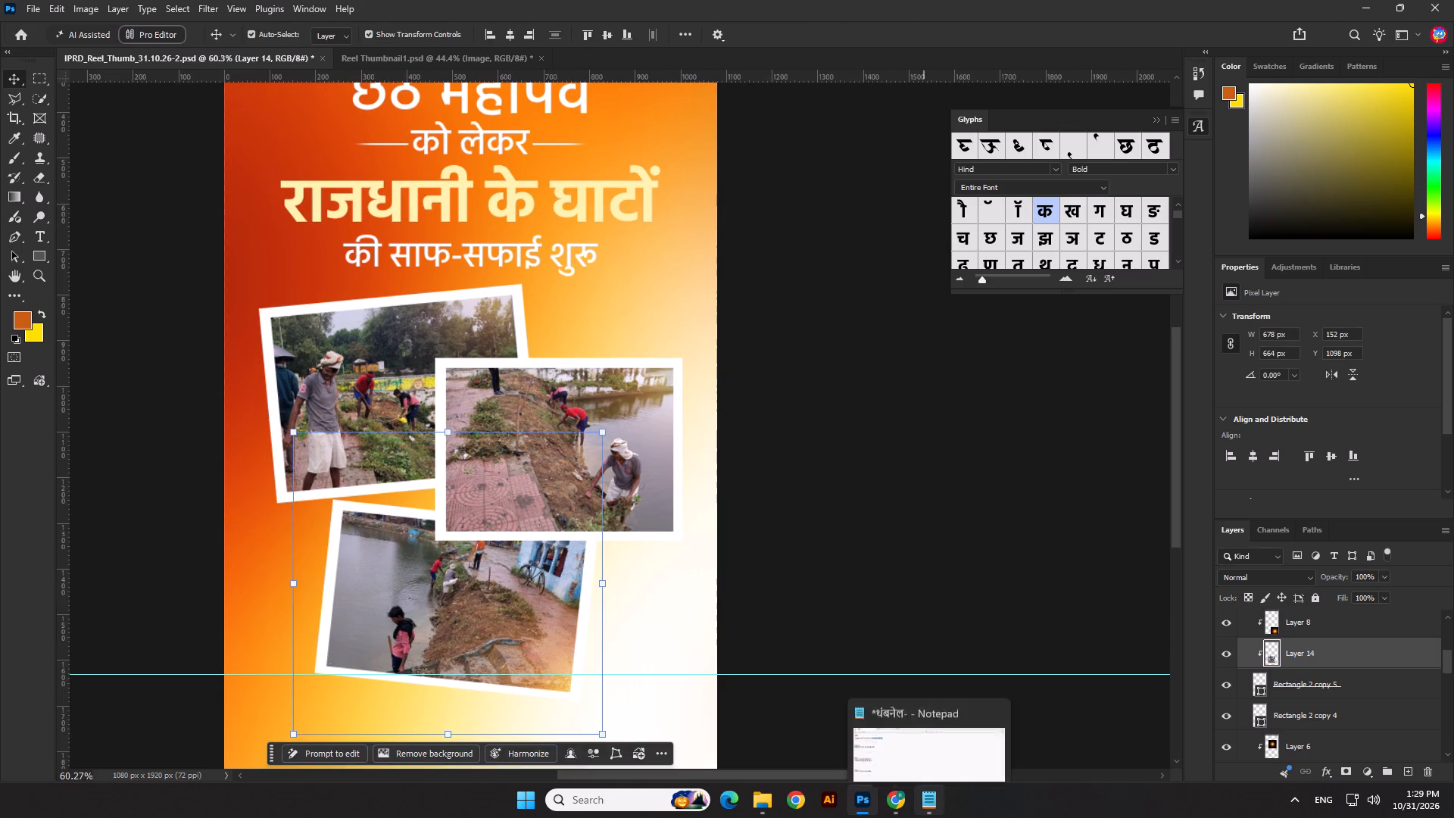
{"action": "left_click_drag", "start_coordinate": [13, 301], "coordinate": [95, 296]}
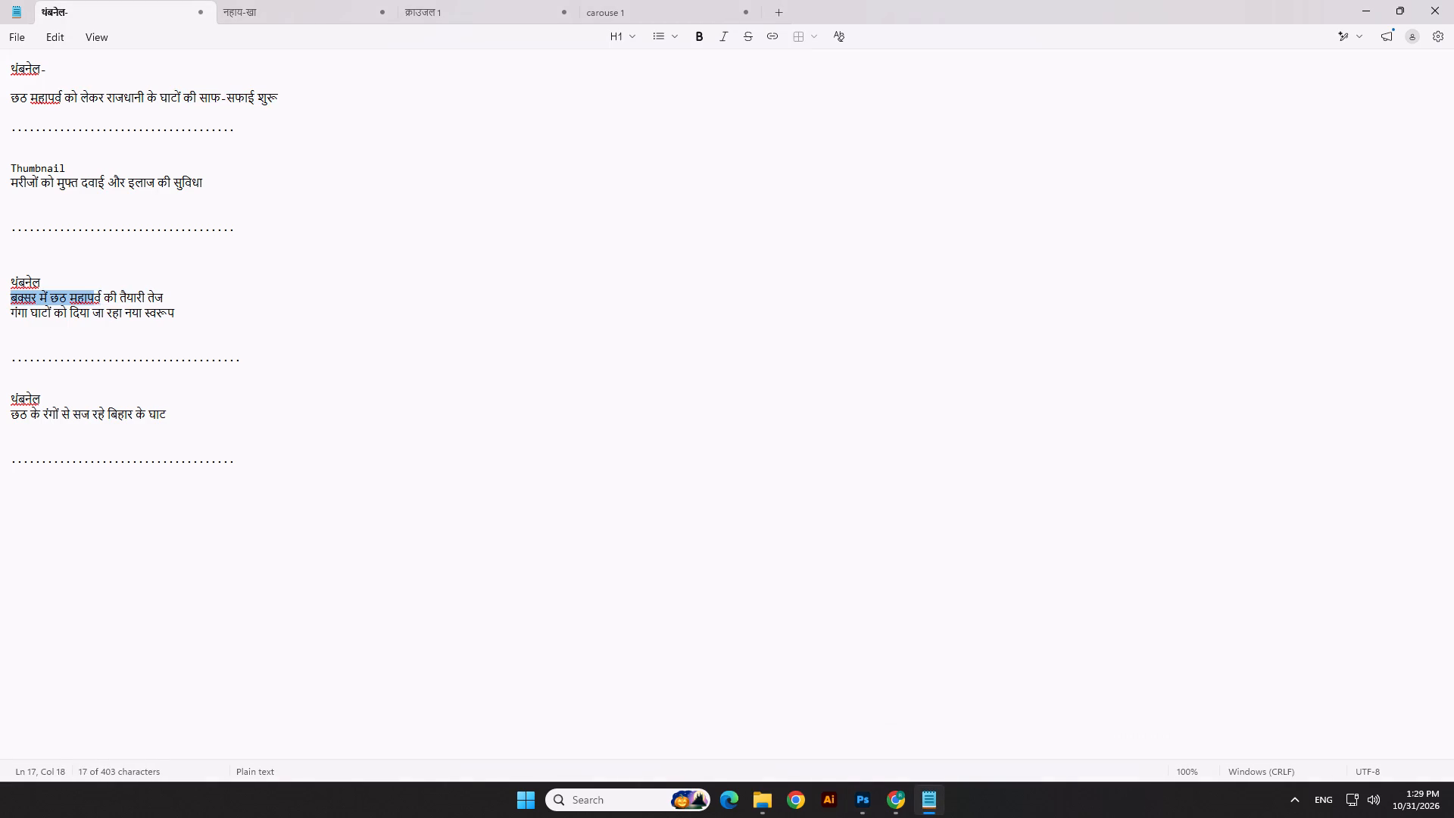
{"action": "left_click_drag", "start_coordinate": [95, 296], "coordinate": [51, 295]}
{"action": "key", "text": "ctrl+c"}
{"action": "key", "text": "ctrl+c"}
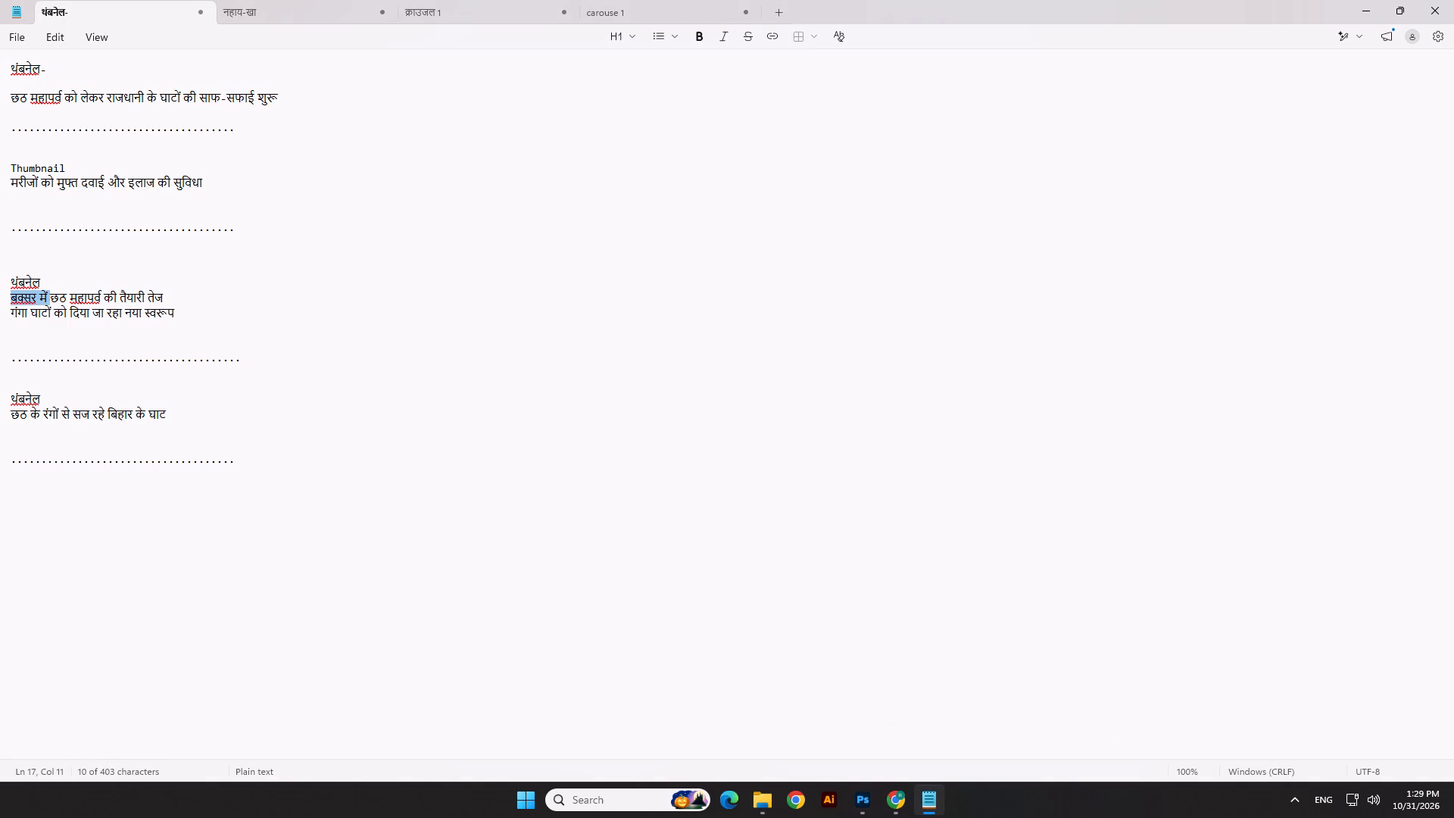
{"action": "key", "text": "alt+Tab"}
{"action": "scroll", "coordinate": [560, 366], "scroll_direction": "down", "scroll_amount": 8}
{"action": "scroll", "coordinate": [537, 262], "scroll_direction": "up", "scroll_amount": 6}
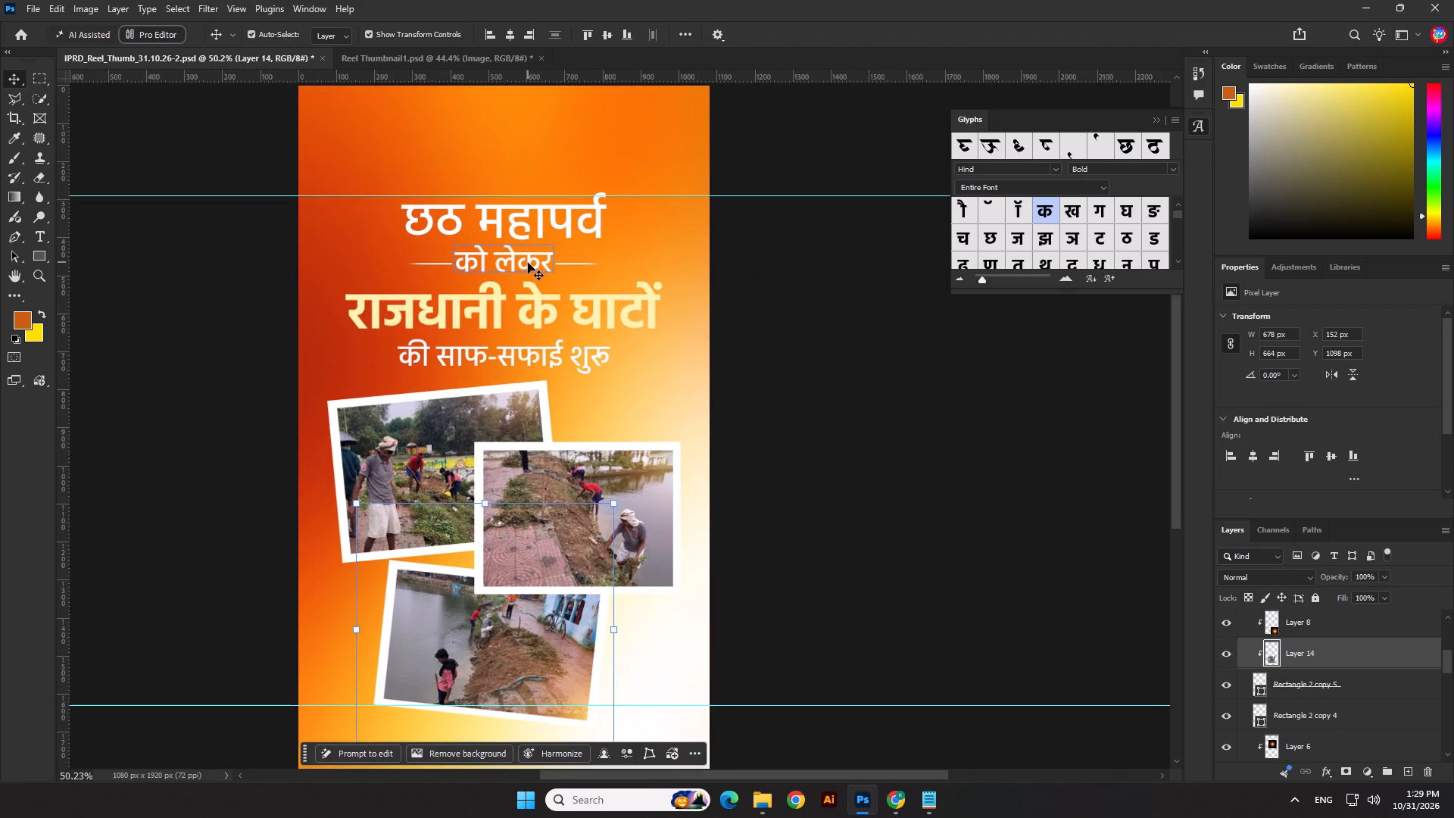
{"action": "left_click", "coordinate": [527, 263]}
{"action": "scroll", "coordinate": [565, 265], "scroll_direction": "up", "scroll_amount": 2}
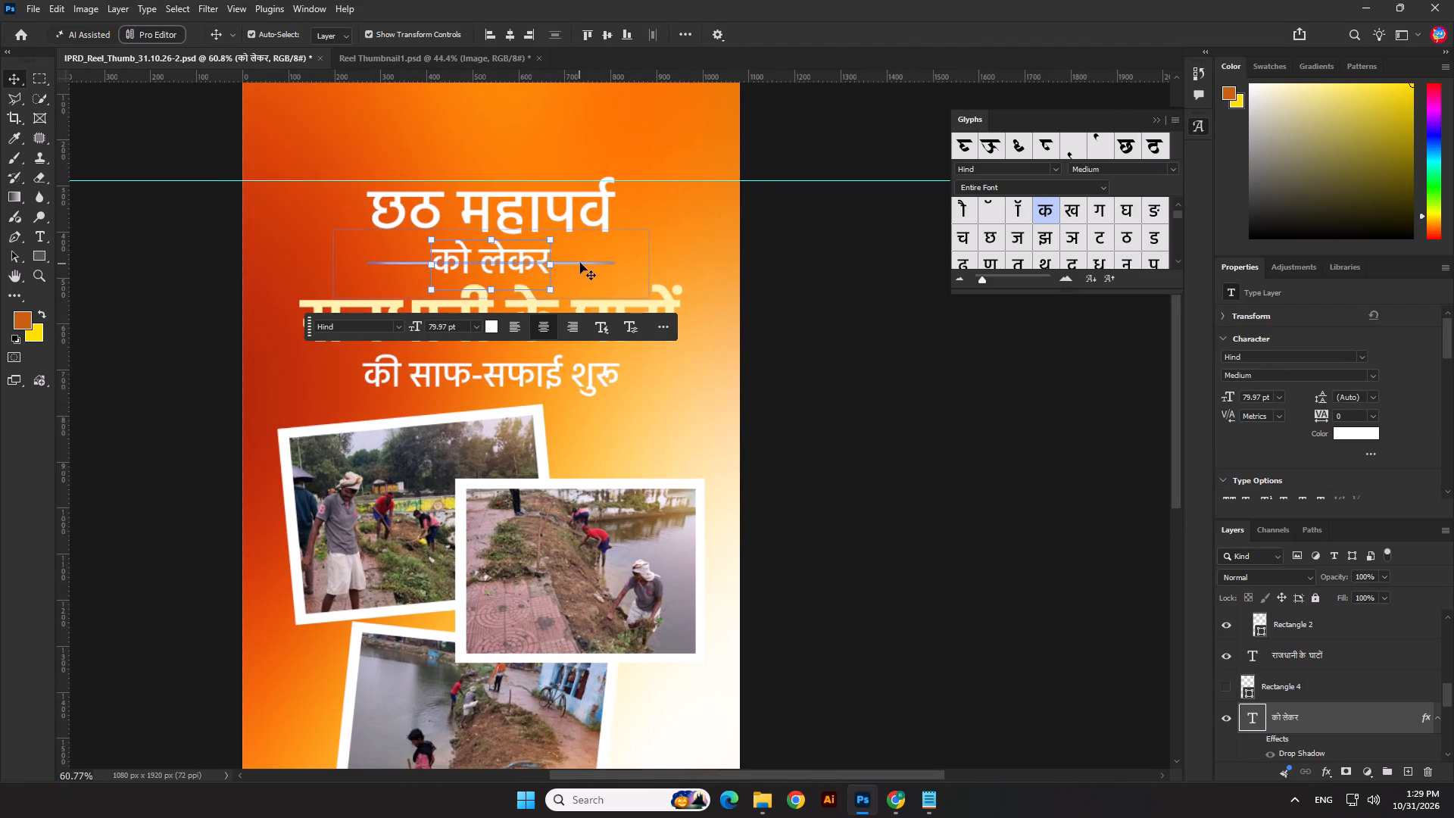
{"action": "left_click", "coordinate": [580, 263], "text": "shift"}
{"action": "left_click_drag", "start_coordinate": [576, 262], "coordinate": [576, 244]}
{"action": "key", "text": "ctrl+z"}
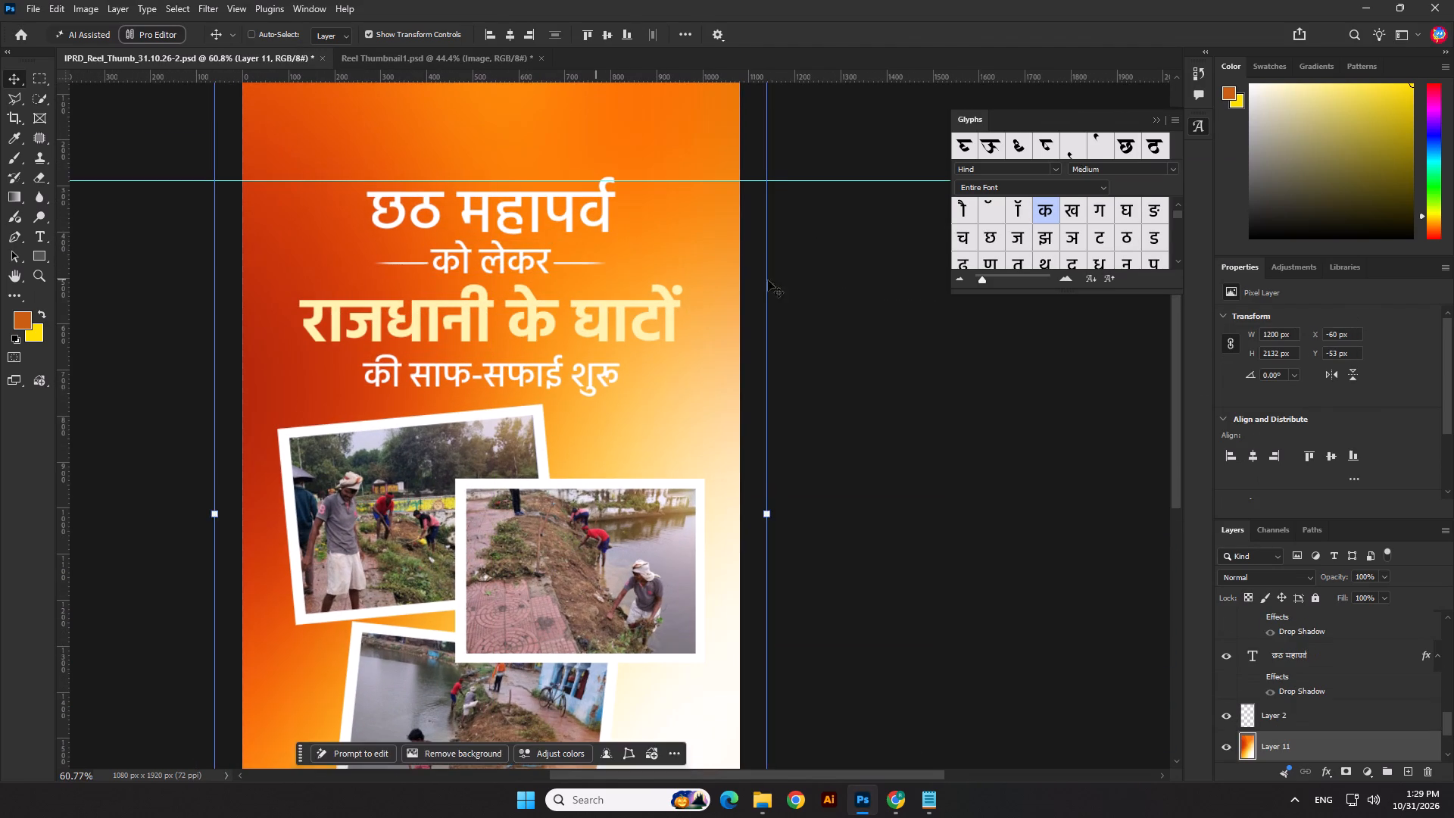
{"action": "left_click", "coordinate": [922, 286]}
Move the "को लेकर" text and its flanking line Rectangle 7 together straight up about 138 px to the top guide.
{"action": "scroll", "coordinate": [569, 229], "scroll_direction": "up", "scroll_amount": 7}
{"action": "left_click", "coordinate": [564, 288]}
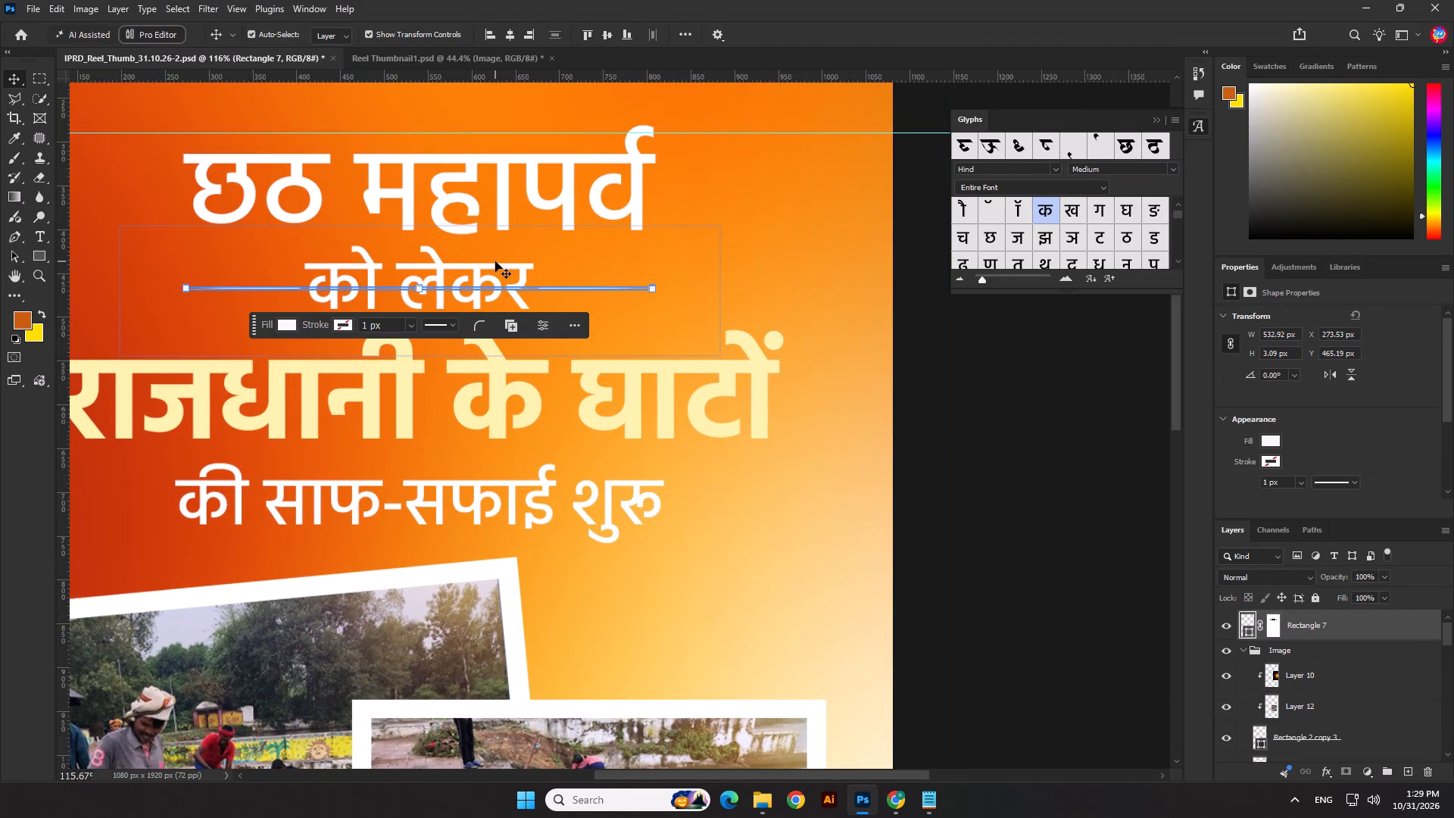
{"action": "left_click", "coordinate": [495, 265], "text": "shift"}
{"action": "left_click_drag", "start_coordinate": [489, 268], "coordinate": [498, 150]}
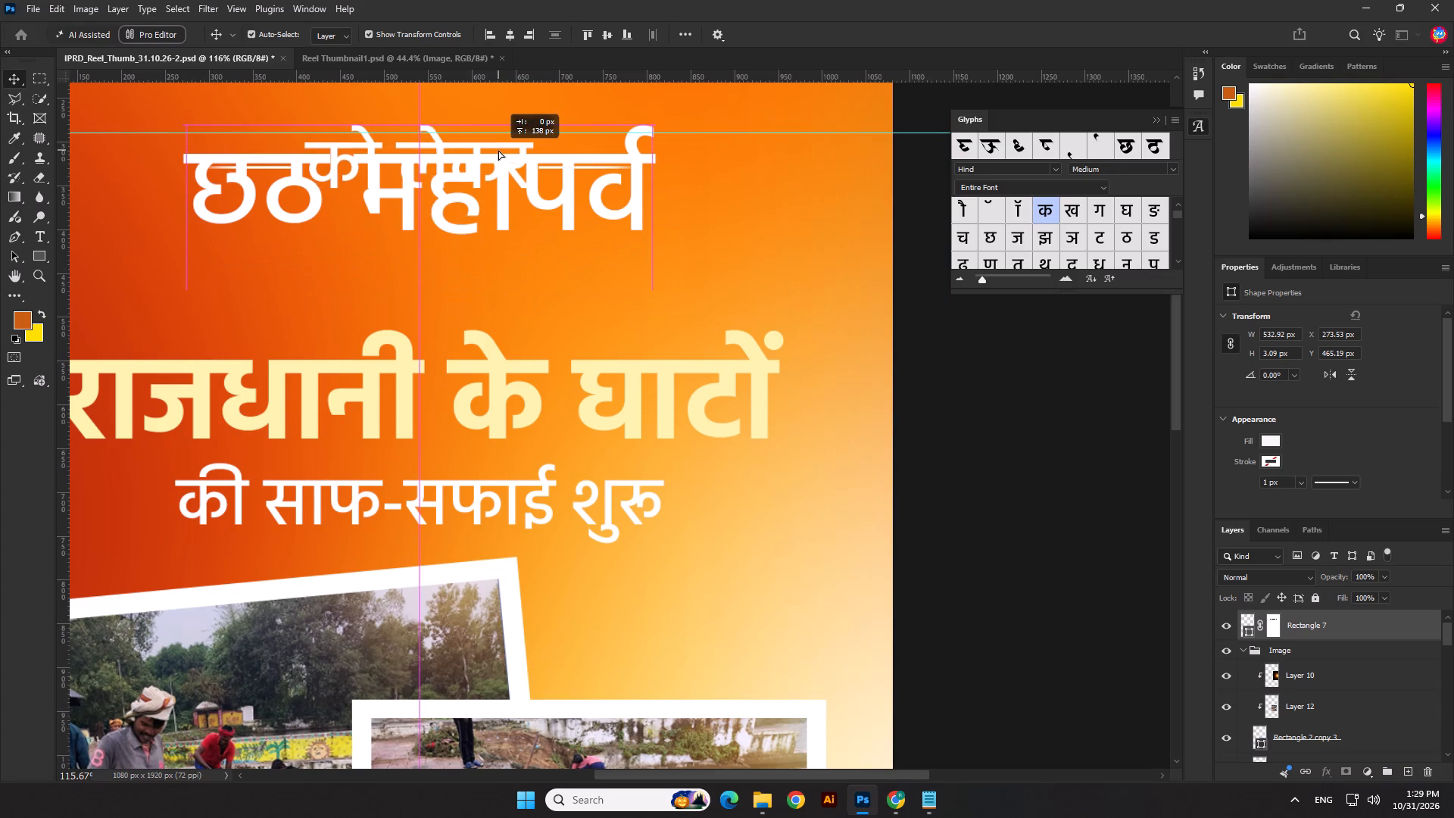
{"action": "left_click_drag", "start_coordinate": [498, 150], "coordinate": [498, 151]}
Move the "छठ महापर्व" headline down about 40 px, beneath the "को लेकर" line.
{"action": "left_click", "coordinate": [589, 311]}
{"action": "left_click", "coordinate": [569, 231]}
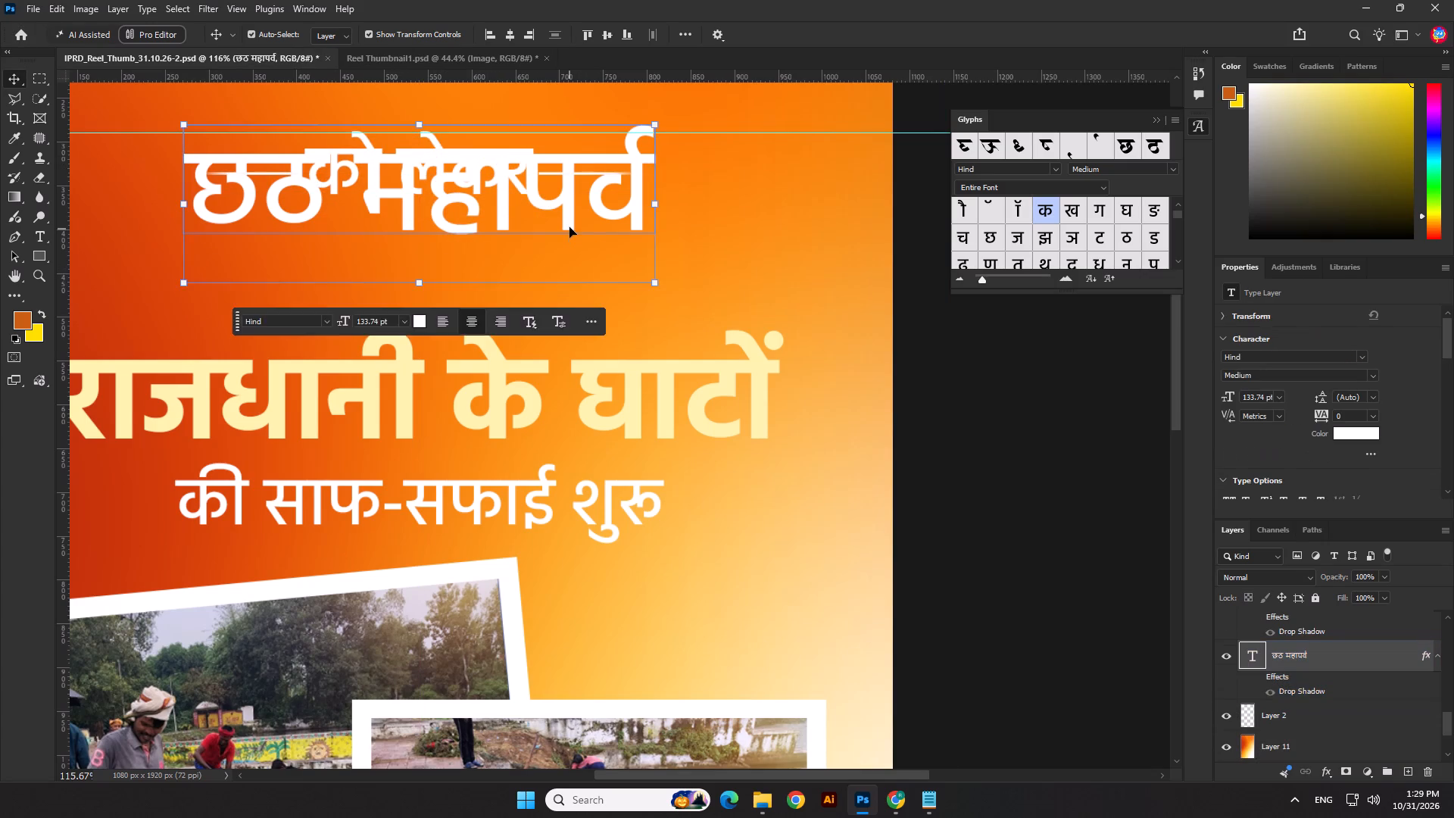
{"action": "left_click_drag", "start_coordinate": [569, 226], "coordinate": [565, 290]}
Replace the "को लेकर" text at the top of the headline with the copied "बक्सर में".
{"action": "double_click", "coordinate": [477, 174]}
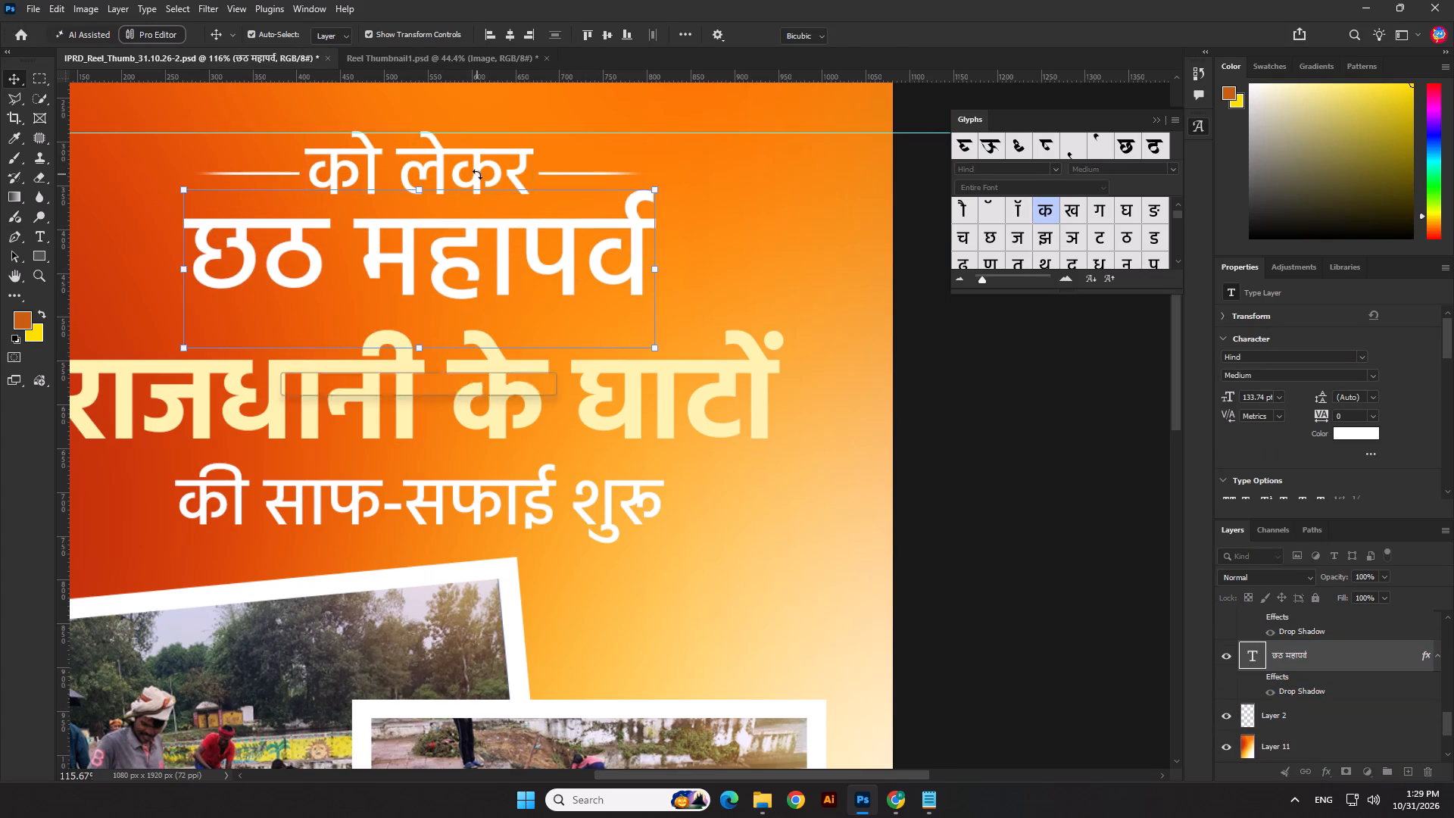
{"action": "key", "text": "Return"}
{"action": "double_click", "coordinate": [460, 166]}
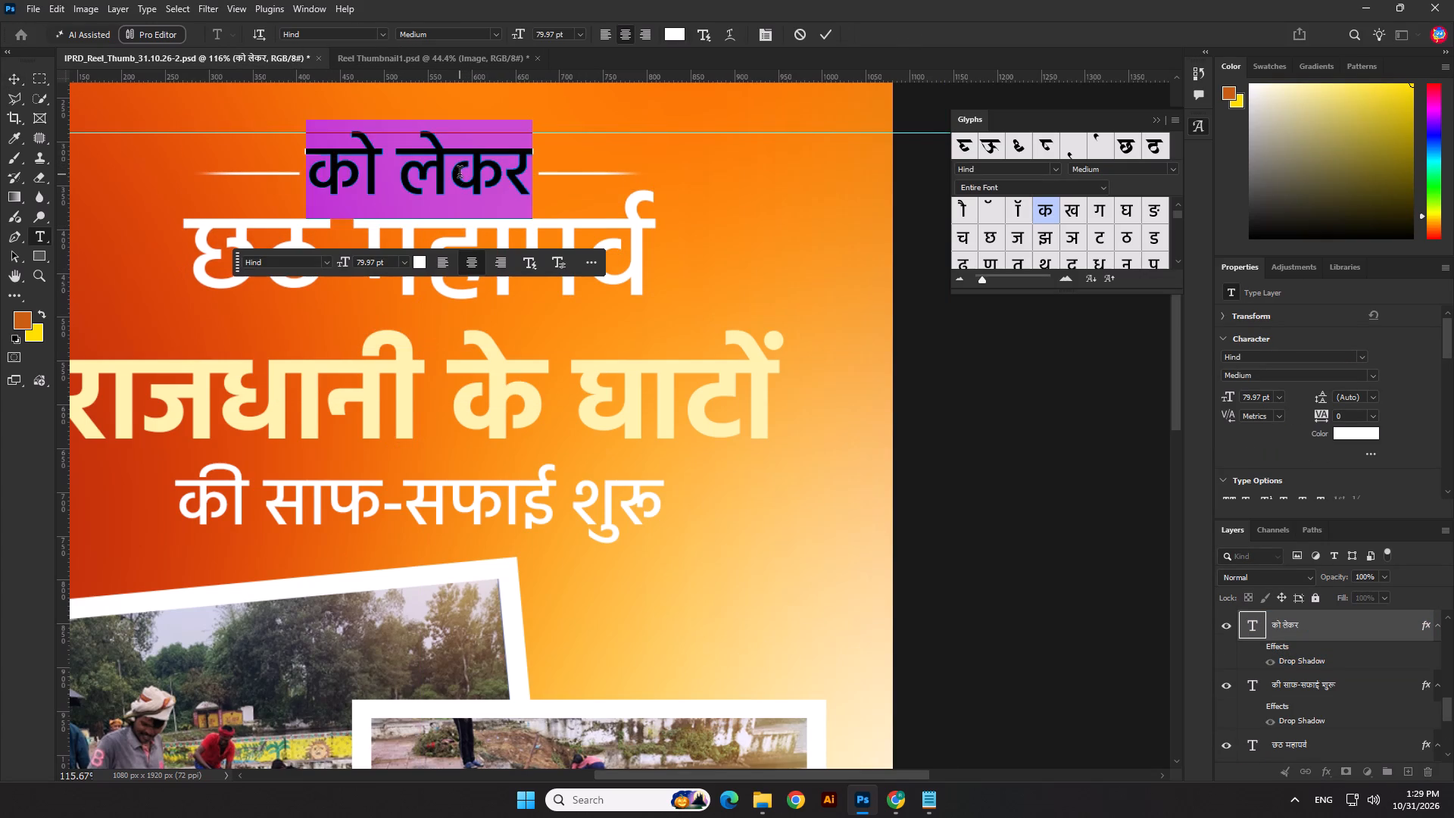
{"action": "key", "text": "ctrl+v"}
{"action": "left_click", "coordinate": [828, 36]}
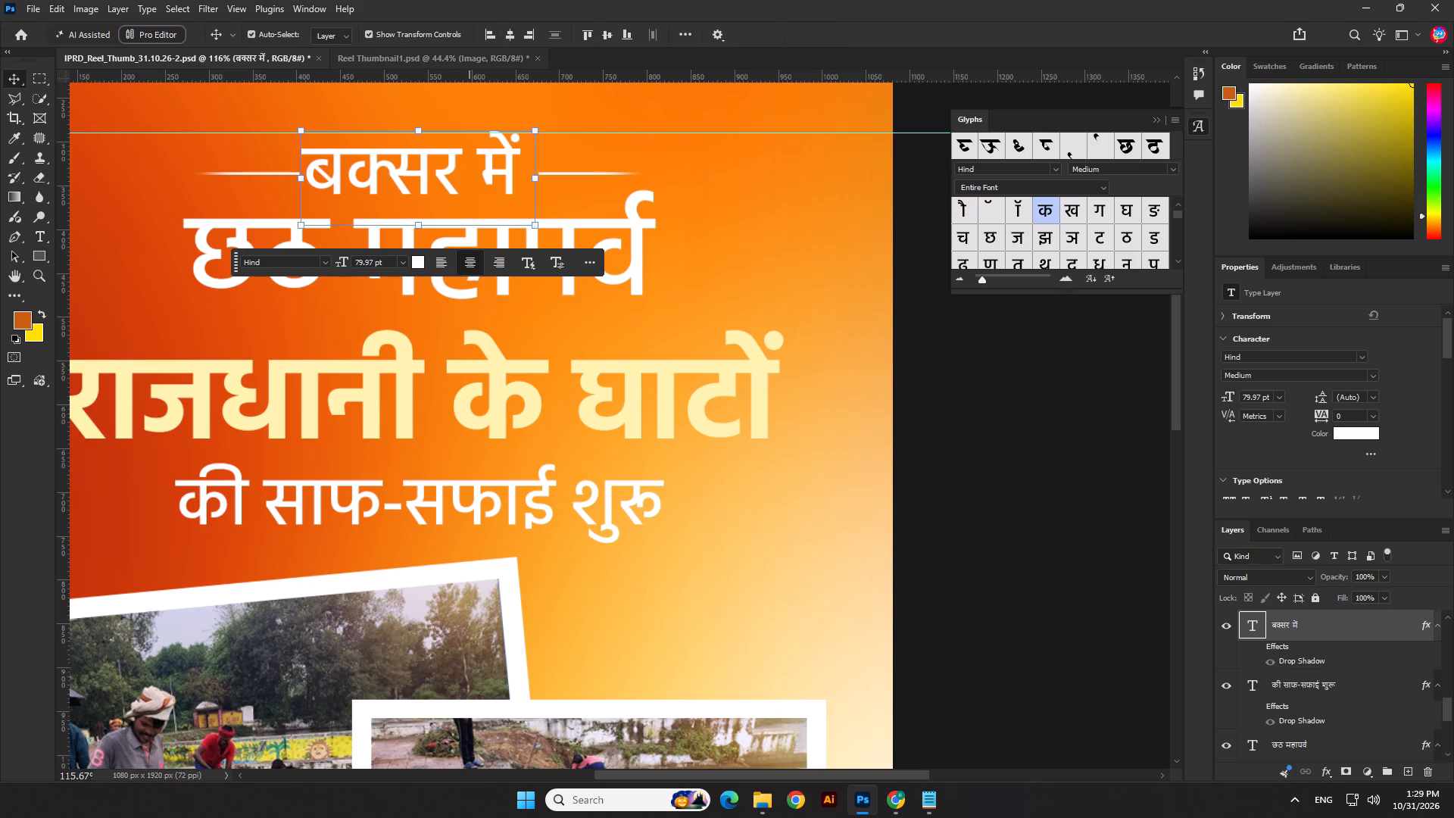
{"action": "left_click", "coordinate": [503, 30]}
{"action": "left_click", "coordinate": [955, 397]}
In Notepad, copy "की तैयारी तेज" from the first line of the third thumbnail text.
{"action": "scroll", "coordinate": [575, 366], "scroll_direction": "down", "scroll_amount": 6}
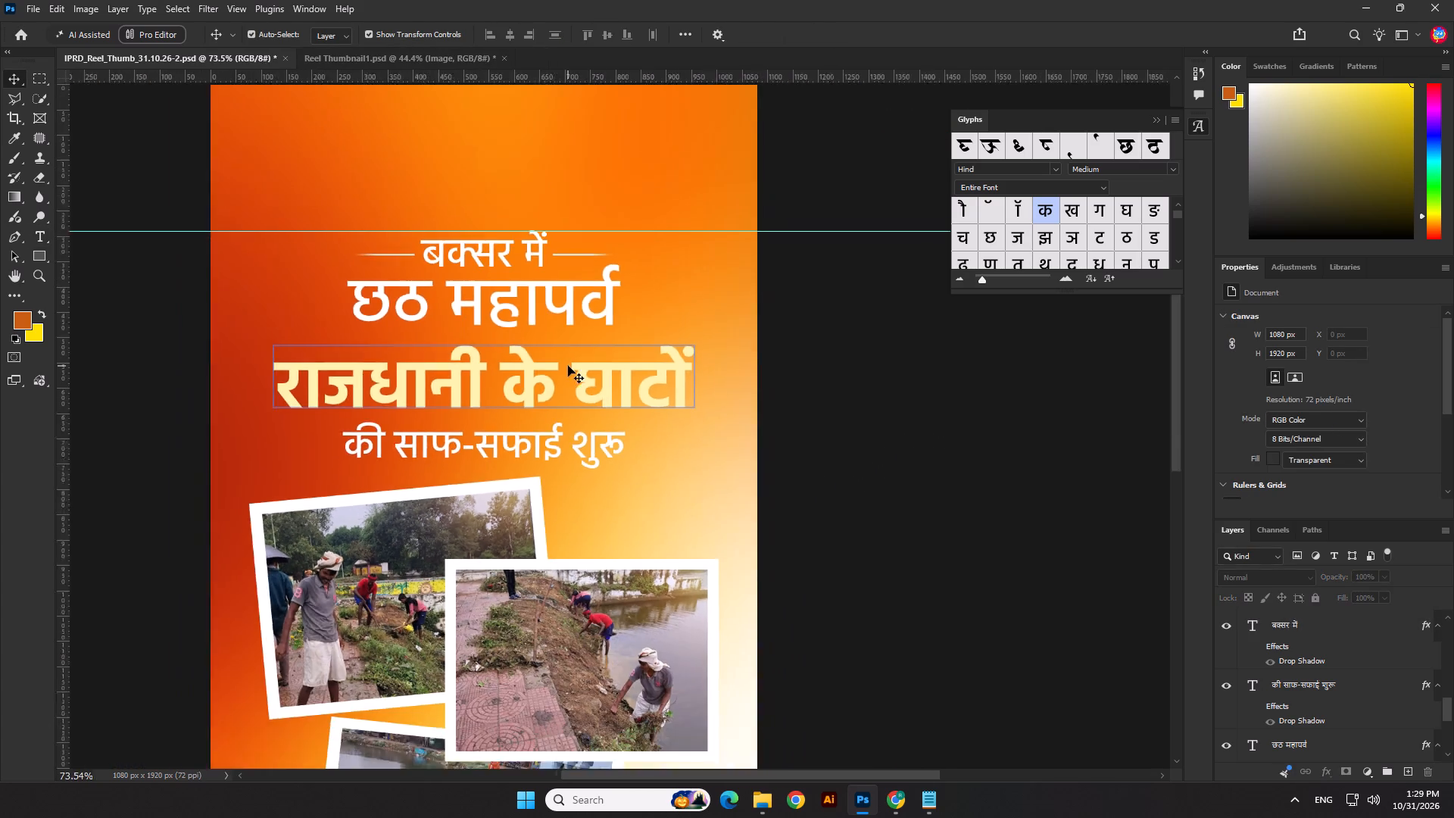
{"action": "scroll", "coordinate": [568, 366], "scroll_direction": "down", "scroll_amount": 1}
{"action": "key", "text": "alt+Tab"}
{"action": "left_click", "coordinate": [64, 307]}
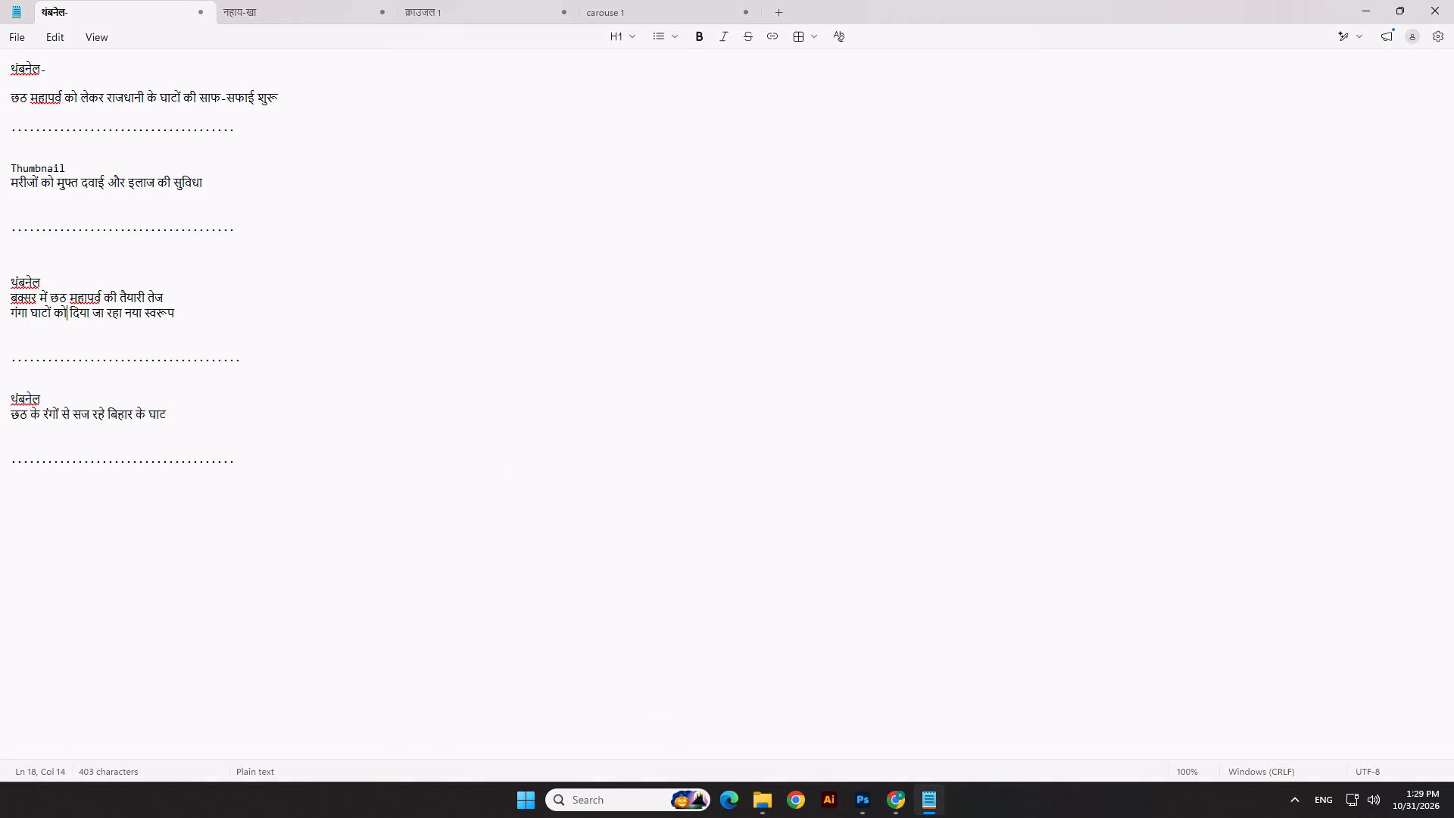
{"action": "left_click_drag", "start_coordinate": [105, 298], "coordinate": [165, 302]}
{"action": "key", "text": "ctrl+c"}
{"action": "key", "text": "ctrl+c"}
{"action": "key", "text": "alt+Tab"}
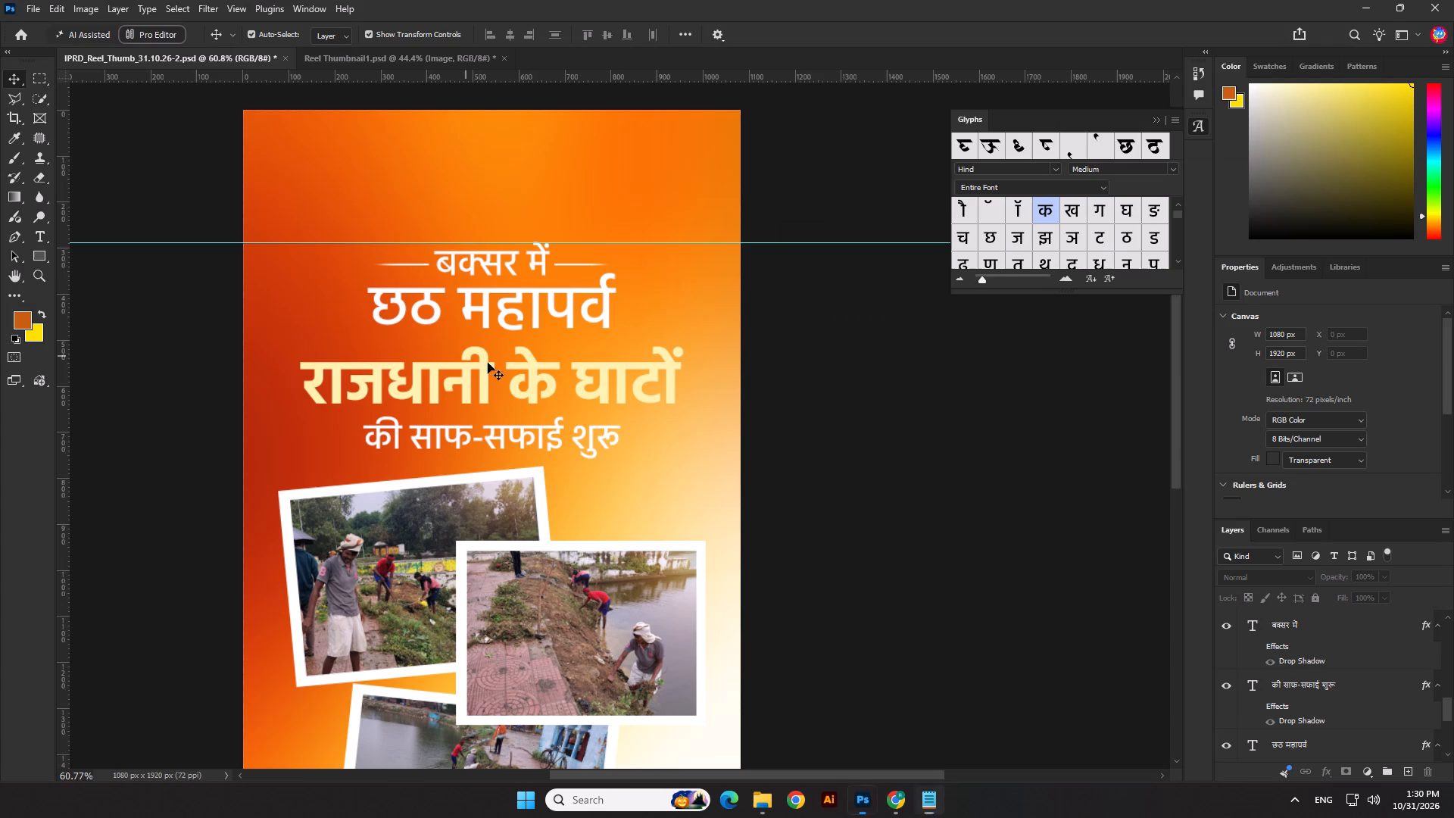
Move "की साफ-सफाई शुरू" up directly under "छठ महापर्व" and shift "राजधानी के घाटों" down about 40 px below it.
{"action": "left_click_drag", "start_coordinate": [526, 436], "coordinate": [538, 348]}
{"action": "left_click", "coordinate": [659, 387]}
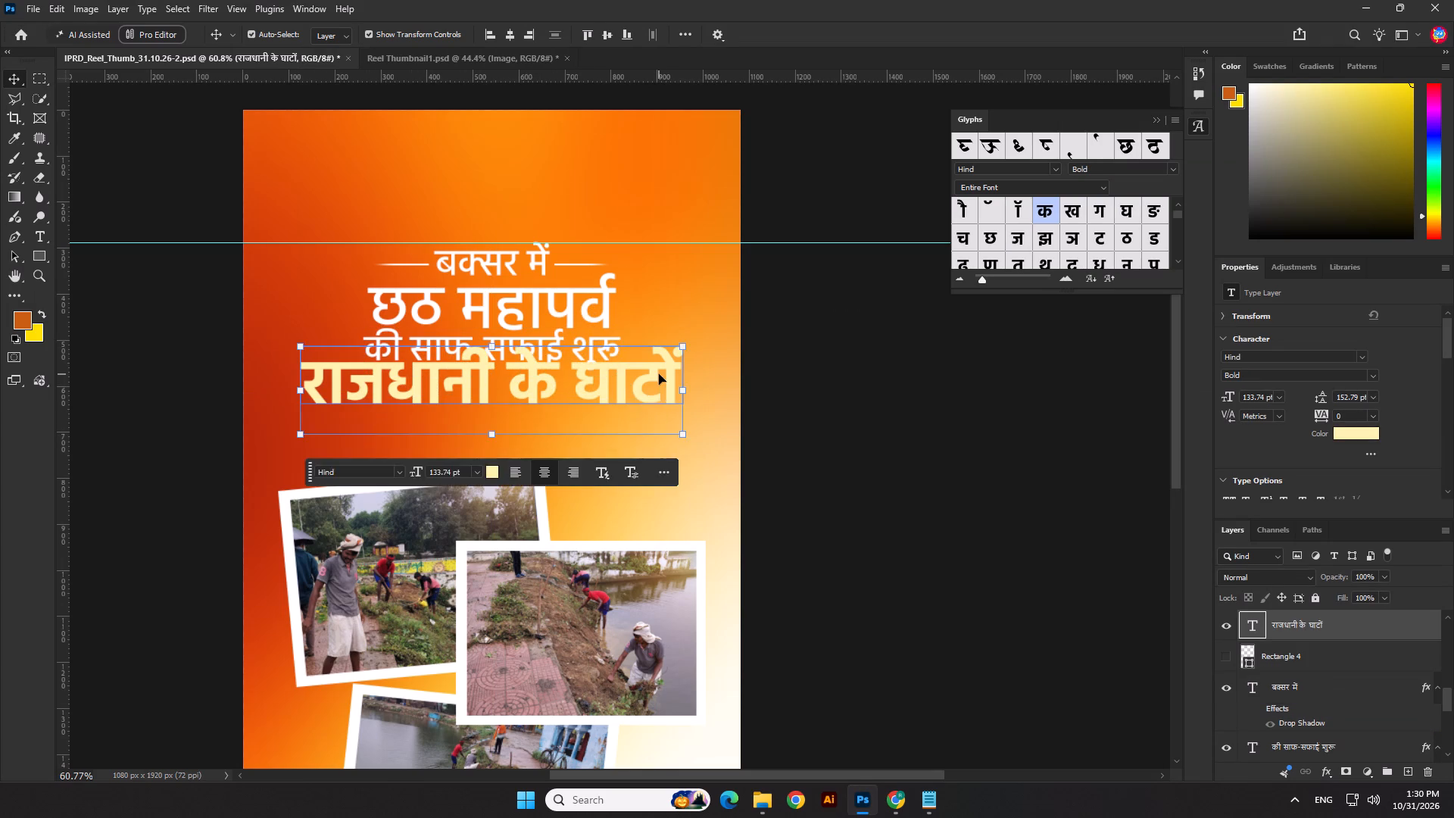
{"action": "left_click_drag", "start_coordinate": [659, 374], "coordinate": [651, 408]}
Replace the "की साफ-सफाई शुरू" text with the copied "की तैयारी तेज" and nudge it down 20 px.
{"action": "double_click", "coordinate": [575, 345]}
{"action": "key", "text": "ctrl+v"}
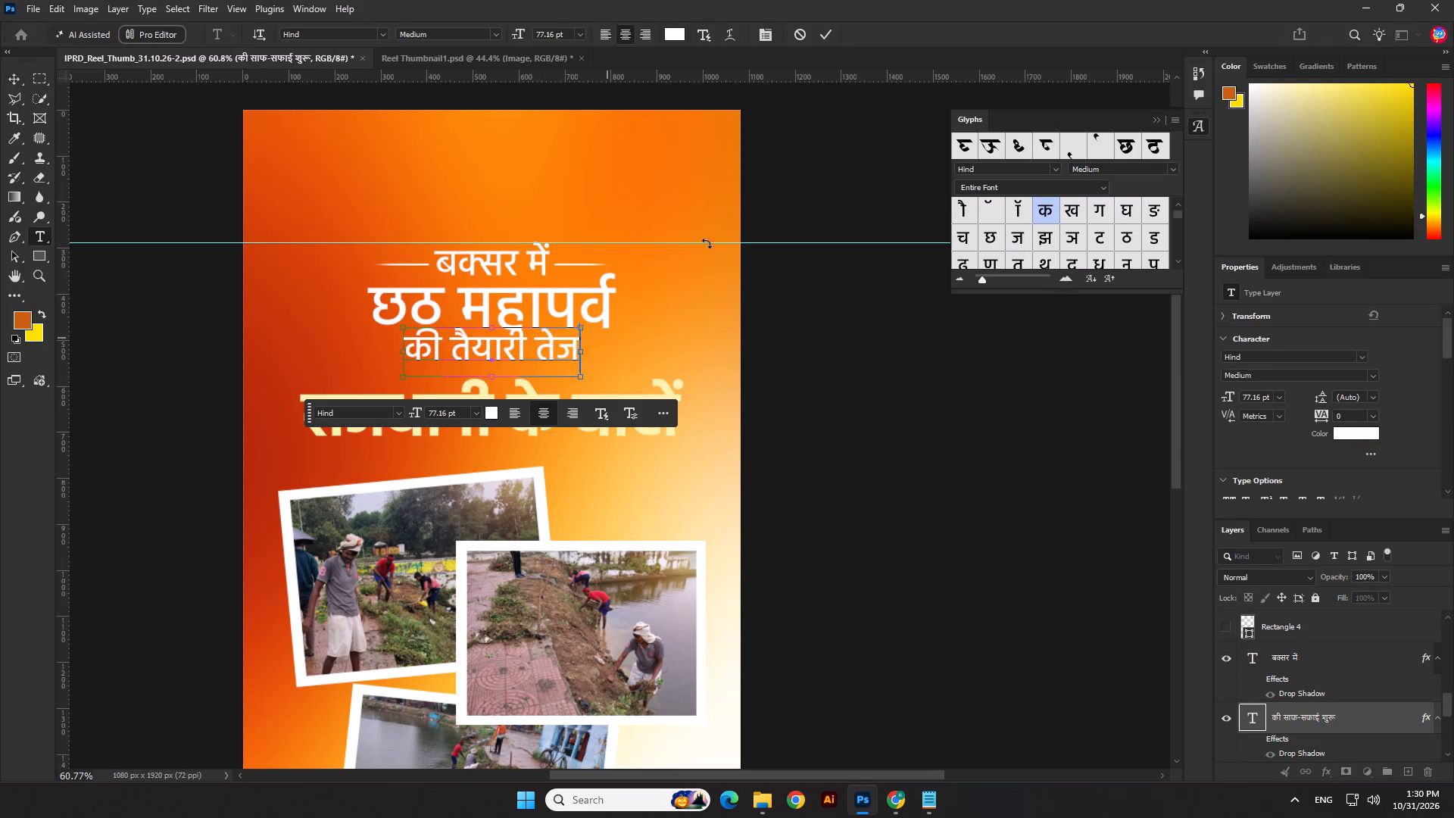
{"action": "left_click", "coordinate": [820, 30]}
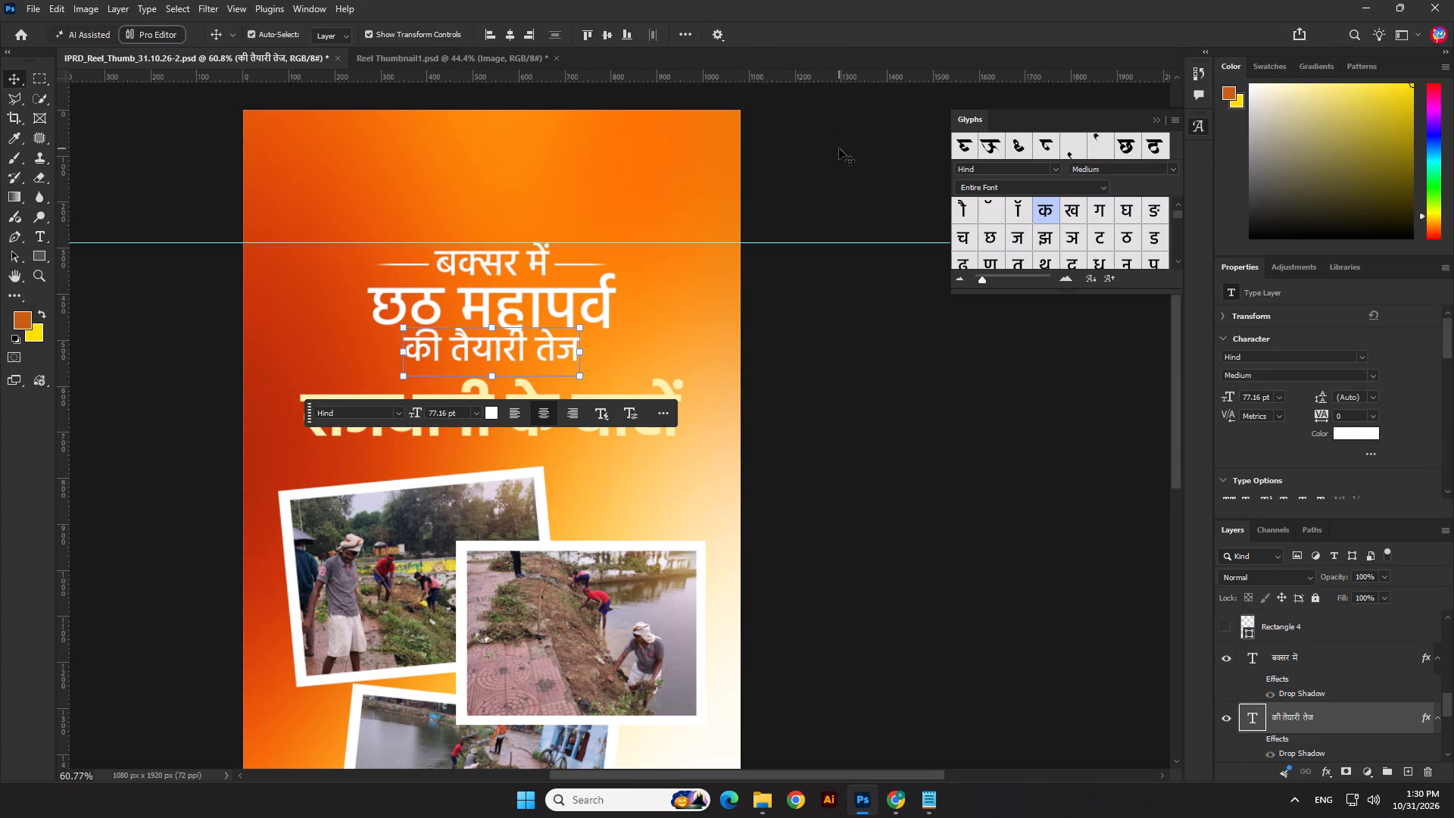
{"action": "key", "text": "shift+Down"}
{"action": "key", "text": "shift+Down"}
{"action": "key", "text": "shift+Down"}
{"action": "key", "text": "shift+Up"}
{"action": "left_click", "coordinate": [890, 352]}
On a new layer above the Layer 11 gradient, paint the background's top with a 1700 px brush in the sampled red-orange.
{"action": "scroll", "coordinate": [545, 178], "scroll_direction": "down", "scroll_amount": 2}
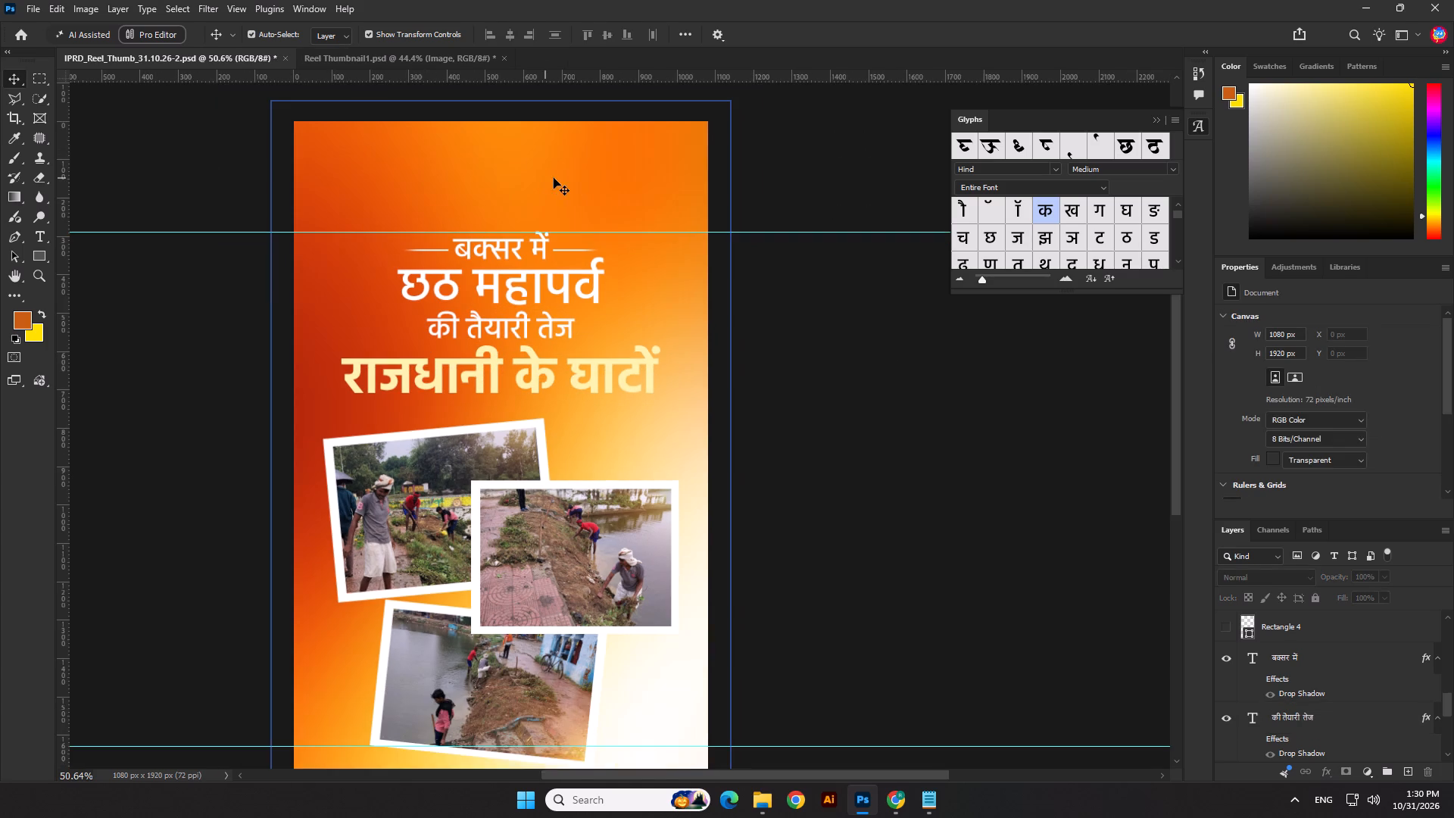
{"action": "left_click", "coordinate": [568, 179]}
{"action": "left_click", "coordinate": [1407, 773]}
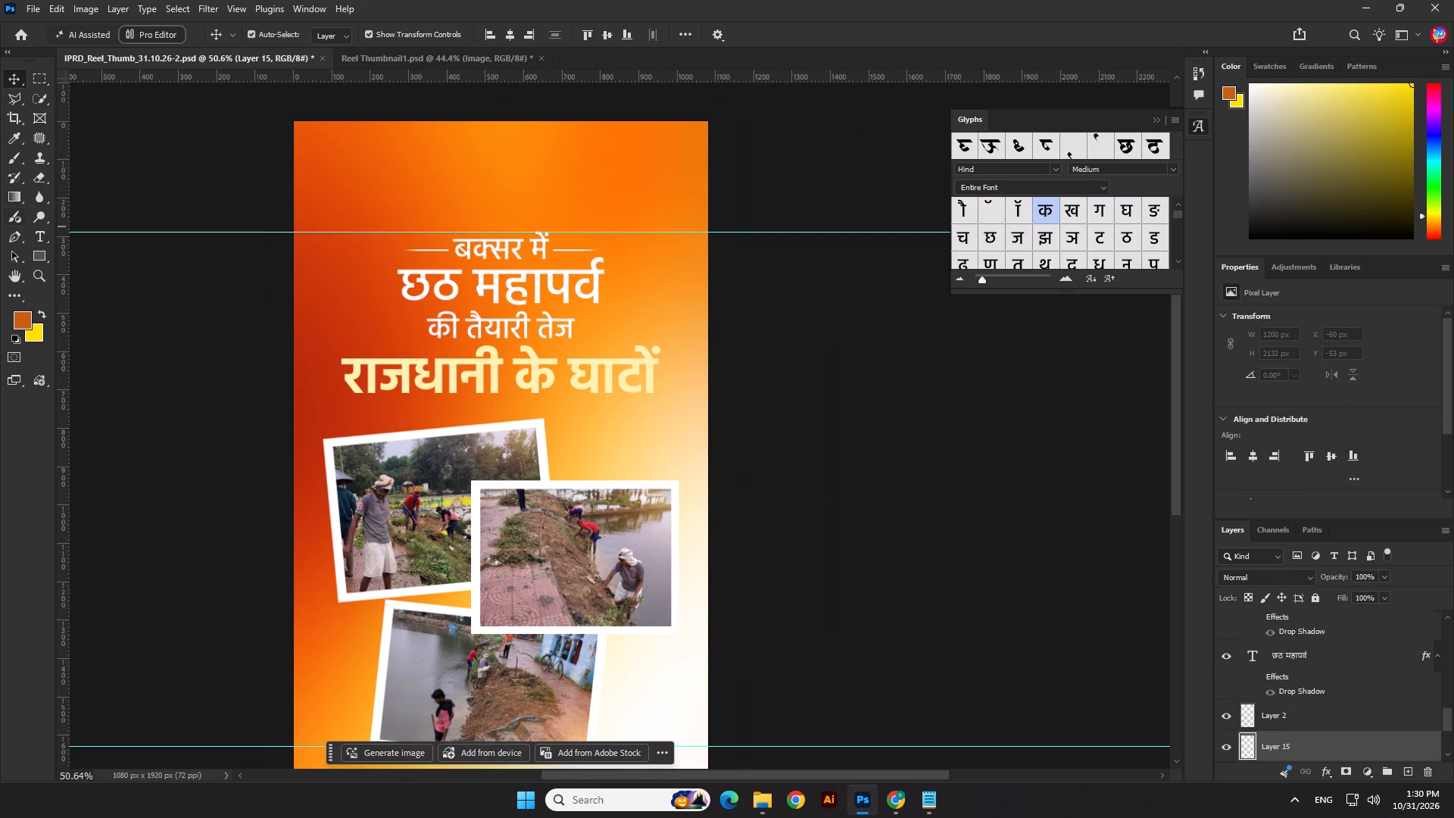
{"action": "left_click", "coordinate": [11, 141]}
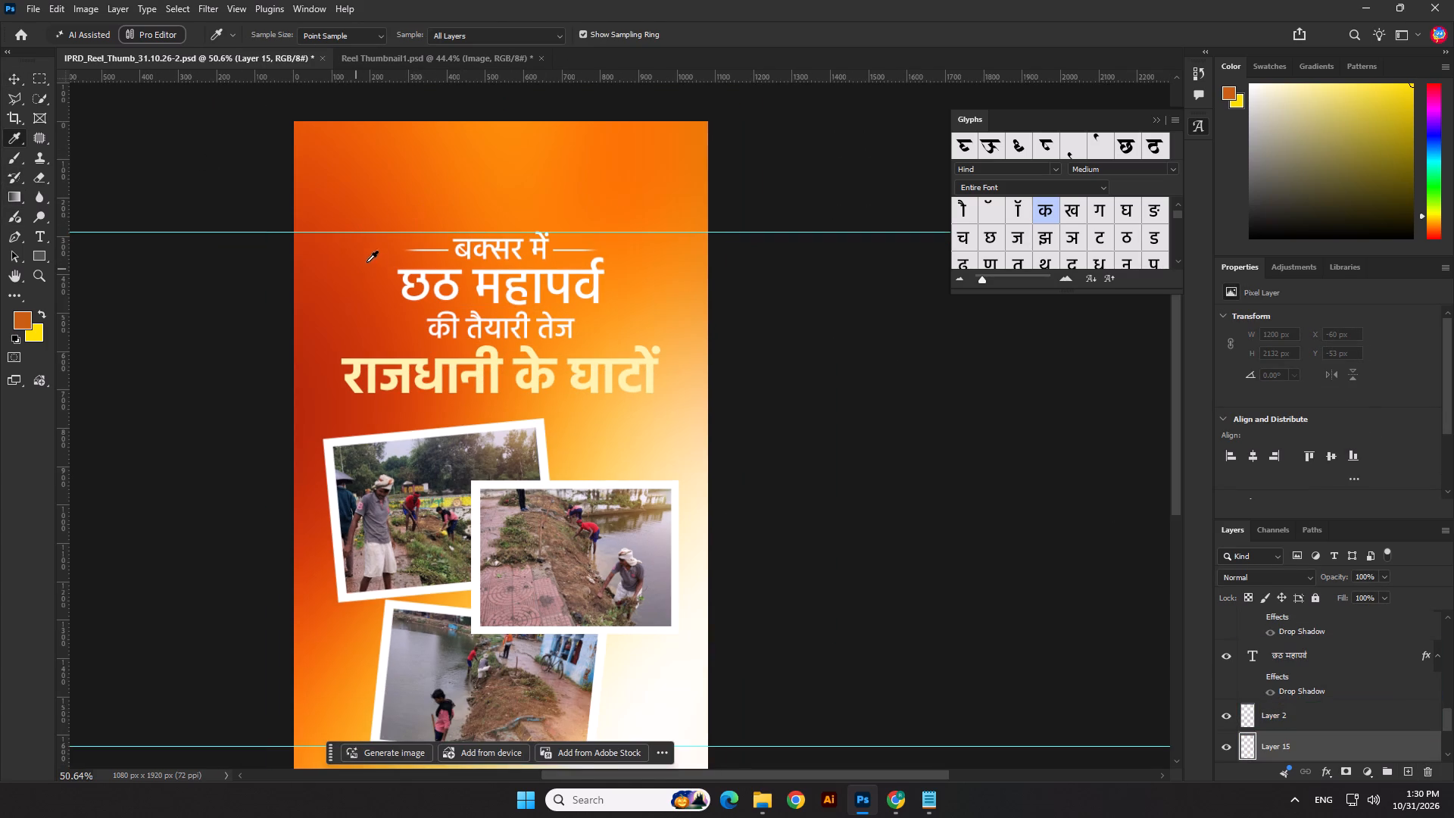
{"action": "left_click", "coordinate": [374, 258]}
{"action": "left_click", "coordinate": [13, 155]}
{"action": "scroll", "coordinate": [432, 239], "scroll_direction": "up", "scroll_amount": 1}
{"action": "scroll", "coordinate": [432, 239], "scroll_direction": "down", "scroll_amount": 4}
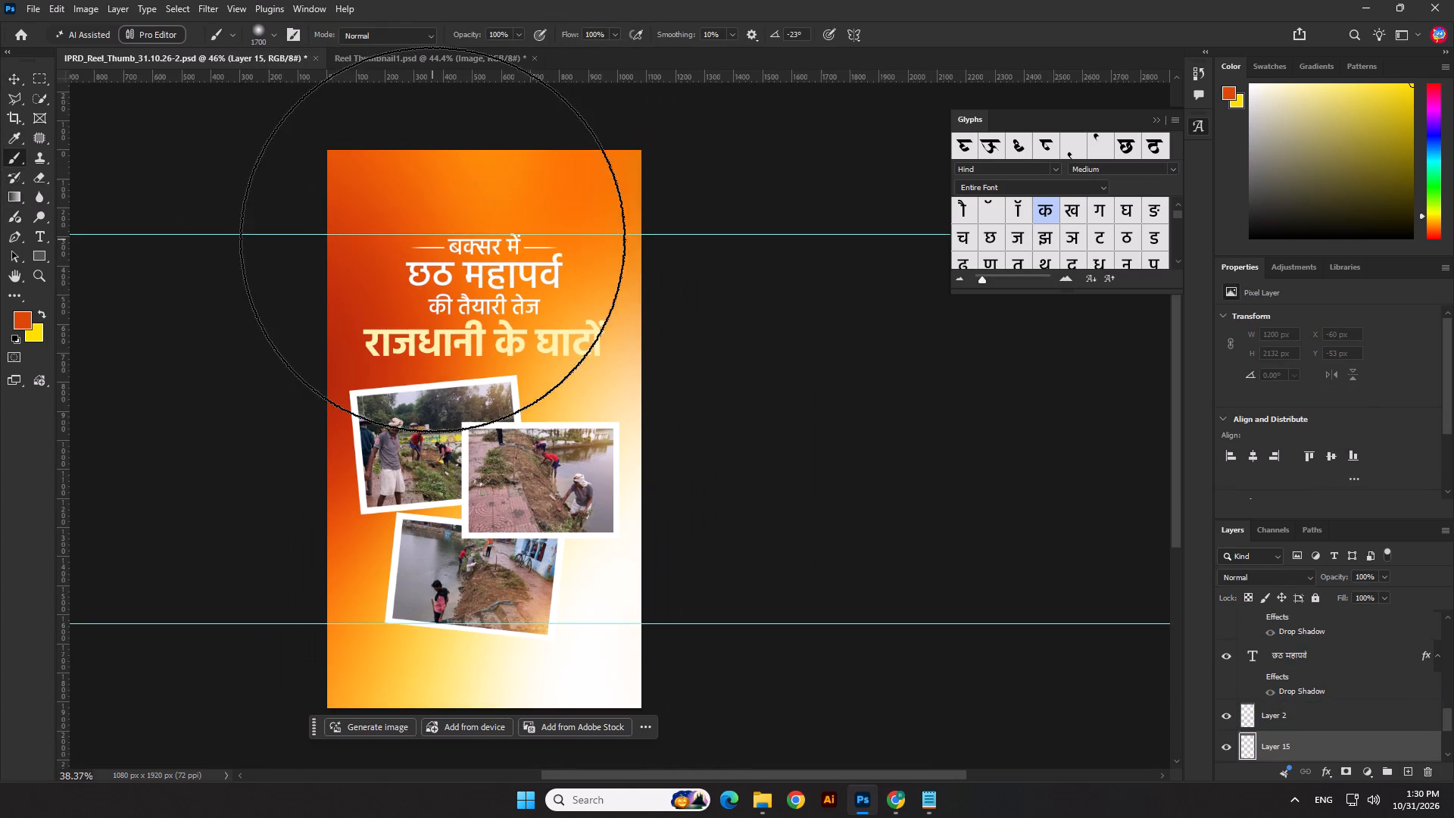
{"action": "left_click", "coordinate": [462, 208]}
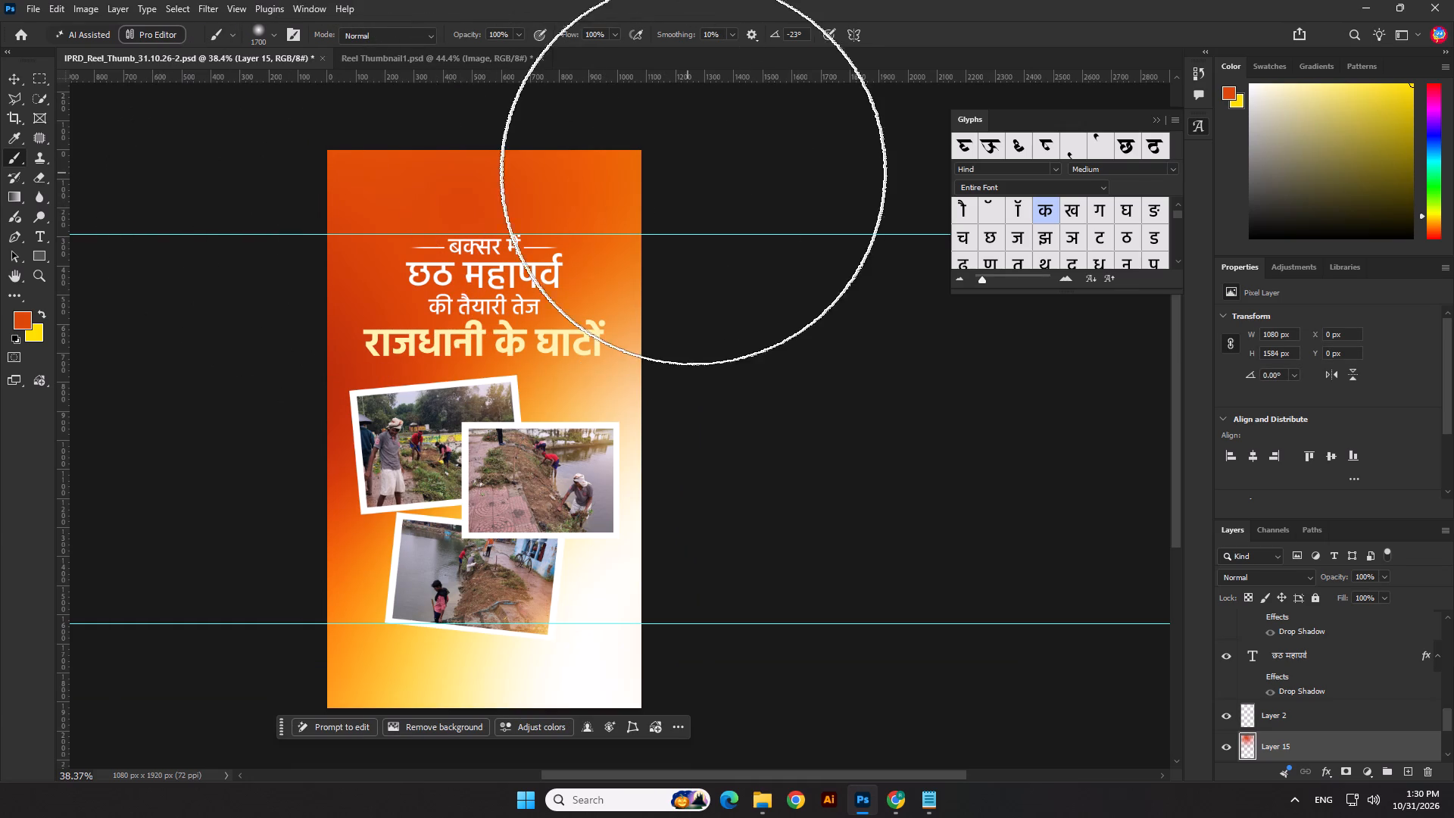
{"action": "left_click", "coordinate": [9, 76]}
{"action": "left_click", "coordinate": [108, 287]}
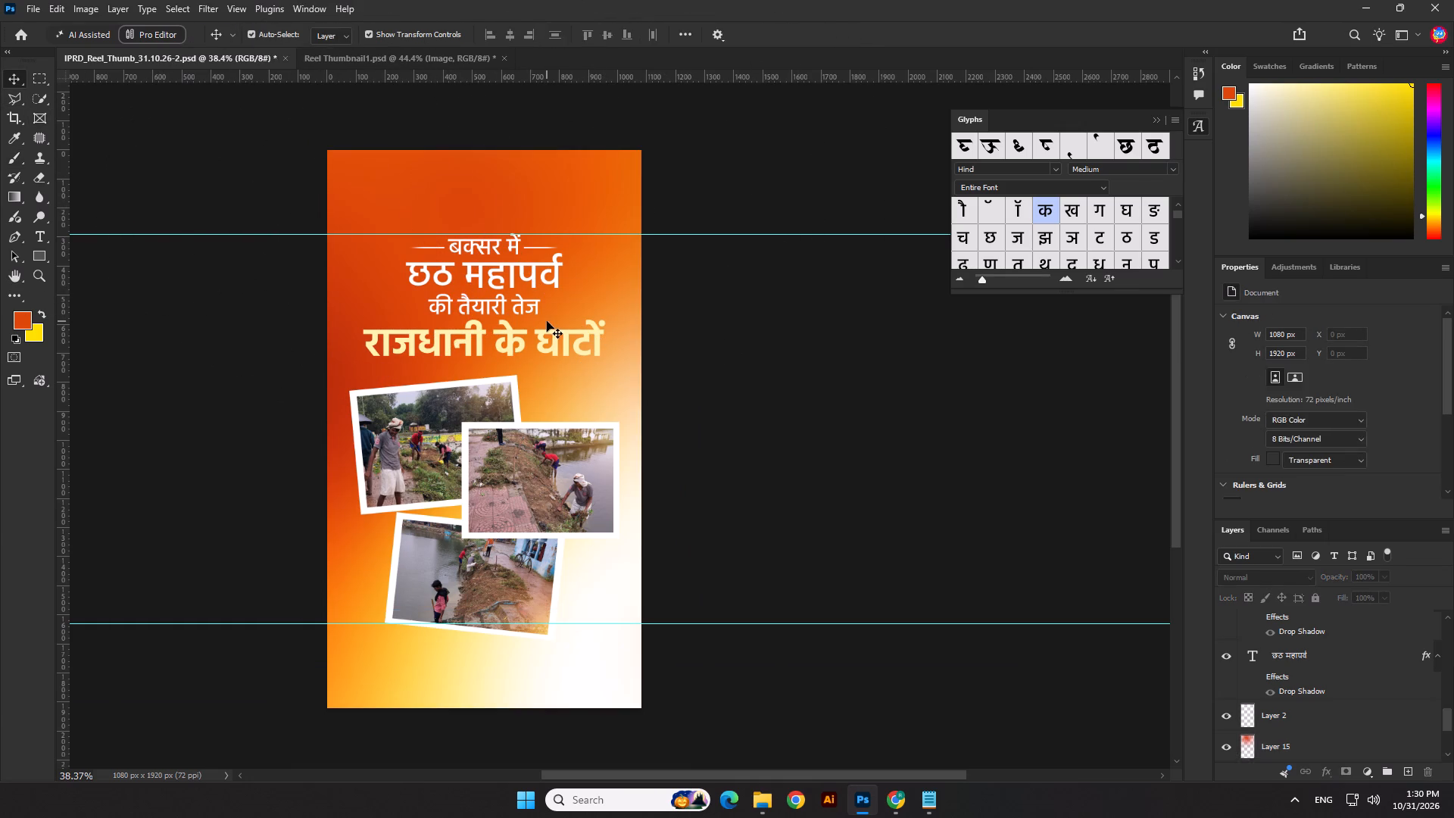
In Notepad, copy the line "गंगा घाटों को दिया जा रहा नया स्वरूप" from the third thumbnail text.
{"action": "key", "text": "alt+Tab"}
{"action": "left_click", "coordinate": [55, 319]}
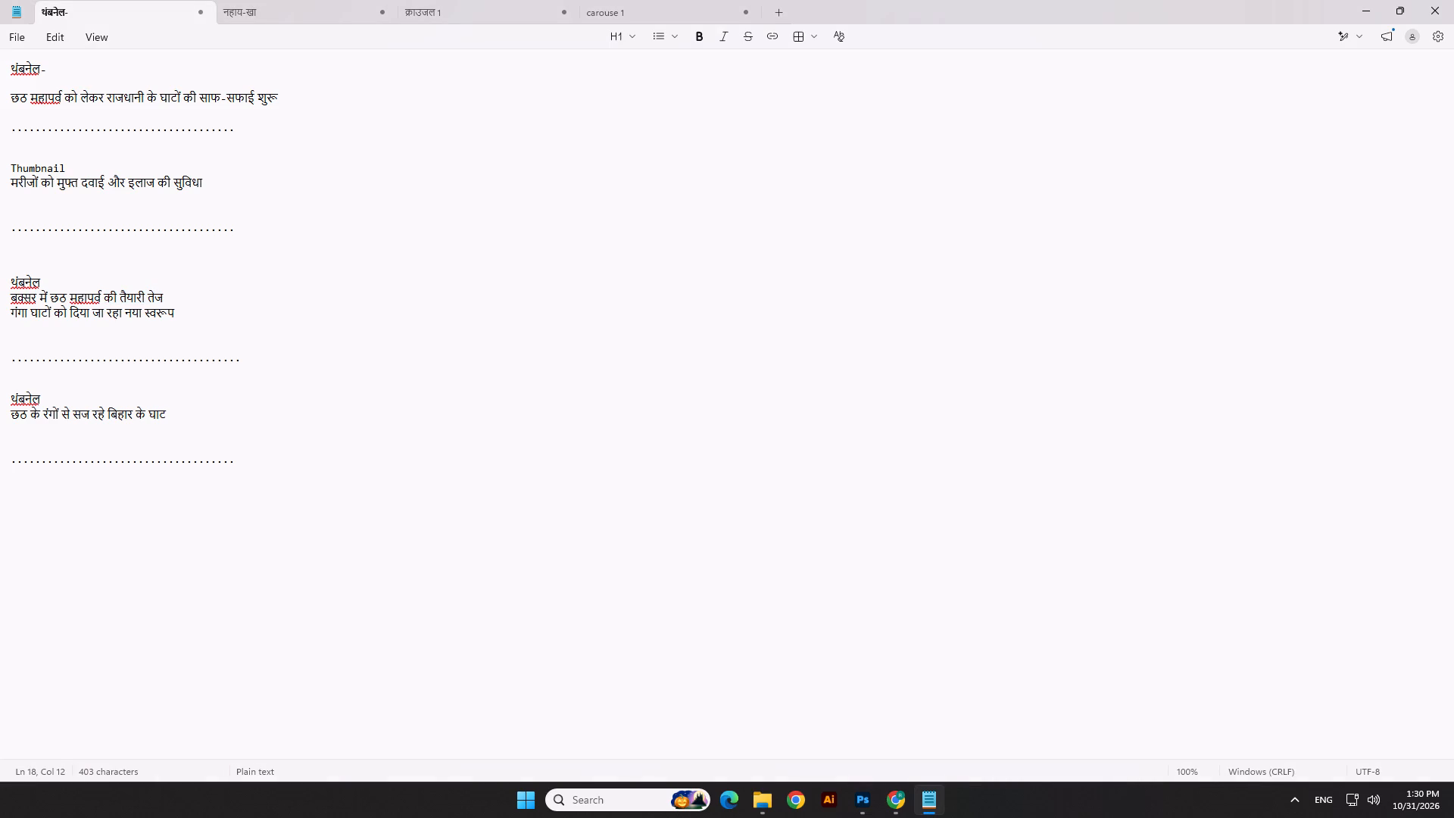
{"action": "left_click_drag", "start_coordinate": [14, 316], "coordinate": [173, 315]}
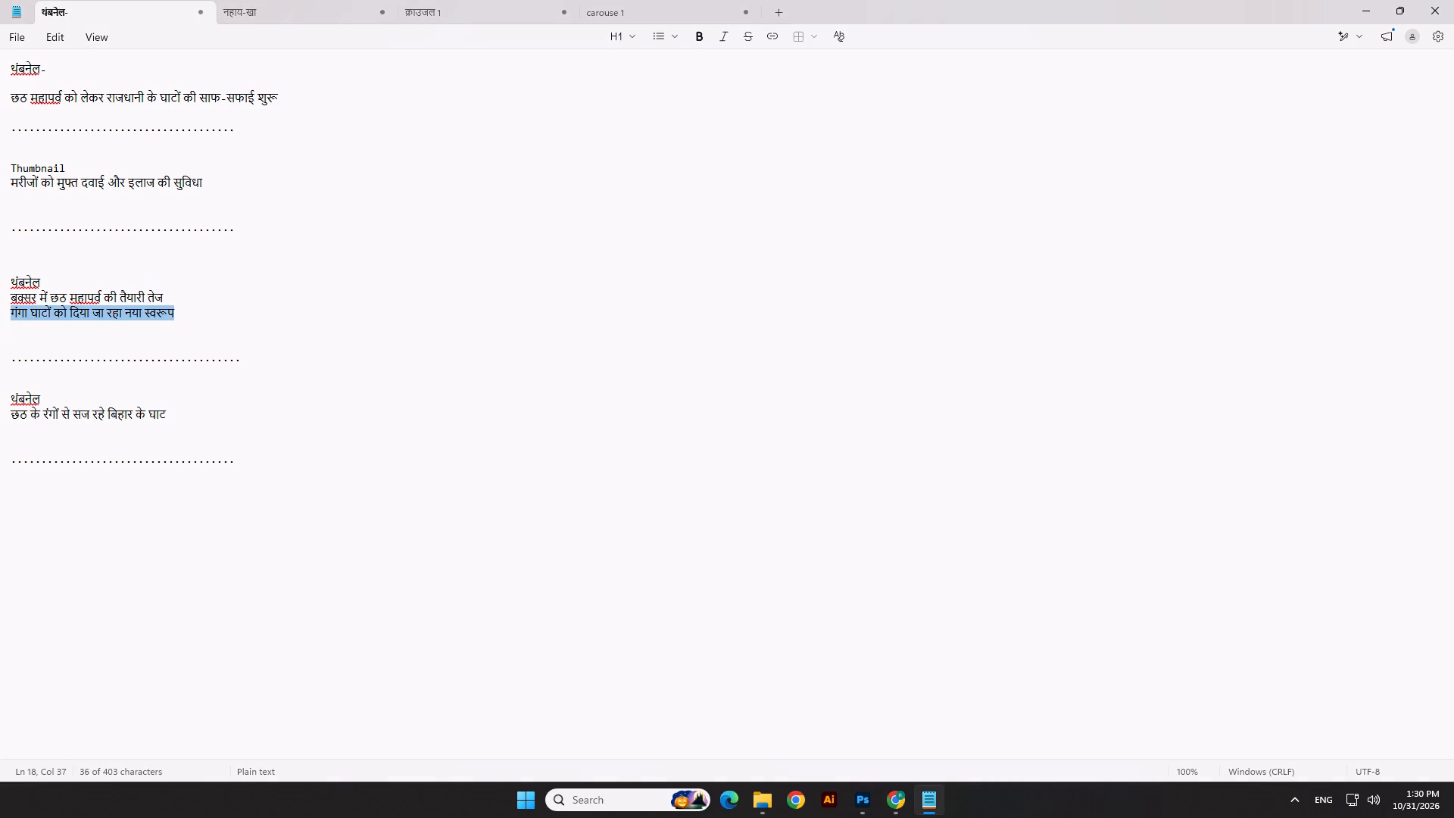
{"action": "key", "text": "ctrl+c"}
{"action": "key", "text": "ctrl+c"}
{"action": "key", "text": "alt+Tab"}
Replace the "राजधानी के घाटों" text with the copied "गंगा घाटों को दिया जा रहा नया स्वरूप", breaking the line after "को".
{"action": "scroll", "coordinate": [513, 351], "scroll_direction": "up", "scroll_amount": 4}
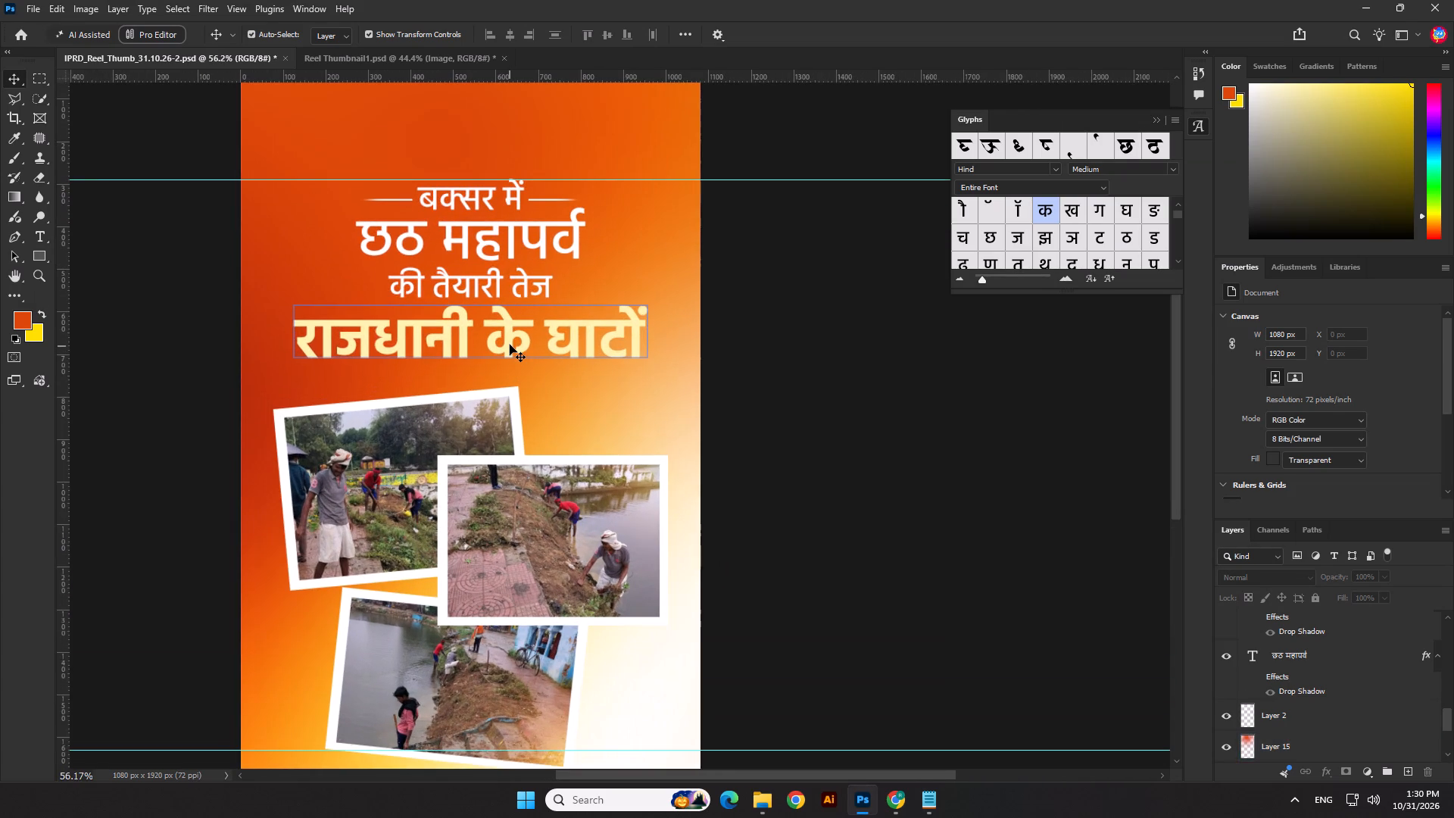
{"action": "double_click", "coordinate": [510, 345]}
{"action": "key", "text": "ctrl+v"}
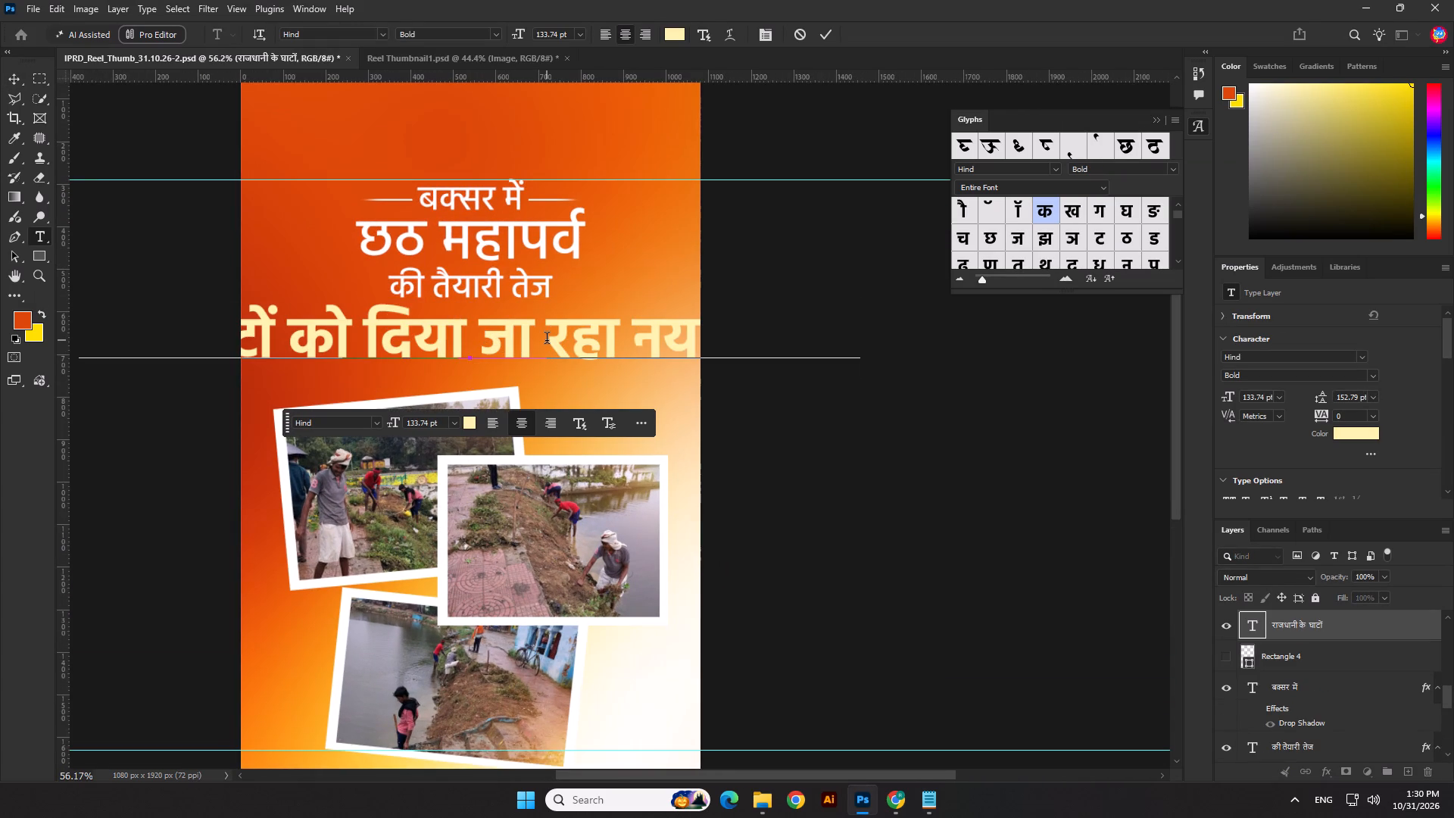
{"action": "left_click", "coordinate": [635, 333]}
{"action": "key", "text": "BackSpace"}
{"action": "key", "text": "Return"}
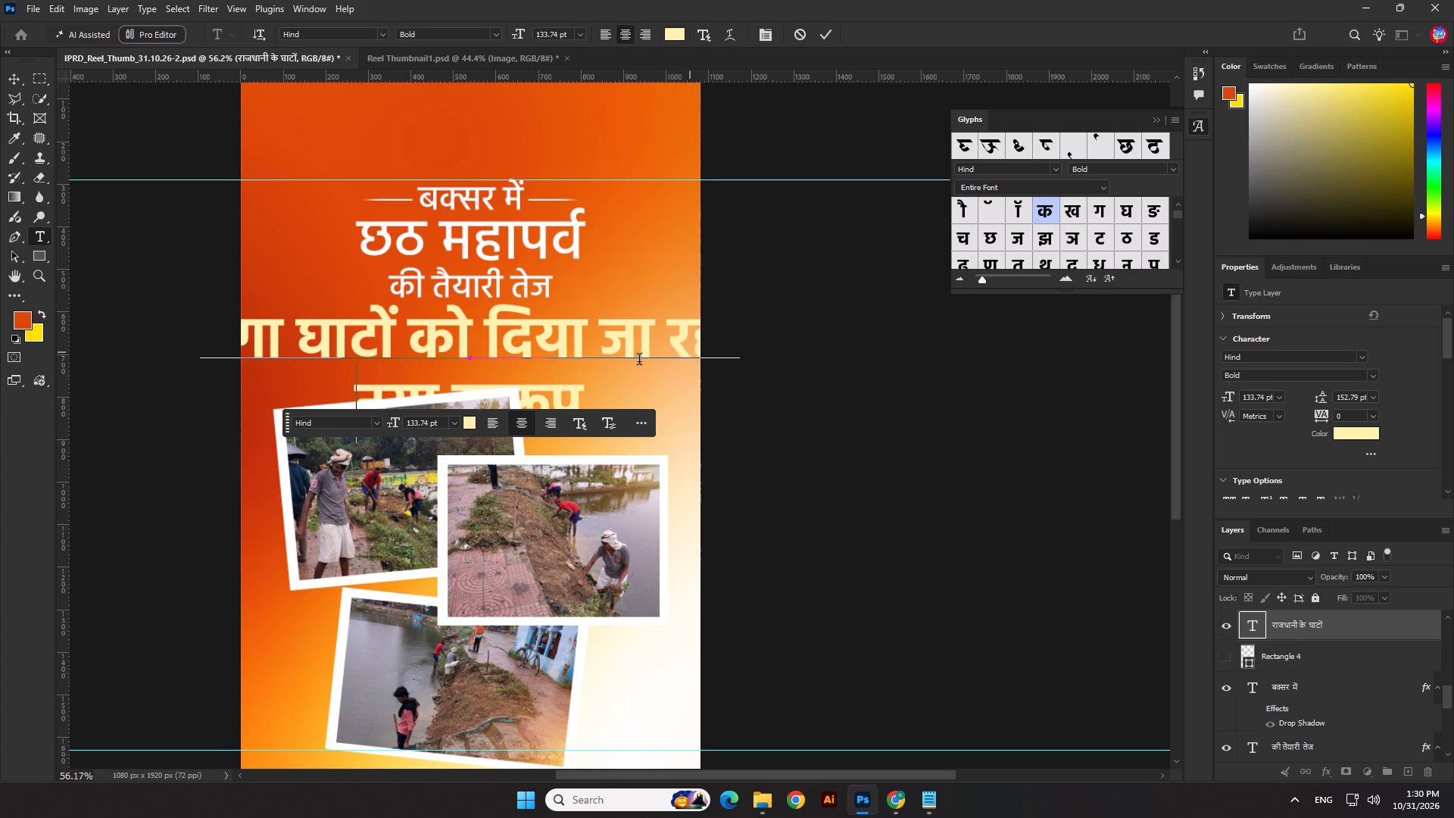
{"action": "key", "text": "ctrl+z"}
{"action": "left_click", "coordinate": [360, 339]}
{"action": "key", "text": "BackSpace"}
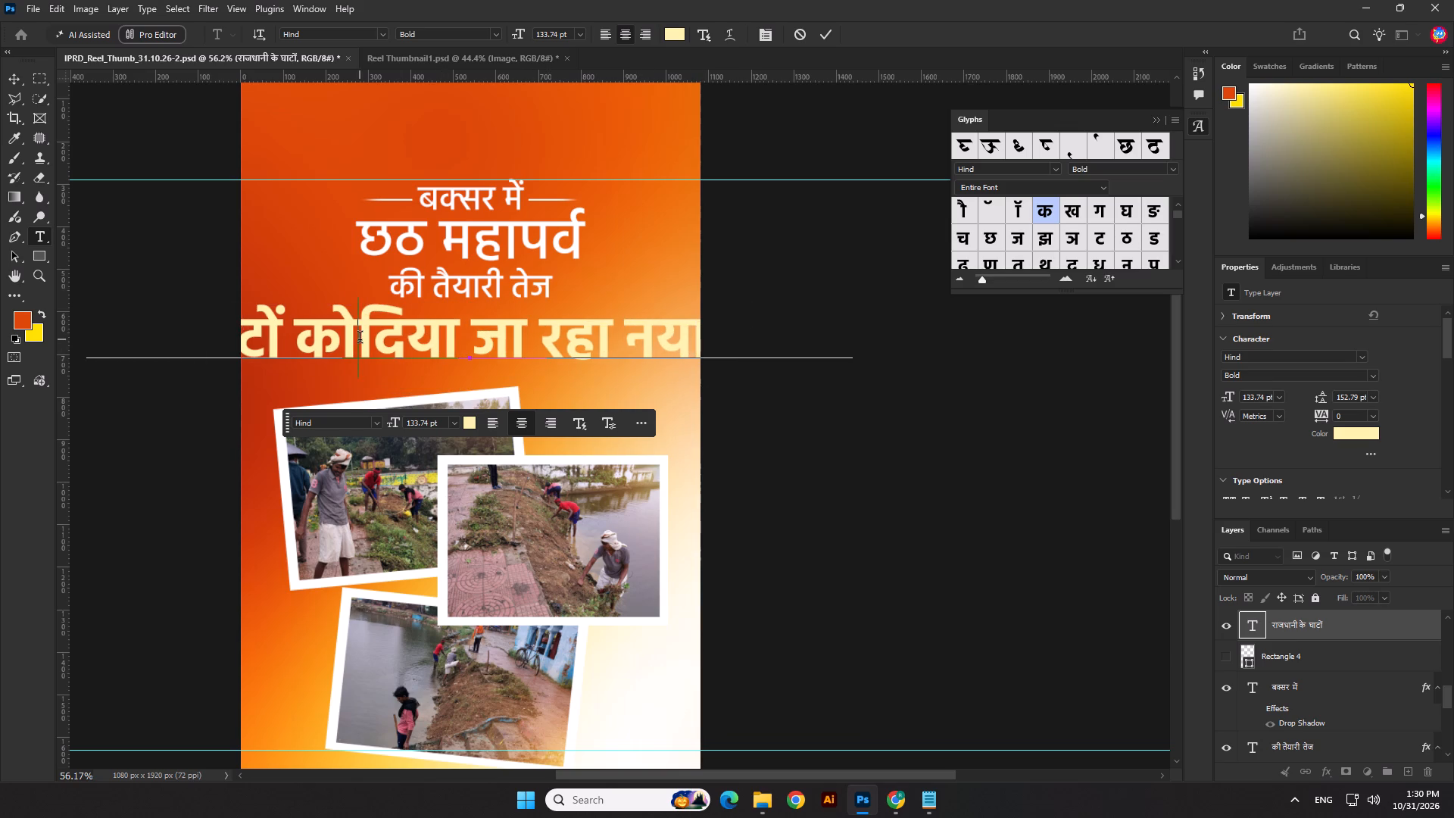
{"action": "key", "text": "Return"}
Set the two-line "गंगा घाटों को दिया जा रहा नया स्वरूप" text's font size and leading to 99 pt.
{"action": "key", "text": "ctrl+a"}
{"action": "left_click_drag", "start_coordinate": [1231, 398], "coordinate": [1205, 399]}
{"action": "left_click_drag", "start_coordinate": [1318, 401], "coordinate": [1303, 408]}
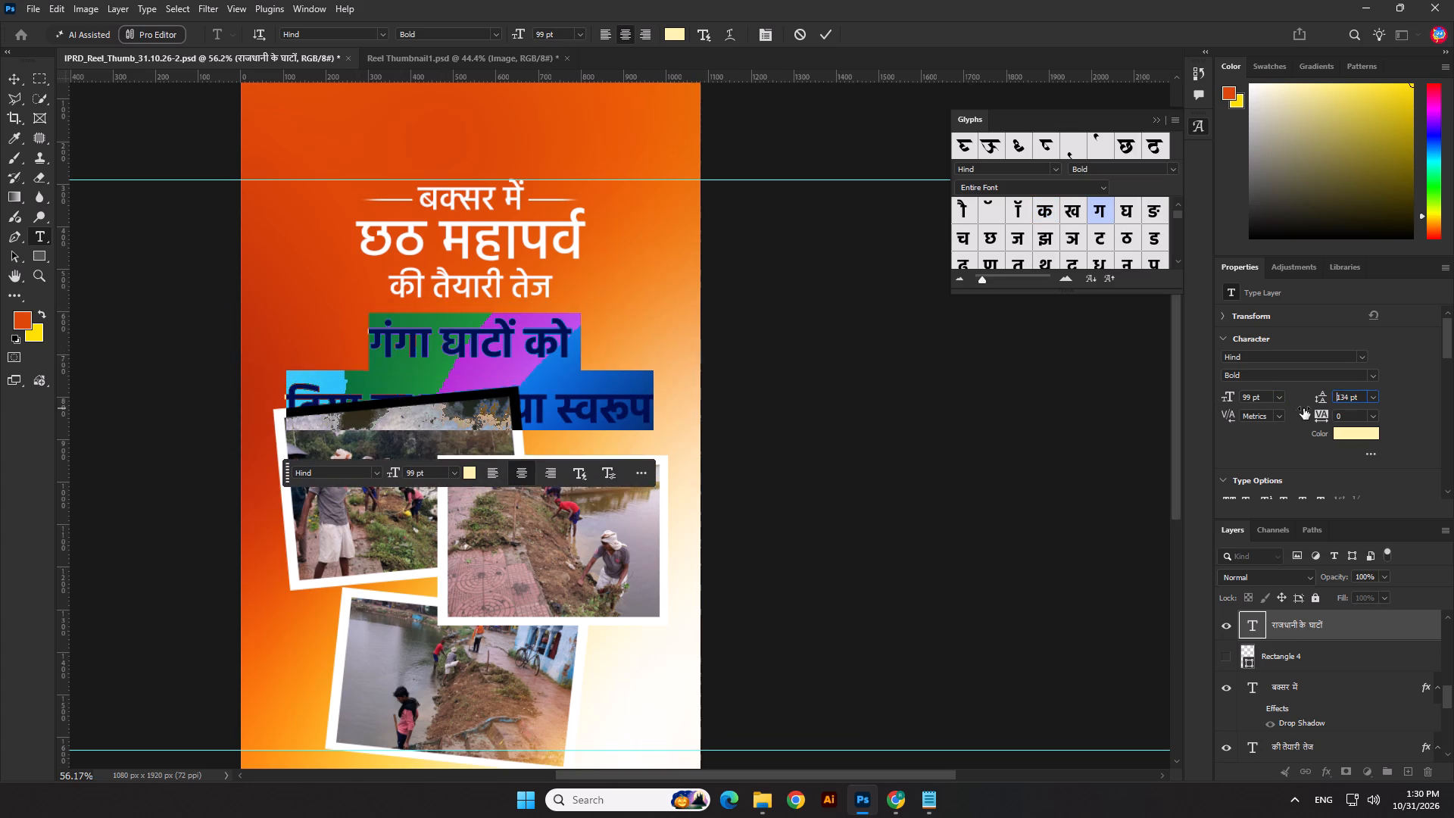
{"action": "left_click_drag", "start_coordinate": [1303, 408], "coordinate": [1278, 422]}
{"action": "left_click", "coordinate": [824, 33]}
Move the two-line text up 20 px and scale it down proportionally to 83 pt above the photos.
{"action": "key", "text": "shift+Up"}
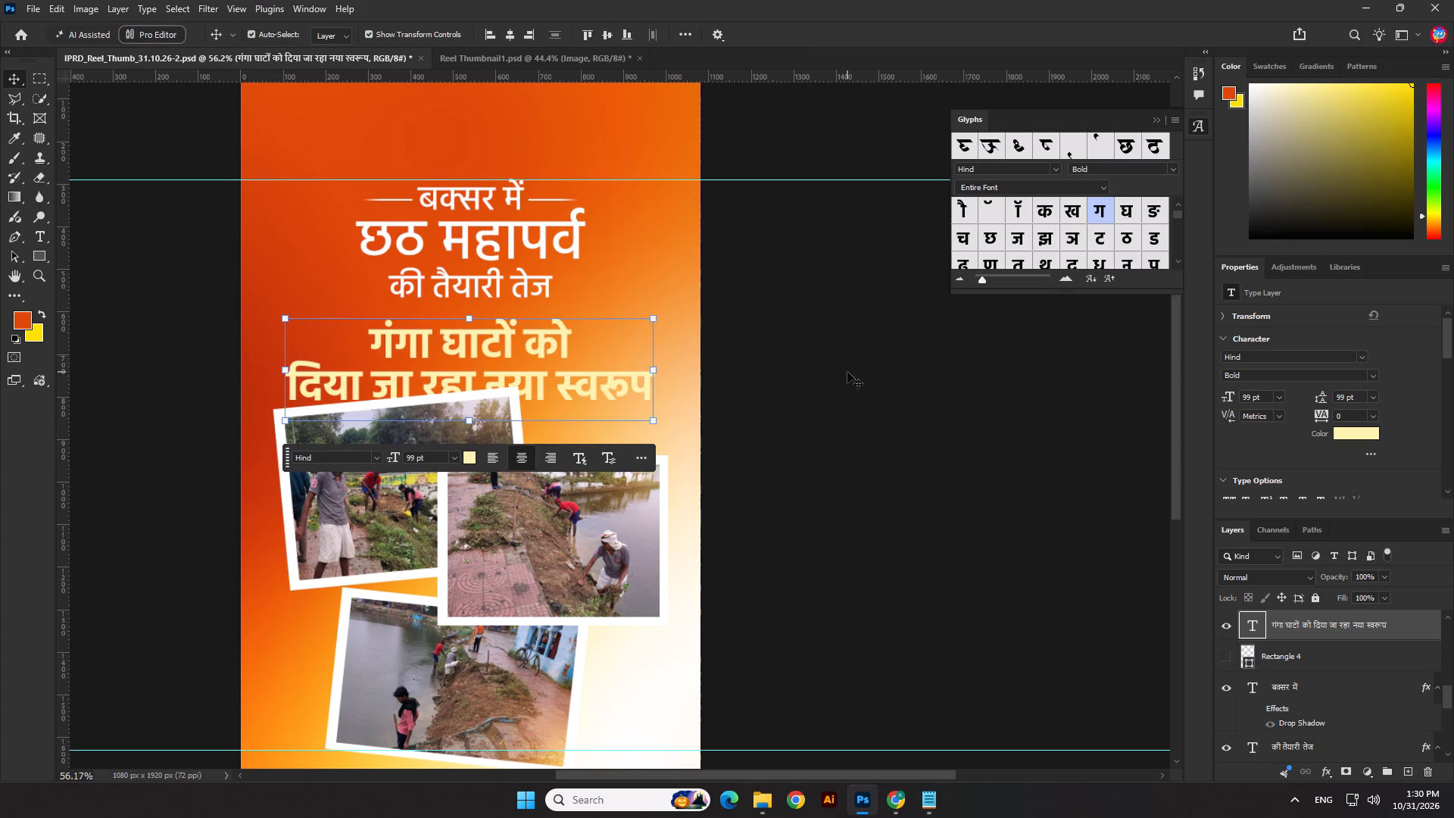
{"action": "key", "text": "shift+Up"}
{"action": "left_click_drag", "start_coordinate": [473, 414], "coordinate": [473, 413]}
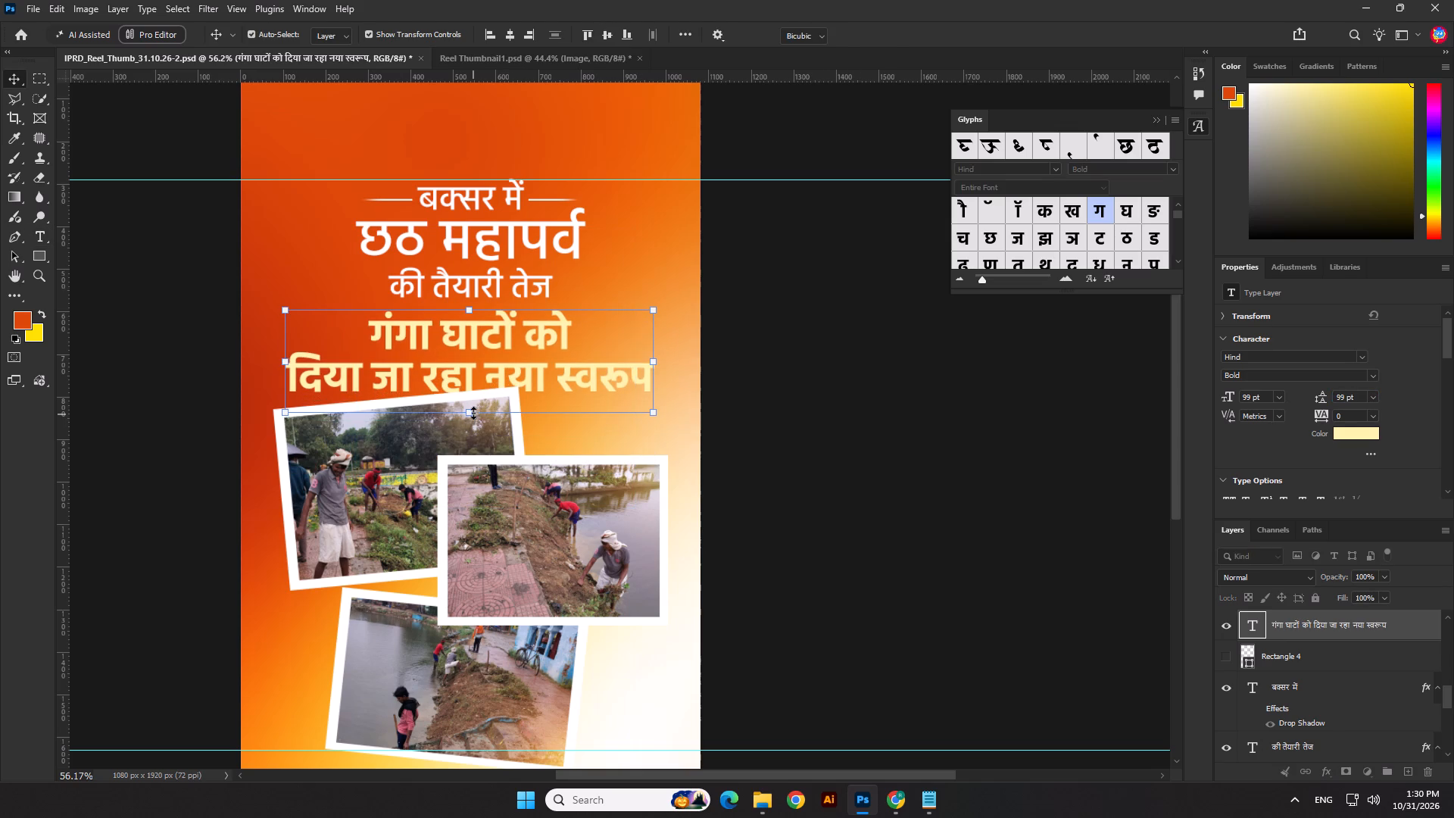
{"action": "left_click_drag", "start_coordinate": [473, 413], "coordinate": [477, 401]}
{"action": "key", "text": "Down"}
{"action": "key", "text": "Return"}
Recolour the two-line "गंगा घाटों को दिया जा रहा नया स्वरूप" text dark reddish-brown.
{"action": "left_click", "coordinate": [1353, 437]}
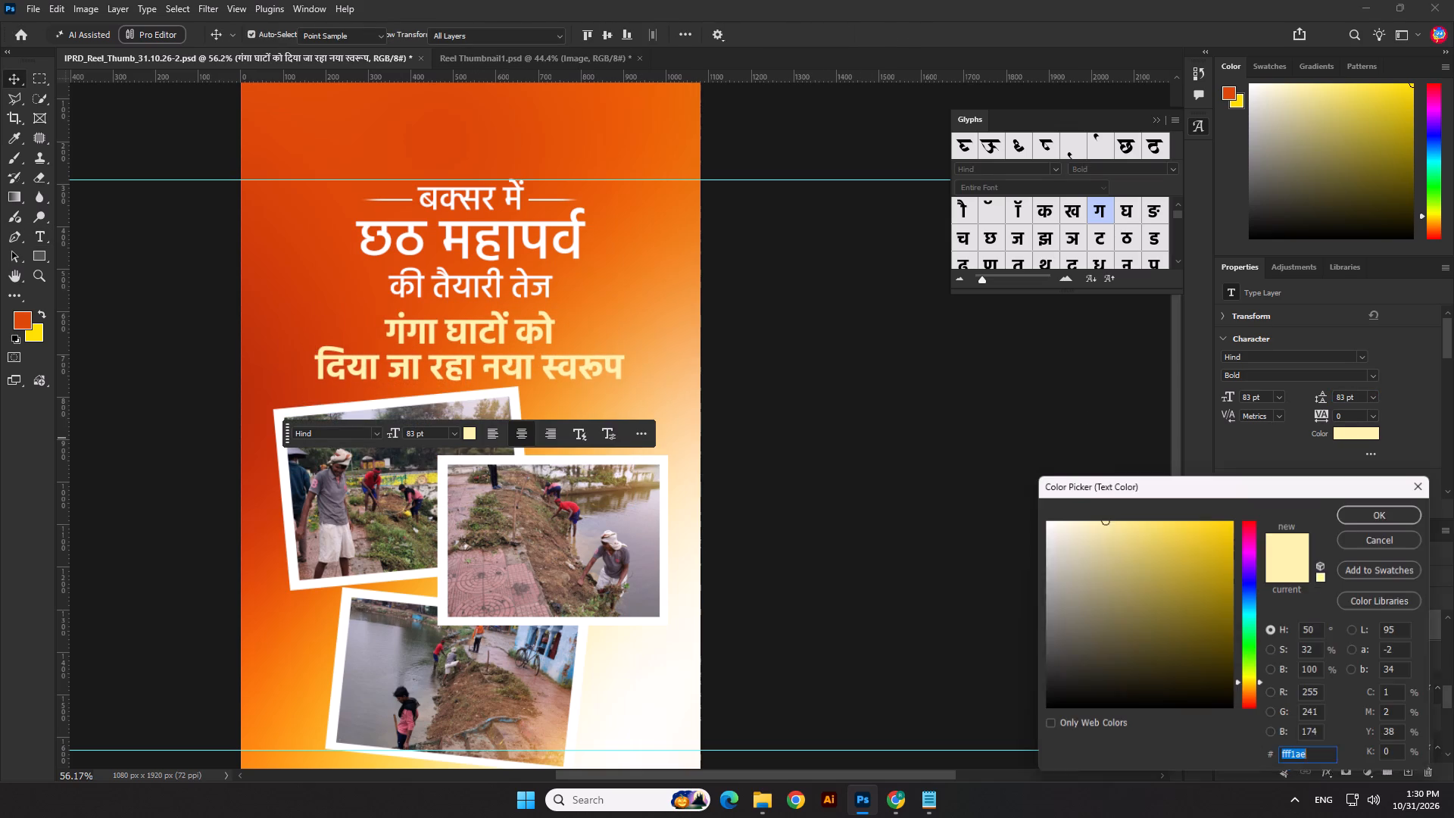
{"action": "left_click", "coordinate": [1256, 688]}
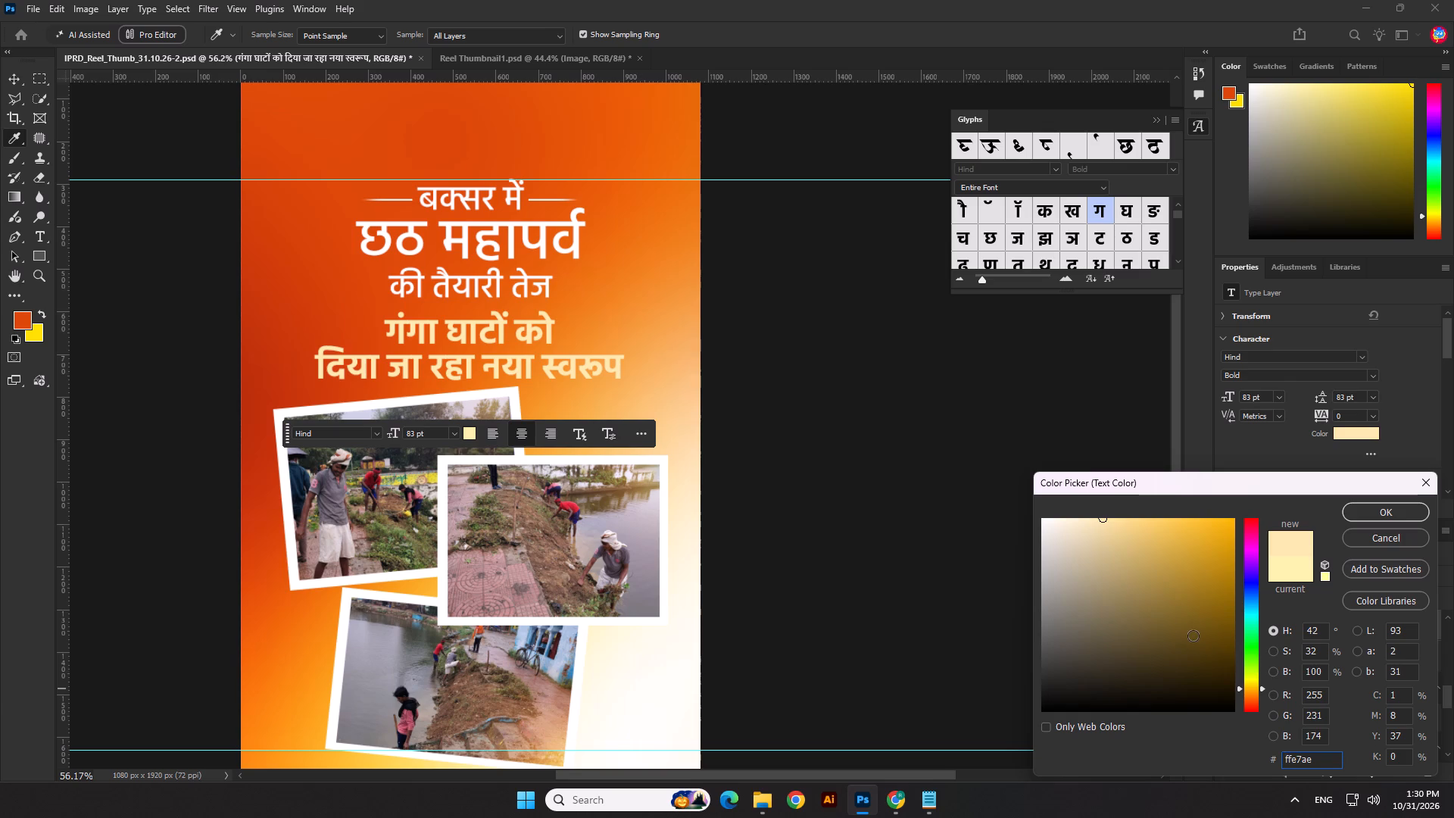
{"action": "left_click_drag", "start_coordinate": [1193, 635], "coordinate": [1260, 418]}
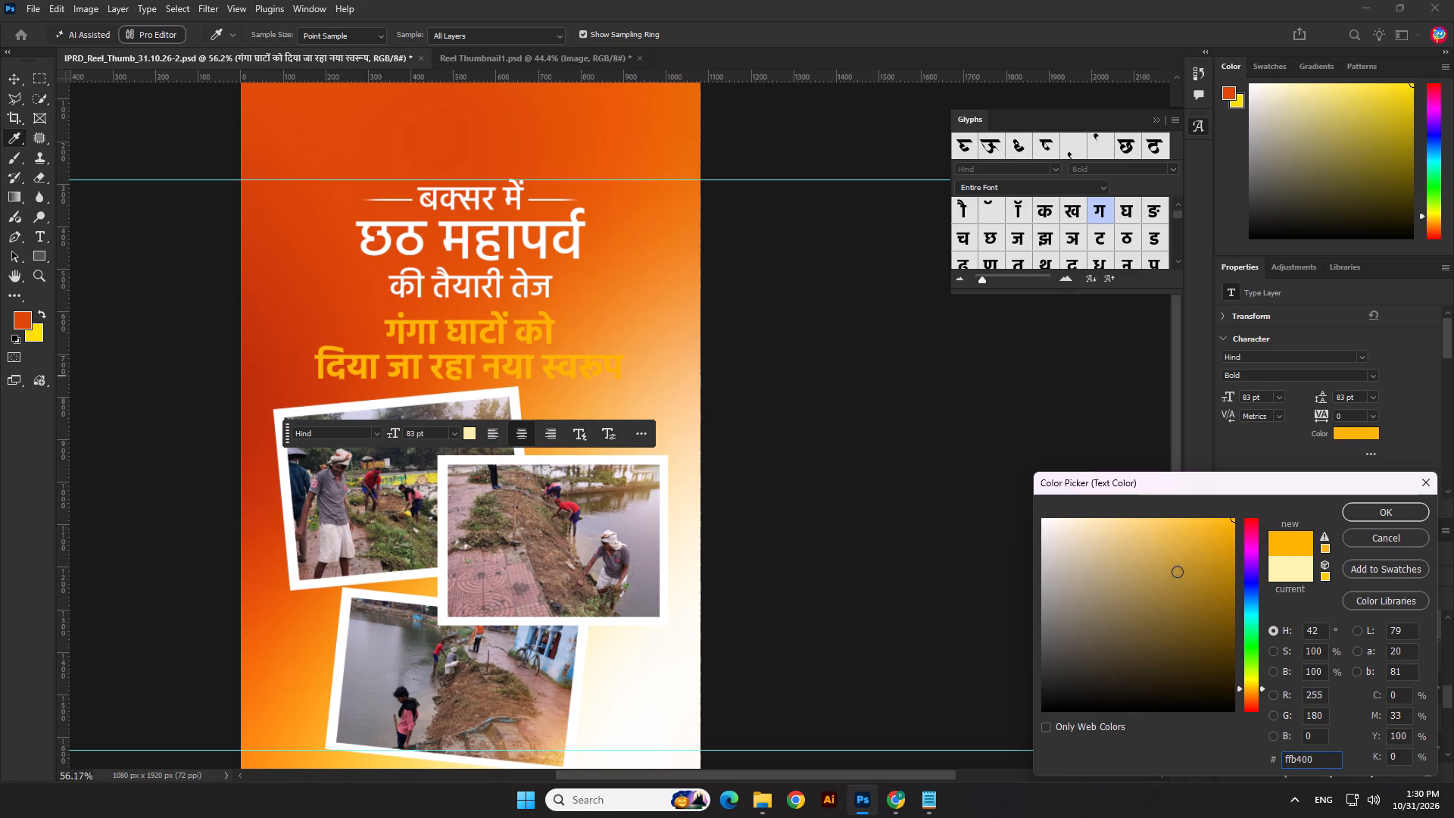
{"action": "left_click", "coordinate": [1250, 702]}
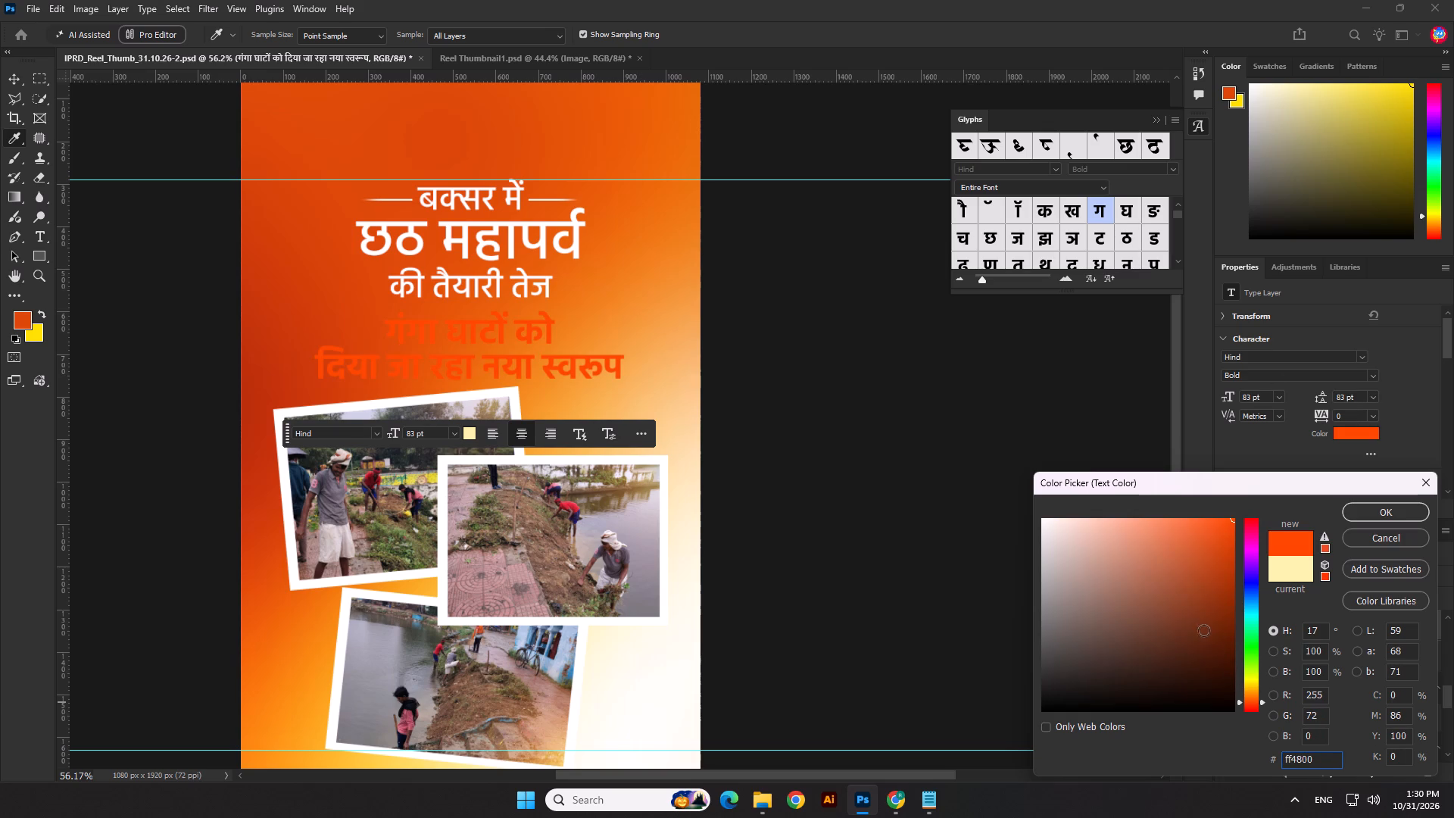
{"action": "left_click", "coordinate": [1228, 628]}
{"action": "left_click_drag", "start_coordinate": [1215, 633], "coordinate": [1231, 639]}
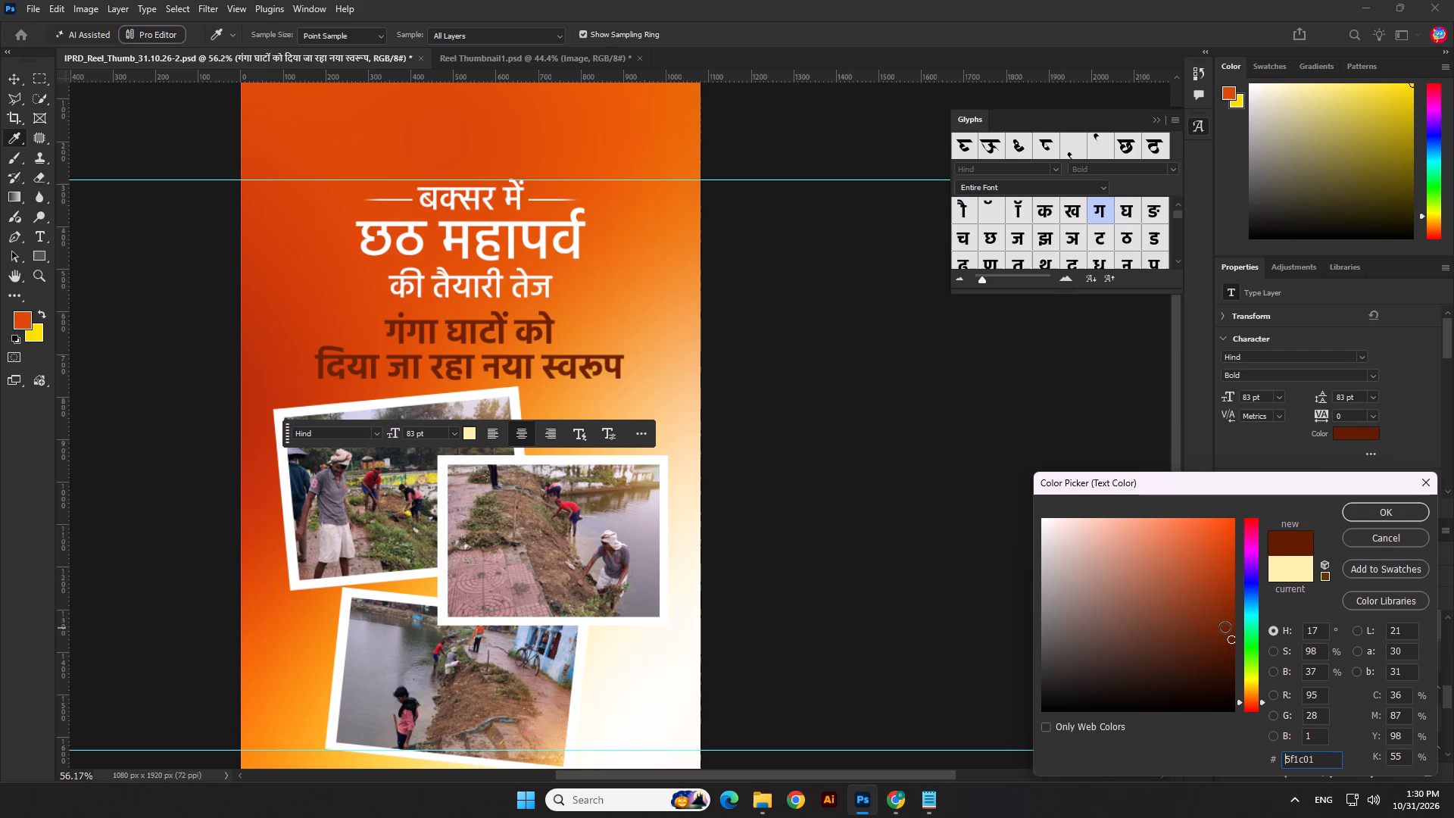
{"action": "left_click", "coordinate": [1362, 504]}
Add a new empty layer directly above Layer 15.
{"action": "scroll", "coordinate": [856, 381], "scroll_direction": "down", "scroll_amount": 2}
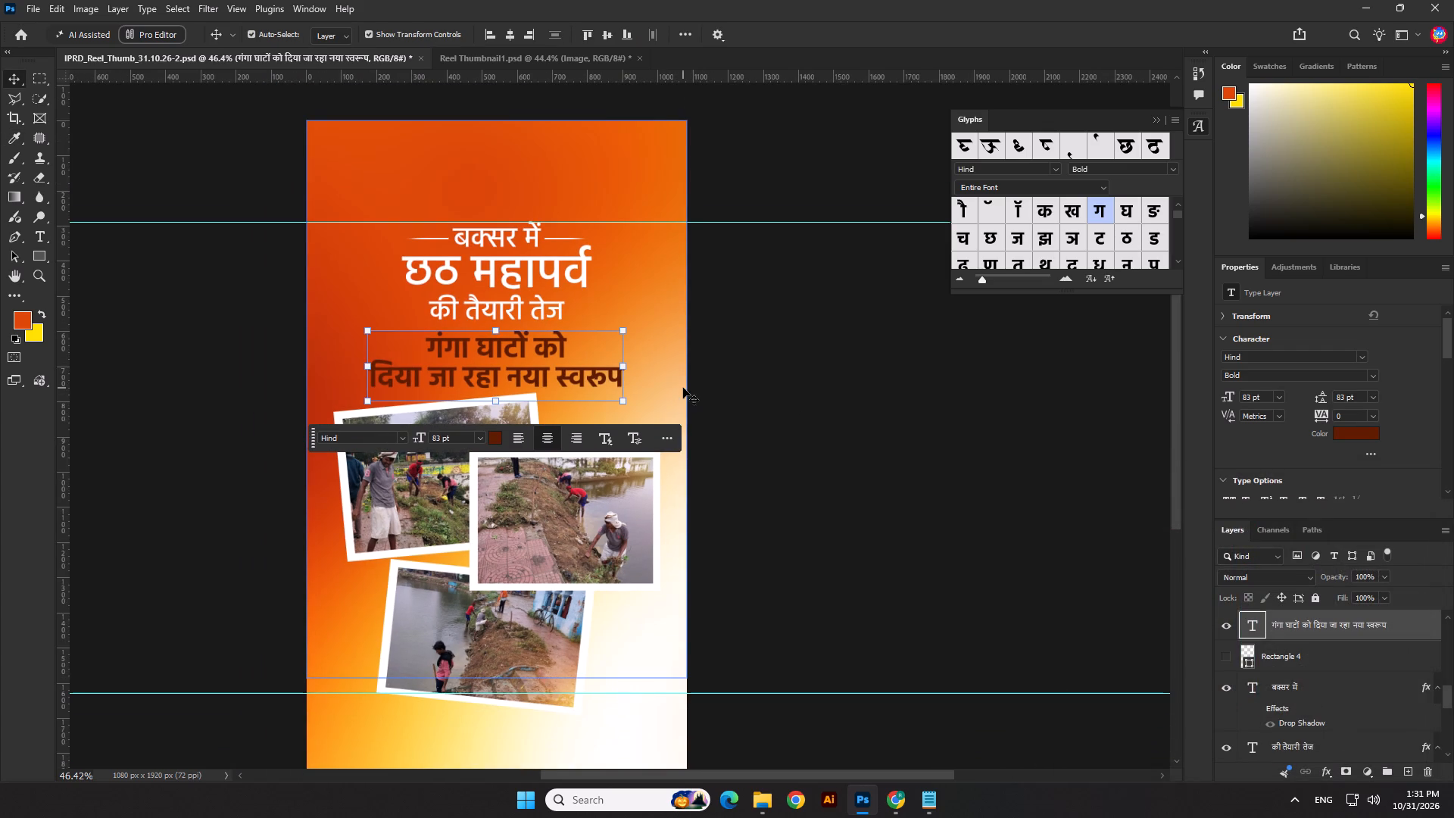
{"action": "left_click", "coordinate": [663, 378]}
{"action": "scroll", "coordinate": [1328, 739], "scroll_direction": "down", "scroll_amount": 2}
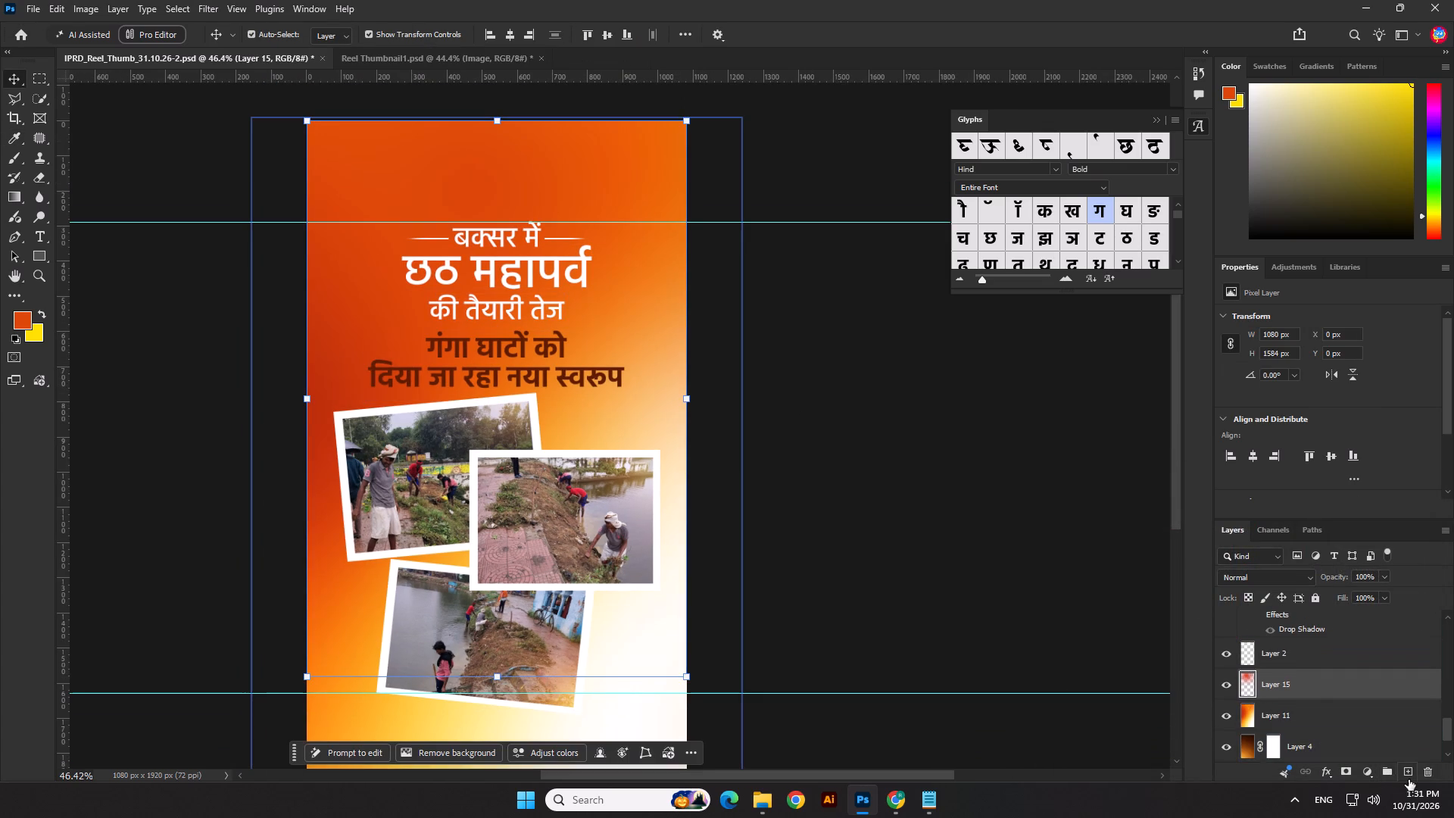
{"action": "left_click", "coordinate": [1403, 776]}
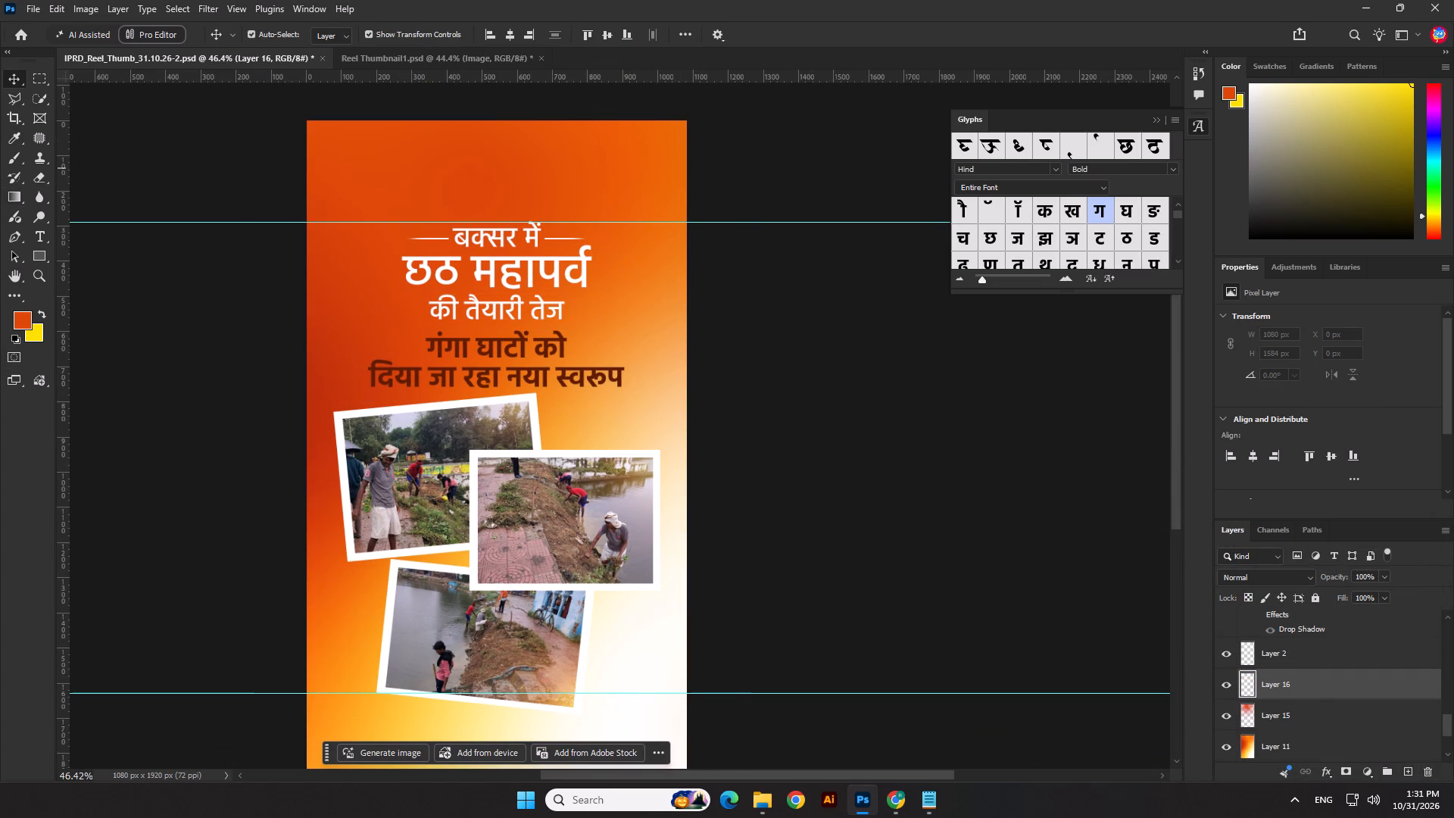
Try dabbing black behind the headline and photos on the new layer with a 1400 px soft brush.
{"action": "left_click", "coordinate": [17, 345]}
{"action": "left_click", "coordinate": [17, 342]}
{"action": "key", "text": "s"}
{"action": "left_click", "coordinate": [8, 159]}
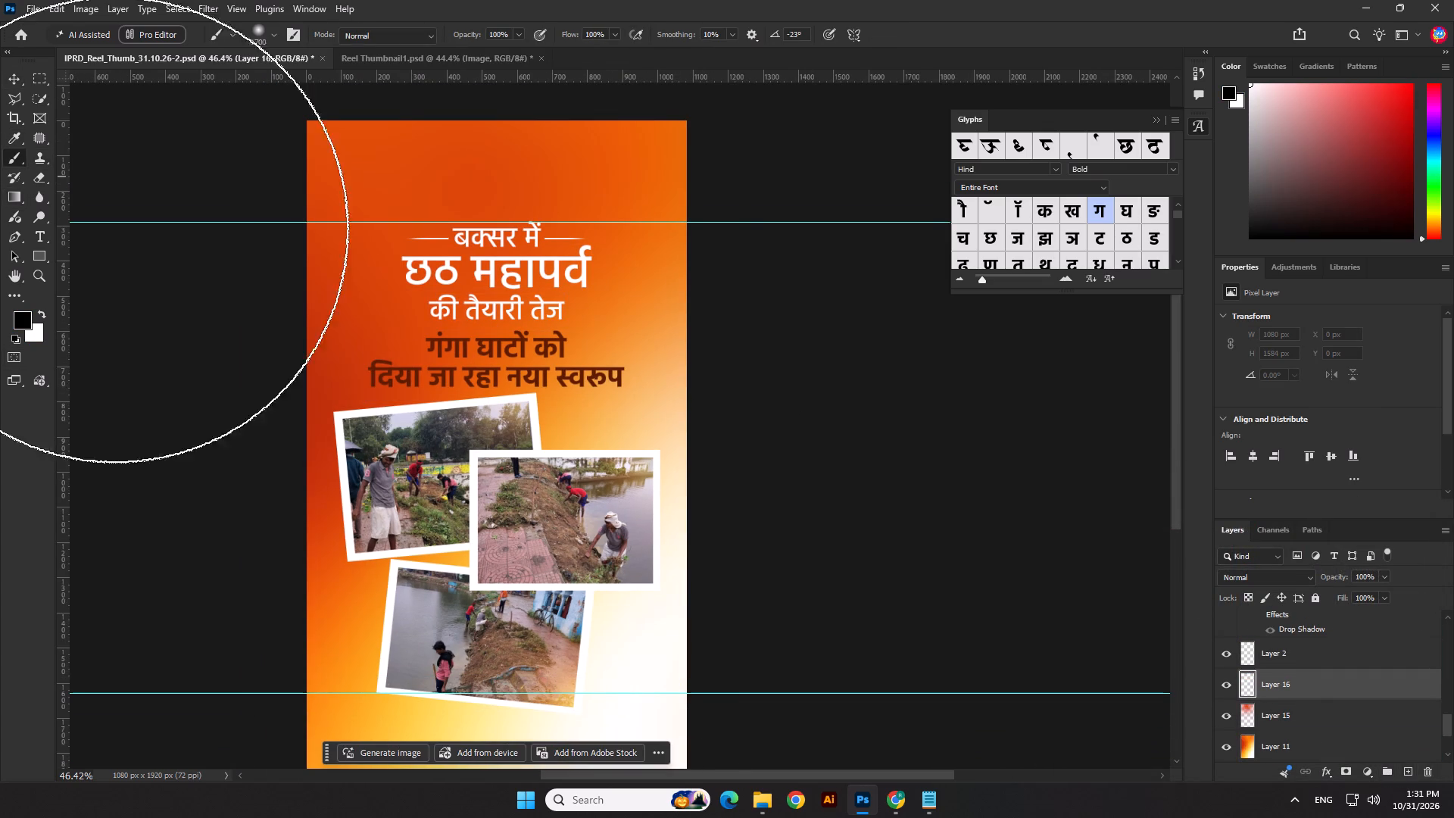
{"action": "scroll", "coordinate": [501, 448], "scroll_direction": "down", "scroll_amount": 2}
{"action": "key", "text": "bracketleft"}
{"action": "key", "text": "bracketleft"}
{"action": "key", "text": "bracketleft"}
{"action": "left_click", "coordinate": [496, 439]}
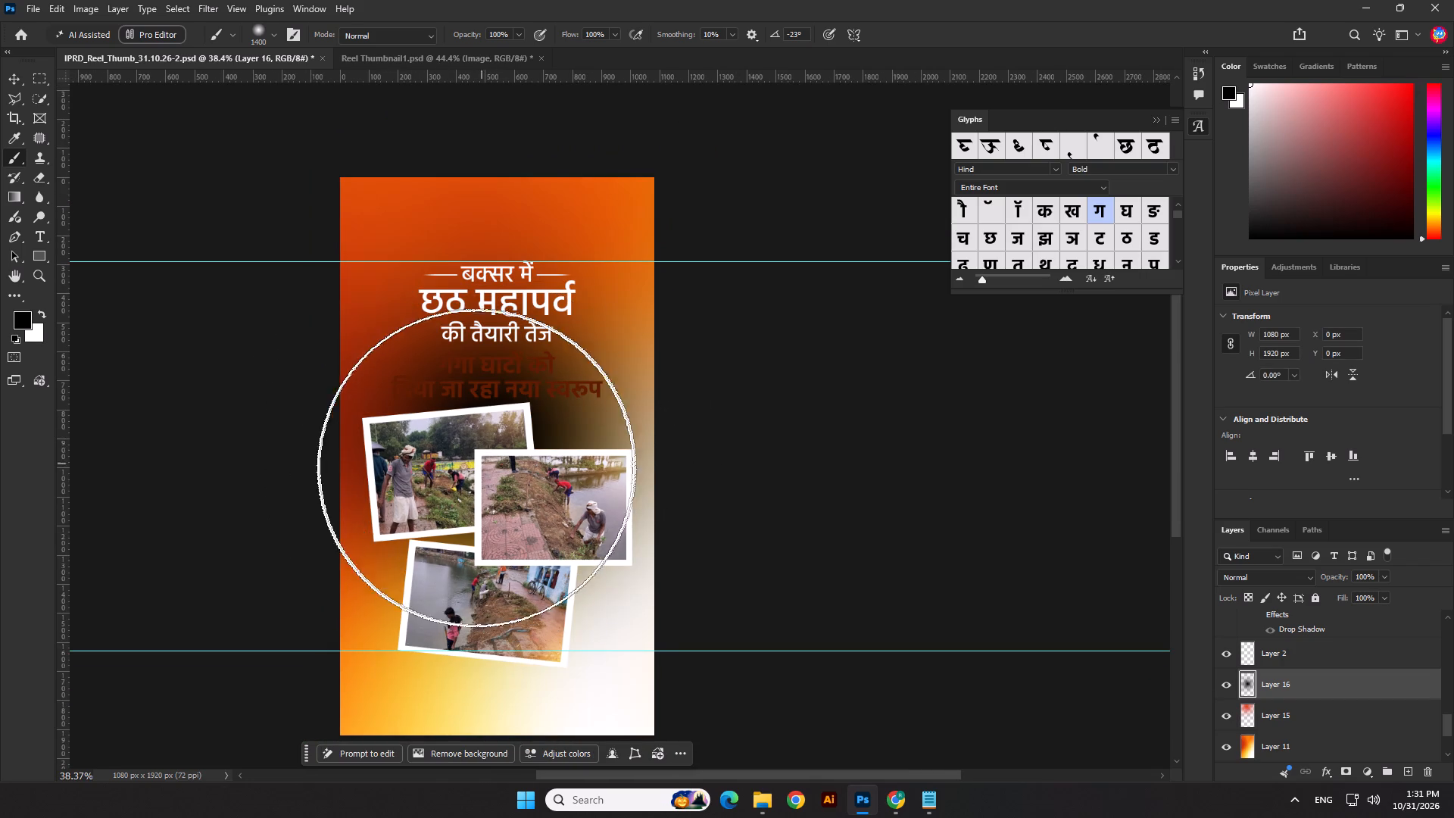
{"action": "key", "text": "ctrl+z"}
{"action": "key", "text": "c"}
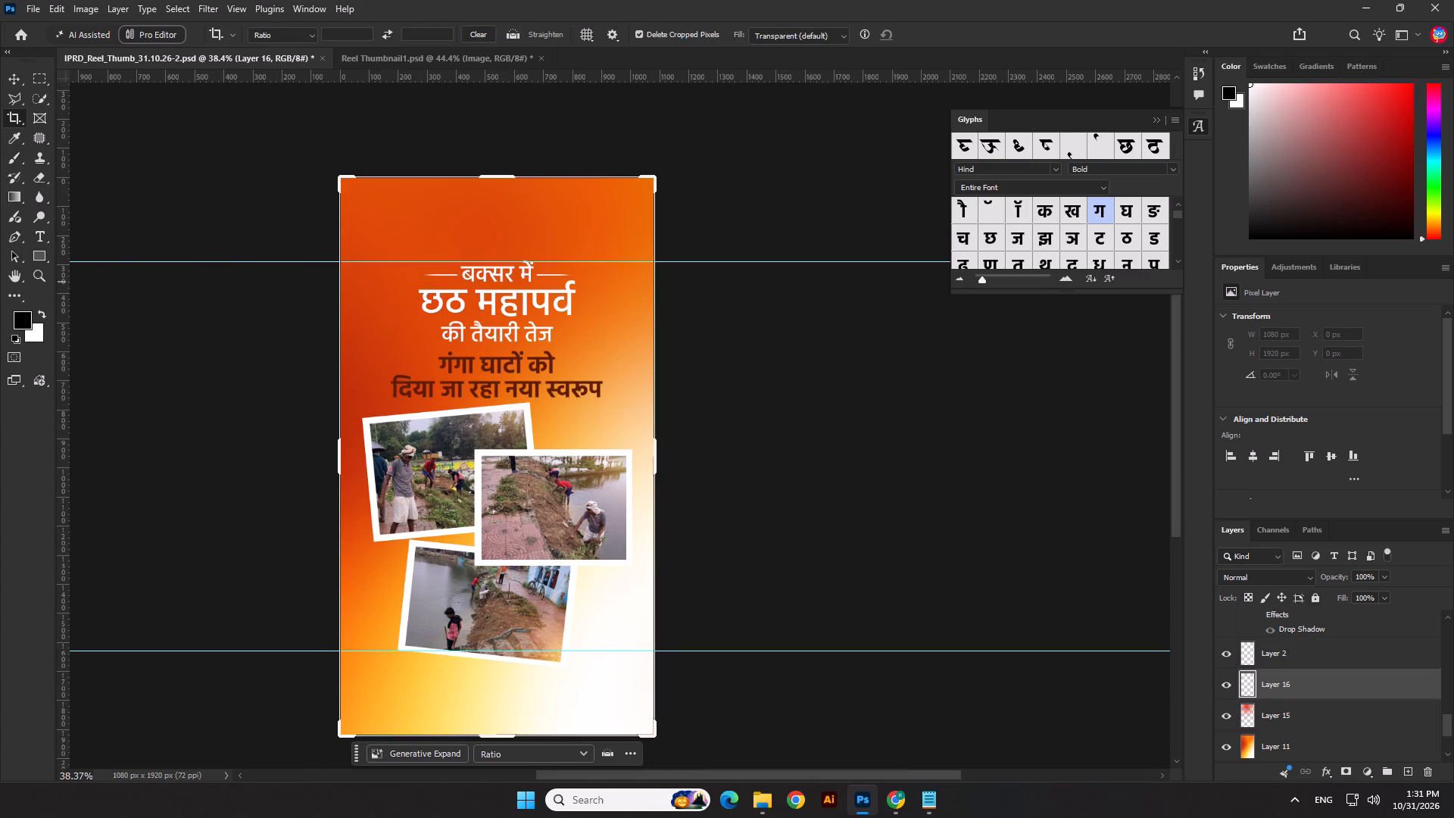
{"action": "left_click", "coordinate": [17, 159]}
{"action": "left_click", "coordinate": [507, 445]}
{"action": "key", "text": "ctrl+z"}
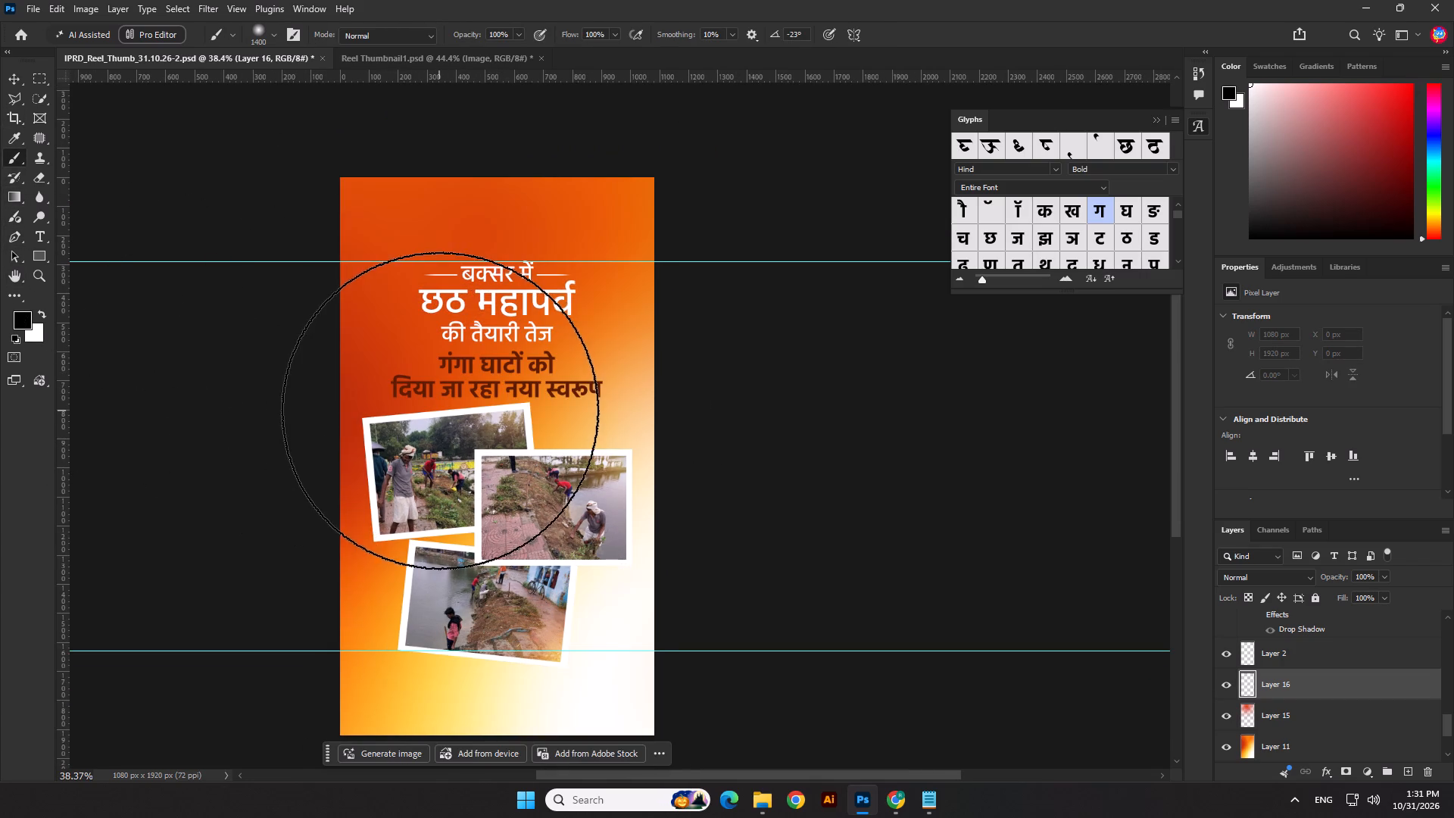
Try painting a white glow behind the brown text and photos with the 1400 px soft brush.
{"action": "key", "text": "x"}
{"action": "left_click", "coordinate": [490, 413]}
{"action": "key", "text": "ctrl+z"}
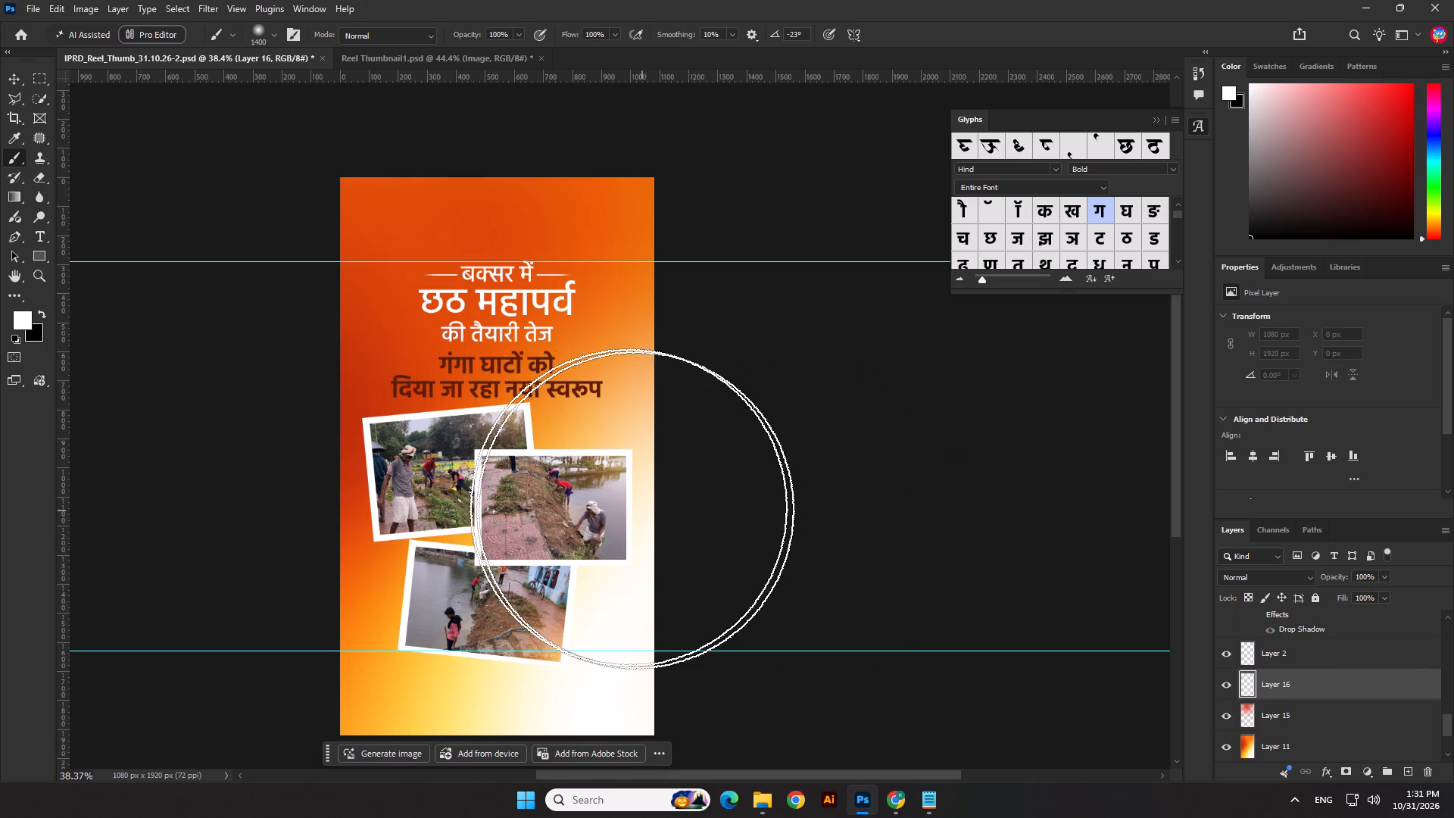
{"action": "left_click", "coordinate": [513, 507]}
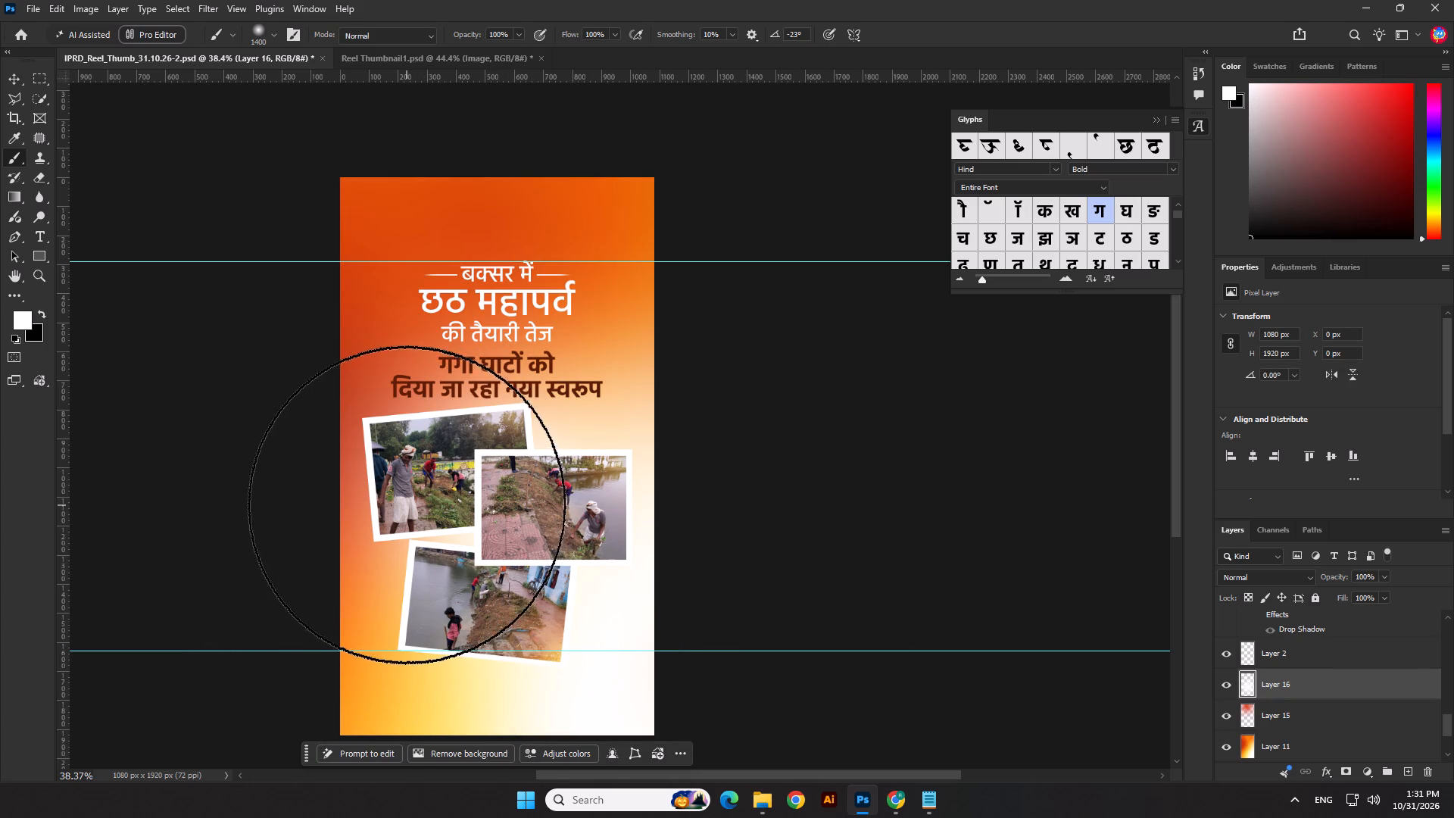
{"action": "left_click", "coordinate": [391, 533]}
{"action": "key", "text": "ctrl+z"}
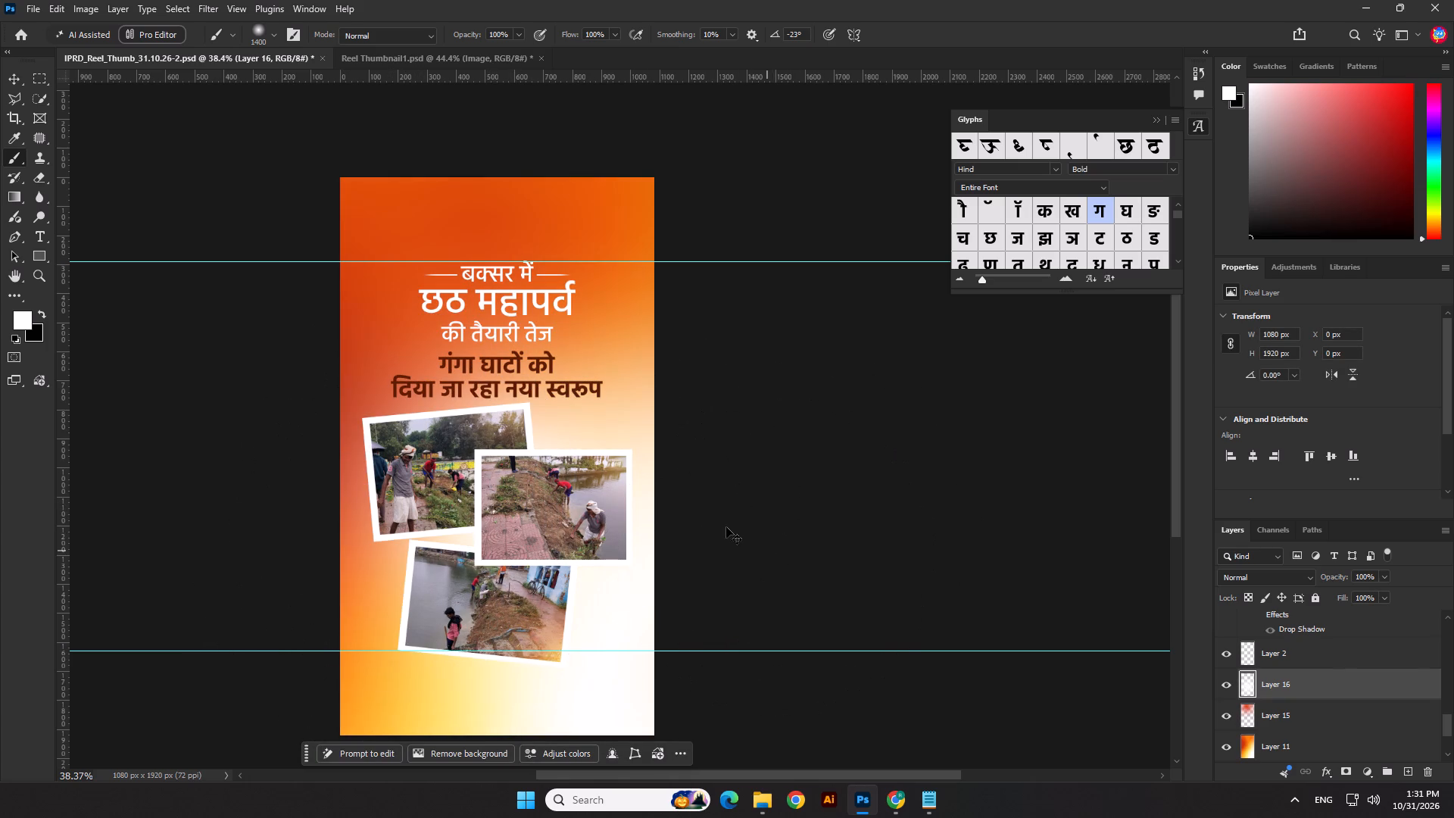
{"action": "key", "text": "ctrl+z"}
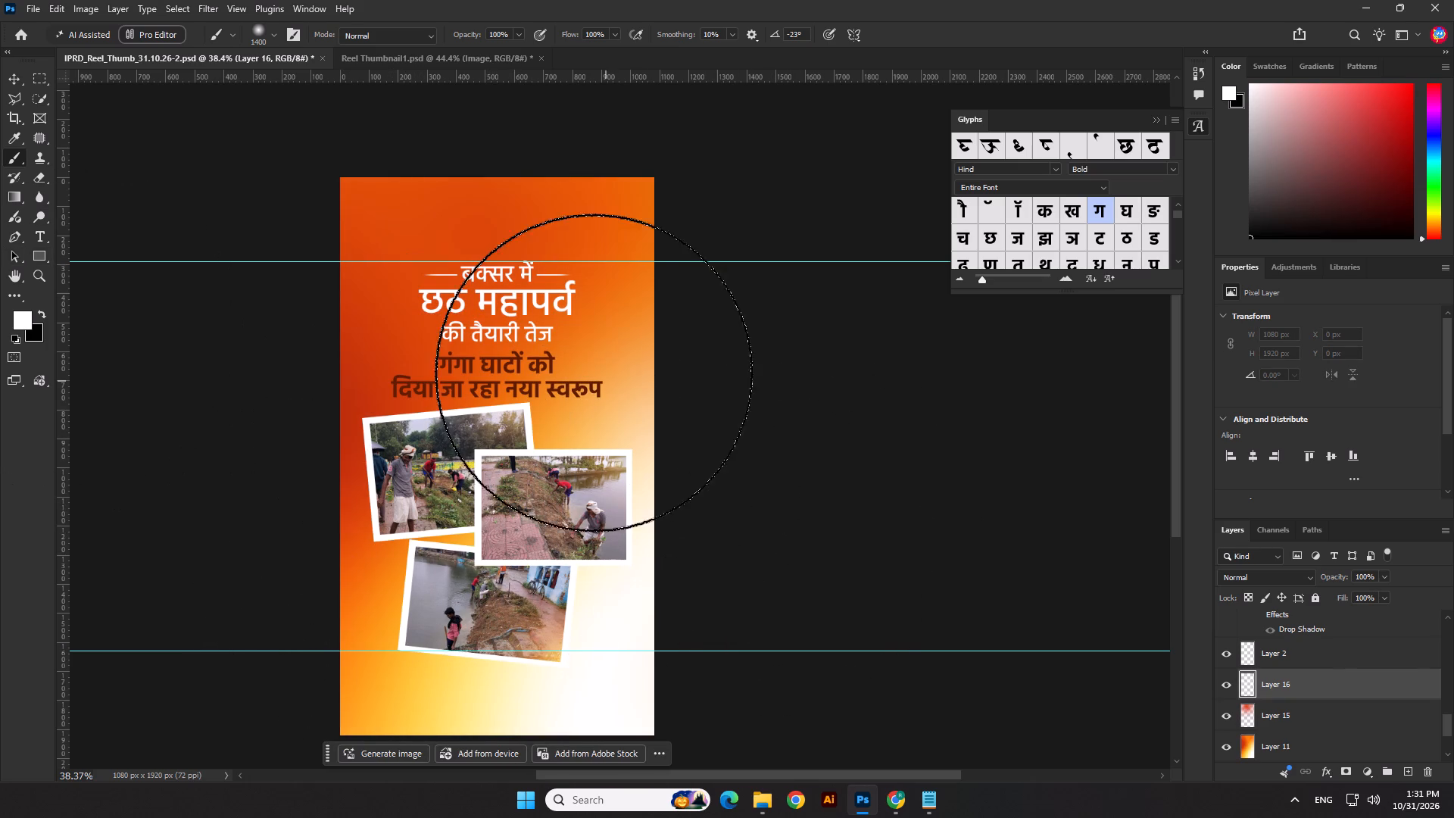
Copy the Layer 10 glow, paste it directly above Layer 15 and set its opacity to 100%.
{"action": "left_click", "coordinate": [11, 70]}
{"action": "left_click", "coordinate": [610, 467]}
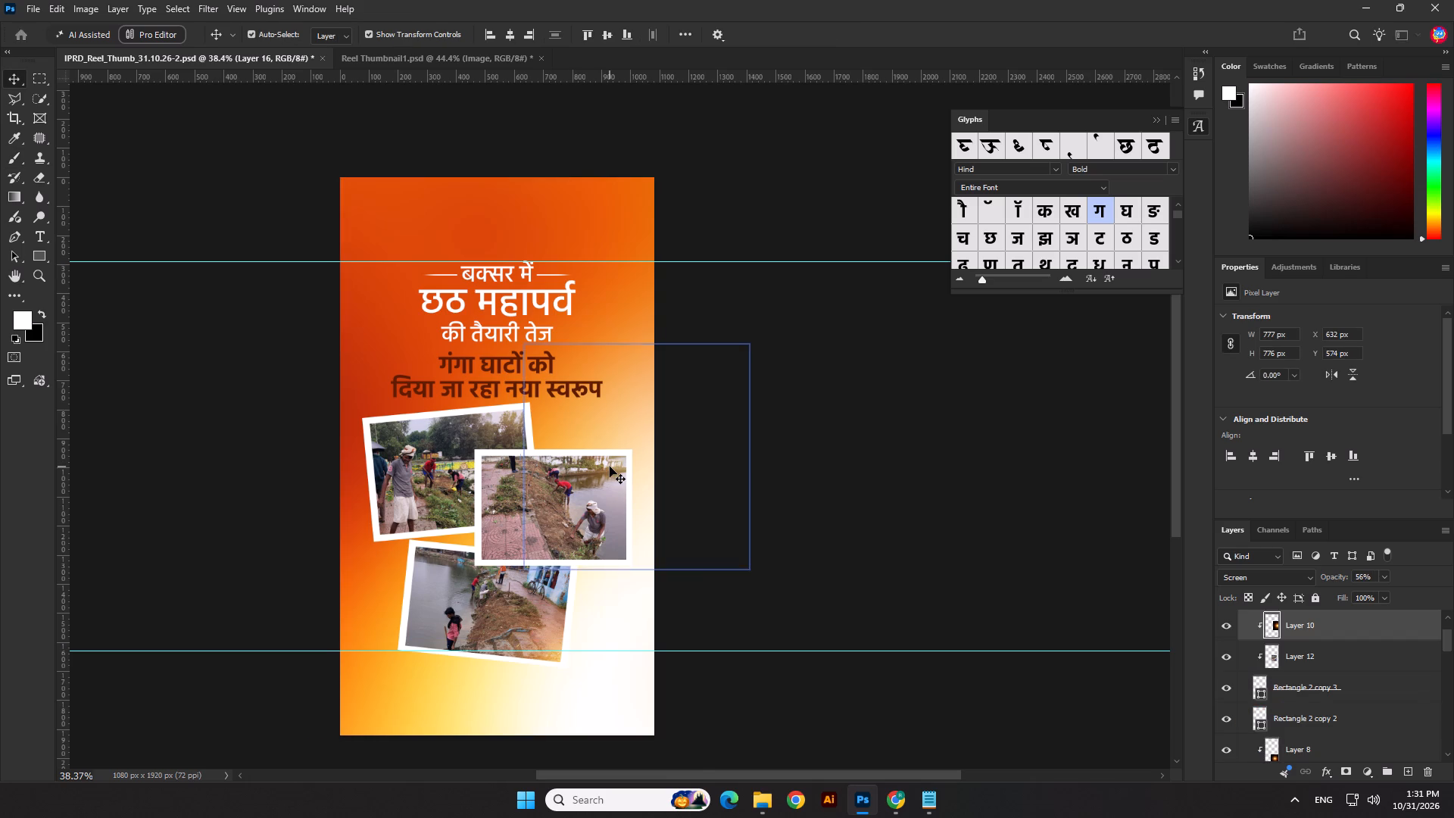
{"action": "key", "text": "ctrl+c"}
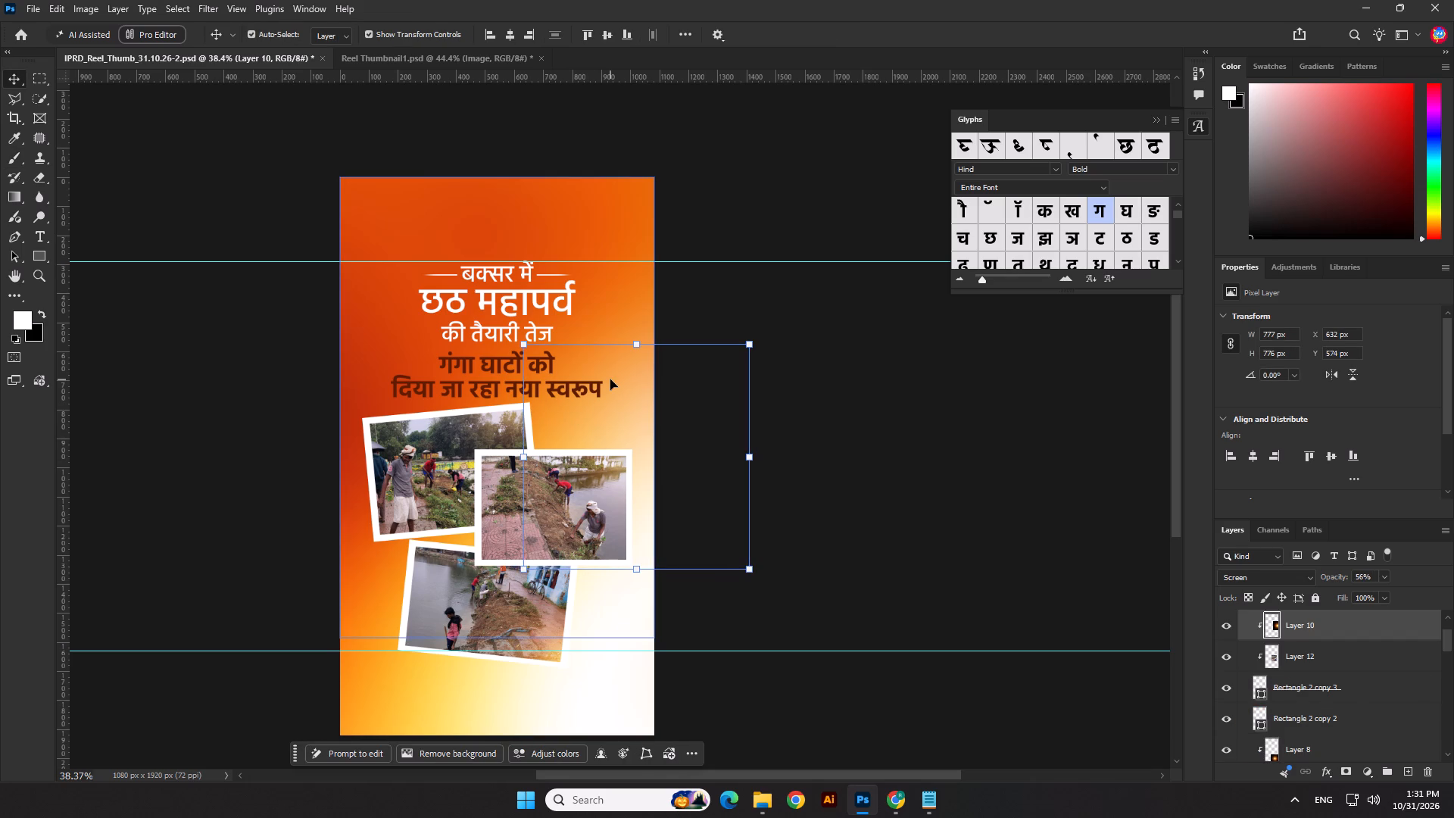
{"action": "left_click", "coordinate": [610, 379]}
{"action": "key", "text": "ctrl+v"}
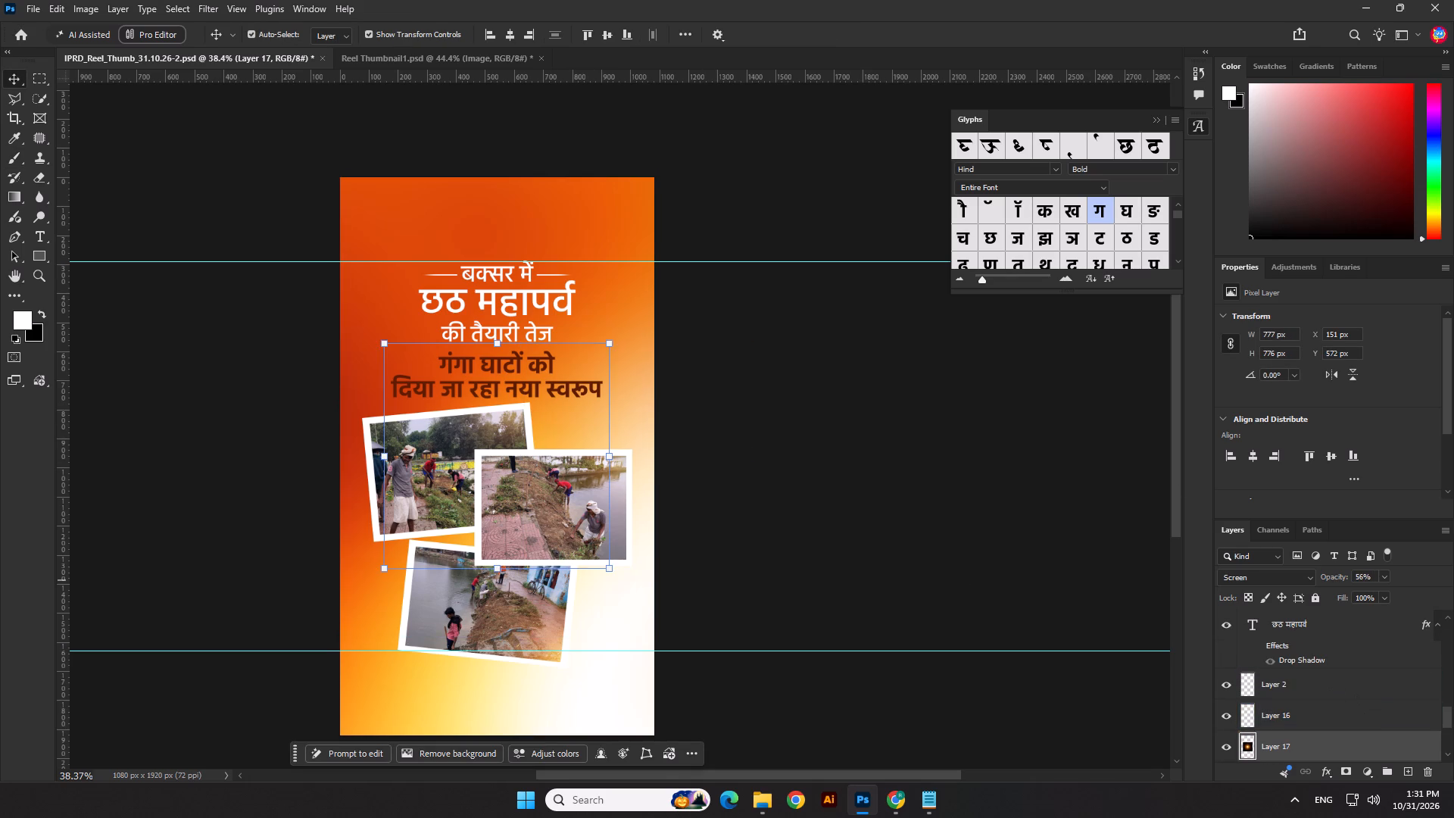
{"action": "left_click_drag", "start_coordinate": [1339, 577], "coordinate": [1453, 600]}
Enlarge the pasted glow to about 284% and position it centrally behind the headline and photos.
{"action": "left_click_drag", "start_coordinate": [495, 342], "coordinate": [496, 324]}
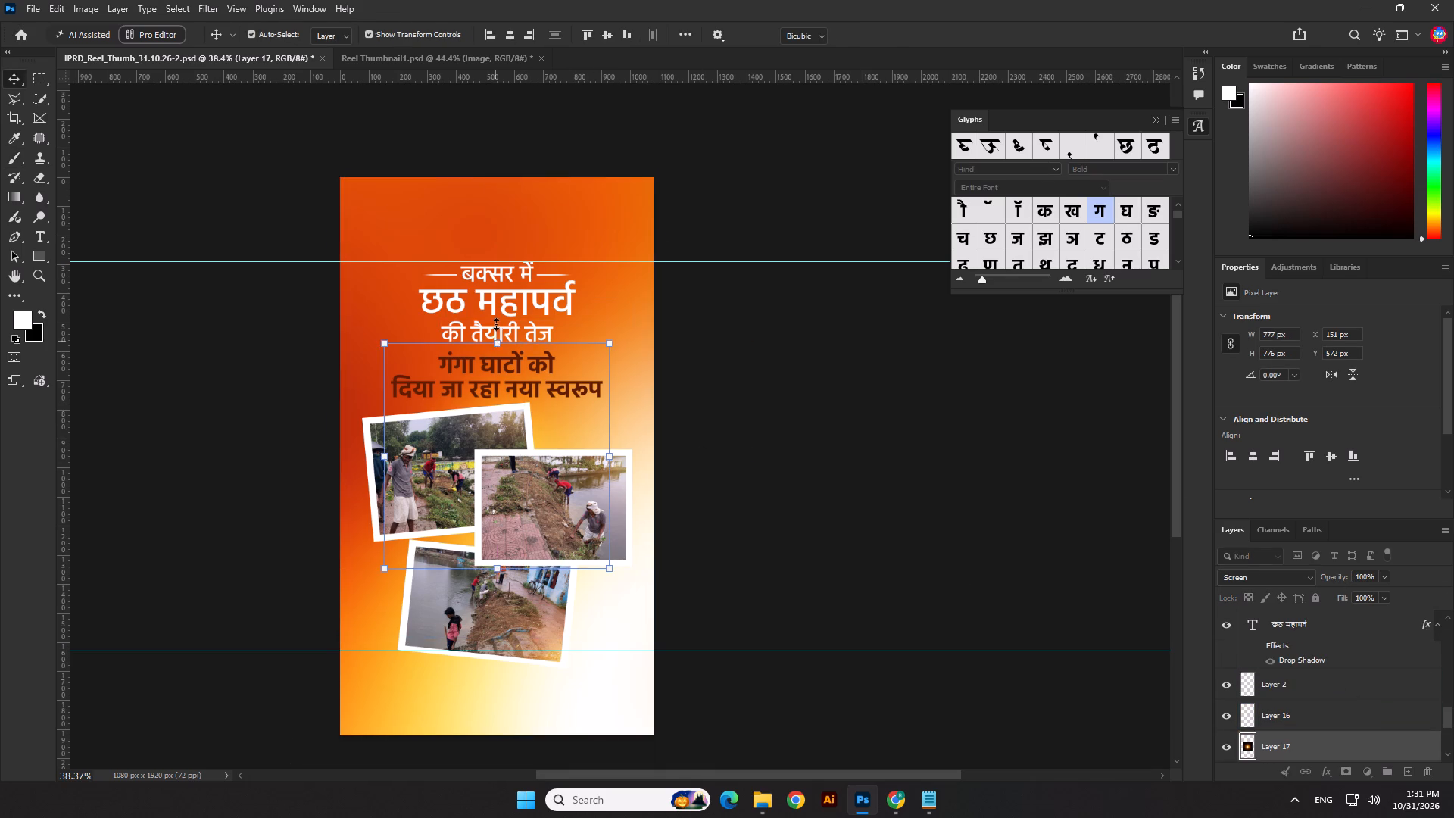
{"action": "left_click_drag", "start_coordinate": [496, 324], "coordinate": [497, 186]}
{"action": "left_click_drag", "start_coordinate": [551, 447], "coordinate": [543, 522]}
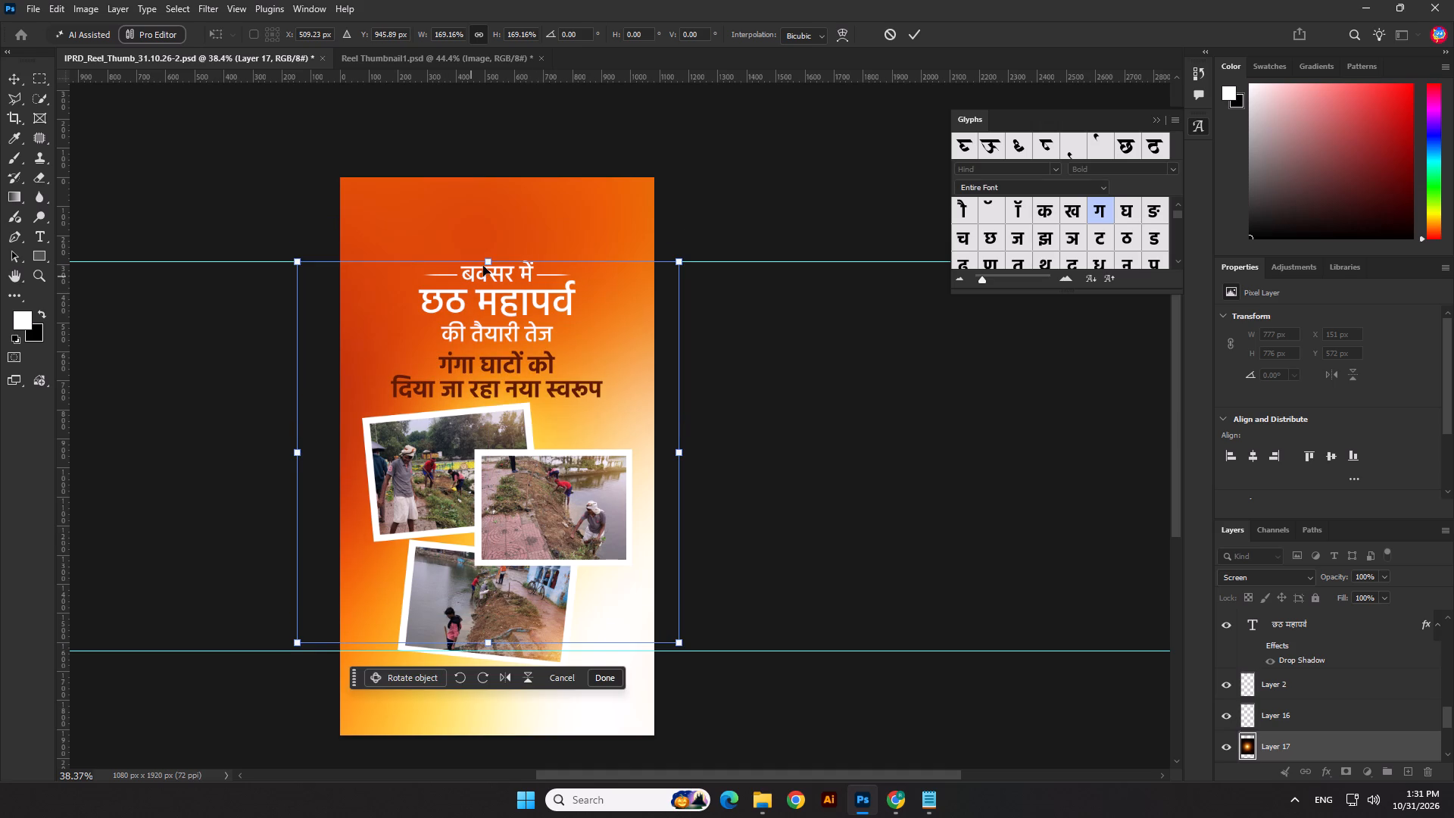
{"action": "left_click_drag", "start_coordinate": [485, 264], "coordinate": [487, 50]}
{"action": "left_click_drag", "start_coordinate": [497, 288], "coordinate": [504, 431]}
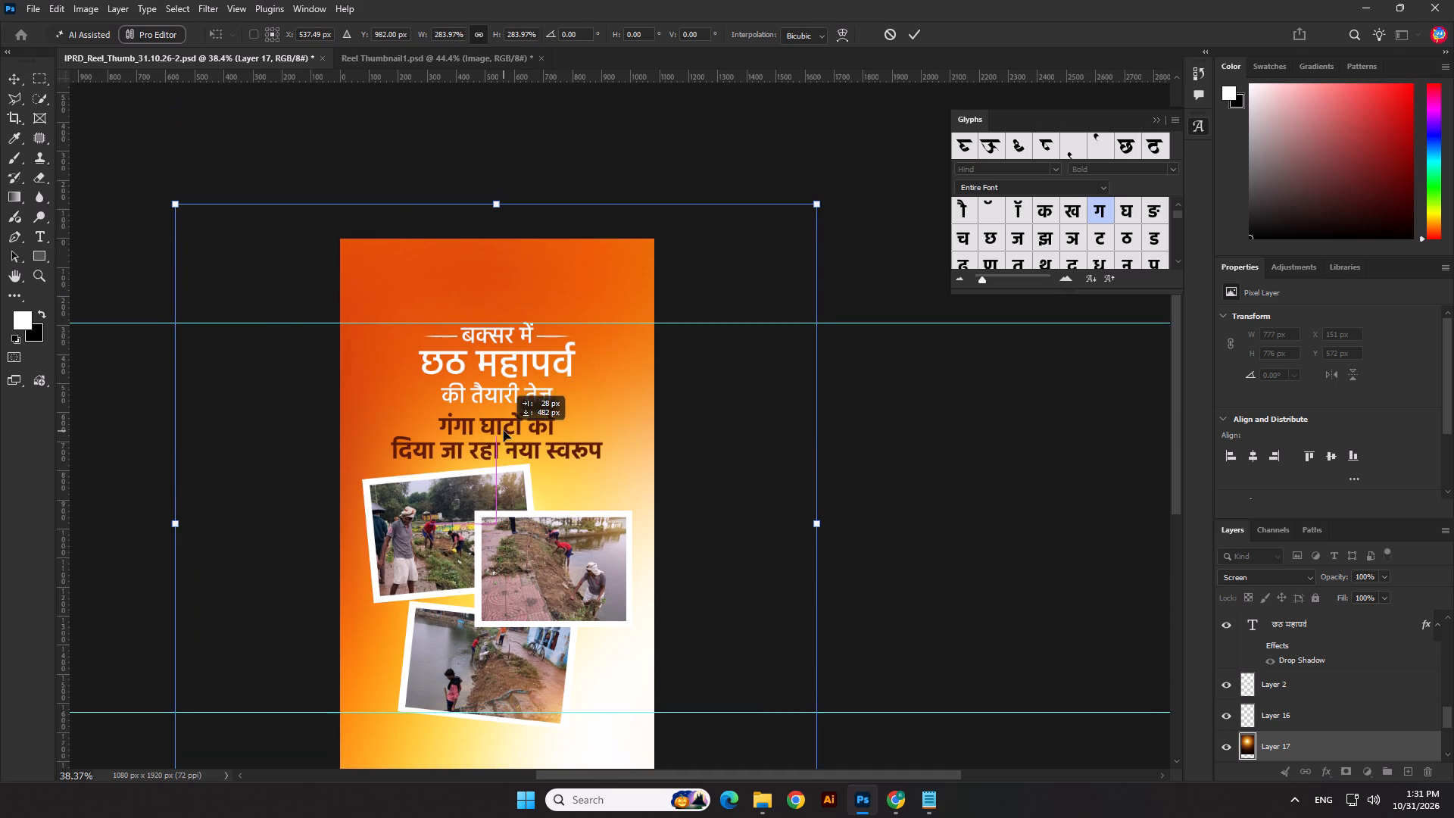
{"action": "left_click_drag", "start_coordinate": [504, 431], "coordinate": [504, 420]}
{"action": "key", "text": "Return"}
{"action": "left_click", "coordinate": [985, 501]}
Centre the brown two-line text horizontally on the canvas and nudge it up a net 1 px.
{"action": "scroll", "coordinate": [506, 476], "scroll_direction": "up", "scroll_amount": 4}
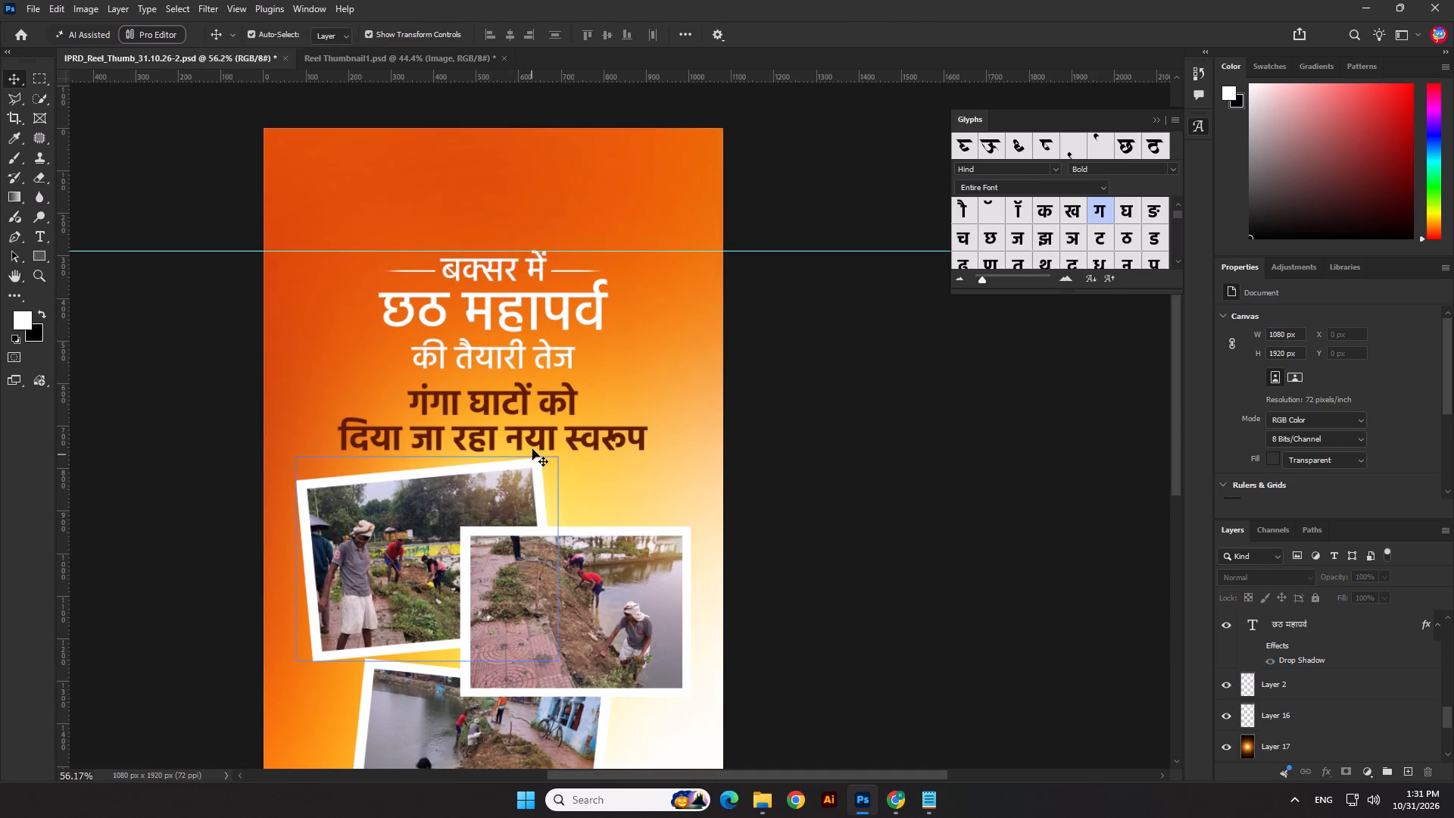
{"action": "left_click", "coordinate": [534, 440]}
{"action": "left_click", "coordinate": [507, 33]}
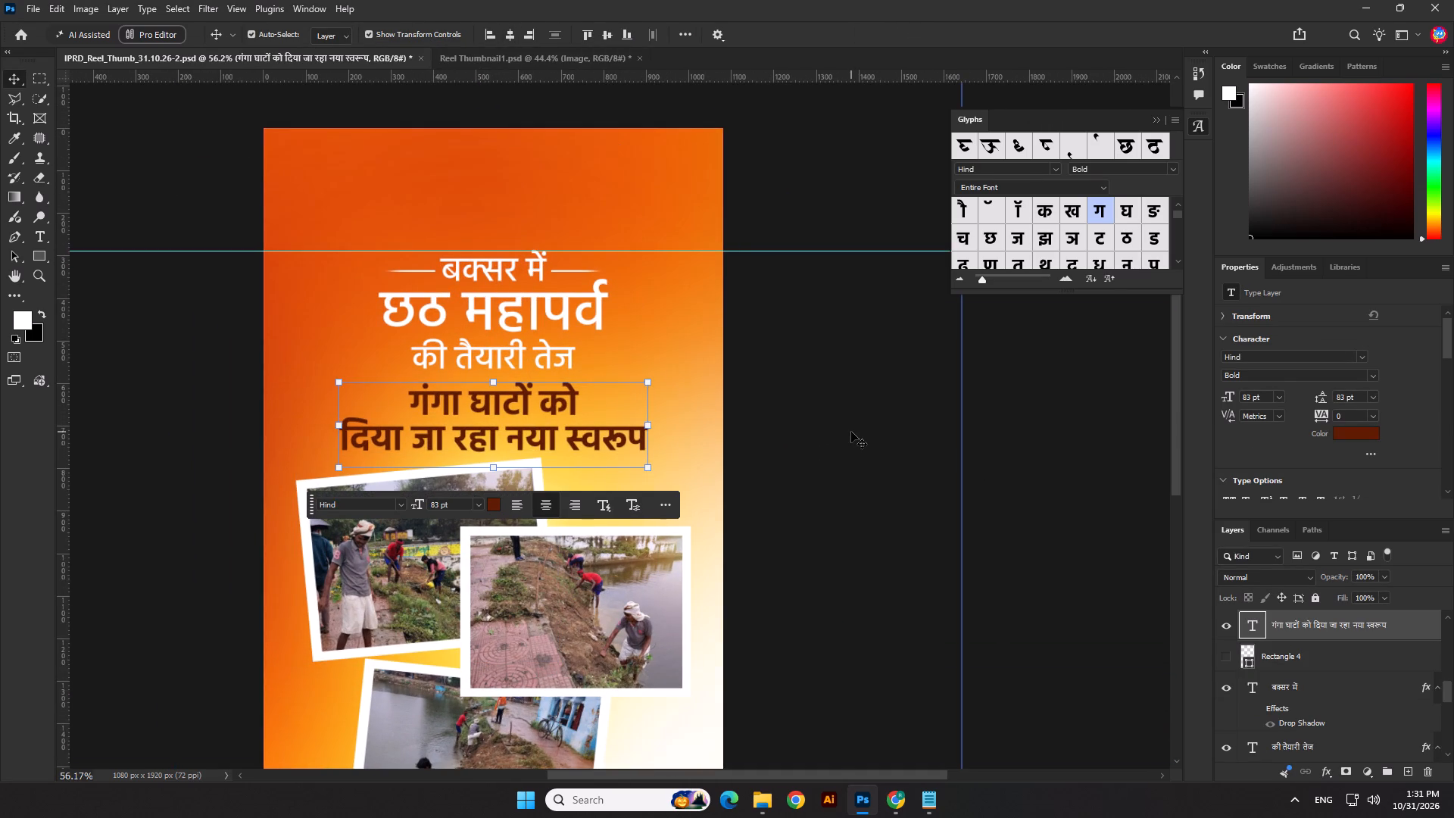
{"action": "key", "text": "shift+Up"}
{"action": "key", "text": "Down"}
{"action": "key", "text": "Down"}
{"action": "key", "text": "Down"}
{"action": "key", "text": "Down"}
{"action": "key", "text": "Down"}
{"action": "key", "text": "Down"}
{"action": "key", "text": "Down"}
{"action": "key", "text": "Down"}
{"action": "key", "text": "Down"}
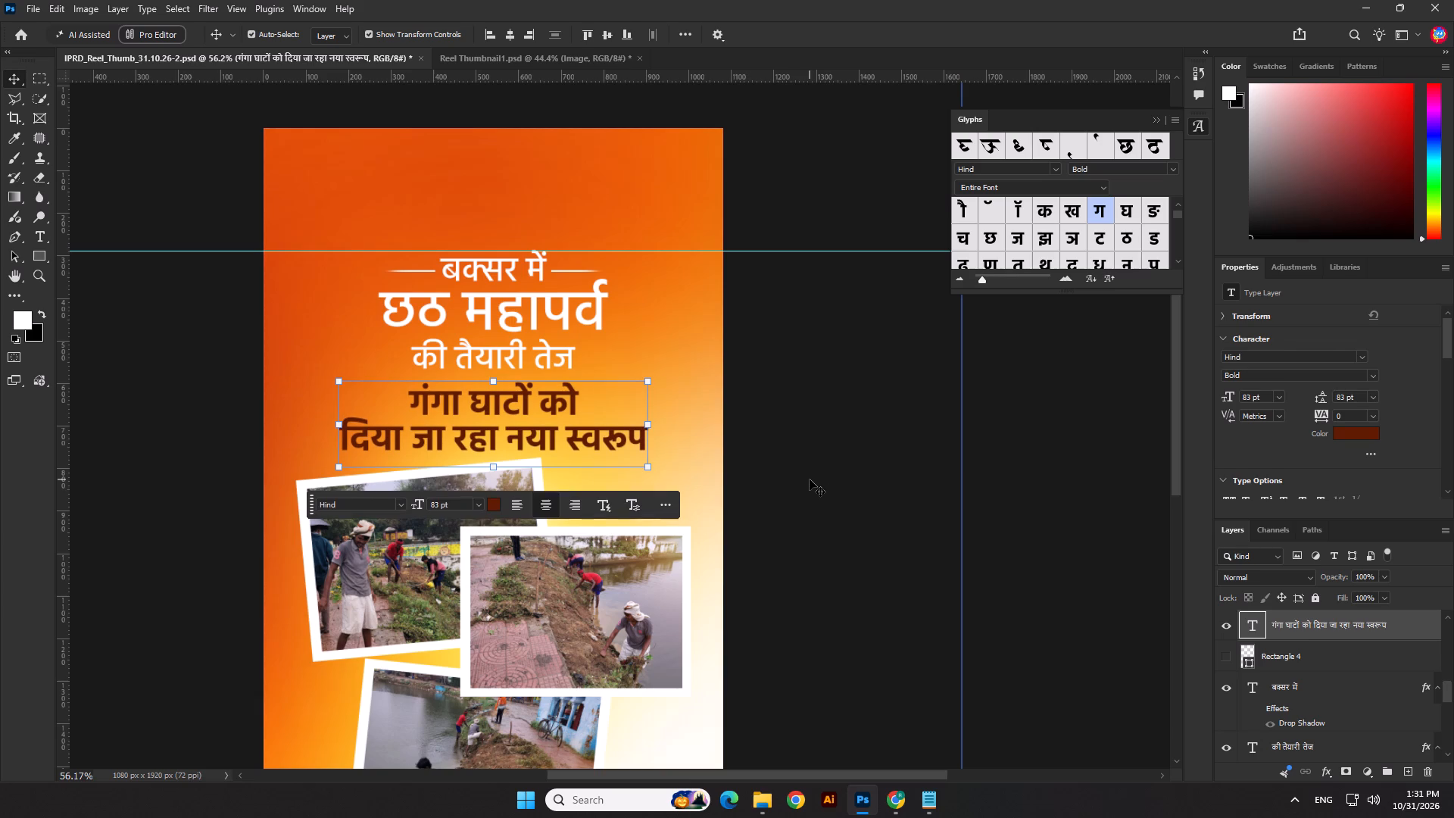
{"action": "left_click", "coordinate": [810, 479]}
Nudge the "की तैयारी तेज" text up 1 px and centre it horizontally on the canvas.
{"action": "scroll", "coordinate": [585, 364], "scroll_direction": "up", "scroll_amount": 1}
{"action": "left_click", "coordinate": [500, 364]}
{"action": "key", "text": "Up"}
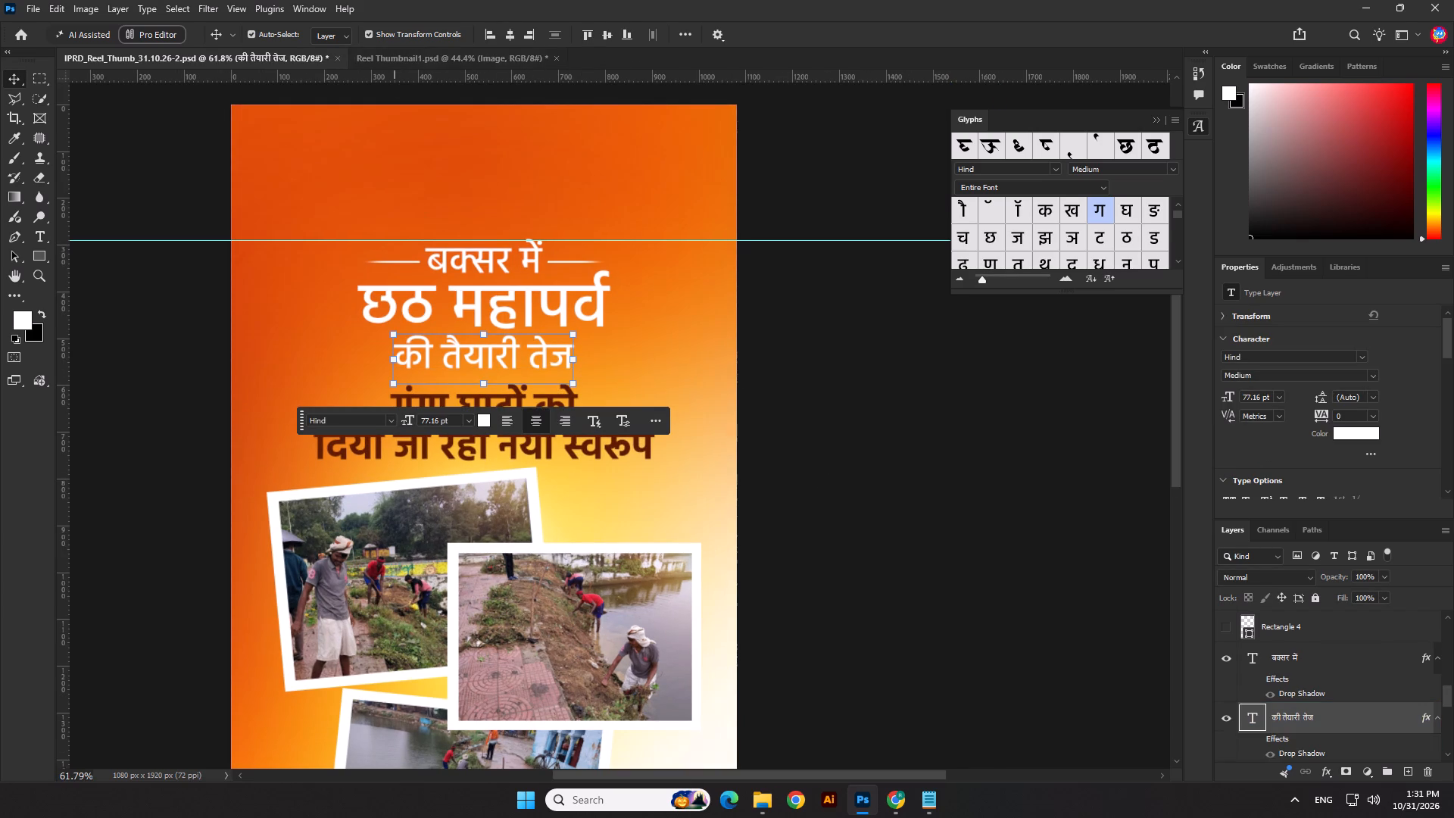
{"action": "left_click", "coordinate": [507, 31]}
{"action": "left_click", "coordinate": [866, 397]}
Draw a thin white horizontal rectangle, about 491 px wide and 3 px high, just below the "की तैयारी तेज" text.
{"action": "scroll", "coordinate": [92, 254], "scroll_direction": "up", "scroll_amount": 1}
{"action": "left_click", "coordinate": [36, 255]}
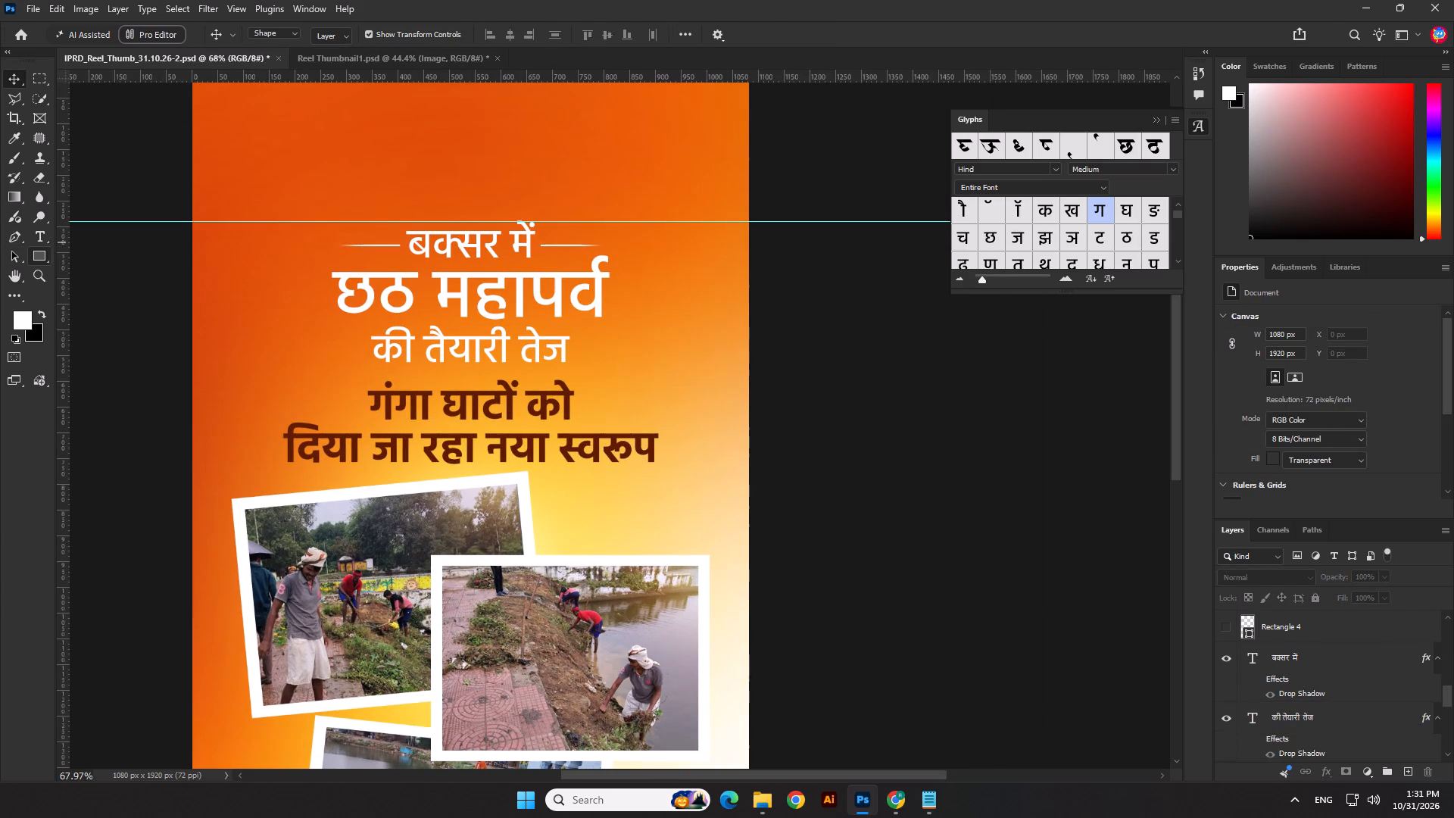
{"action": "scroll", "coordinate": [328, 442], "scroll_direction": "up", "scroll_amount": 1}
{"action": "left_click_drag", "start_coordinate": [345, 368], "coordinate": [651, 368]}
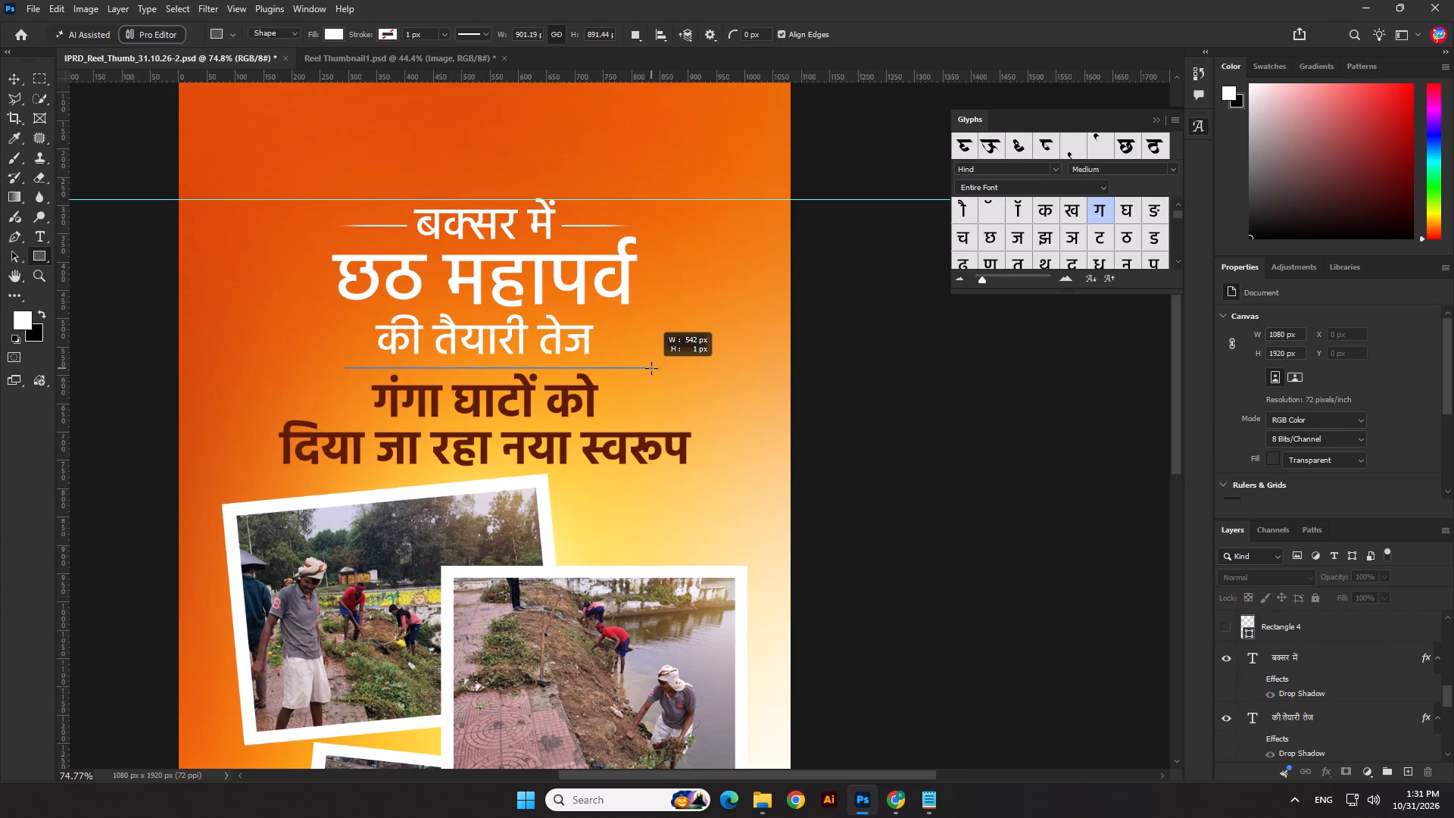
{"action": "left_click_drag", "start_coordinate": [651, 368], "coordinate": [622, 367]}
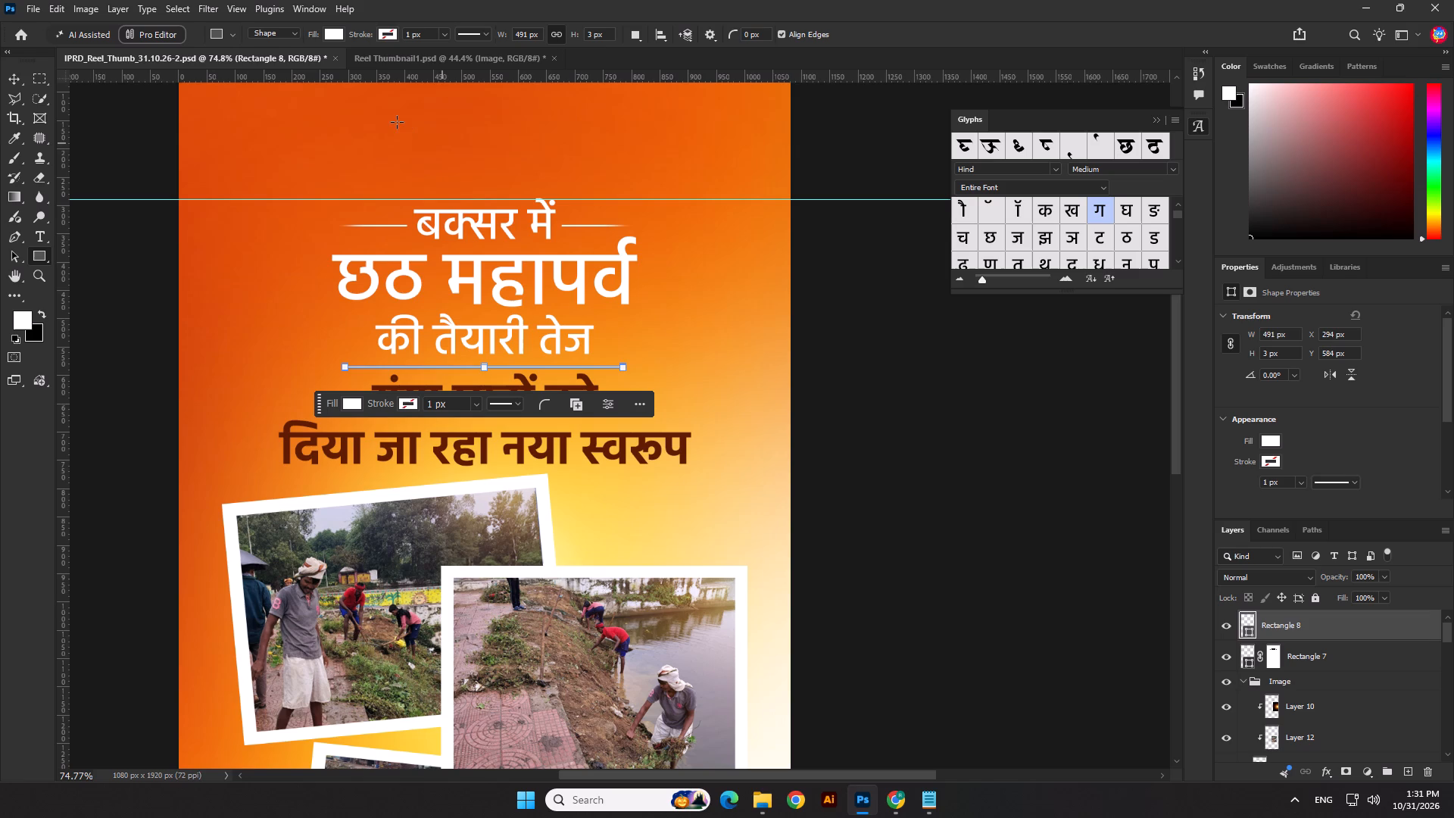
Centre the new white line horizontally on the canvas and nudge it up a net 6 px.
{"action": "left_click", "coordinate": [14, 76]}
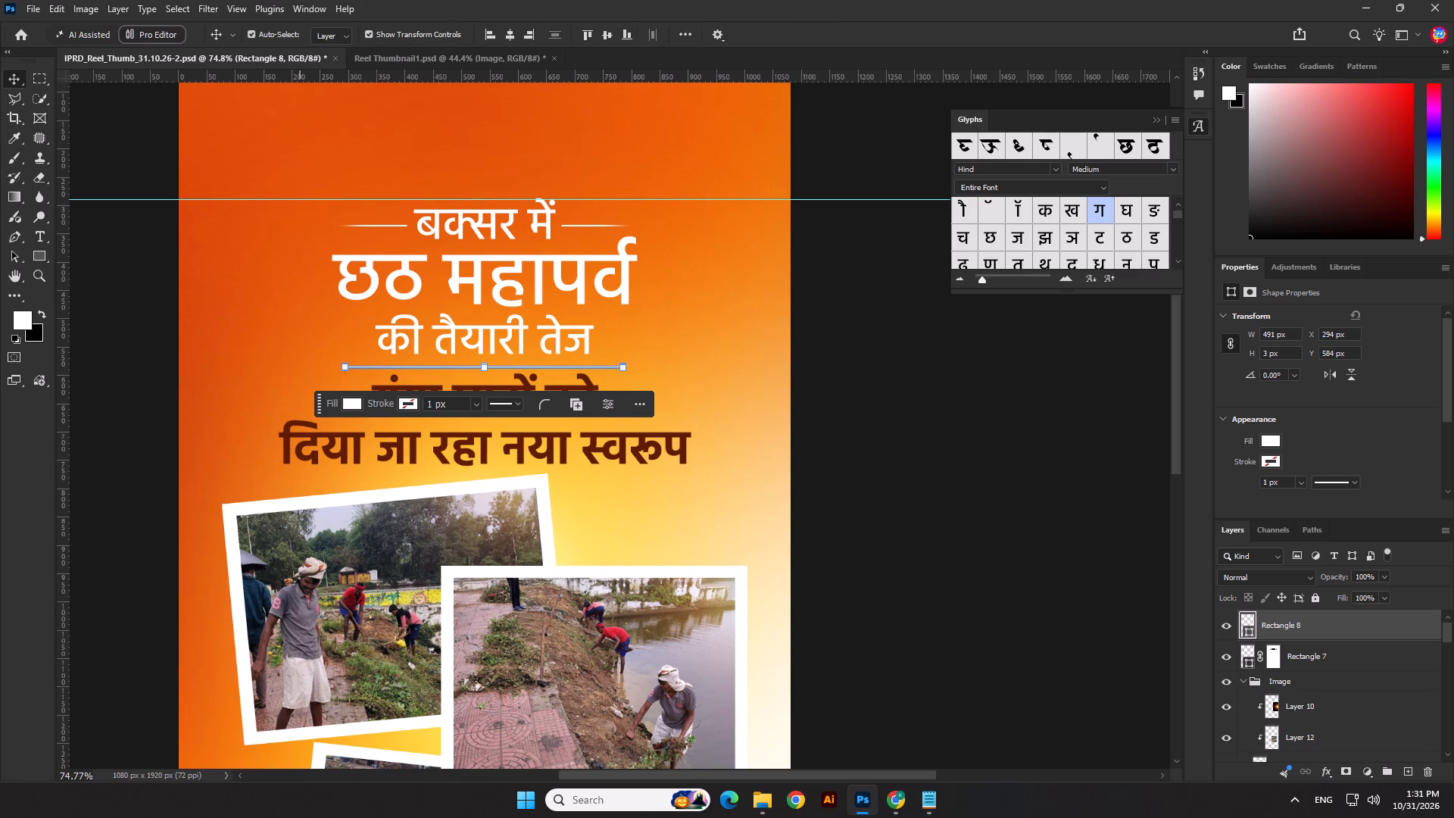
{"action": "left_click", "coordinate": [507, 42]}
{"action": "key", "text": "shift+Up"}
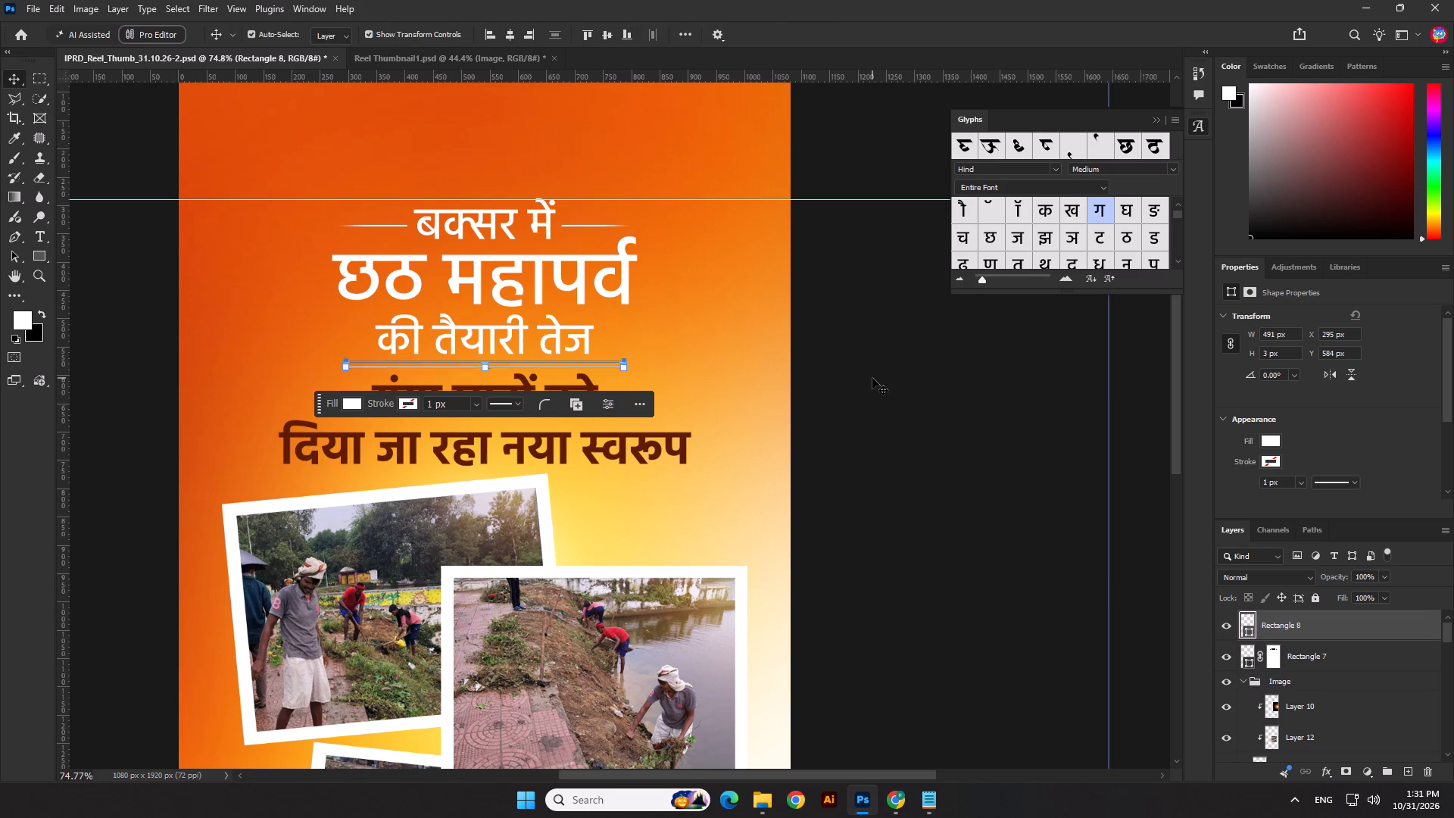
{"action": "key", "text": "Down"}
{"action": "key", "text": "Down"}
{"action": "key", "text": "Down"}
{"action": "key", "text": "Down"}
{"action": "left_click", "coordinate": [884, 448]}
{"action": "scroll", "coordinate": [869, 482], "scroll_direction": "down", "scroll_amount": 8}
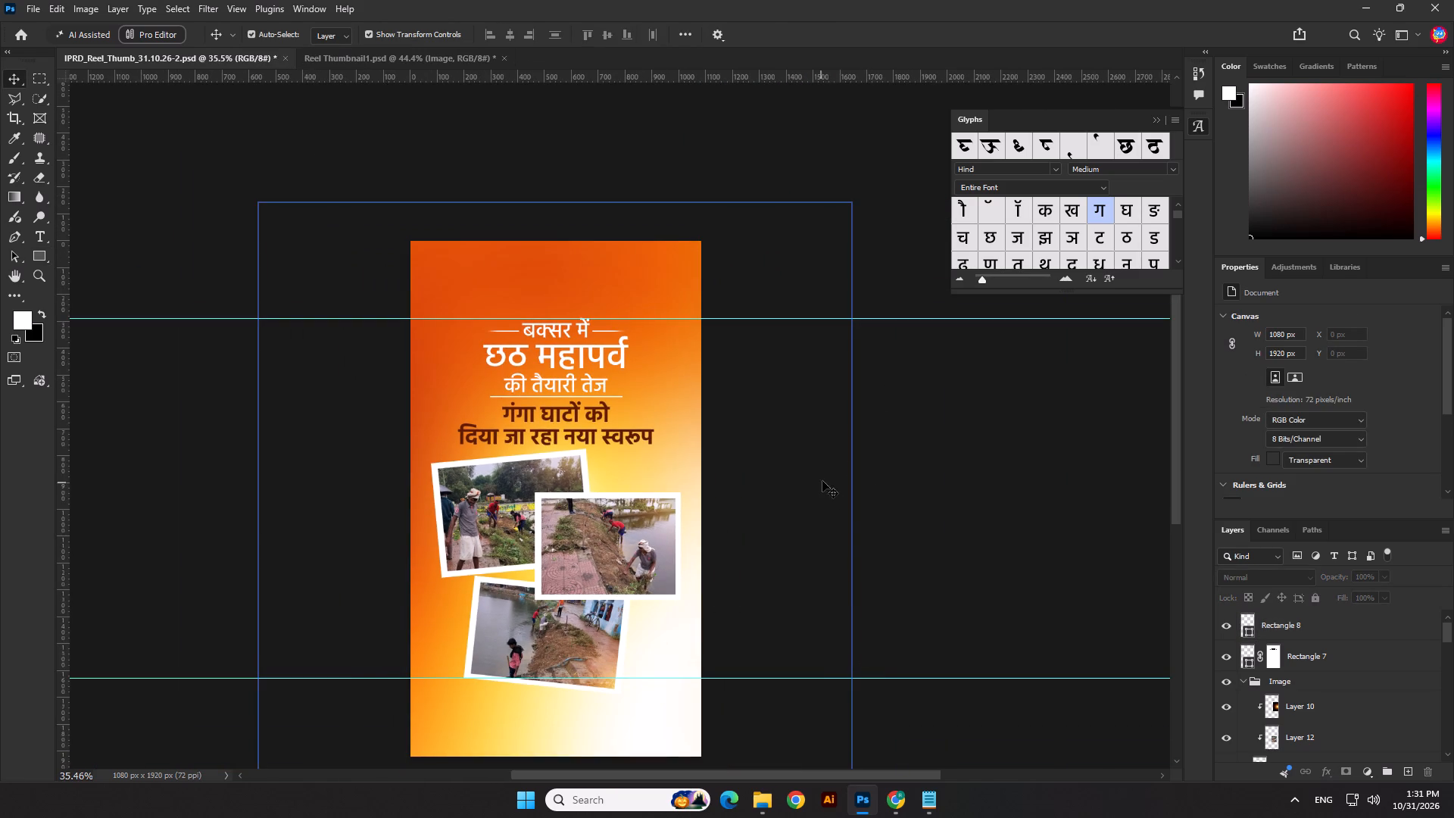
{"action": "left_click", "coordinate": [785, 461]}
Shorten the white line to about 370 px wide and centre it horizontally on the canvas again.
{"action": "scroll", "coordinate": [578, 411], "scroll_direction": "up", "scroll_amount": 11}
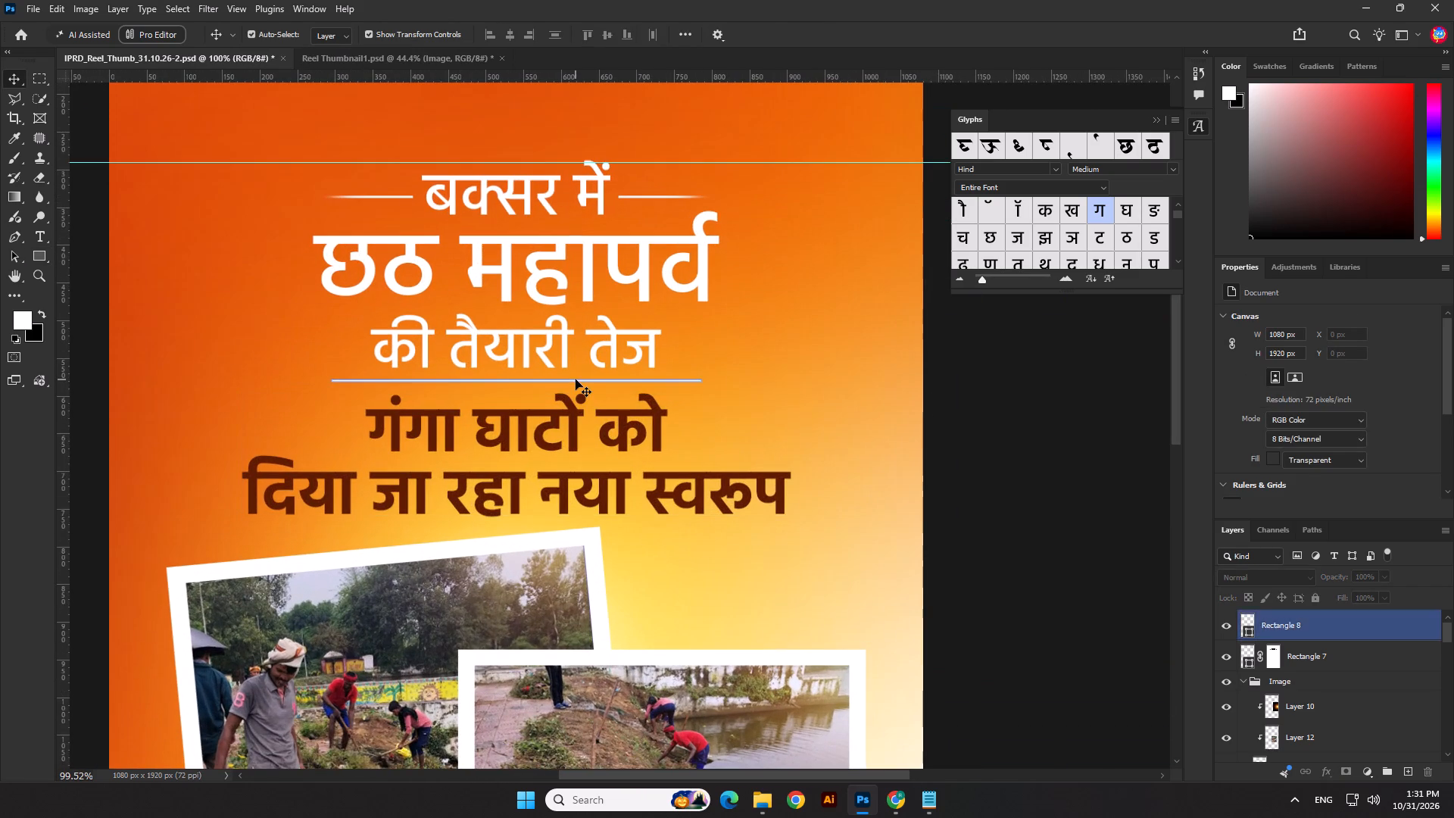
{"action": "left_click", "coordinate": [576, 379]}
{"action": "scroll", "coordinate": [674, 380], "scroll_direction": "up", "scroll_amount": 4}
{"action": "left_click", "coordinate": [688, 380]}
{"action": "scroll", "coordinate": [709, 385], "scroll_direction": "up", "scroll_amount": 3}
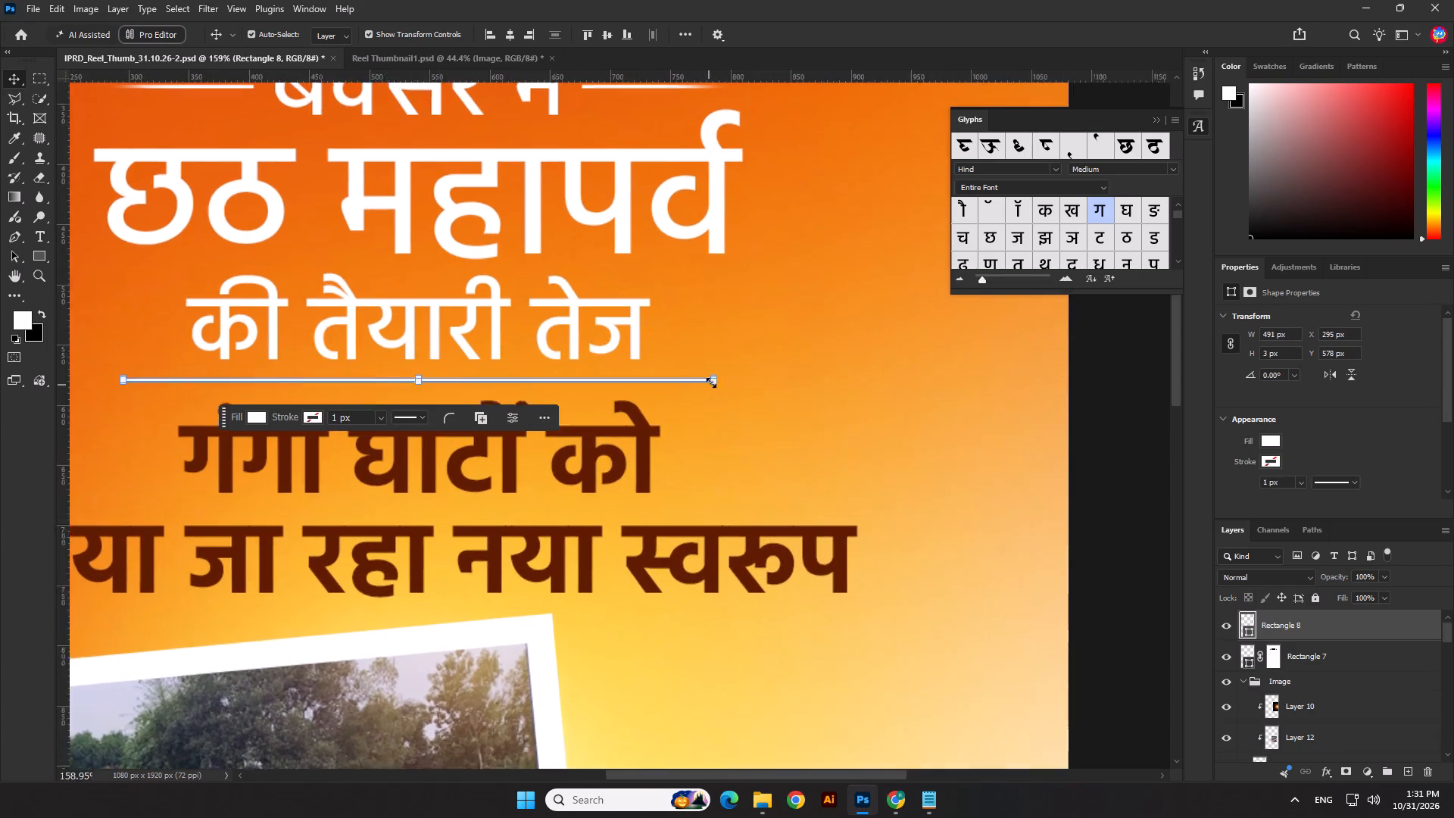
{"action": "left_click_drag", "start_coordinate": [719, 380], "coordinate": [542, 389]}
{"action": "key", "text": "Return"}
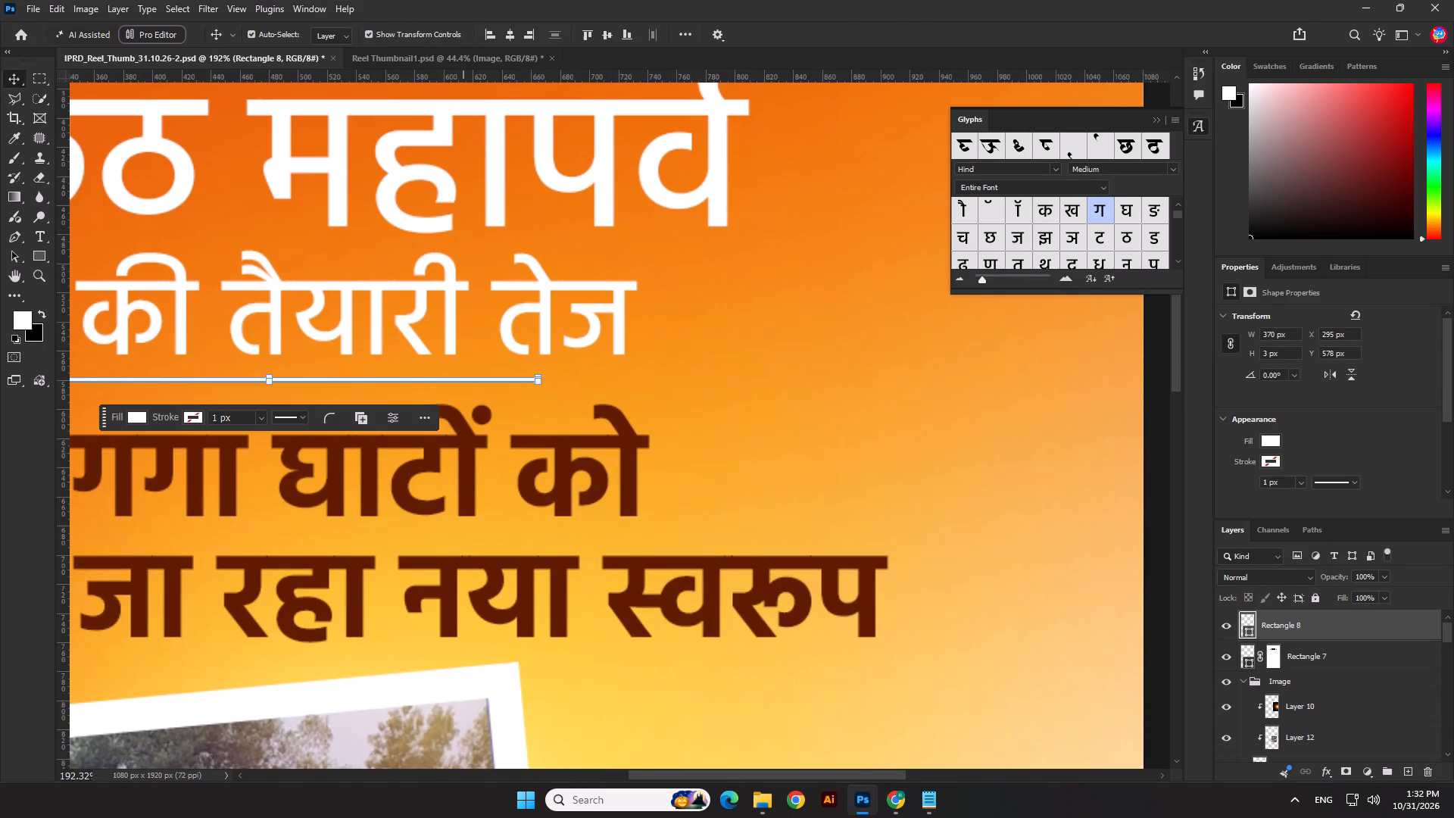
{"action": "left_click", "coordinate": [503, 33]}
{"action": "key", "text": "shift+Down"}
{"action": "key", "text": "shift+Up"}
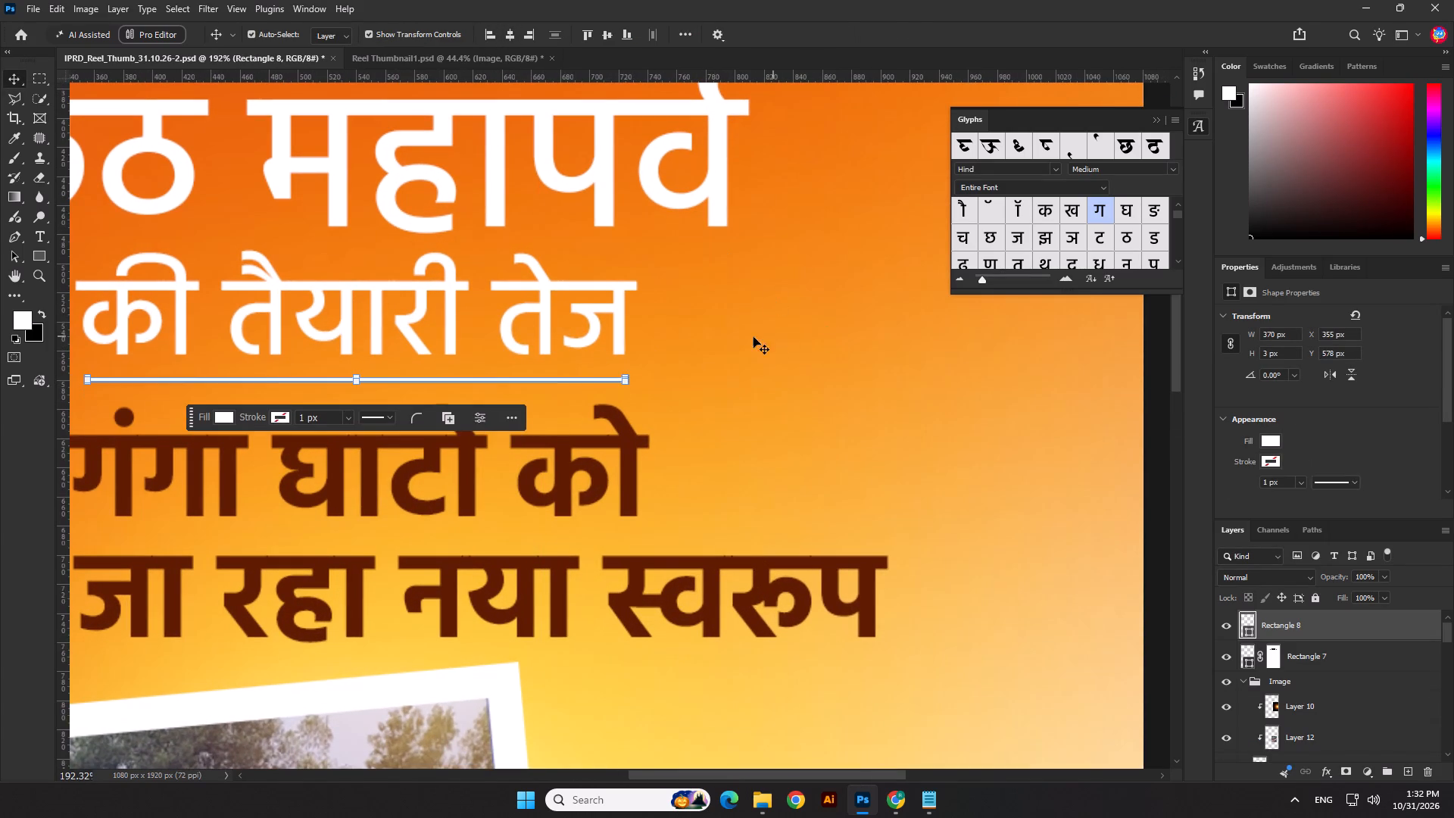
Resize the white line to about 421 px wide and centre it horizontally on the canvas.
{"action": "scroll", "coordinate": [629, 380], "scroll_direction": "up", "scroll_amount": 5}
{"action": "left_click_drag", "start_coordinate": [630, 380], "coordinate": [707, 371], "text": "shift"}
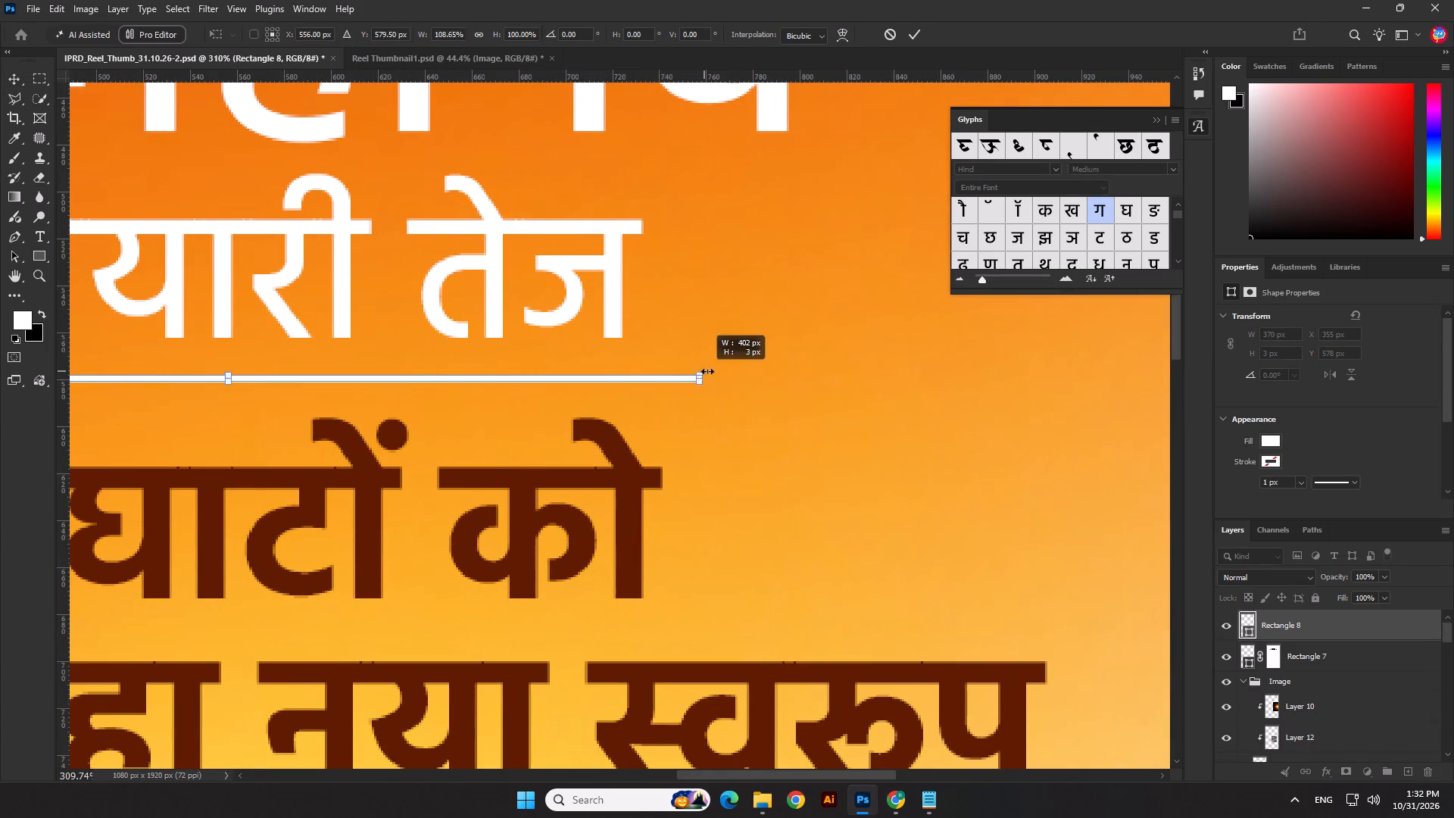
{"action": "left_click_drag", "start_coordinate": [707, 371], "coordinate": [749, 366], "text": "shift"}
{"action": "key", "text": "Return"}
{"action": "left_click", "coordinate": [504, 41]}
{"action": "scroll", "coordinate": [782, 280], "scroll_direction": "down", "scroll_amount": 3}
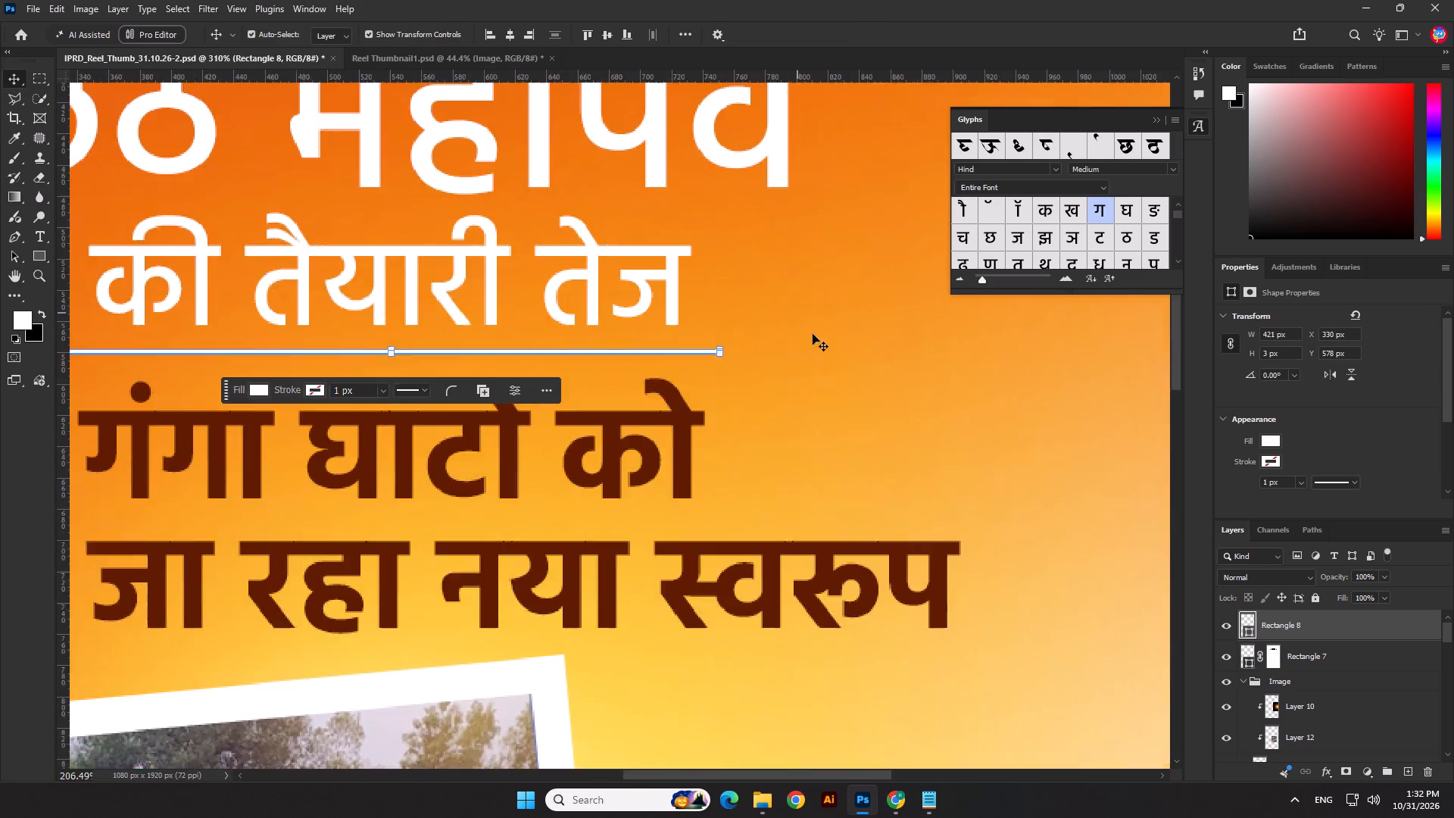
{"action": "scroll", "coordinate": [813, 334], "scroll_direction": "down", "scroll_amount": 12}
{"action": "left_click", "coordinate": [1035, 438]}
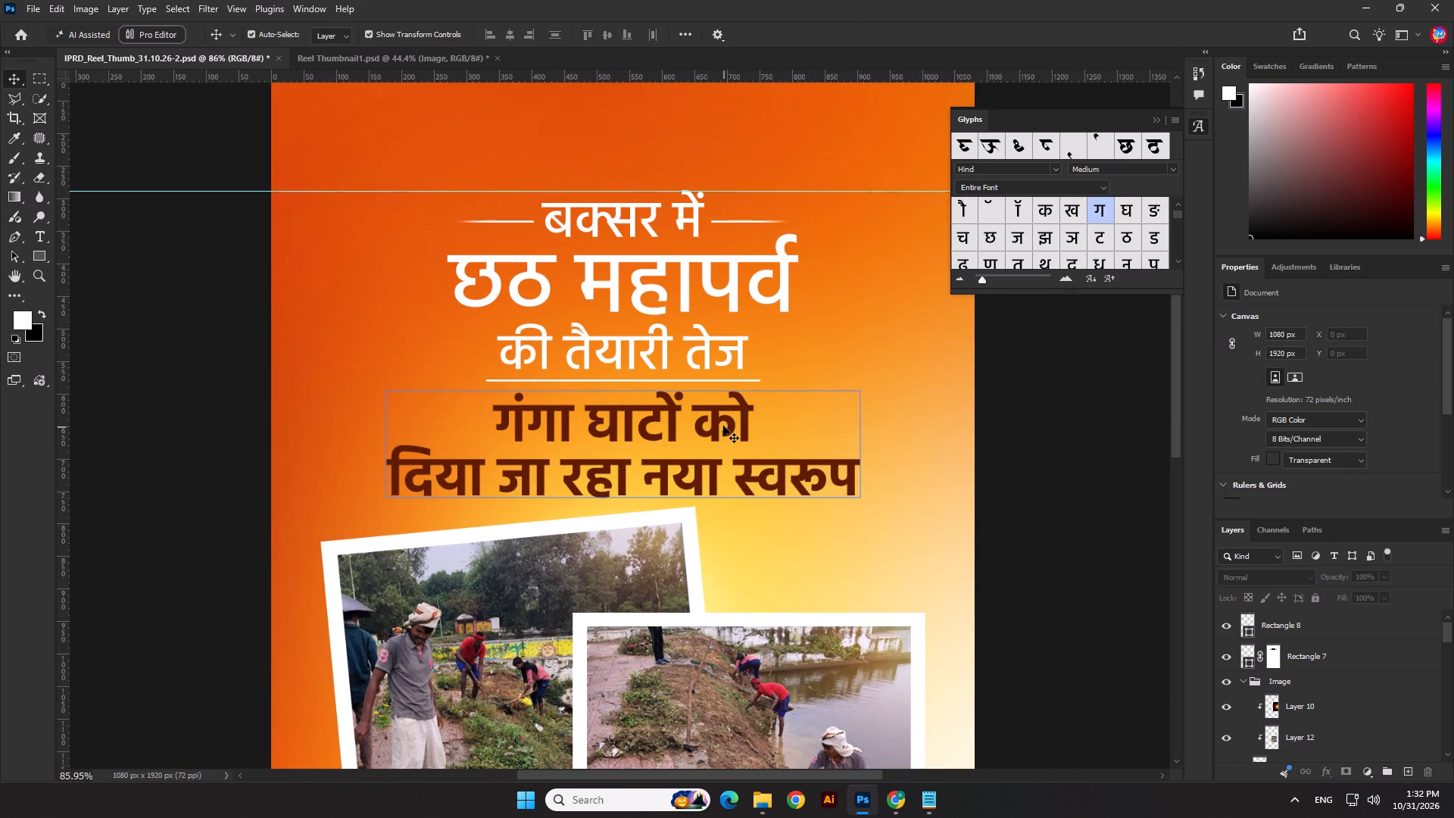
Set the anti-aliasing of the whole brown two-line text to Smooth and commit the text edit.
{"action": "double_click", "coordinate": [723, 426]}
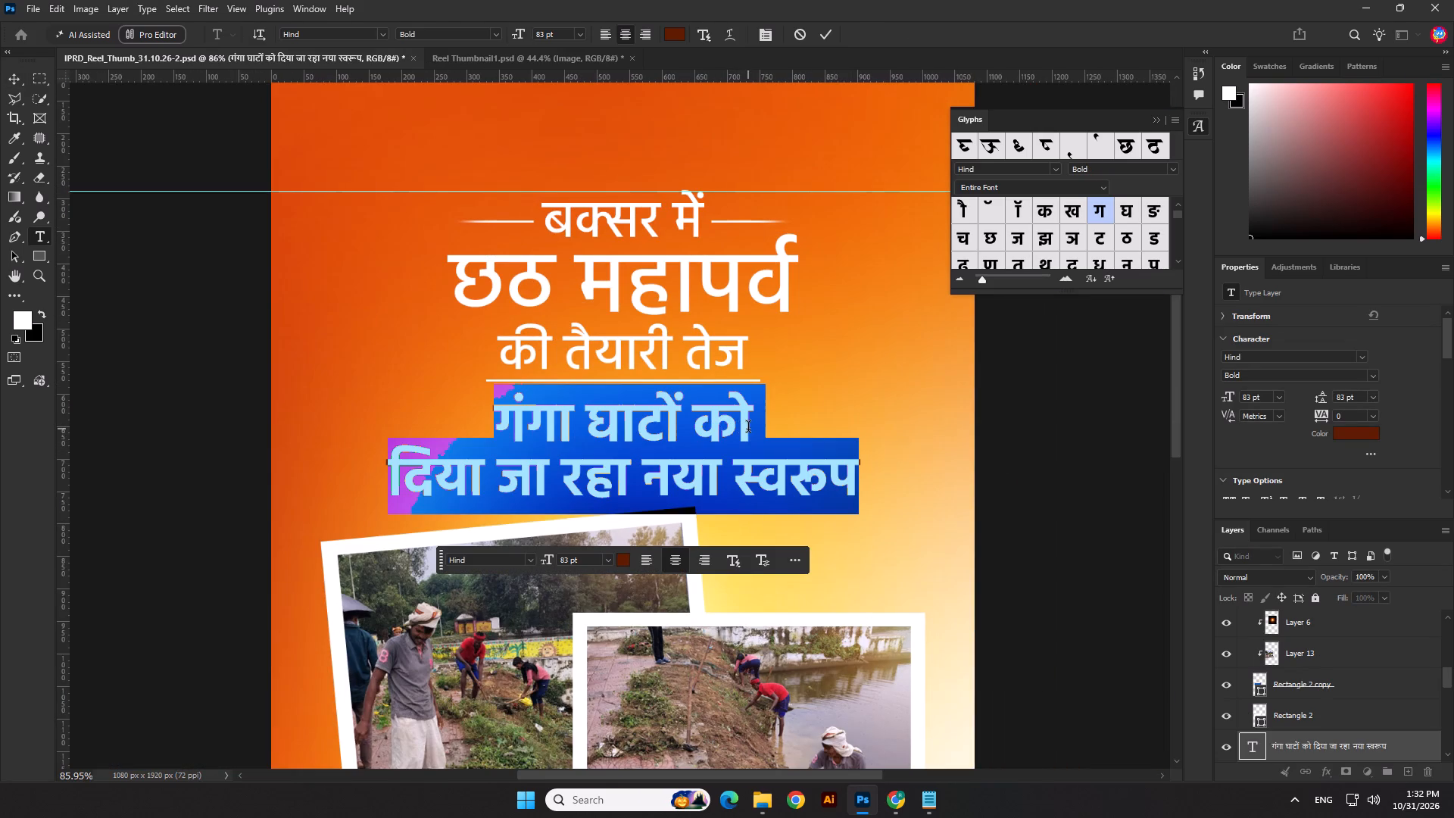
{"action": "left_click_drag", "start_coordinate": [748, 429], "coordinate": [491, 414]}
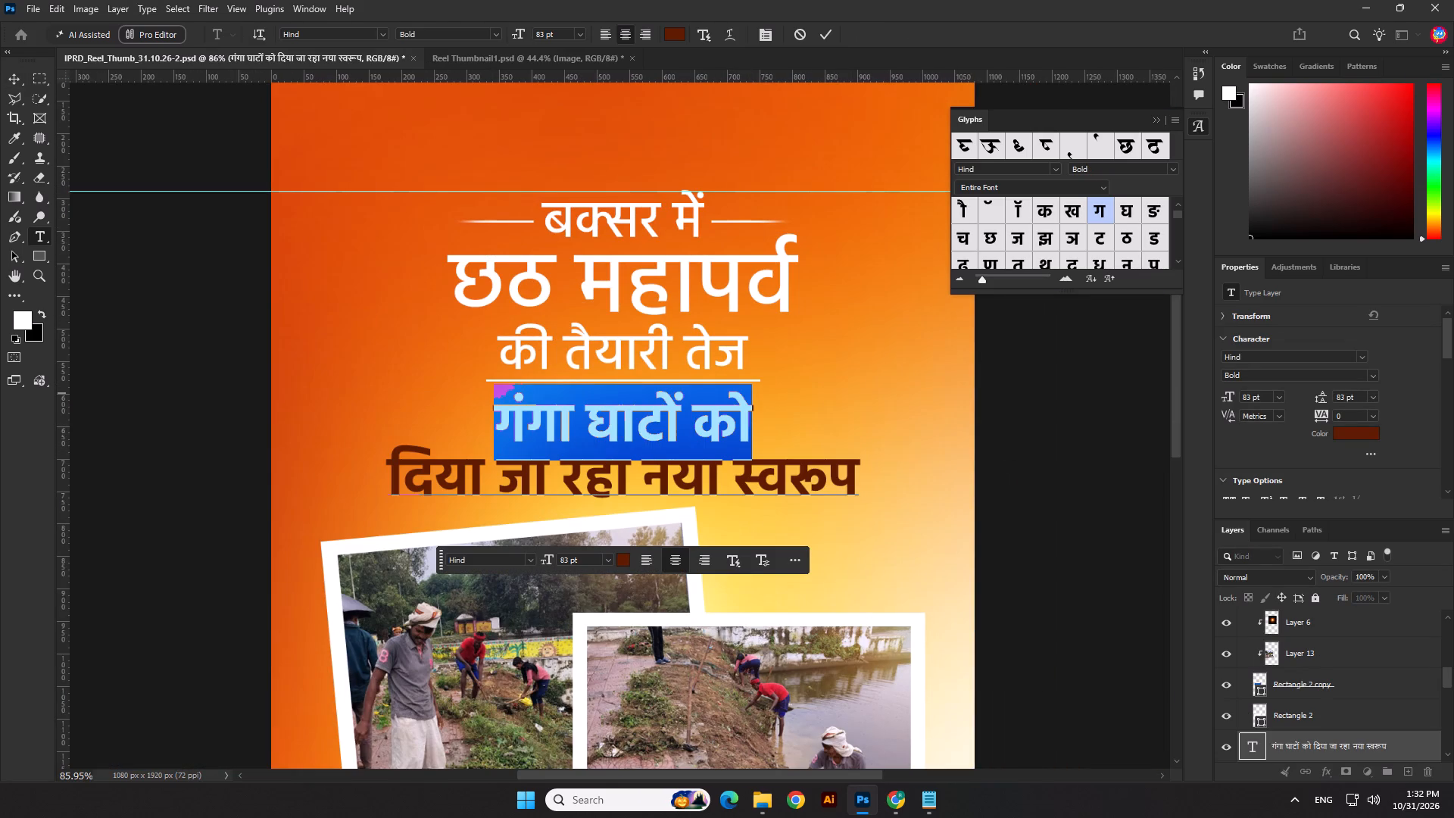
{"action": "scroll", "coordinate": [1383, 428], "scroll_direction": "down", "scroll_amount": 2}
{"action": "left_click", "coordinate": [1369, 430]}
{"action": "left_click", "coordinate": [1390, 456]}
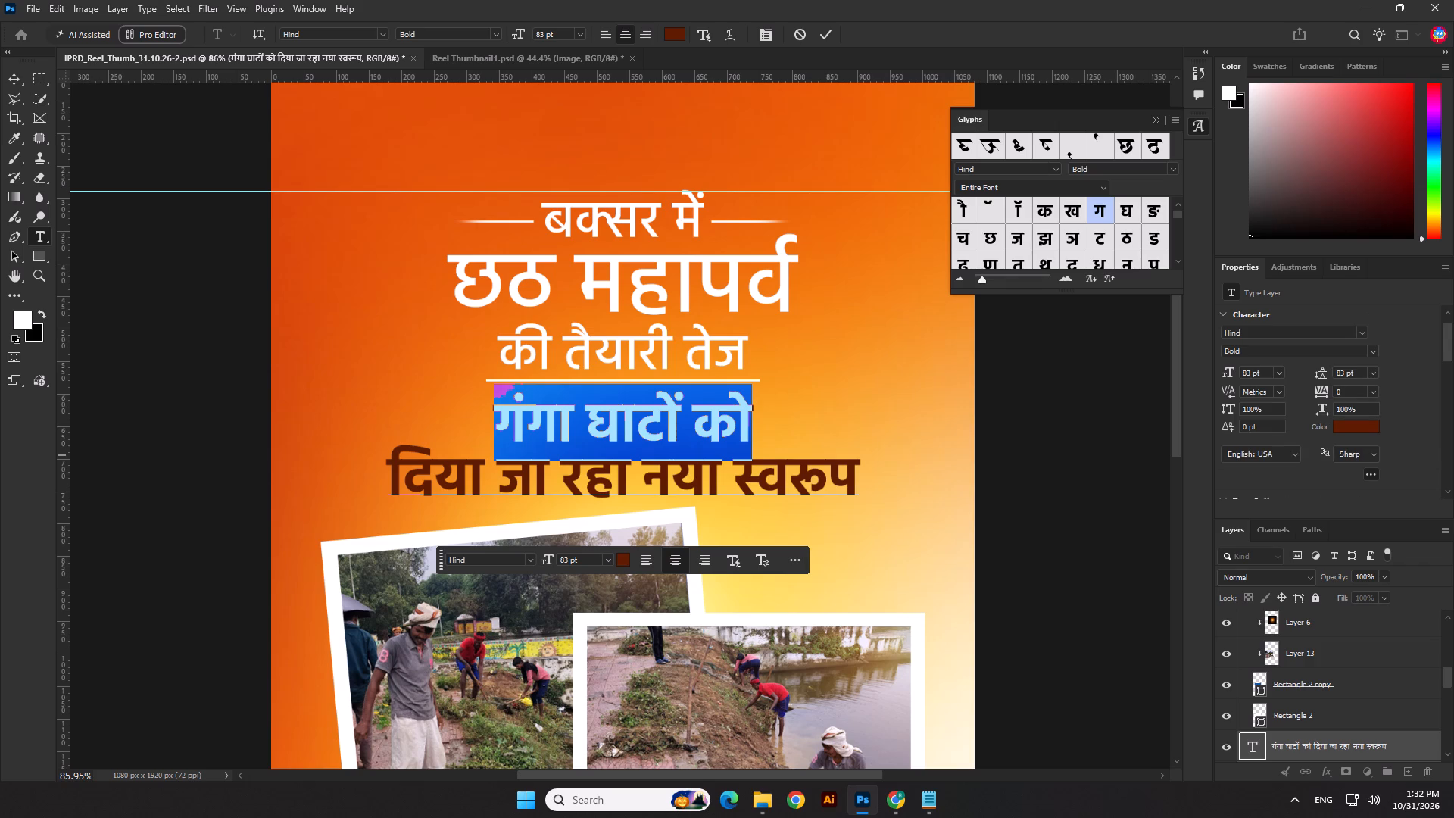
{"action": "left_click", "coordinate": [862, 477]}
{"action": "key", "text": "ctrl+a"}
{"action": "left_click", "coordinate": [1371, 464]}
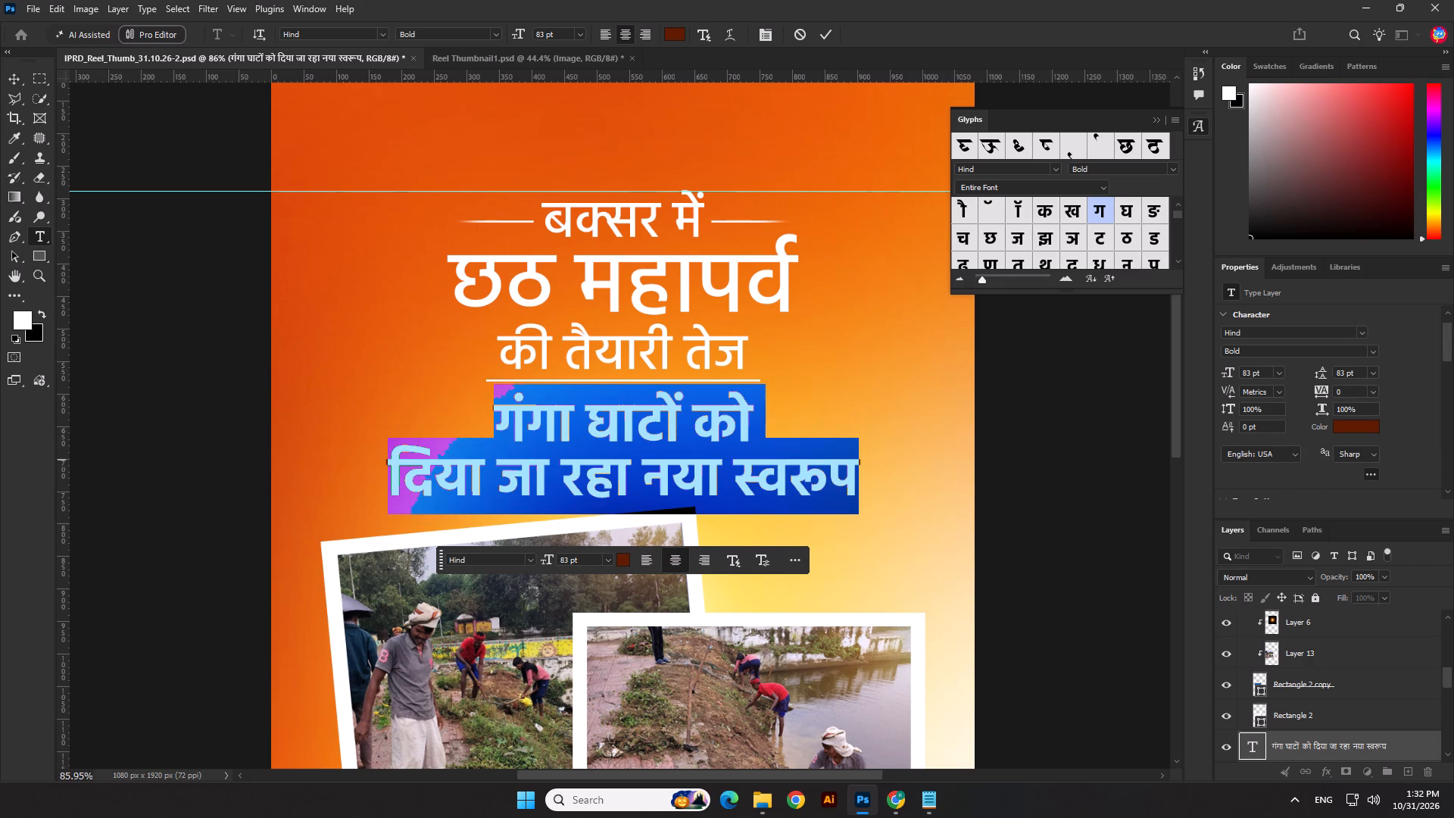
{"action": "left_click", "coordinate": [1371, 452]}
{"action": "left_click", "coordinate": [1362, 513]}
{"action": "left_click", "coordinate": [1362, 517]}
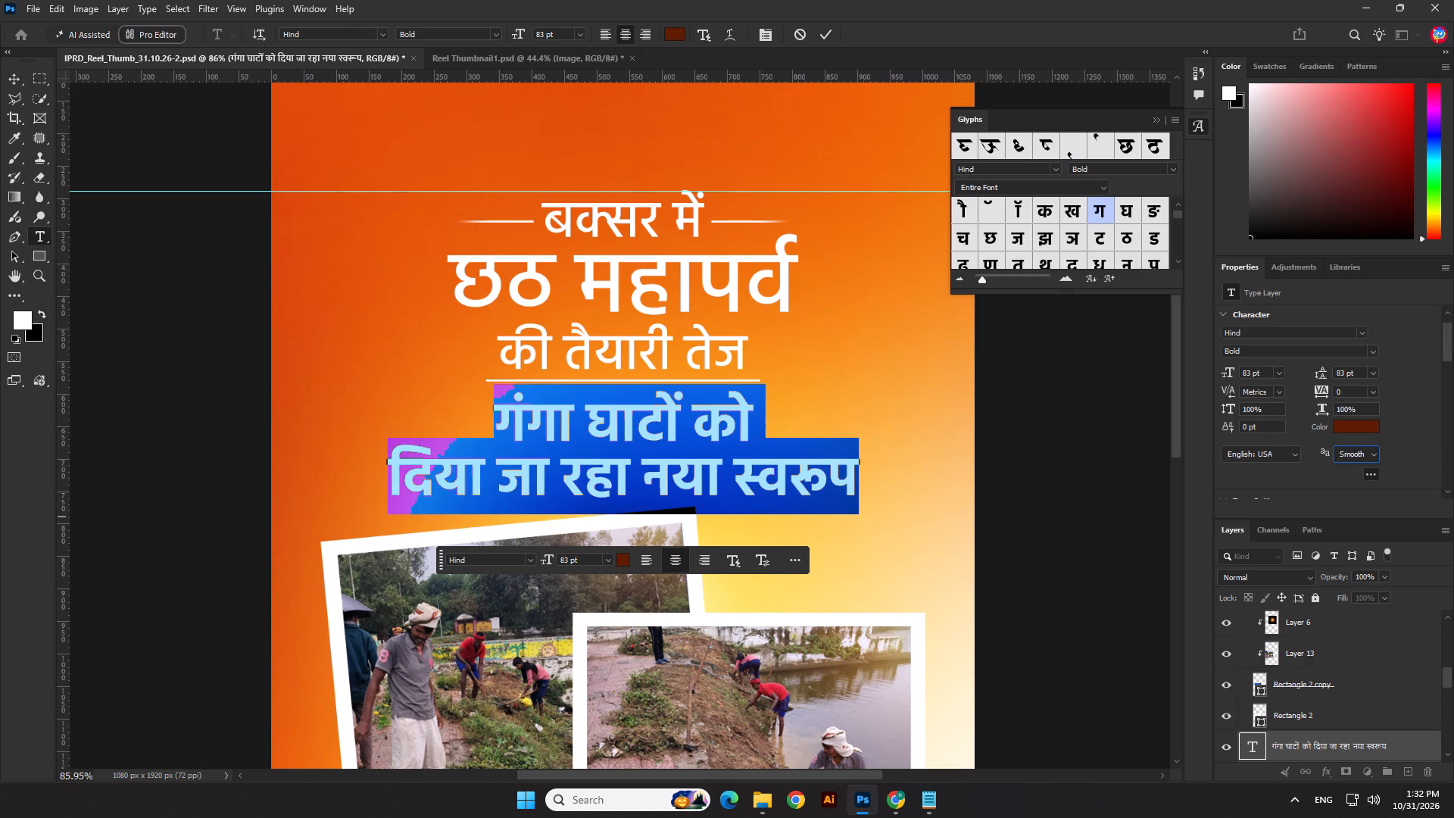
{"action": "left_click", "coordinate": [741, 420]}
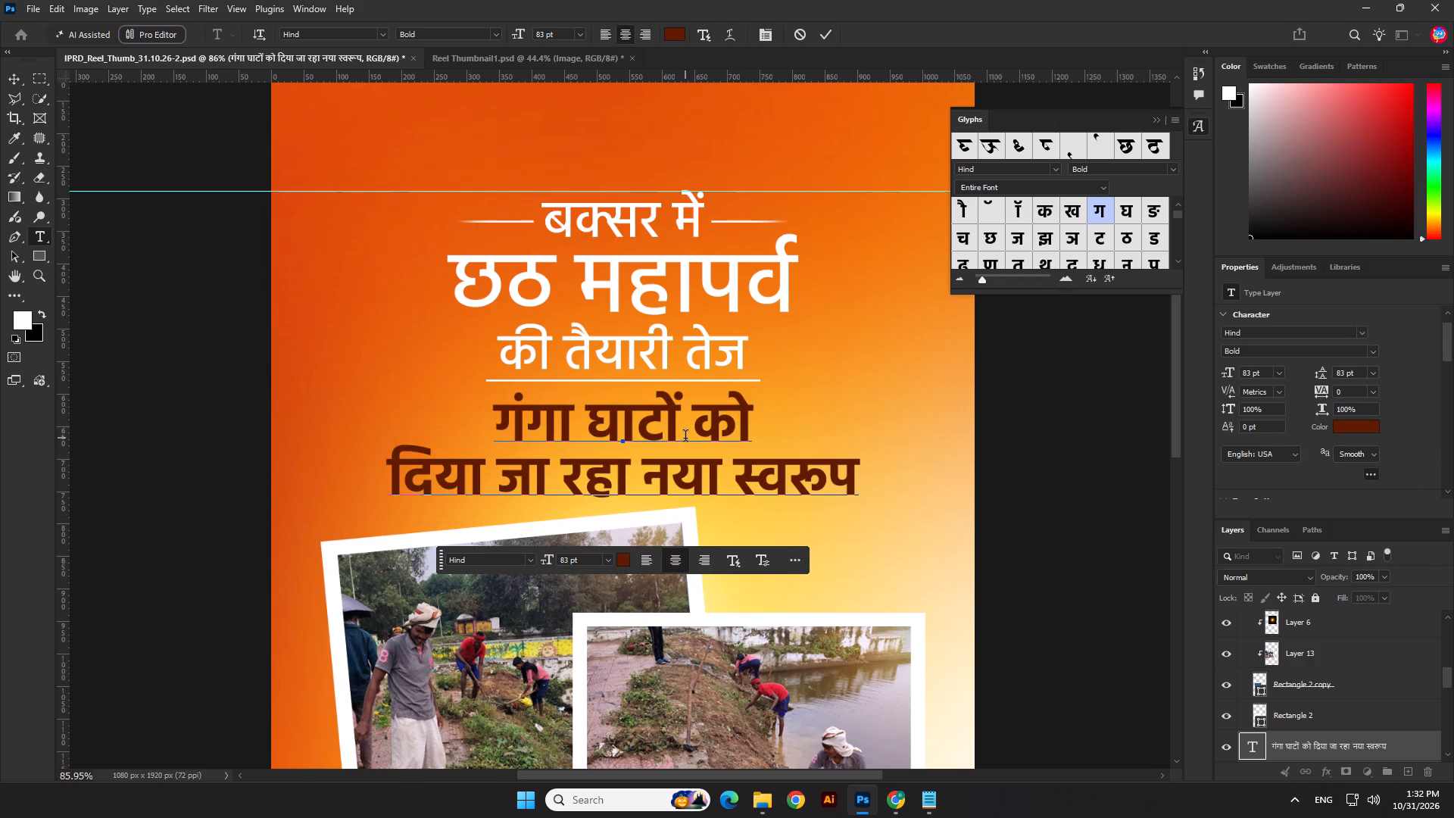
{"action": "left_click_drag", "start_coordinate": [751, 426], "coordinate": [363, 418]}
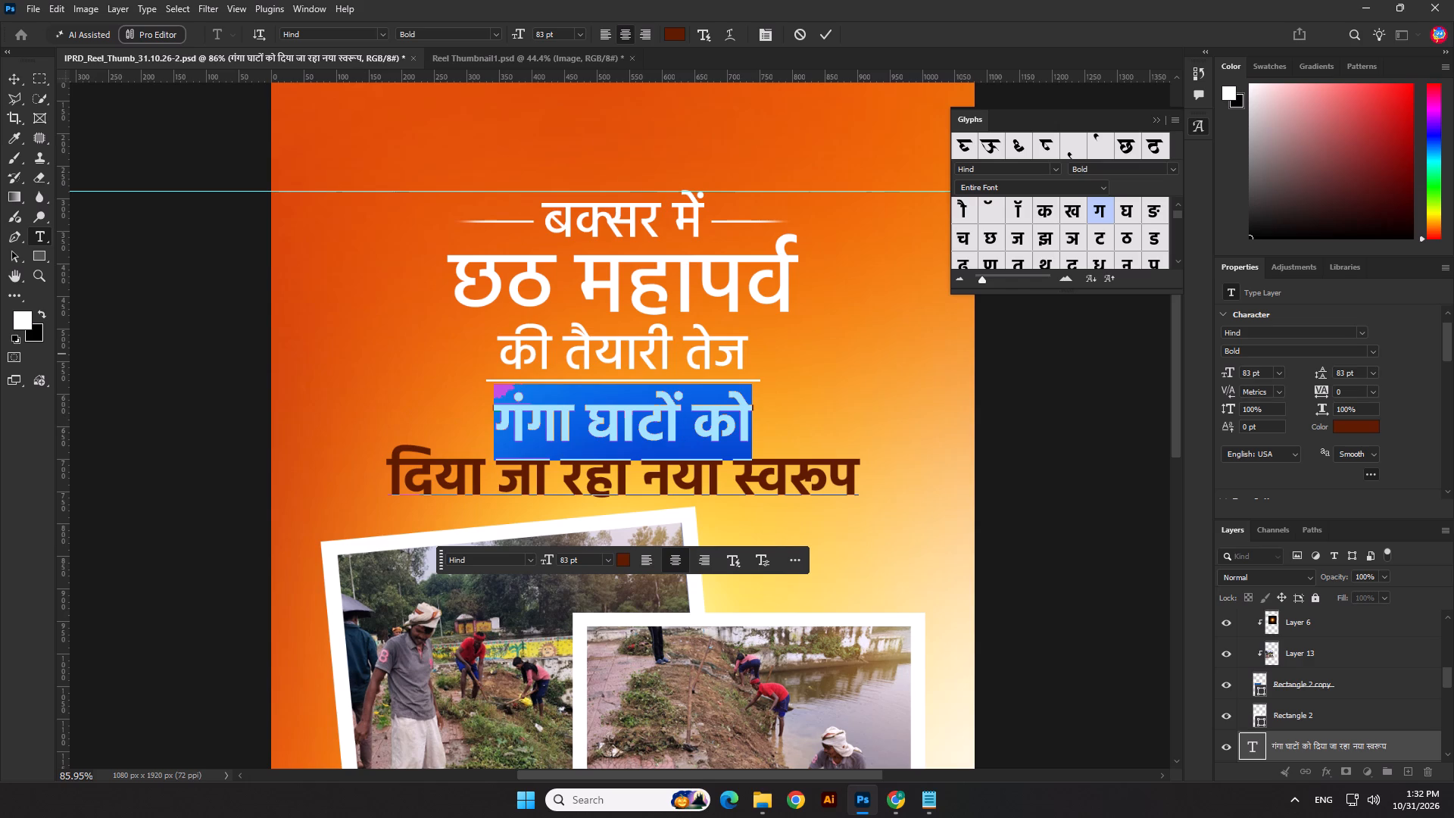
{"action": "left_click", "coordinate": [827, 36]}
{"action": "left_click", "coordinate": [1141, 435]}
Change the "छठ महापर्व" text's font weight to SemiBold.
{"action": "left_click", "coordinate": [787, 276]}
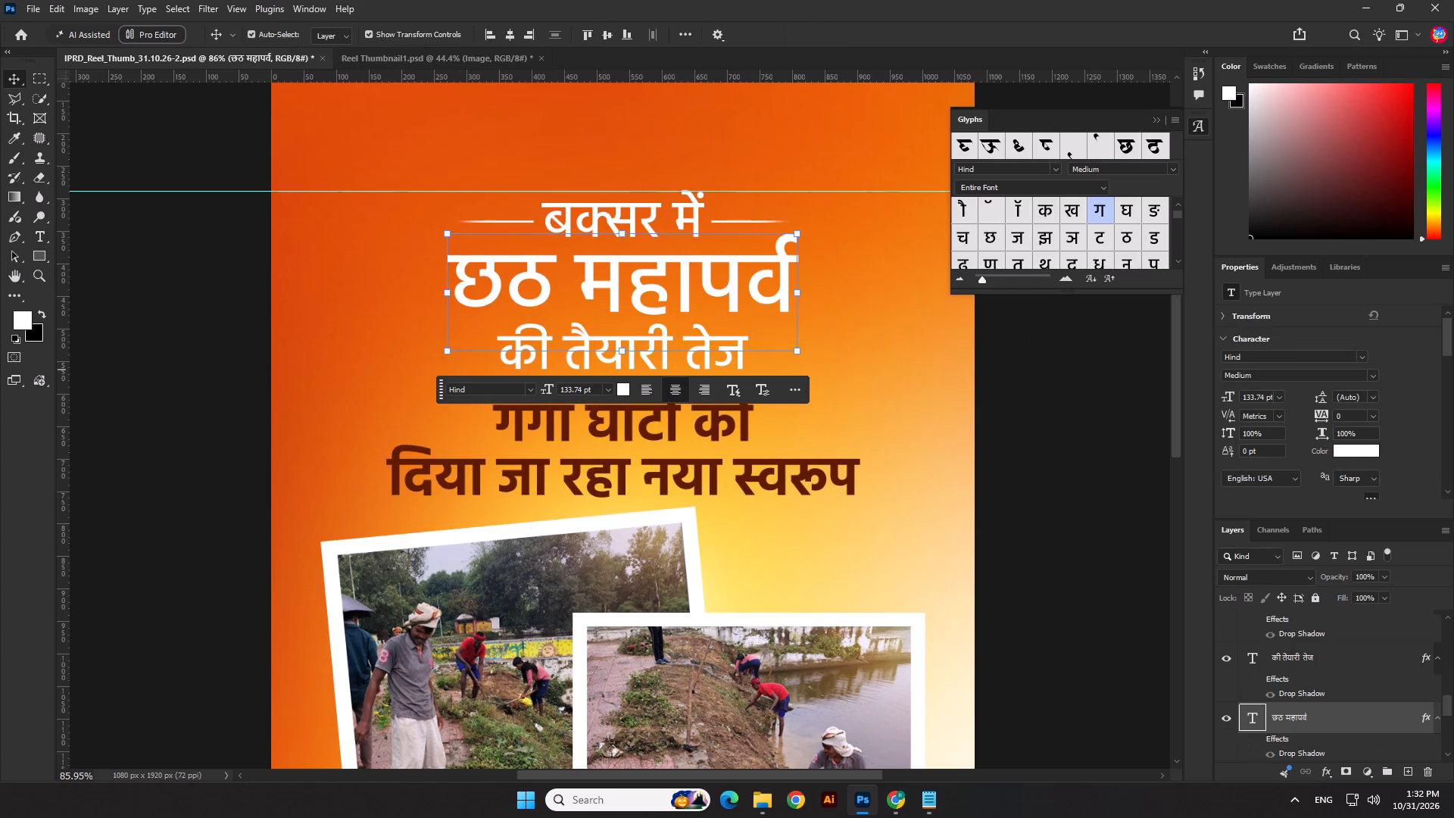
{"action": "left_click", "coordinate": [1371, 379]}
{"action": "left_click", "coordinate": [1312, 454]}
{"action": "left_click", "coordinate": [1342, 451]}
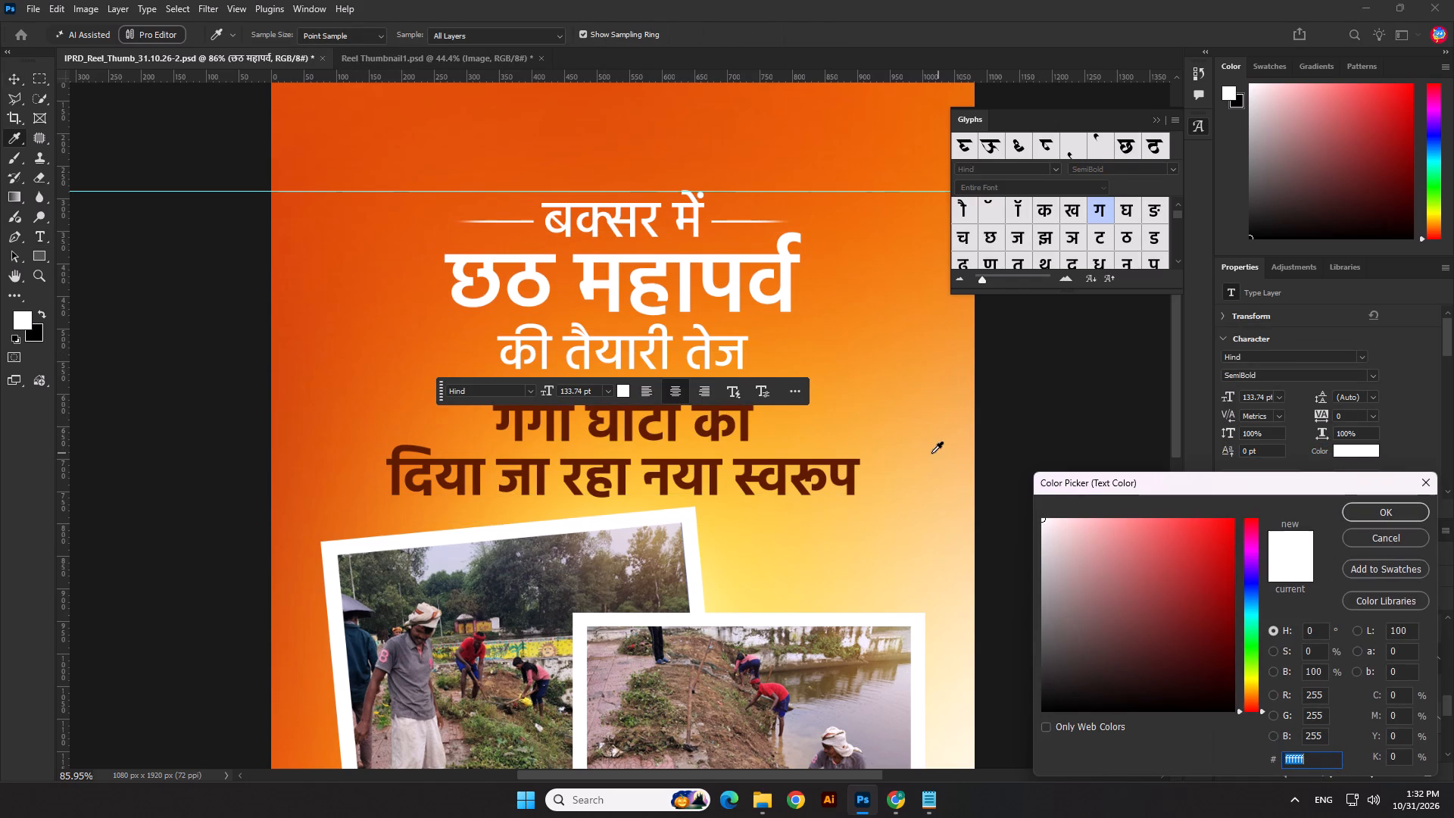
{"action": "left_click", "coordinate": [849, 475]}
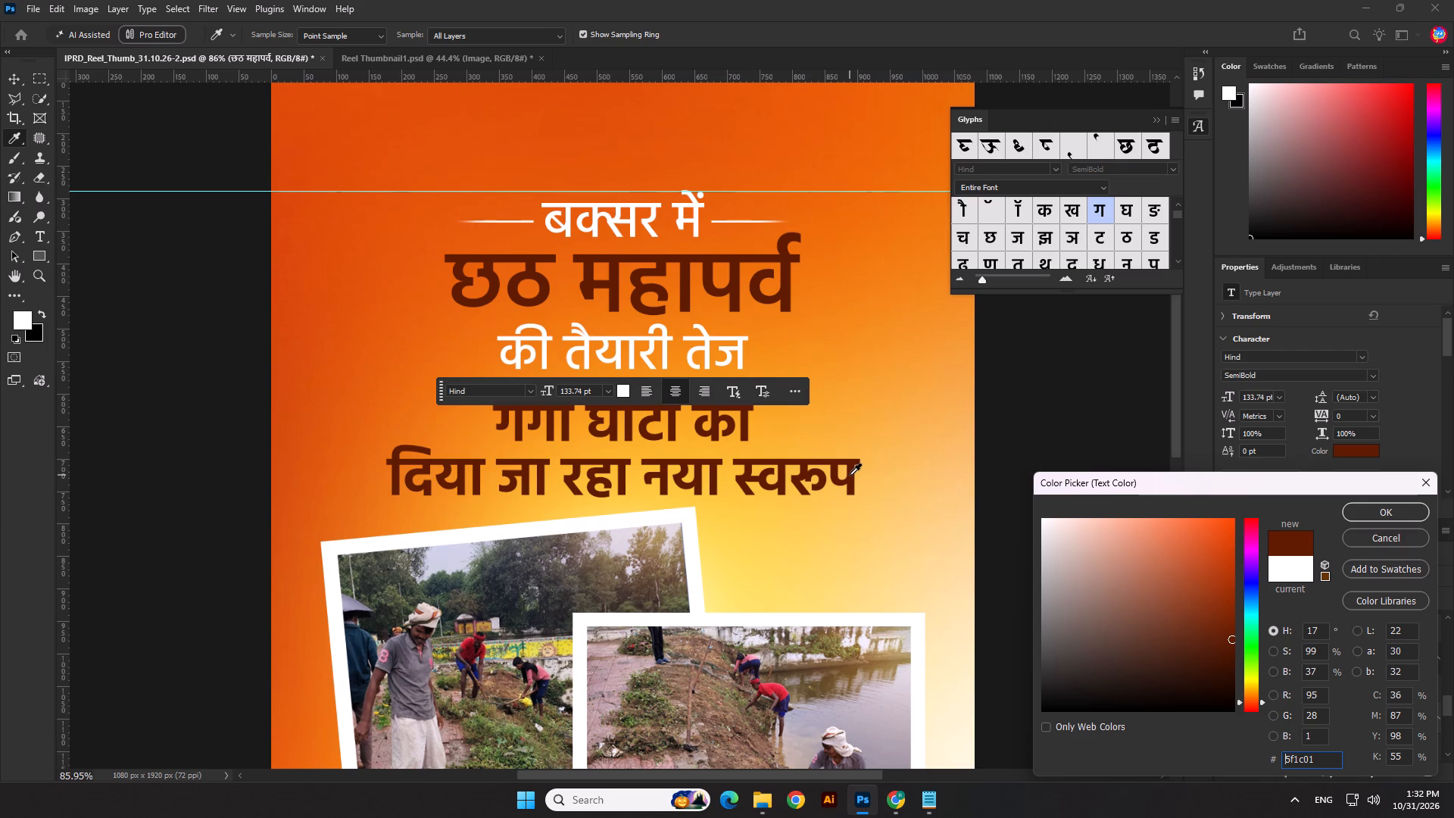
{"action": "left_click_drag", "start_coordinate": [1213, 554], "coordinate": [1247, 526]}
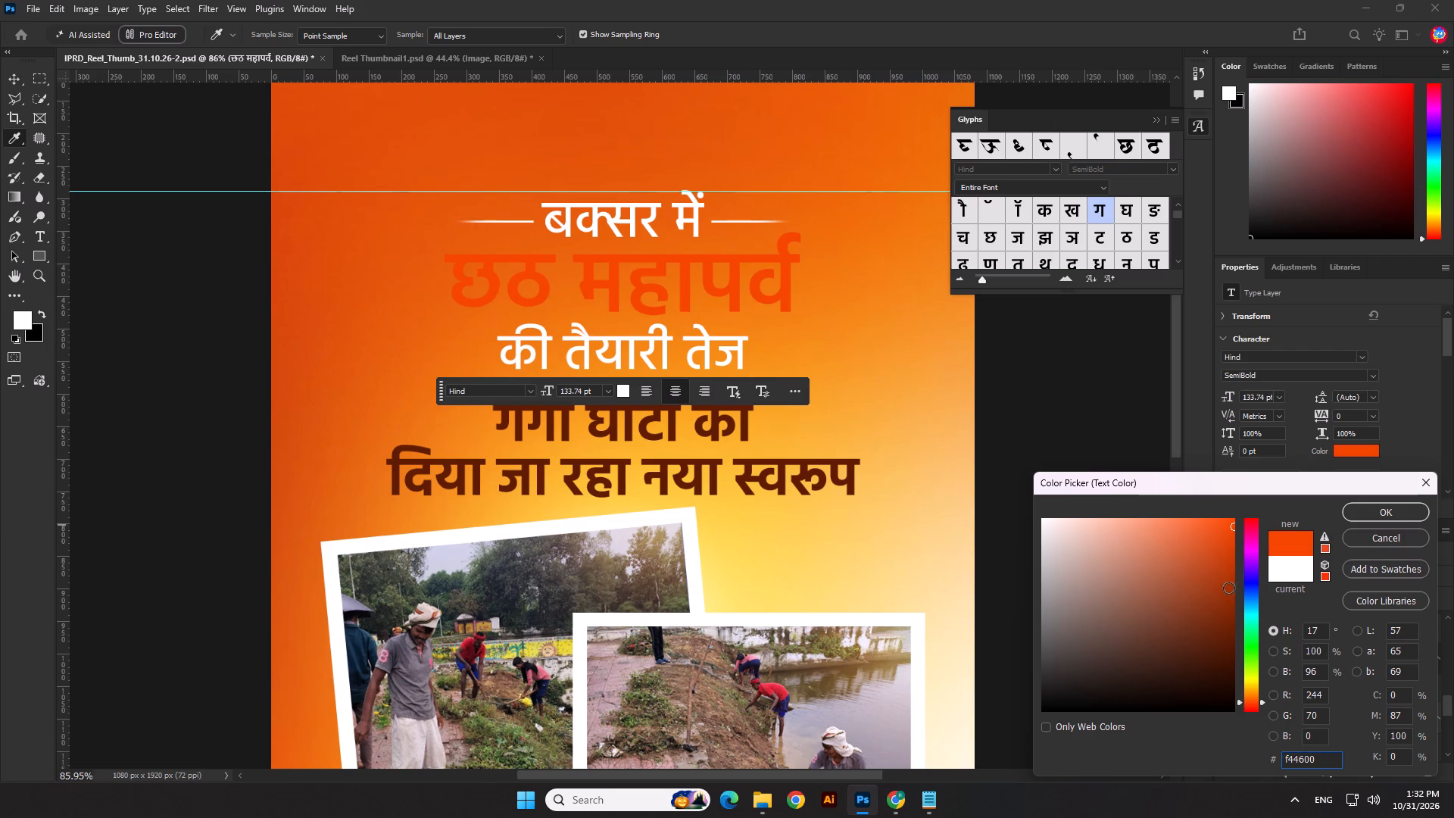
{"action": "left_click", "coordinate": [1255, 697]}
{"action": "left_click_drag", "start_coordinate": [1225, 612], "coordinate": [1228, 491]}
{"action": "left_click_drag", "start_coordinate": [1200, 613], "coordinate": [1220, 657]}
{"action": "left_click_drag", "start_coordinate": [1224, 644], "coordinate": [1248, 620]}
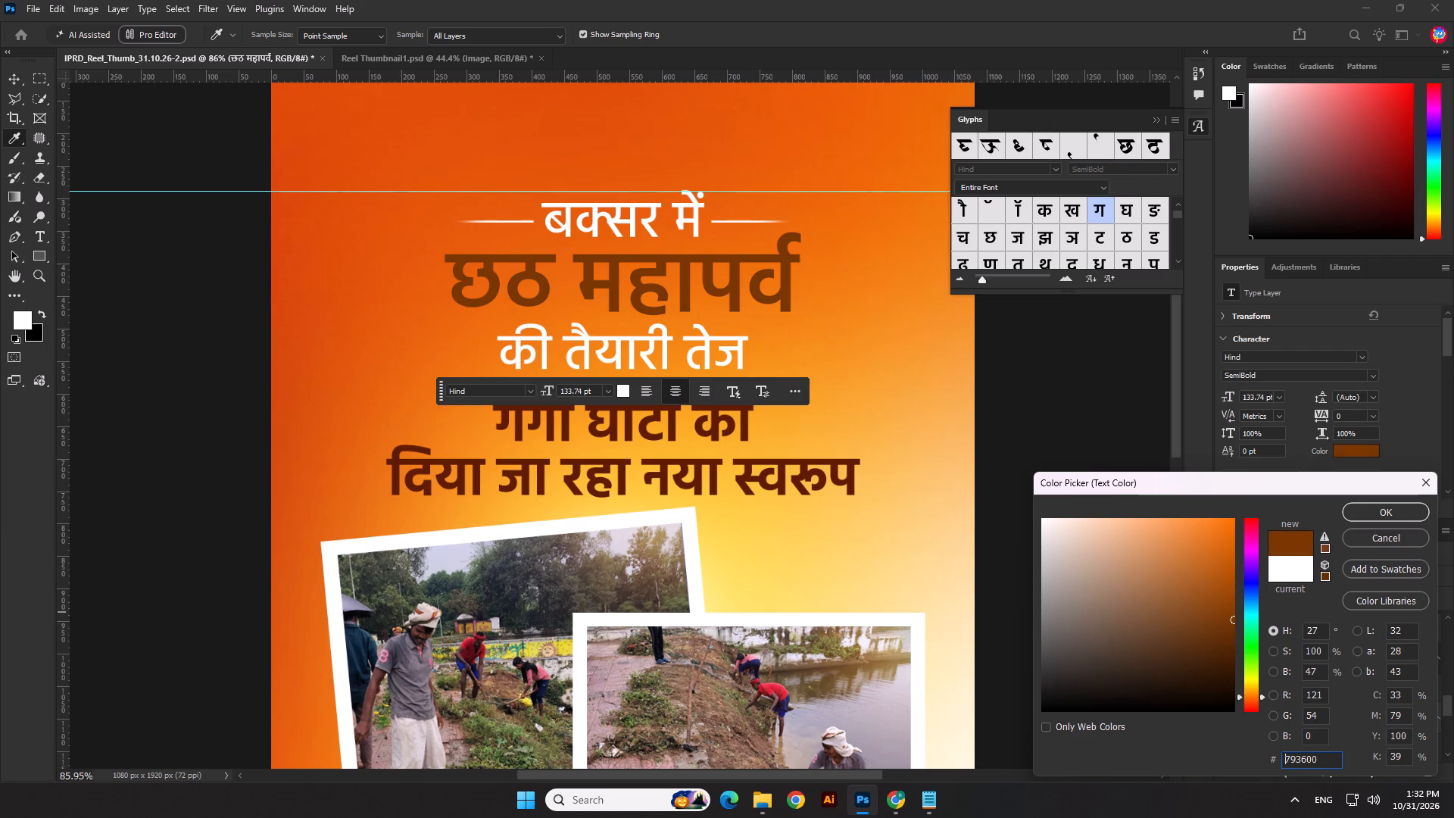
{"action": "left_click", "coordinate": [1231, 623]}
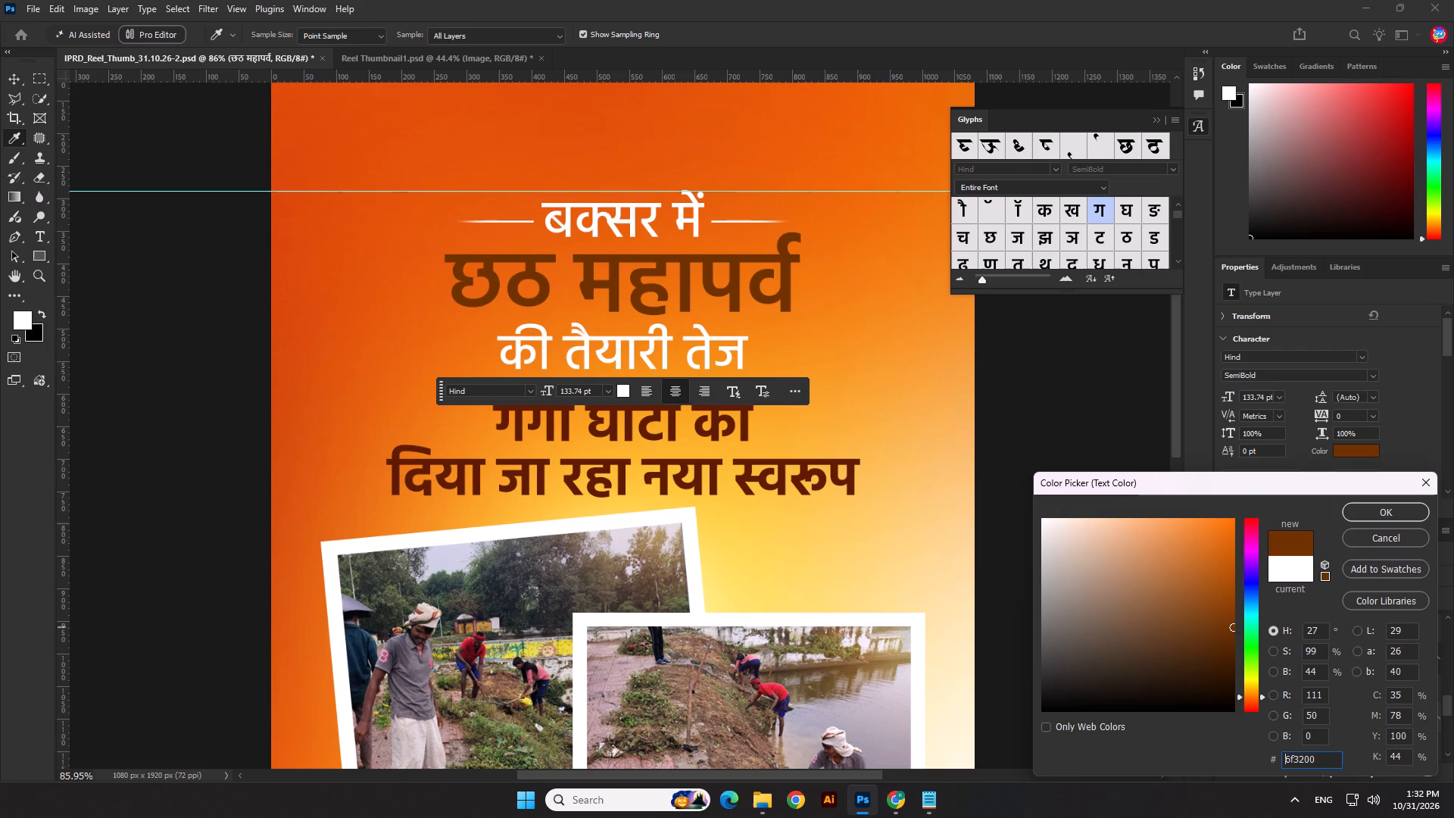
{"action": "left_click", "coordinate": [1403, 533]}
Recolour the "छठ महापर्व" text dark brown #5f1c01, sampled from the brown two-line text.
{"action": "left_click", "coordinate": [1362, 450]}
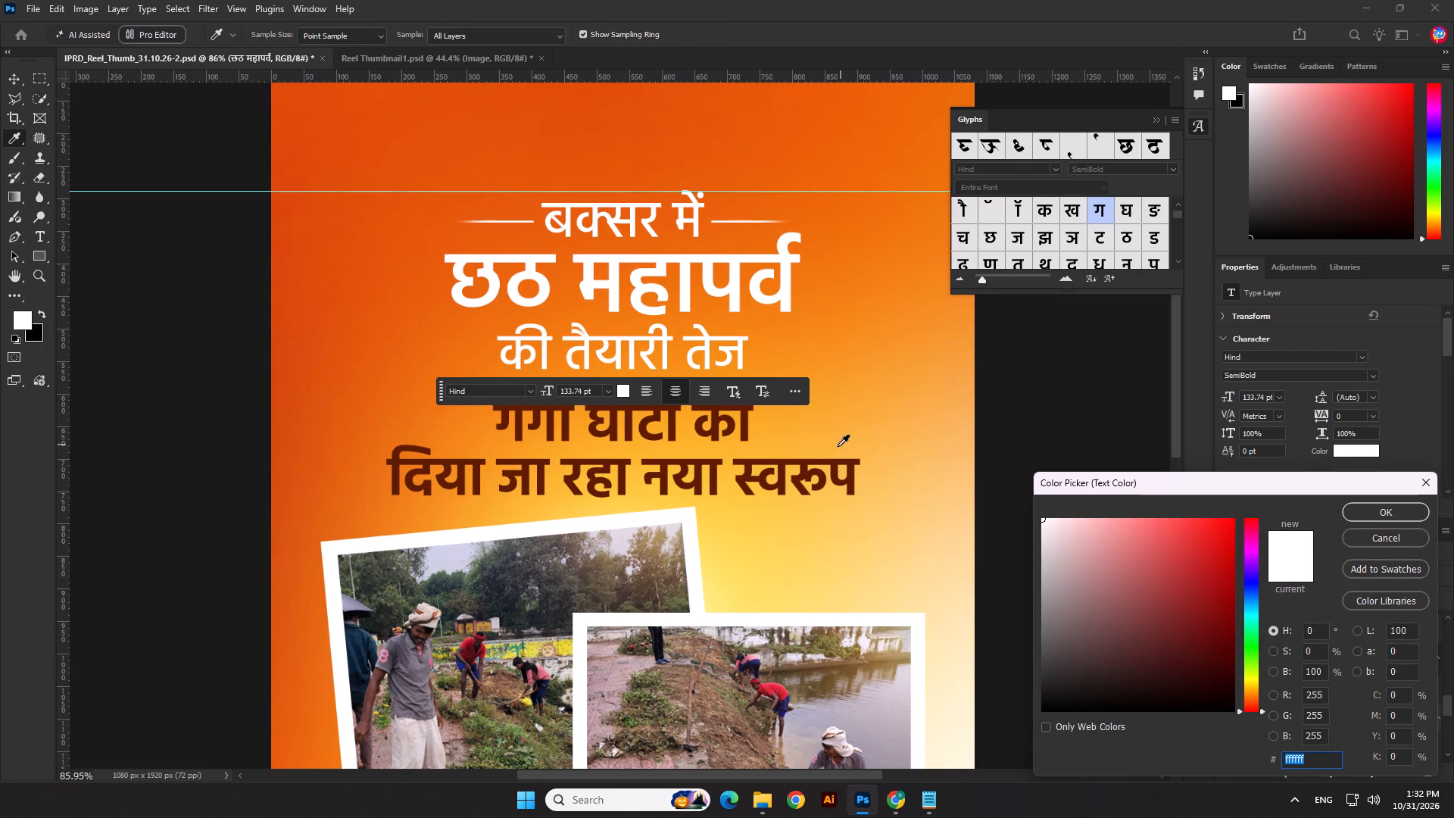
{"action": "left_click", "coordinate": [850, 465]}
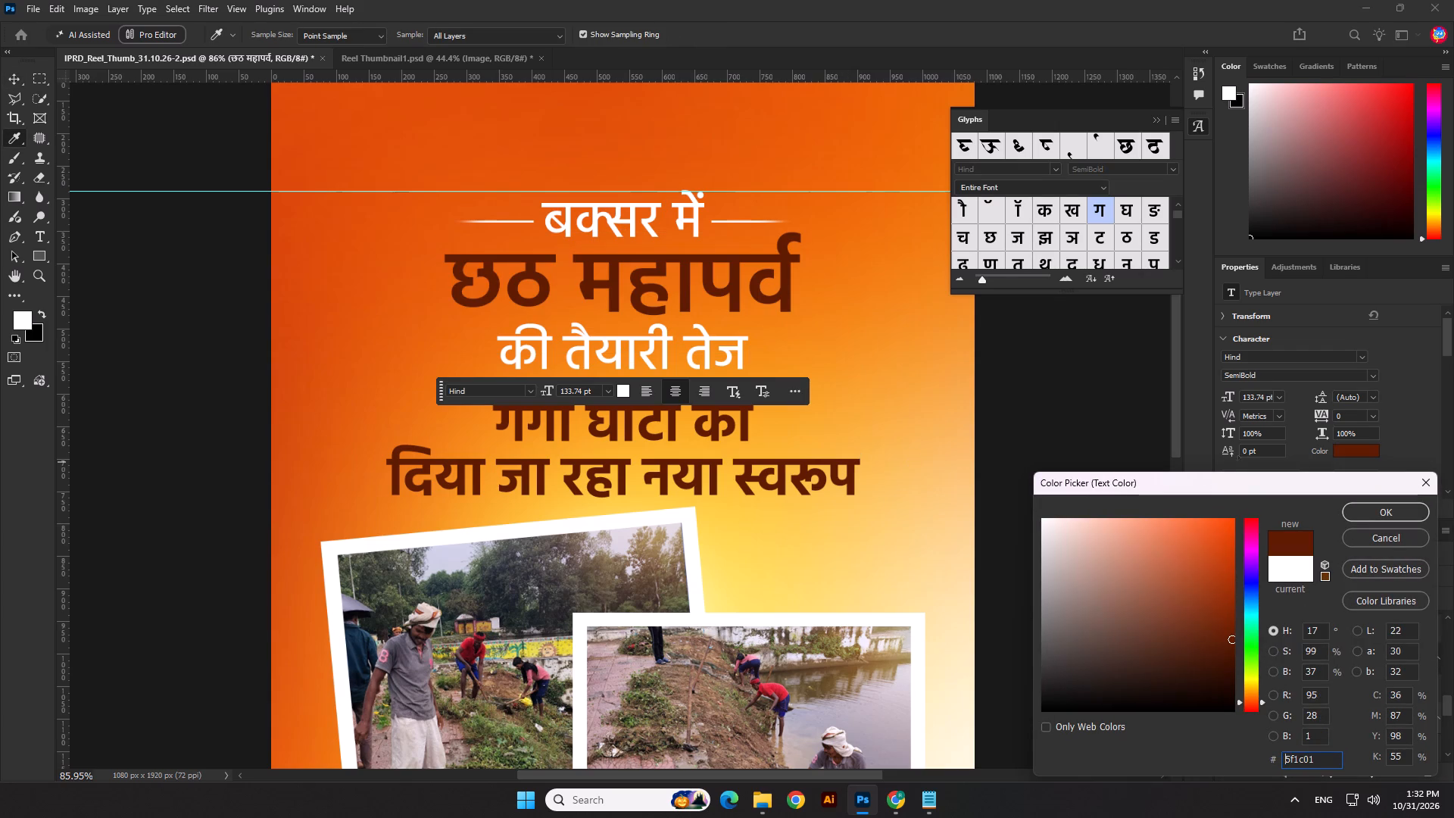
{"action": "left_click", "coordinate": [1361, 511]}
Set only the "गंगा घाटों को" line of the brown text to Medium weight, trying 60 pt and settling on 65 pt.
{"action": "left_click", "coordinate": [720, 426]}
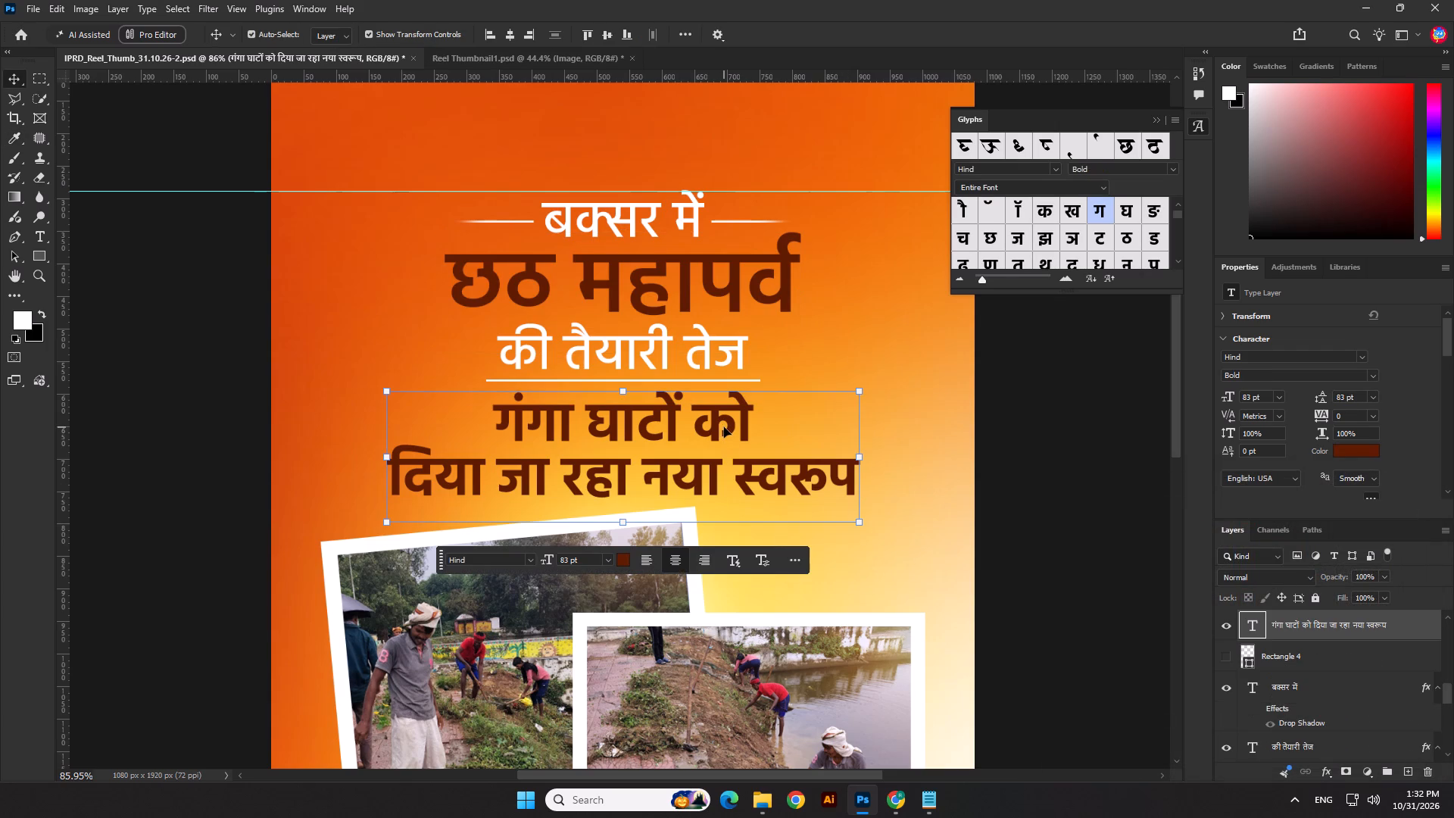
{"action": "left_click", "coordinate": [1027, 427]}
{"action": "double_click", "coordinate": [711, 425]}
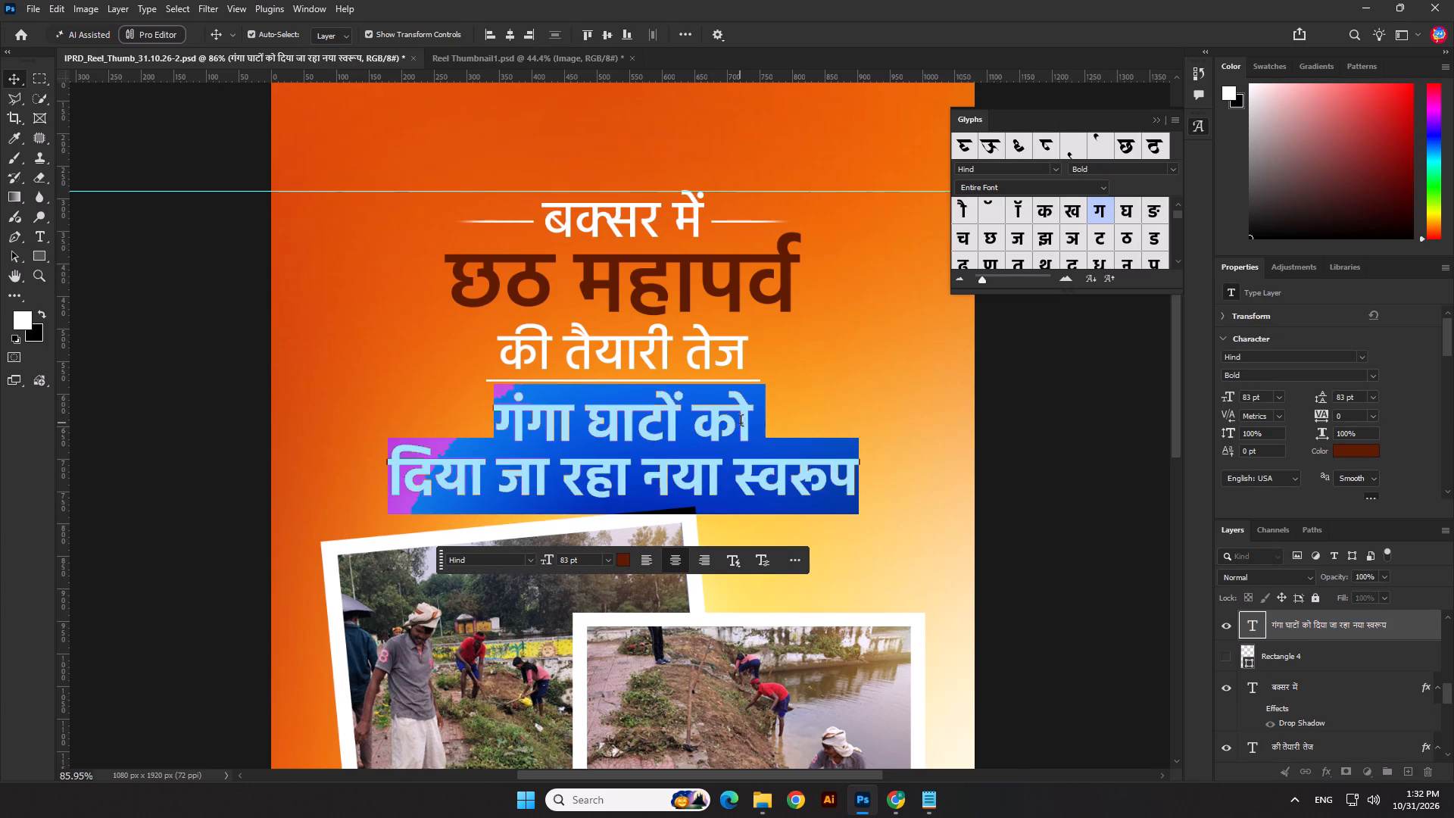
{"action": "left_click_drag", "start_coordinate": [743, 422], "coordinate": [318, 429]}
{"action": "left_click", "coordinate": [1371, 372]}
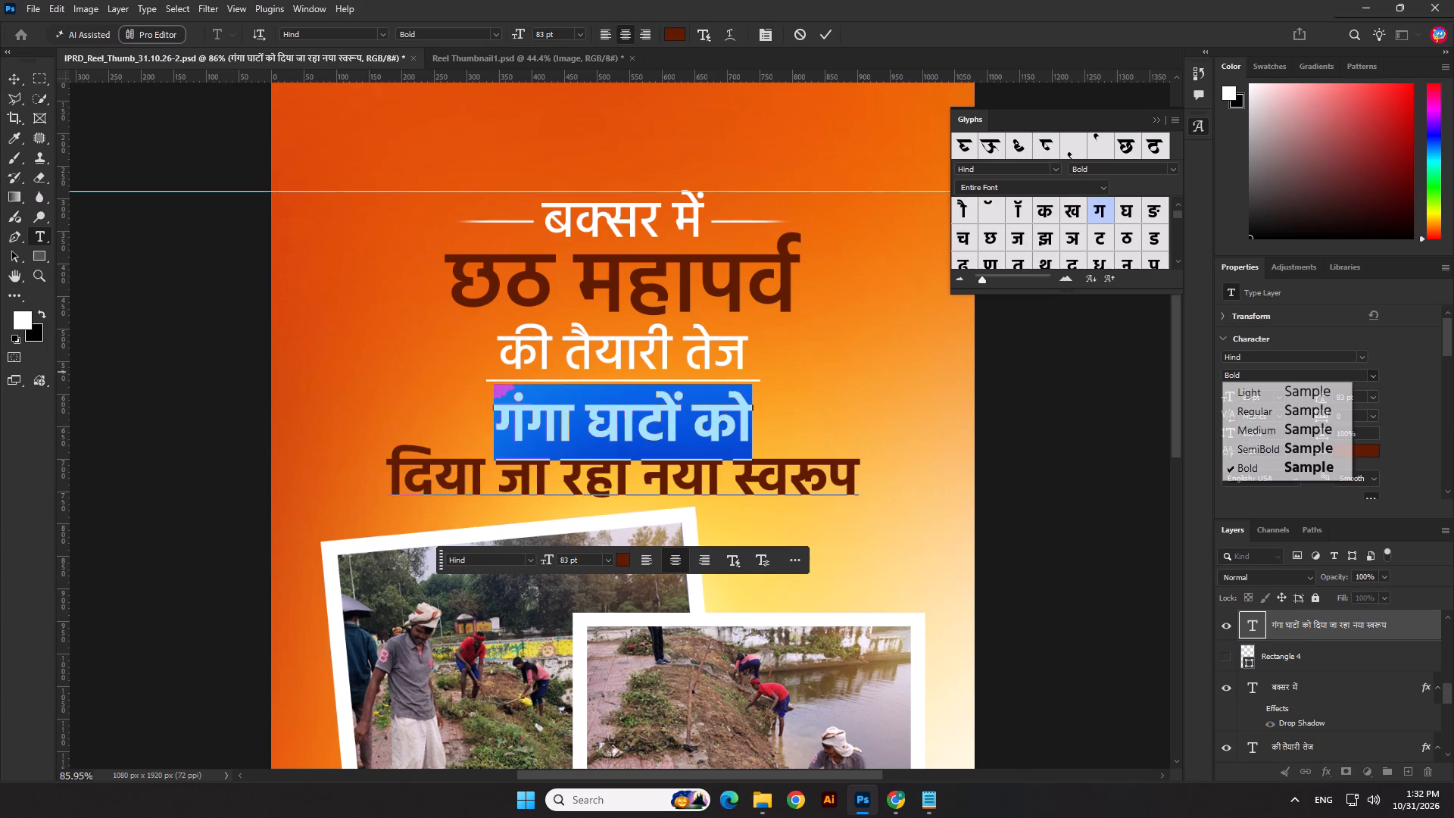
{"action": "left_click", "coordinate": [1290, 435]}
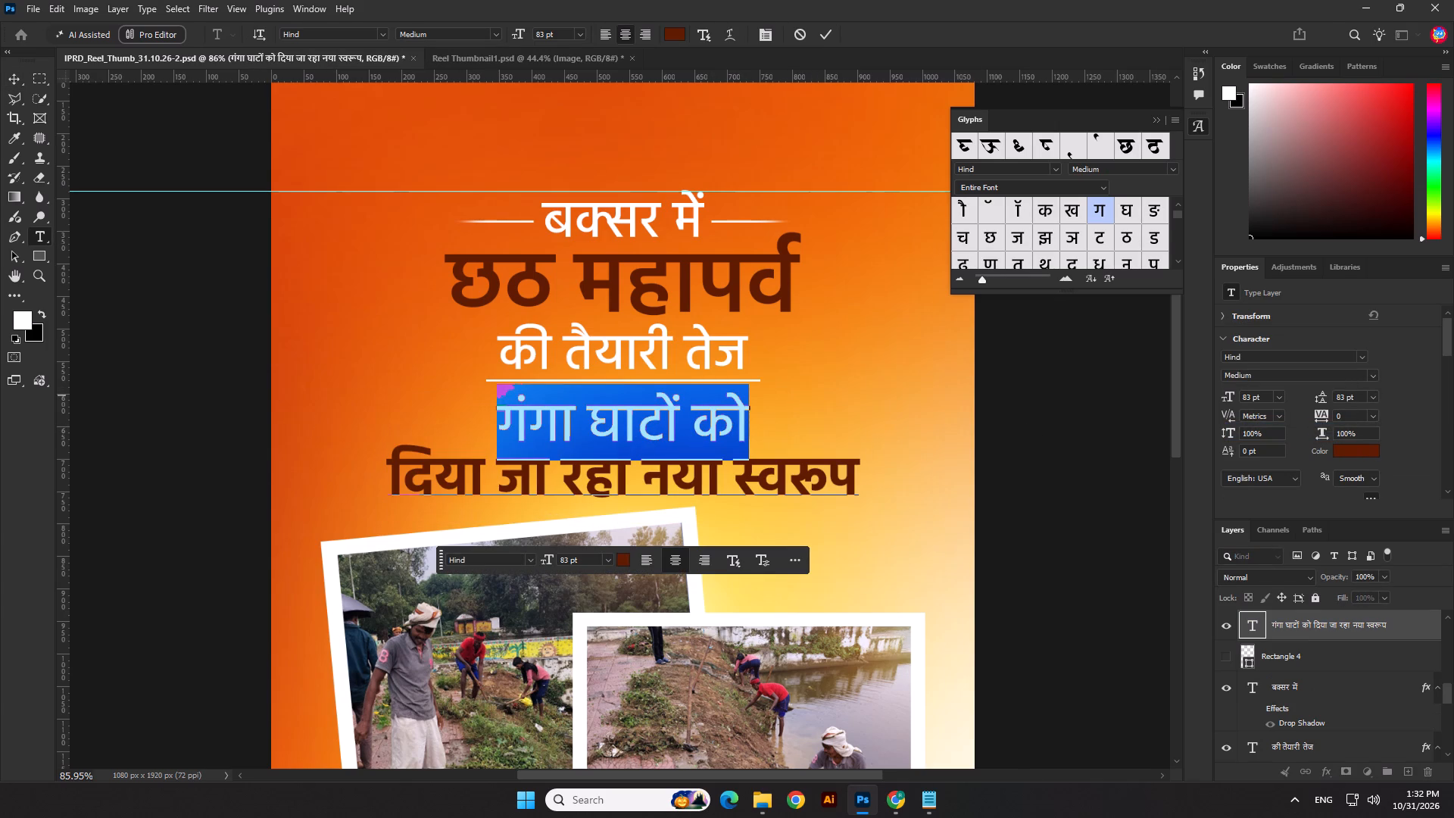
{"action": "left_click_drag", "start_coordinate": [1250, 395], "coordinate": [1225, 401]}
{"action": "type", "text": "60"}
{"action": "key", "text": "Return"}
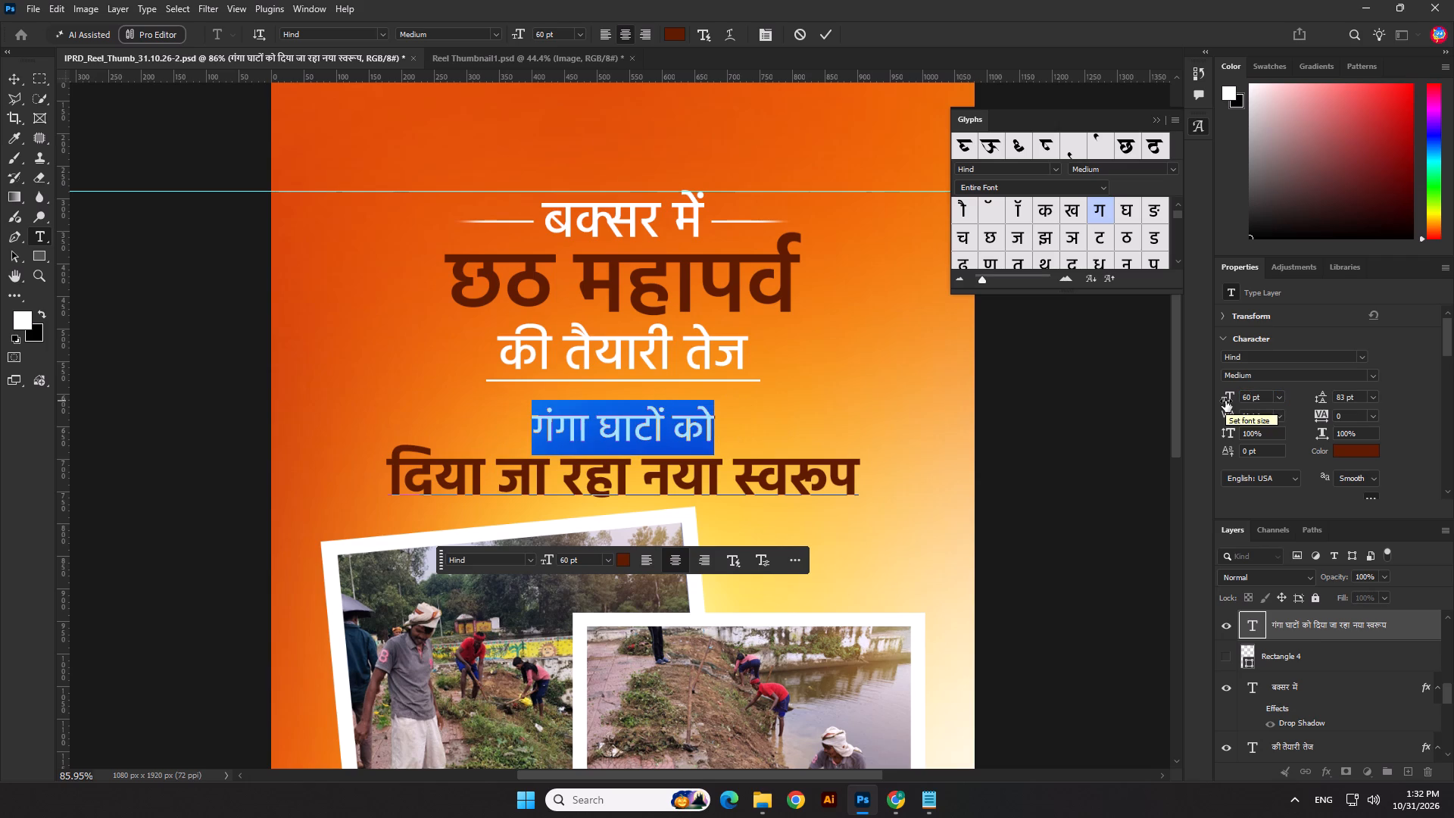
{"action": "left_click_drag", "start_coordinate": [1251, 398], "coordinate": [1208, 407]}
{"action": "type", "text": "65"}
{"action": "key", "text": "Return"}
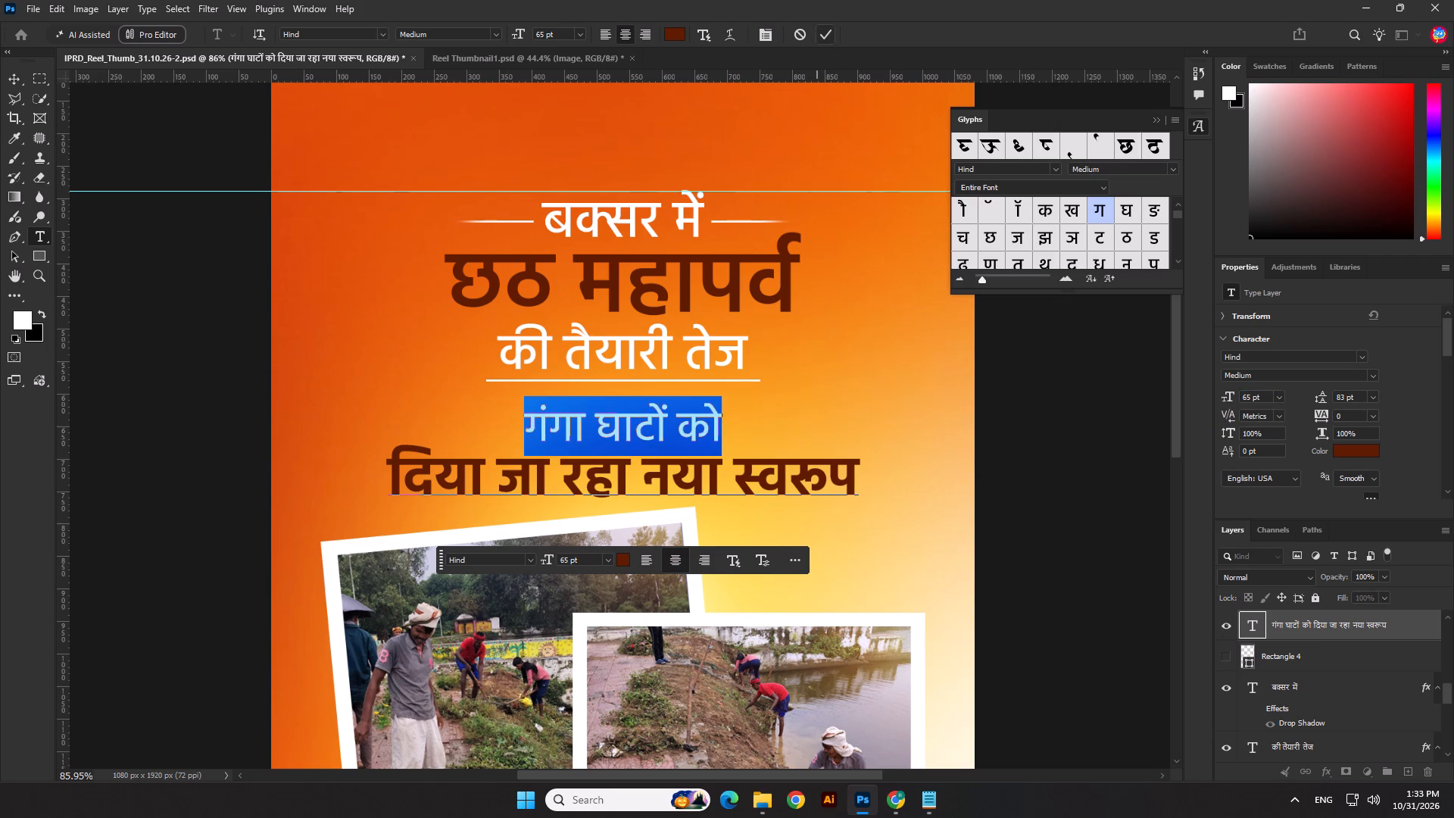
Commit the current text edit and set the "बक्सर में" text's size to 80 pt.
{"action": "left_click", "coordinate": [818, 36]}
{"action": "left_click", "coordinate": [594, 224]}
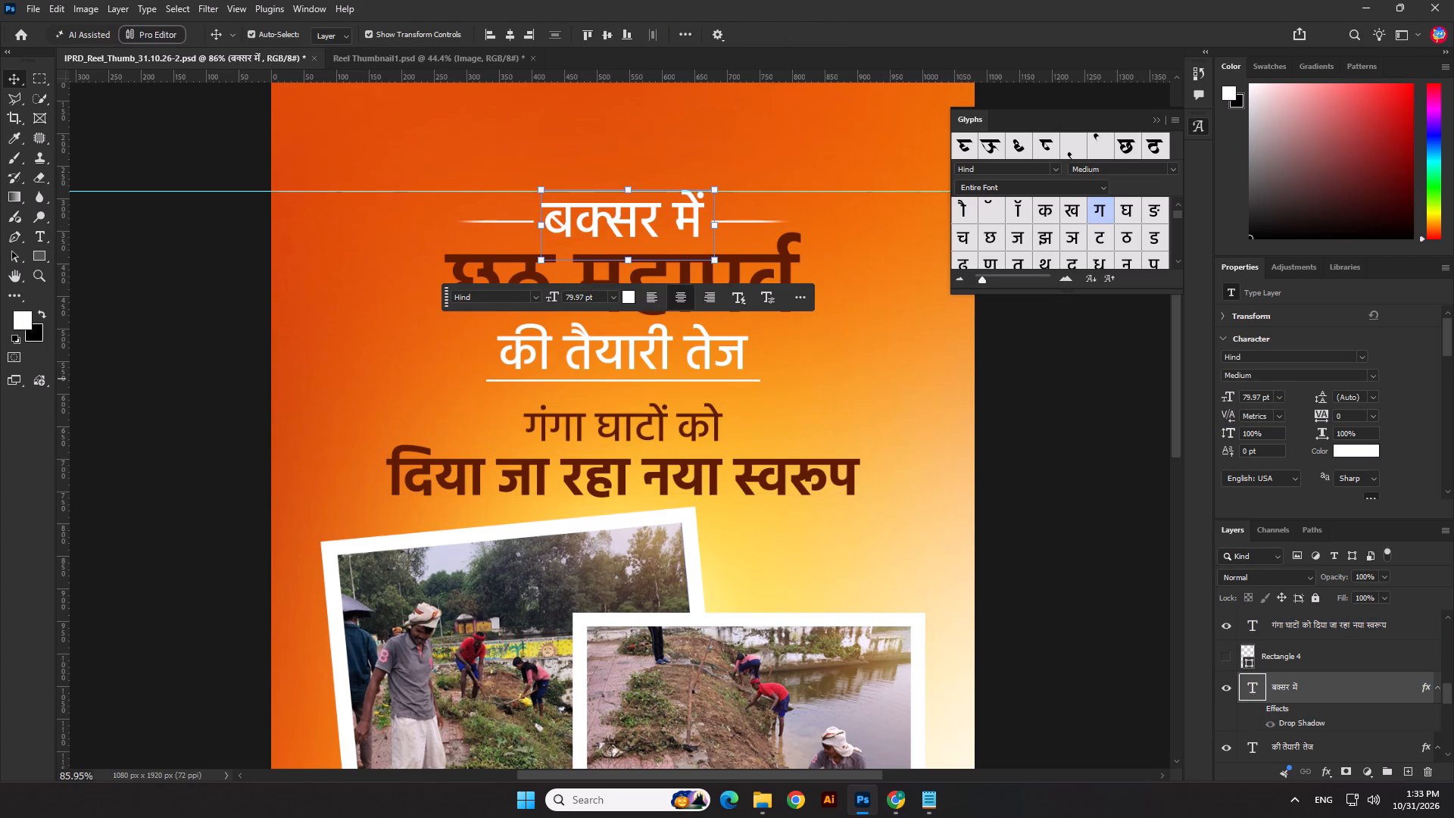
{"action": "left_click_drag", "start_coordinate": [1259, 396], "coordinate": [1179, 410]}
{"action": "type", "text": "80"}
{"action": "key", "text": "Return"}
Set the "की तैयारी तेज" text's size to 80 pt.
{"action": "left_click", "coordinate": [617, 364]}
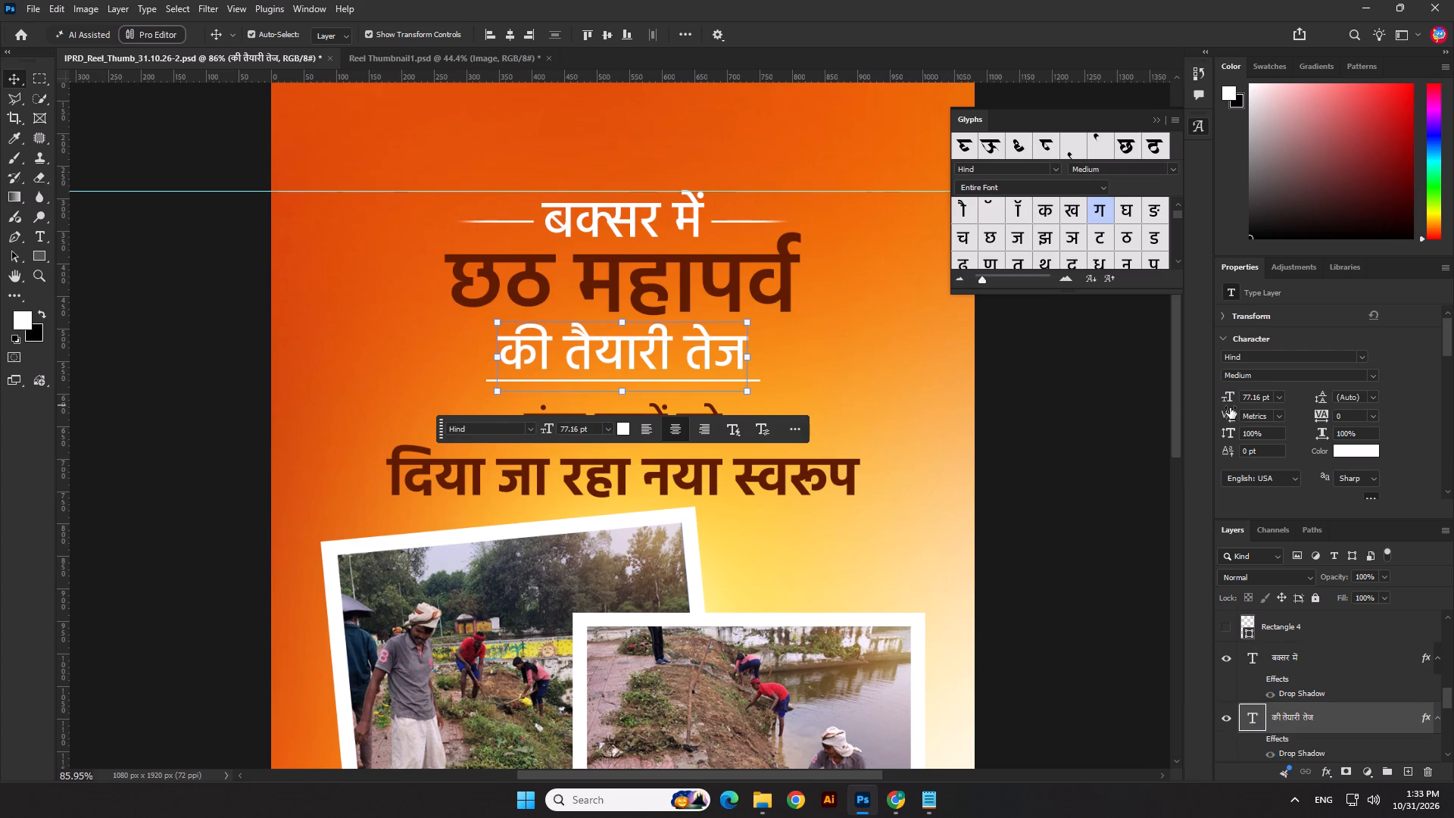
{"action": "left_click_drag", "start_coordinate": [1259, 395], "coordinate": [1189, 402]}
{"action": "type", "text": "80"}
{"action": "key", "text": "Return"}
{"action": "left_click", "coordinate": [1011, 405]}
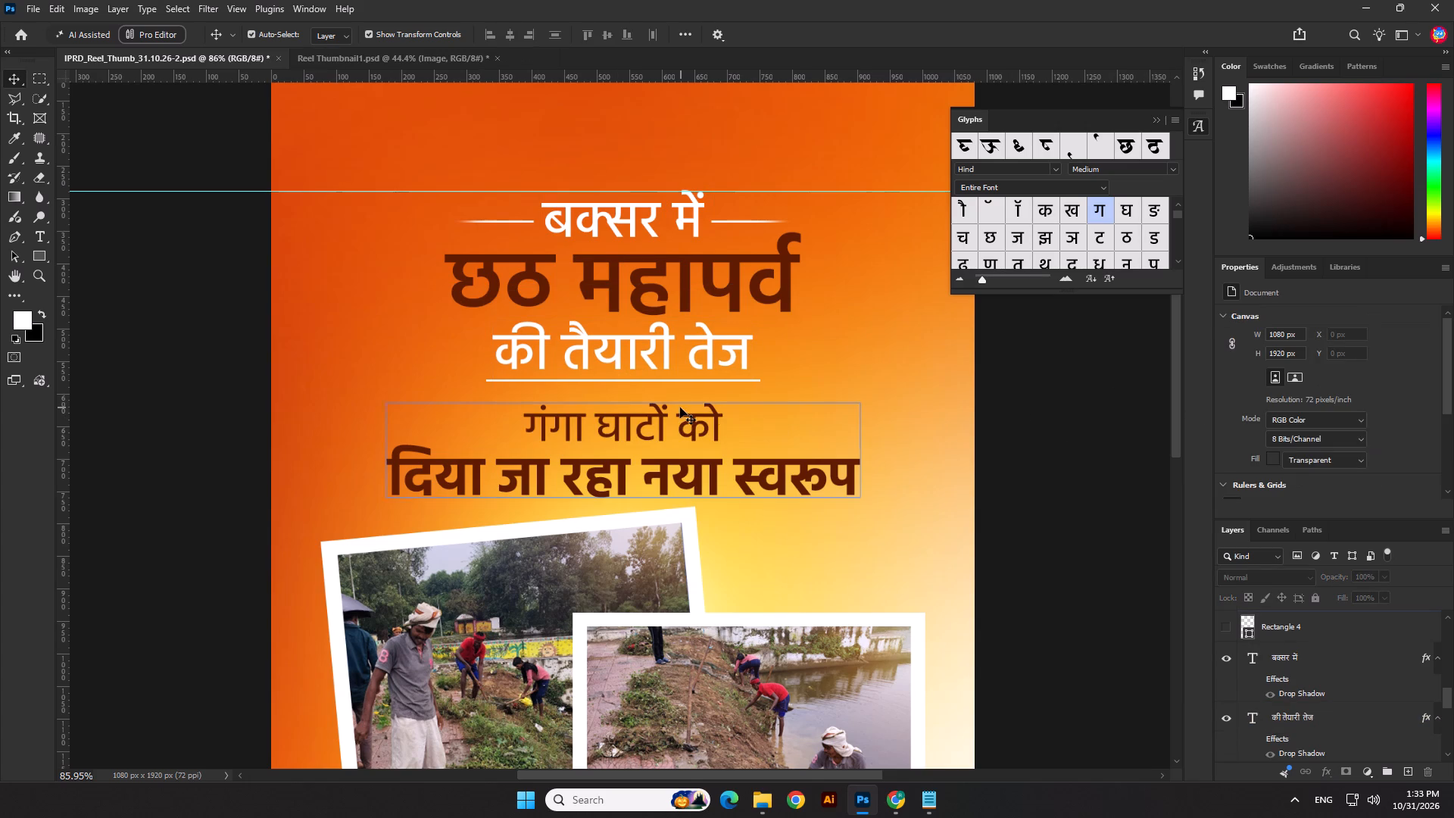
Set only the "गंगा घाटों को" line of the brown two-line text to 80 pt.
{"action": "left_click", "coordinate": [680, 419]}
{"action": "double_click", "coordinate": [680, 419]}
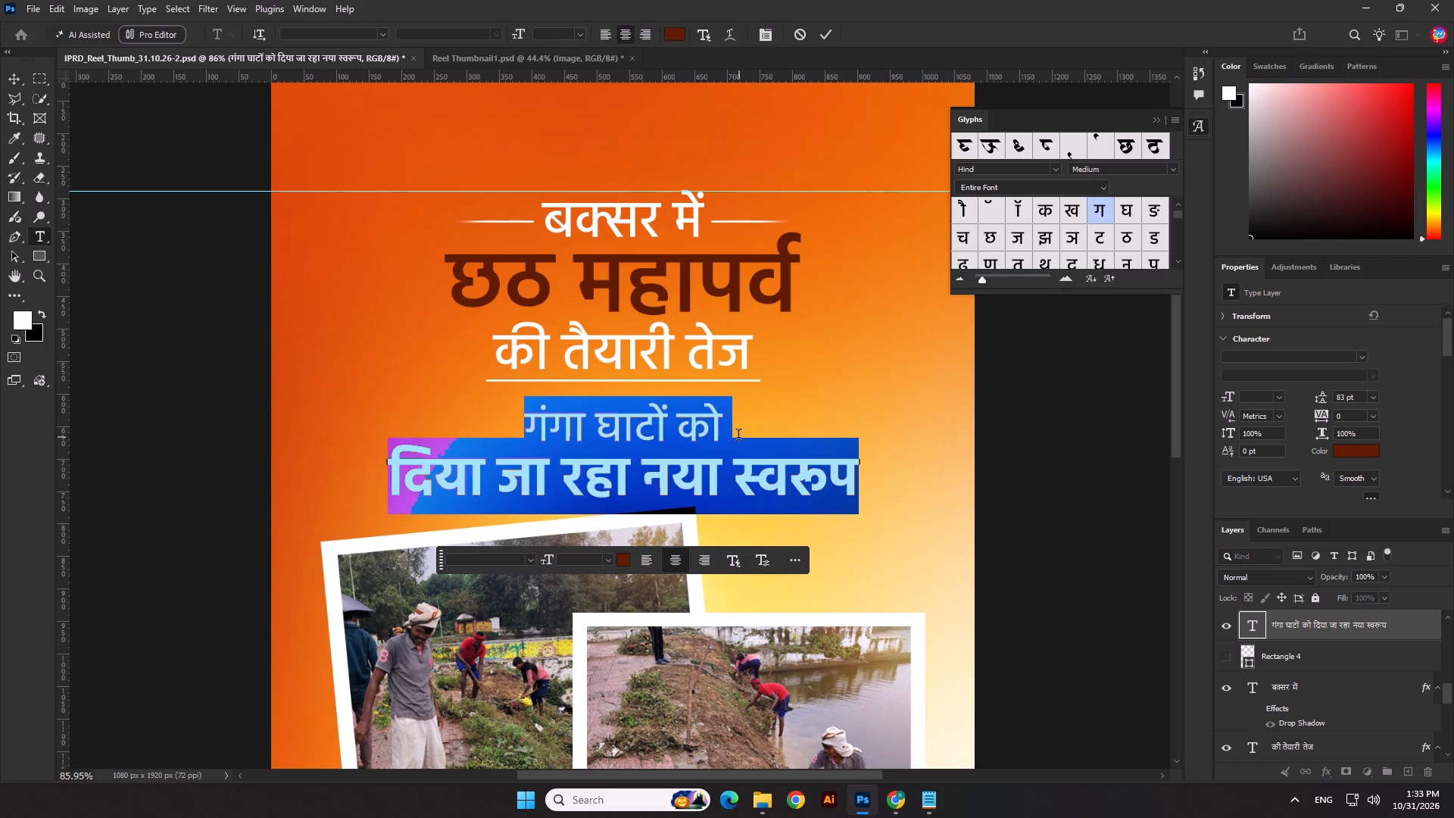
{"action": "left_click_drag", "start_coordinate": [730, 436], "coordinate": [365, 429]}
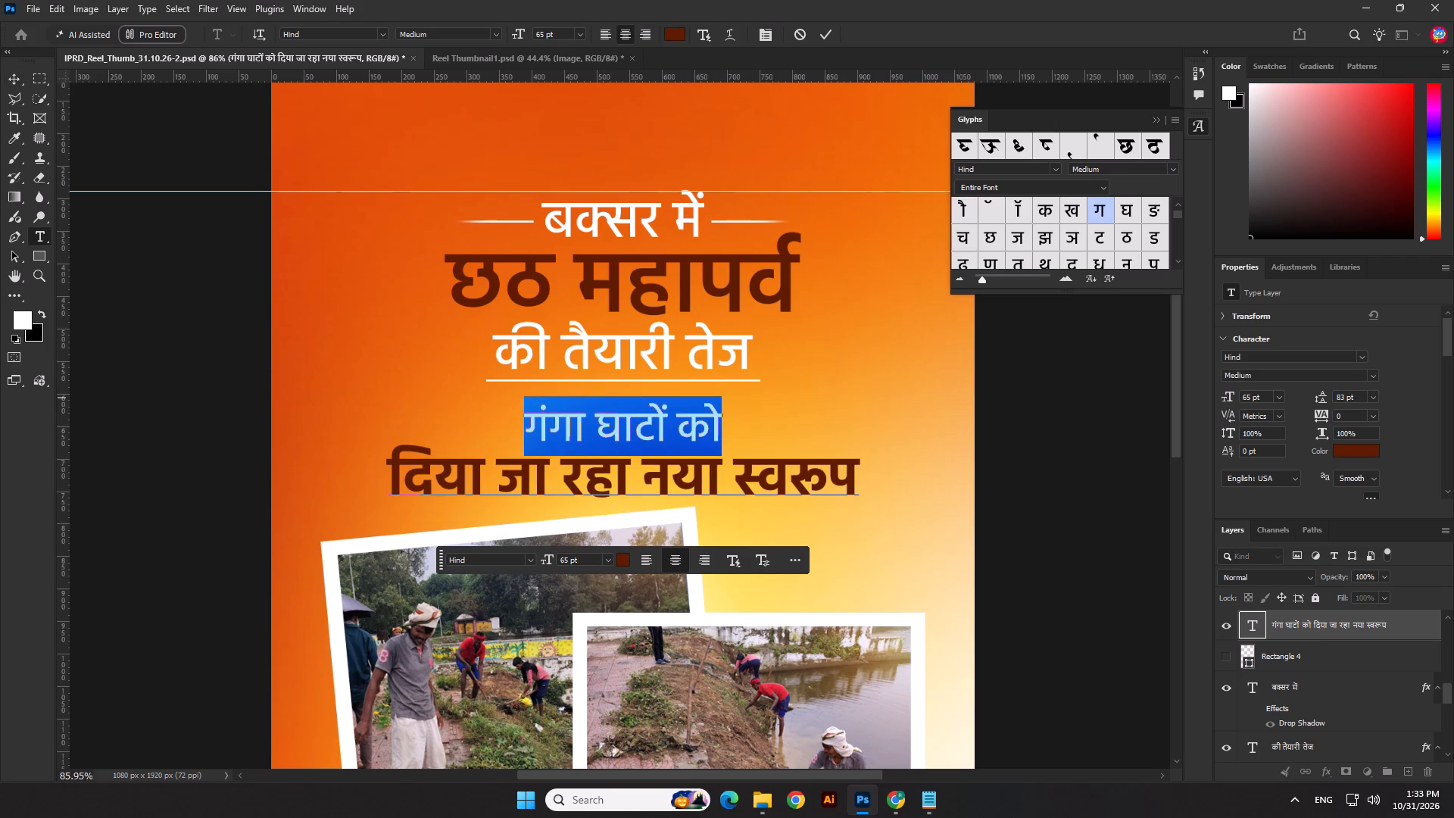
{"action": "left_click_drag", "start_coordinate": [1251, 398], "coordinate": [1211, 407]}
{"action": "type", "text": "80"}
{"action": "key", "text": "Return"}
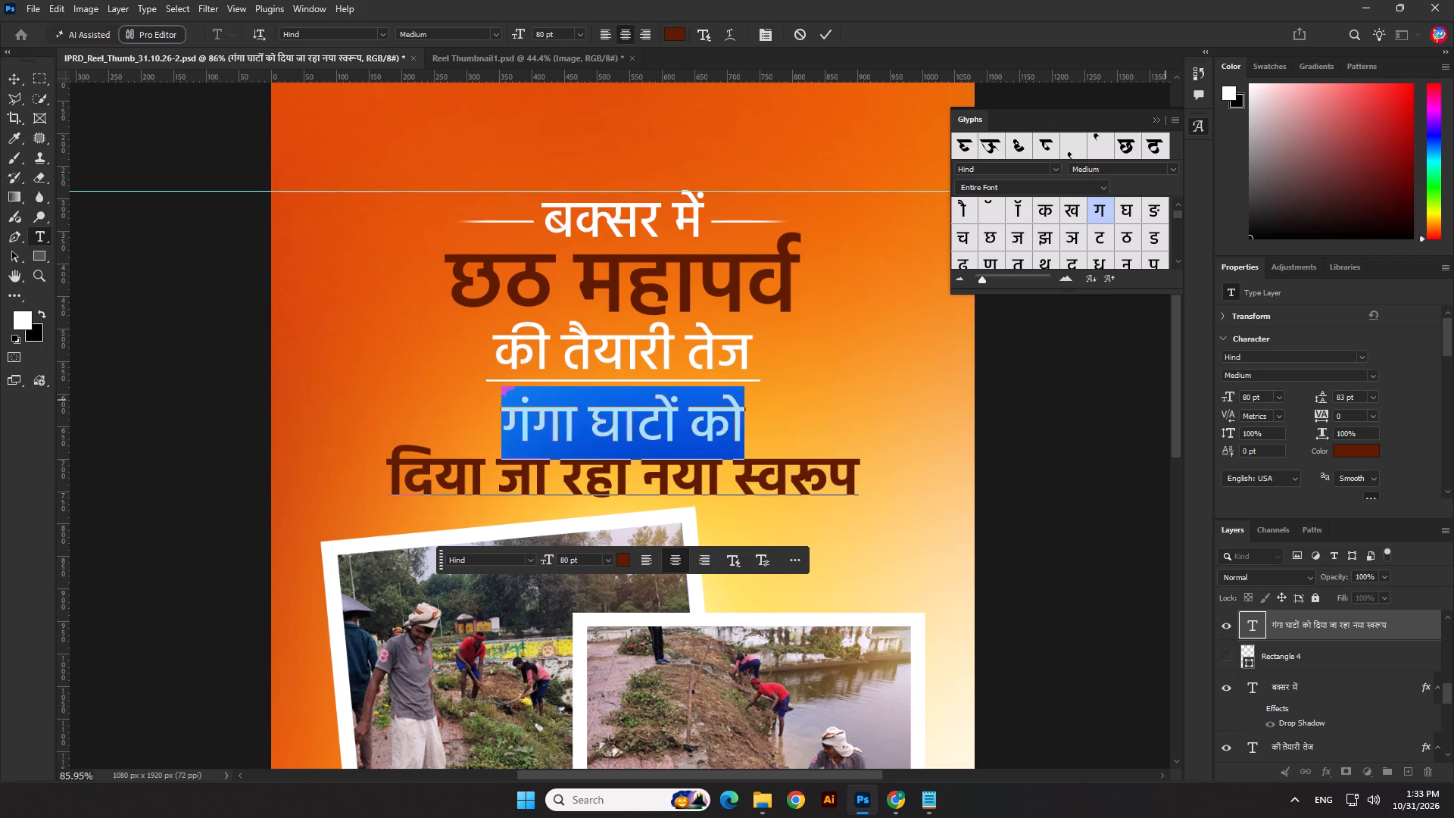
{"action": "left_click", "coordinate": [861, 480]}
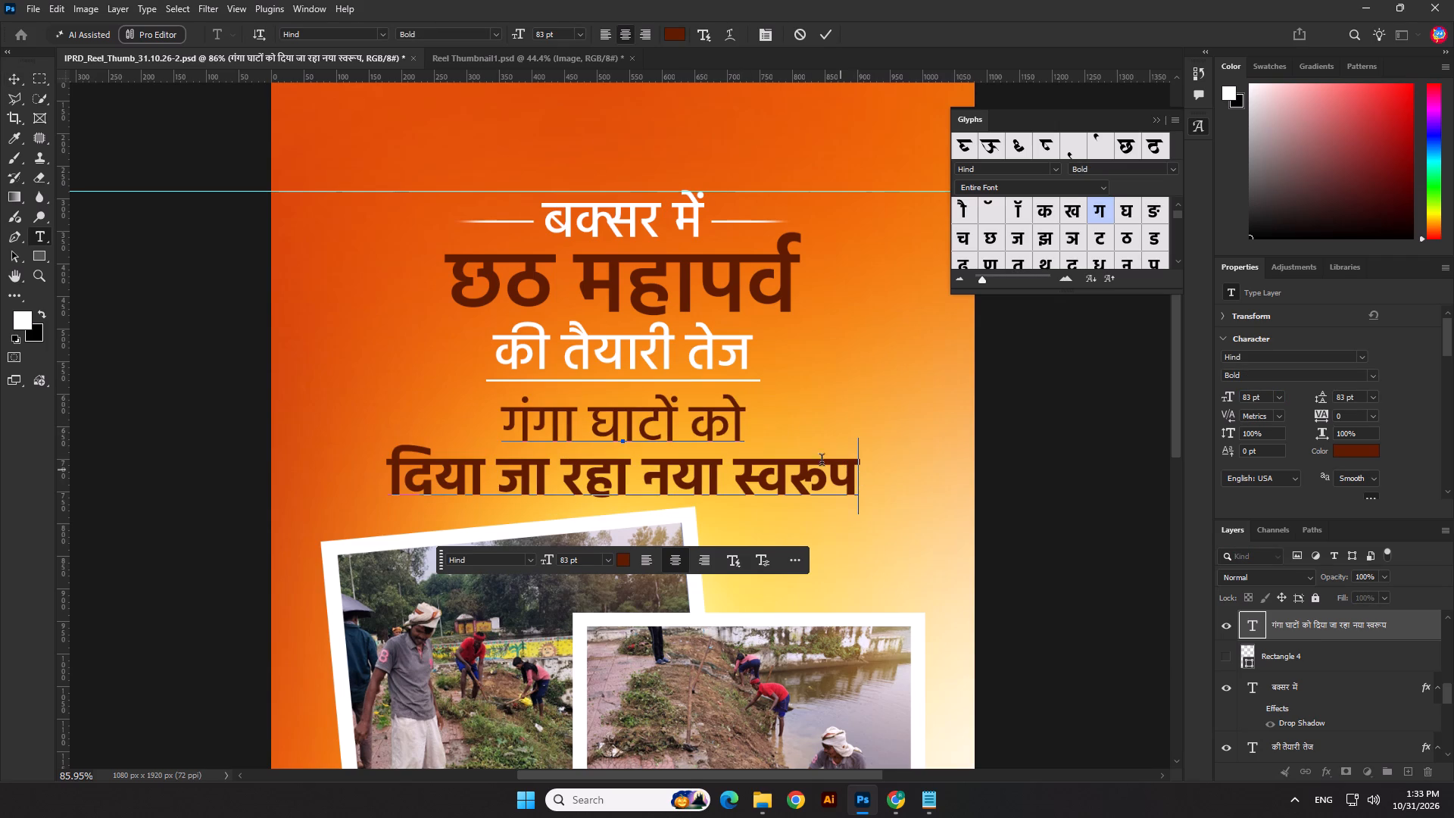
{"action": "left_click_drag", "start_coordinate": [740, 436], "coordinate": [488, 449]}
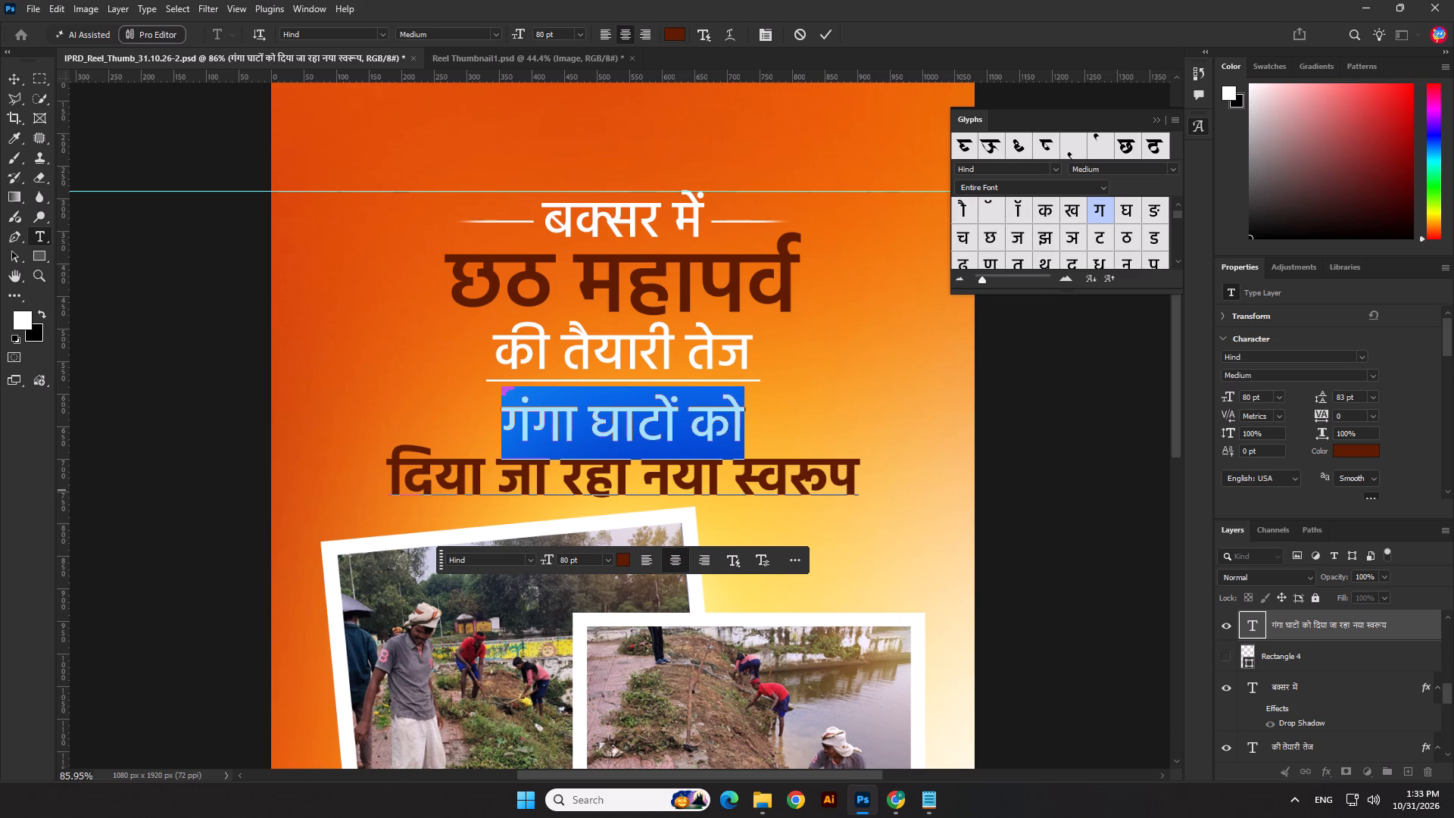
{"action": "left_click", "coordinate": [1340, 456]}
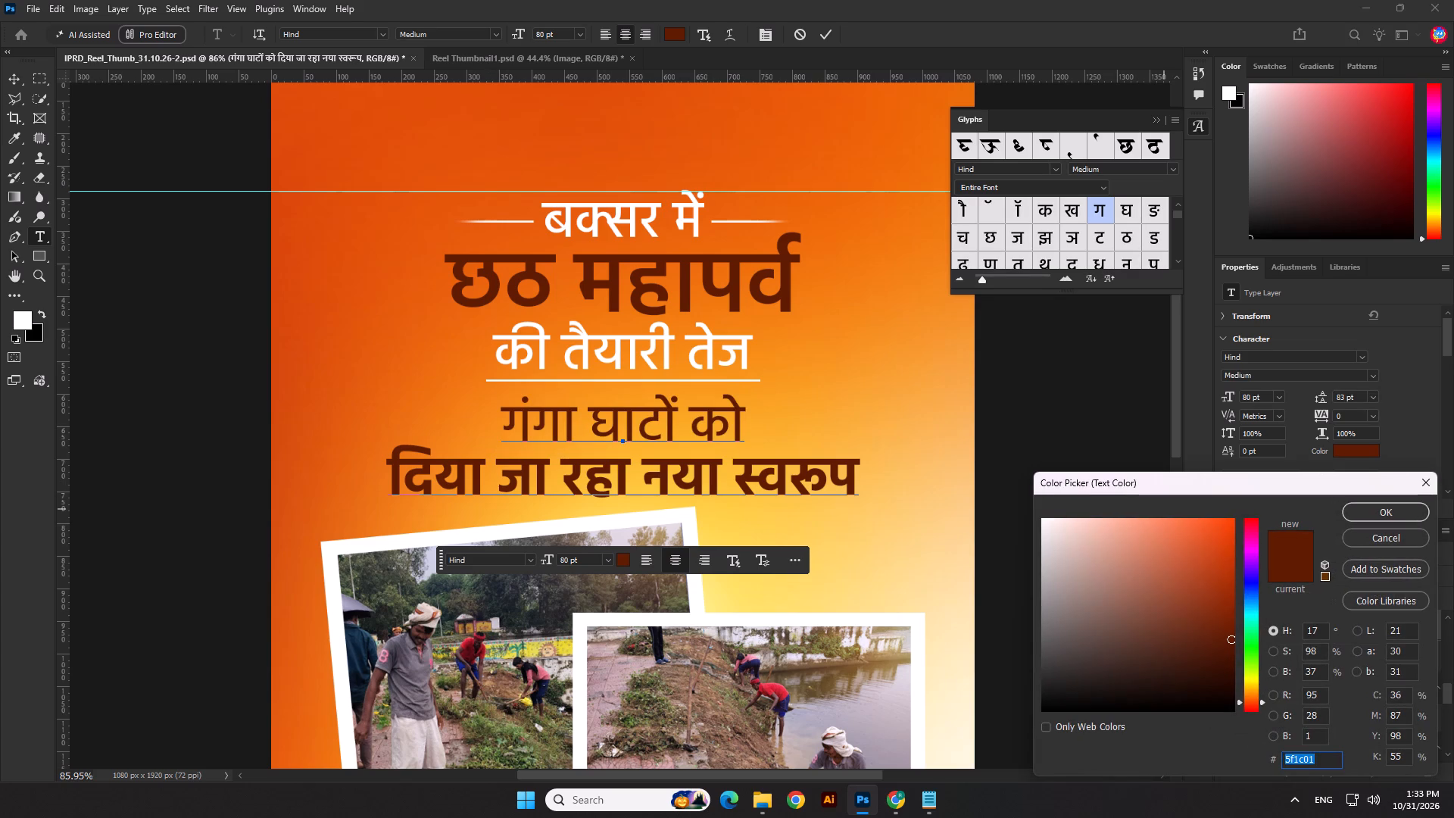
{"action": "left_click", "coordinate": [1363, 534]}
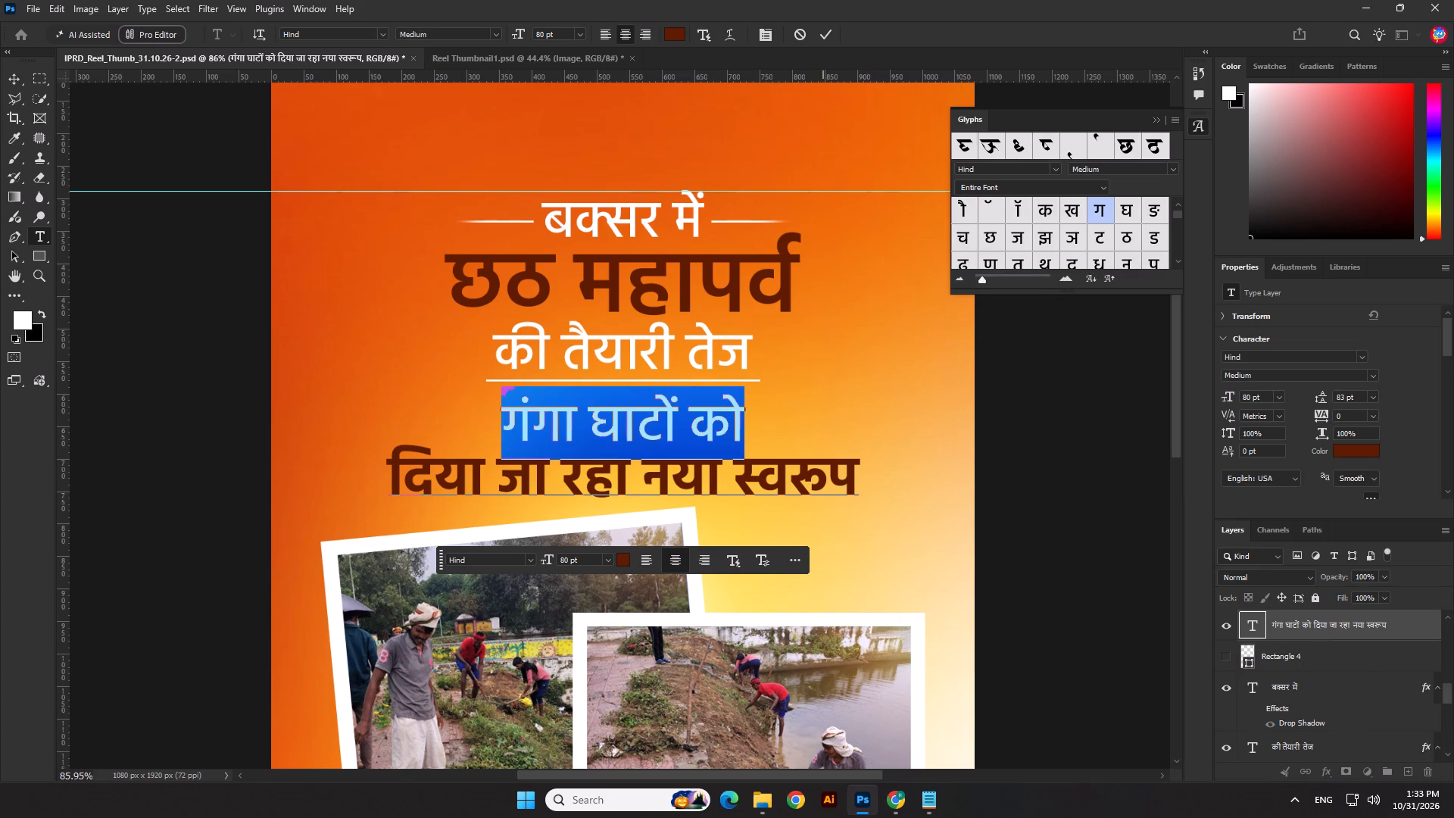
Commit the brown text edit and recolour the "छठ महापर्व" headline white #ffffff.
{"action": "left_click", "coordinate": [821, 32]}
{"action": "left_click", "coordinate": [697, 263]}
{"action": "left_click", "coordinate": [1357, 456]}
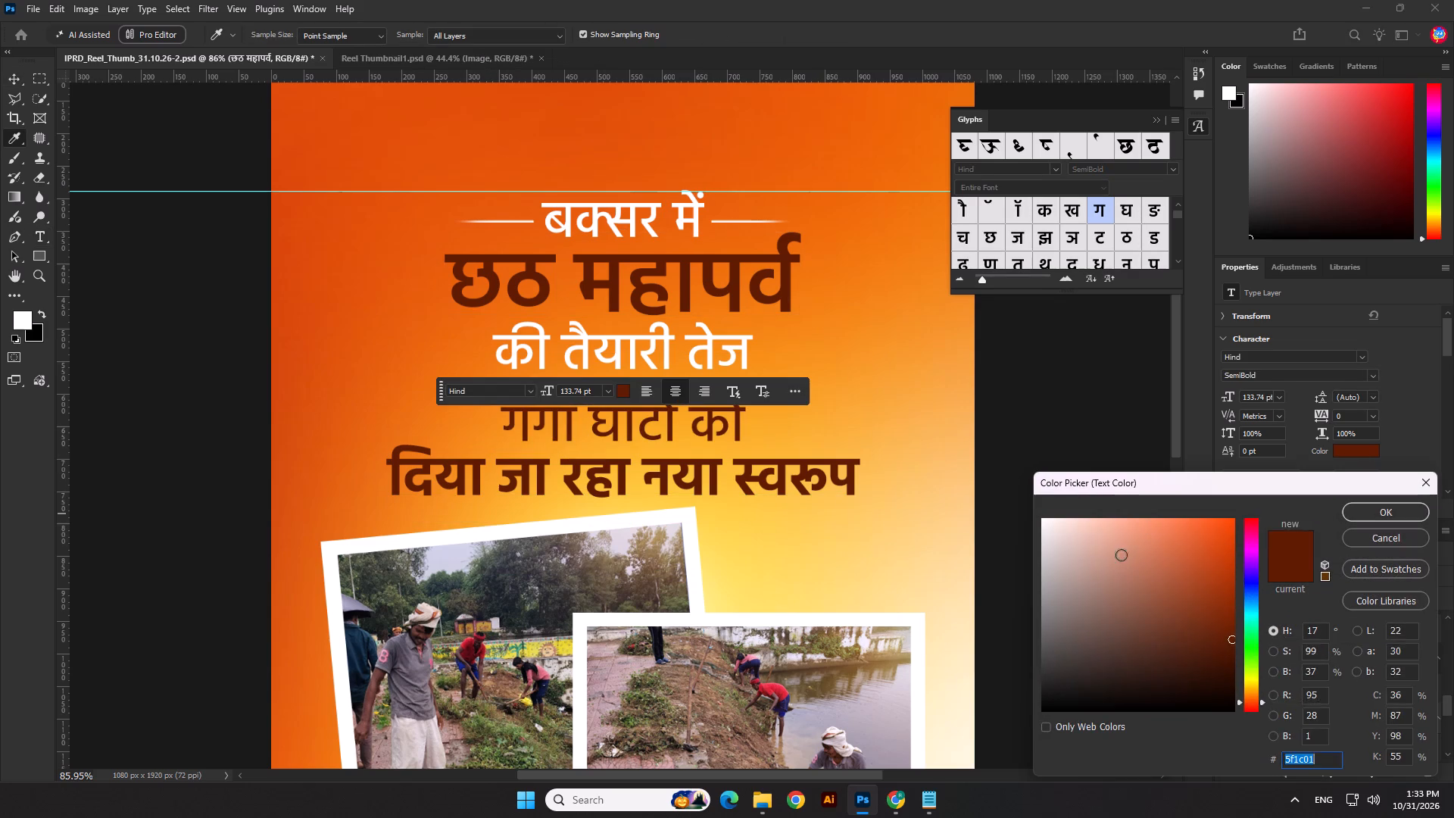
{"action": "left_click_drag", "start_coordinate": [1097, 567], "coordinate": [974, 533]}
{"action": "left_click_drag", "start_coordinate": [1124, 542], "coordinate": [1036, 492]}
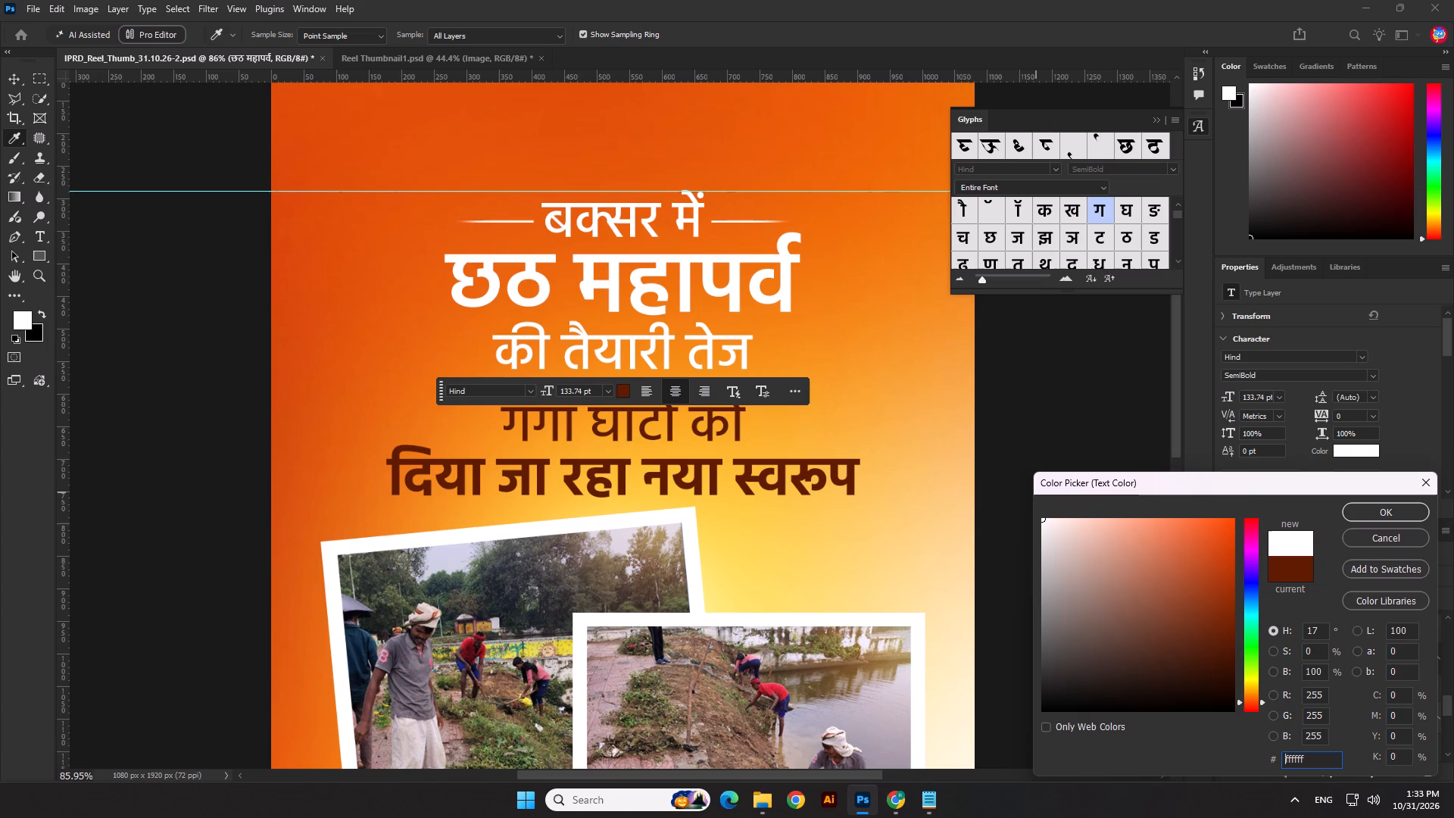
{"action": "left_click", "coordinate": [1362, 509]}
{"action": "left_click", "coordinate": [1128, 479]}
Draw a white rectangle about 786 × 105 px over the "दिया जा रहा नया स्वरूप" line.
{"action": "scroll", "coordinate": [660, 443], "scroll_direction": "down", "scroll_amount": 6}
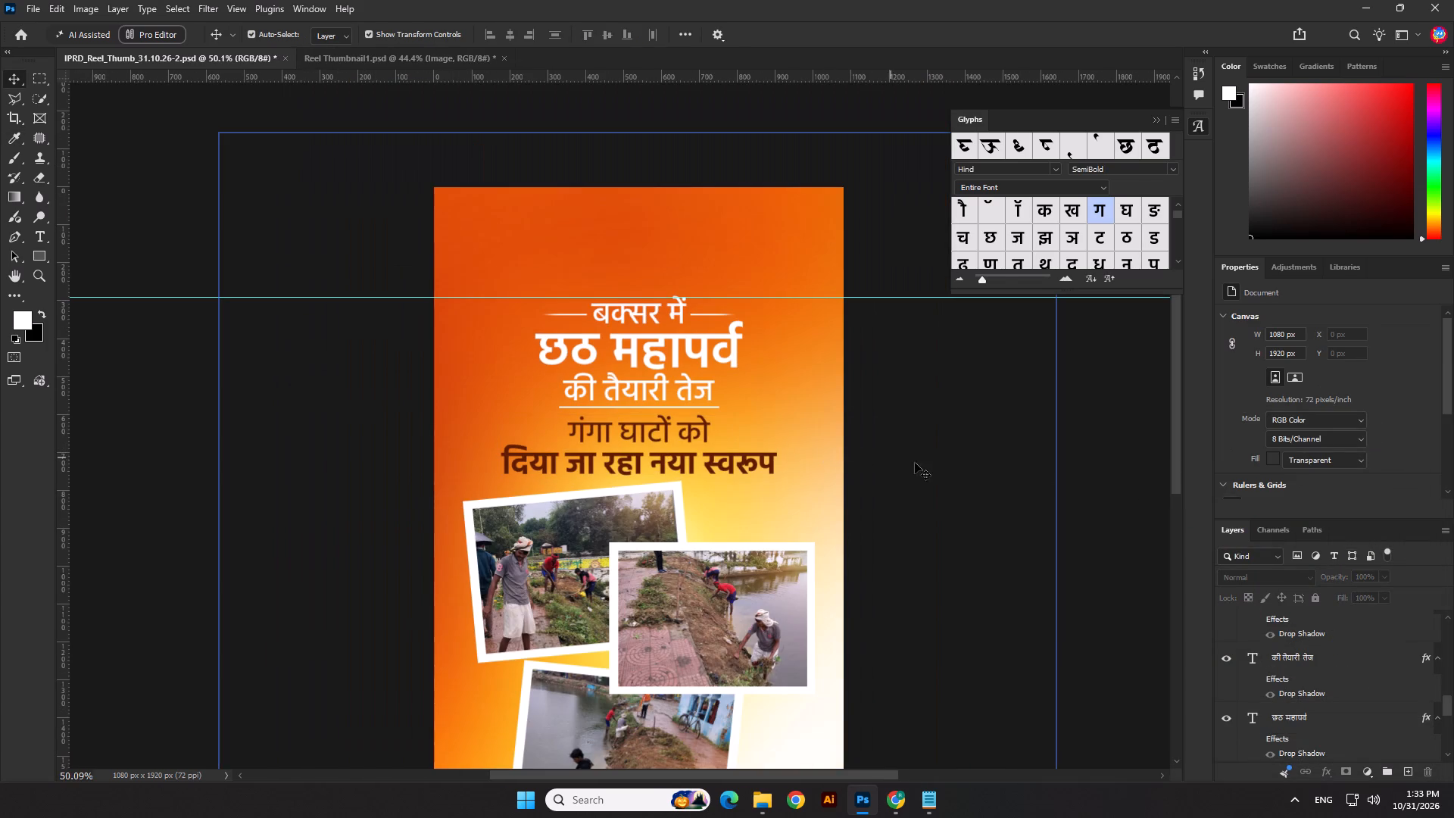
{"action": "left_click", "coordinate": [933, 463]}
{"action": "scroll", "coordinate": [676, 457], "scroll_direction": "up", "scroll_amount": 2}
{"action": "left_click", "coordinate": [675, 457]}
{"action": "scroll", "coordinate": [672, 457], "scroll_direction": "up", "scroll_amount": 3}
{"action": "left_click", "coordinate": [44, 254]}
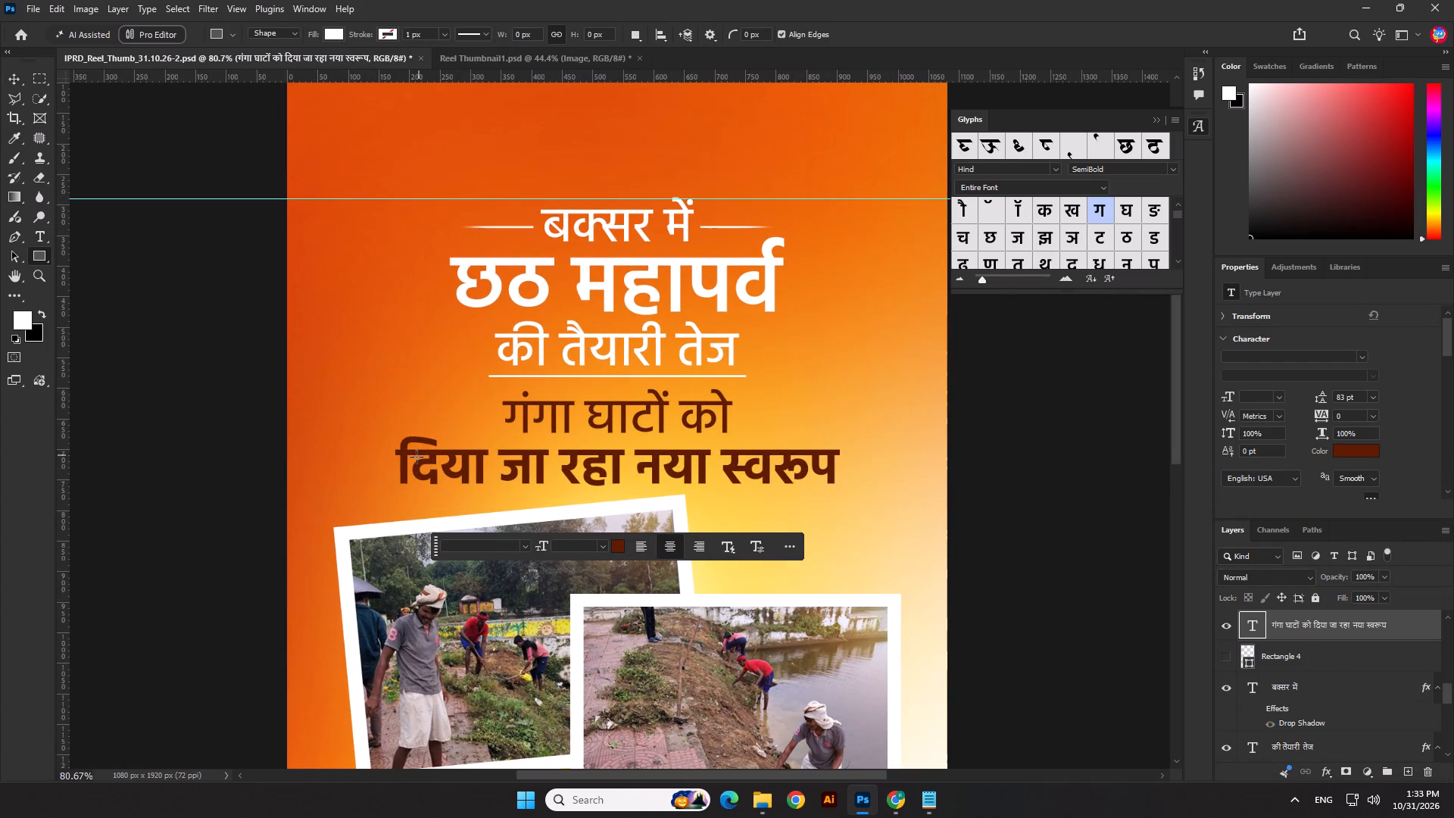
{"action": "scroll", "coordinate": [417, 457], "scroll_direction": "up", "scroll_amount": 1}
{"action": "left_click_drag", "start_coordinate": [363, 427], "coordinate": [894, 498]}
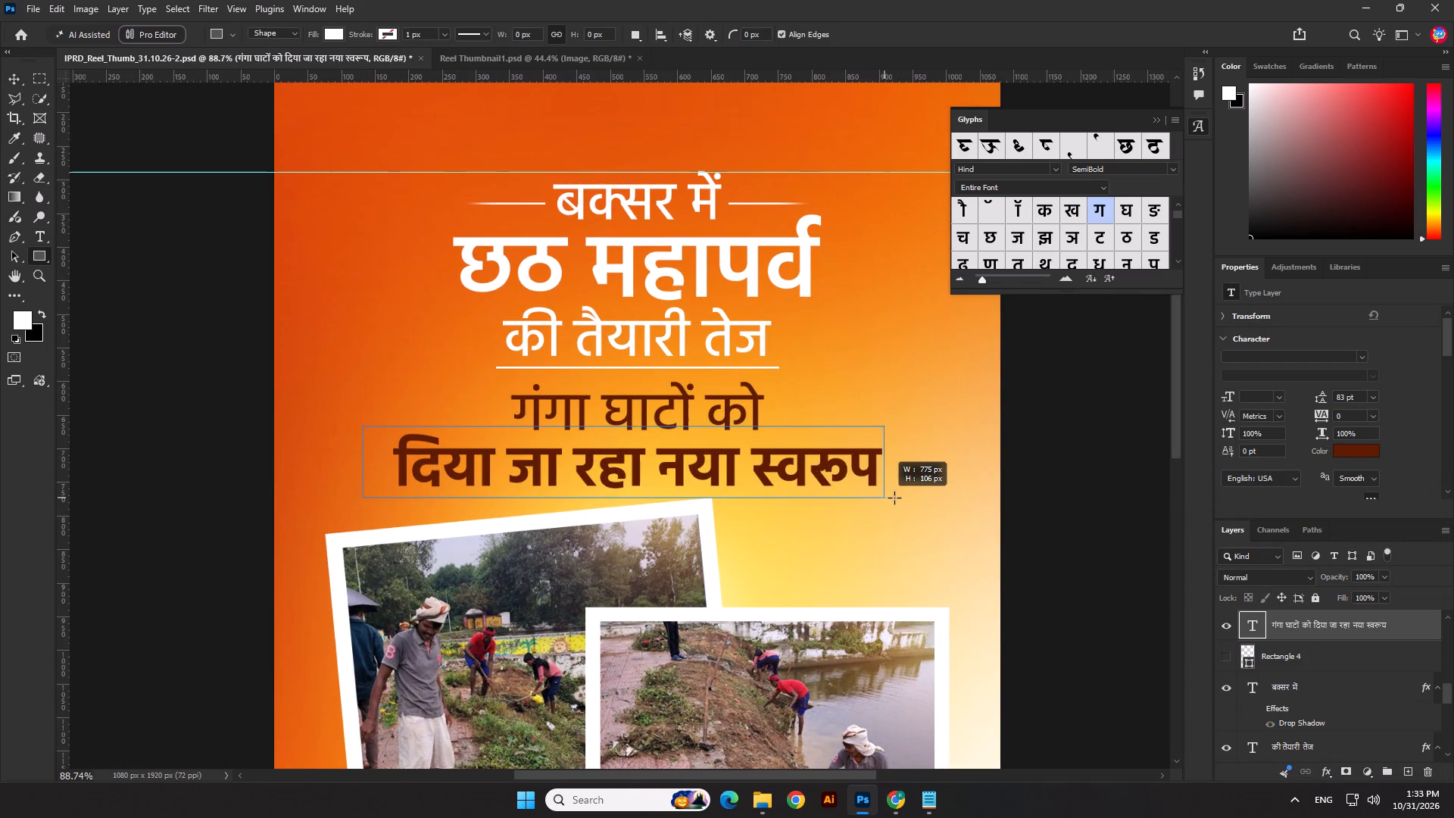
{"action": "left_click_drag", "start_coordinate": [894, 498], "coordinate": [891, 497]}
{"action": "scroll", "coordinate": [559, 418], "scroll_direction": "up", "scroll_amount": 2}
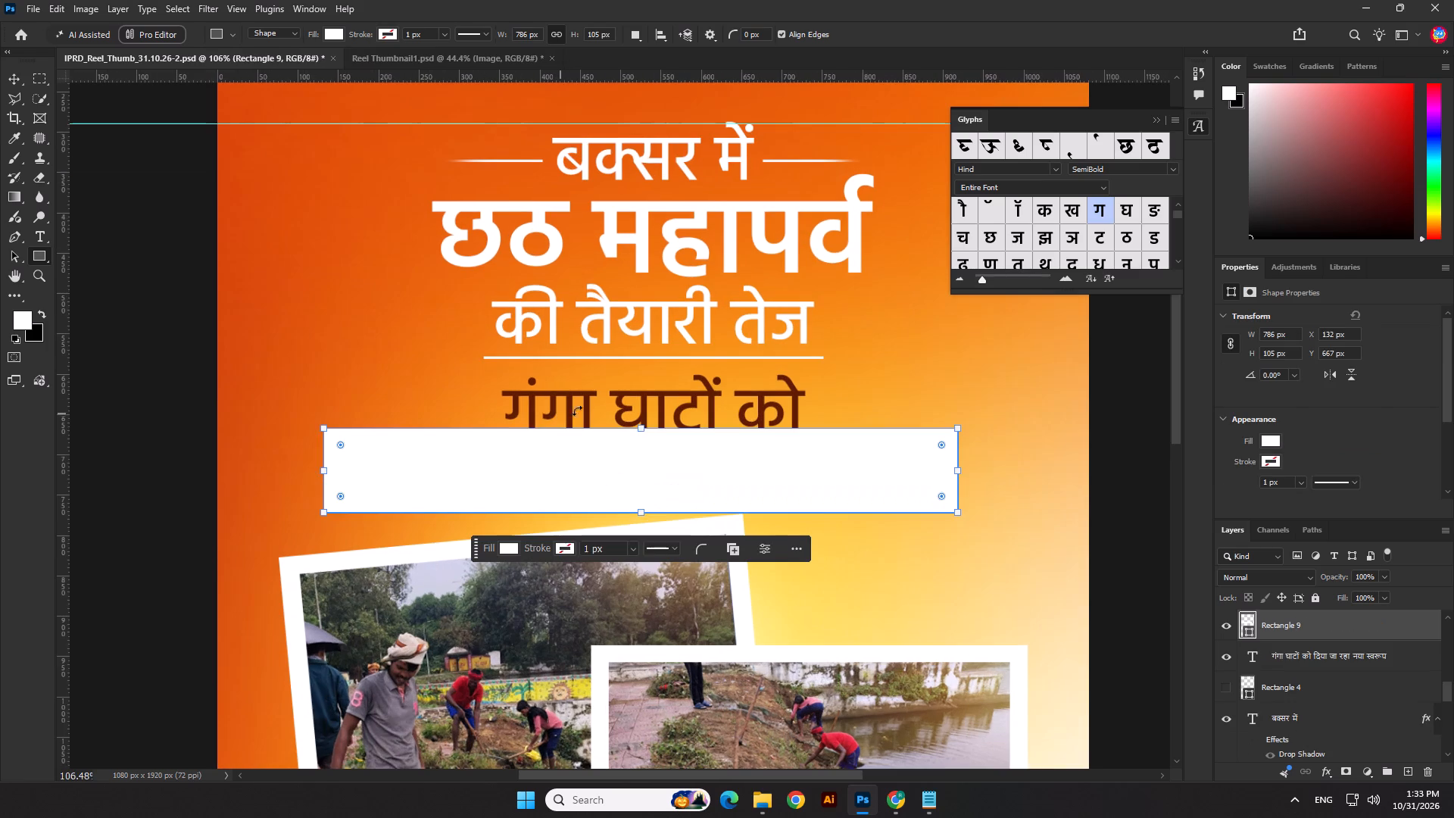
{"action": "left_click", "coordinate": [652, 429]}
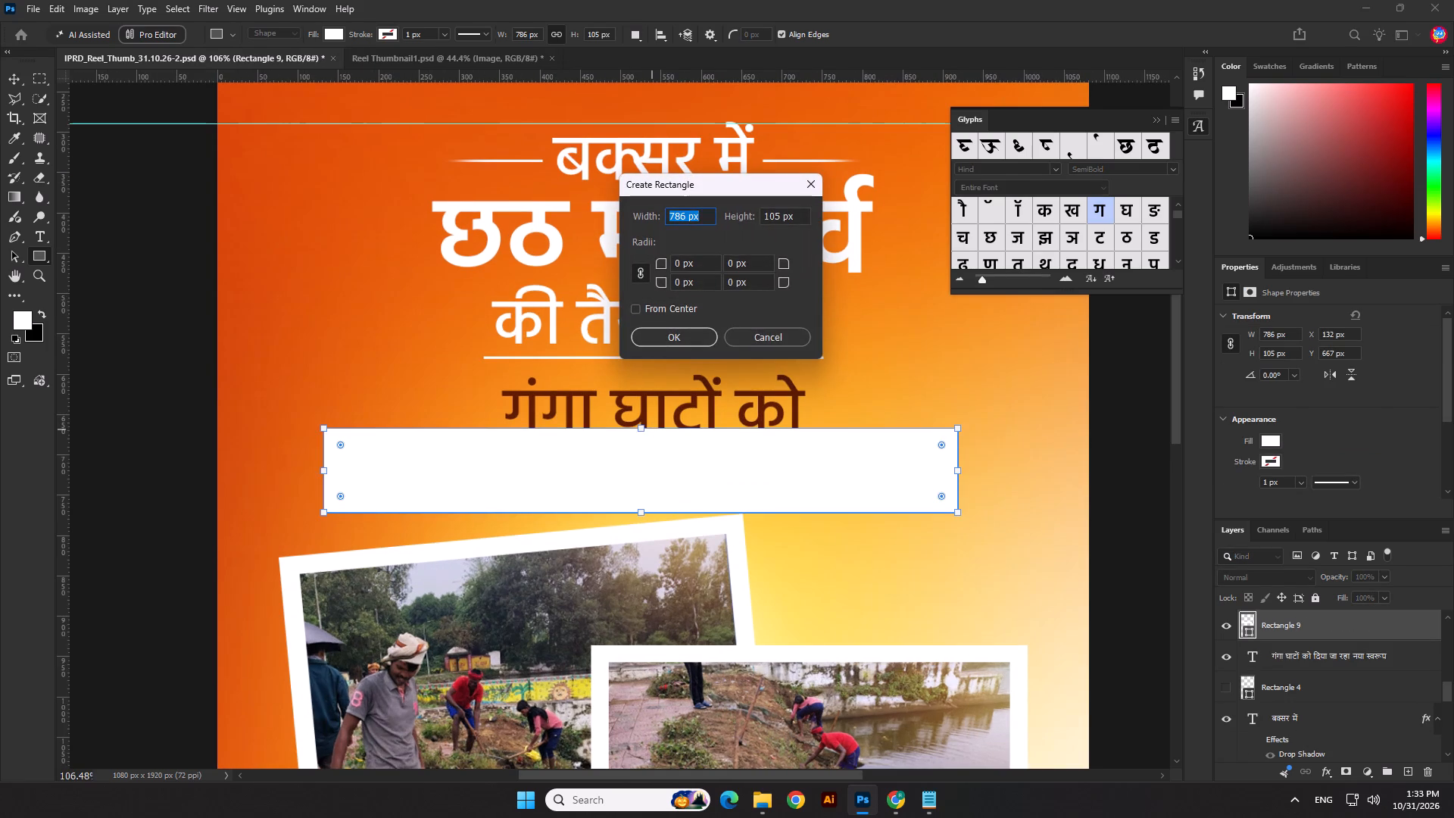
{"action": "left_click", "coordinate": [747, 333]}
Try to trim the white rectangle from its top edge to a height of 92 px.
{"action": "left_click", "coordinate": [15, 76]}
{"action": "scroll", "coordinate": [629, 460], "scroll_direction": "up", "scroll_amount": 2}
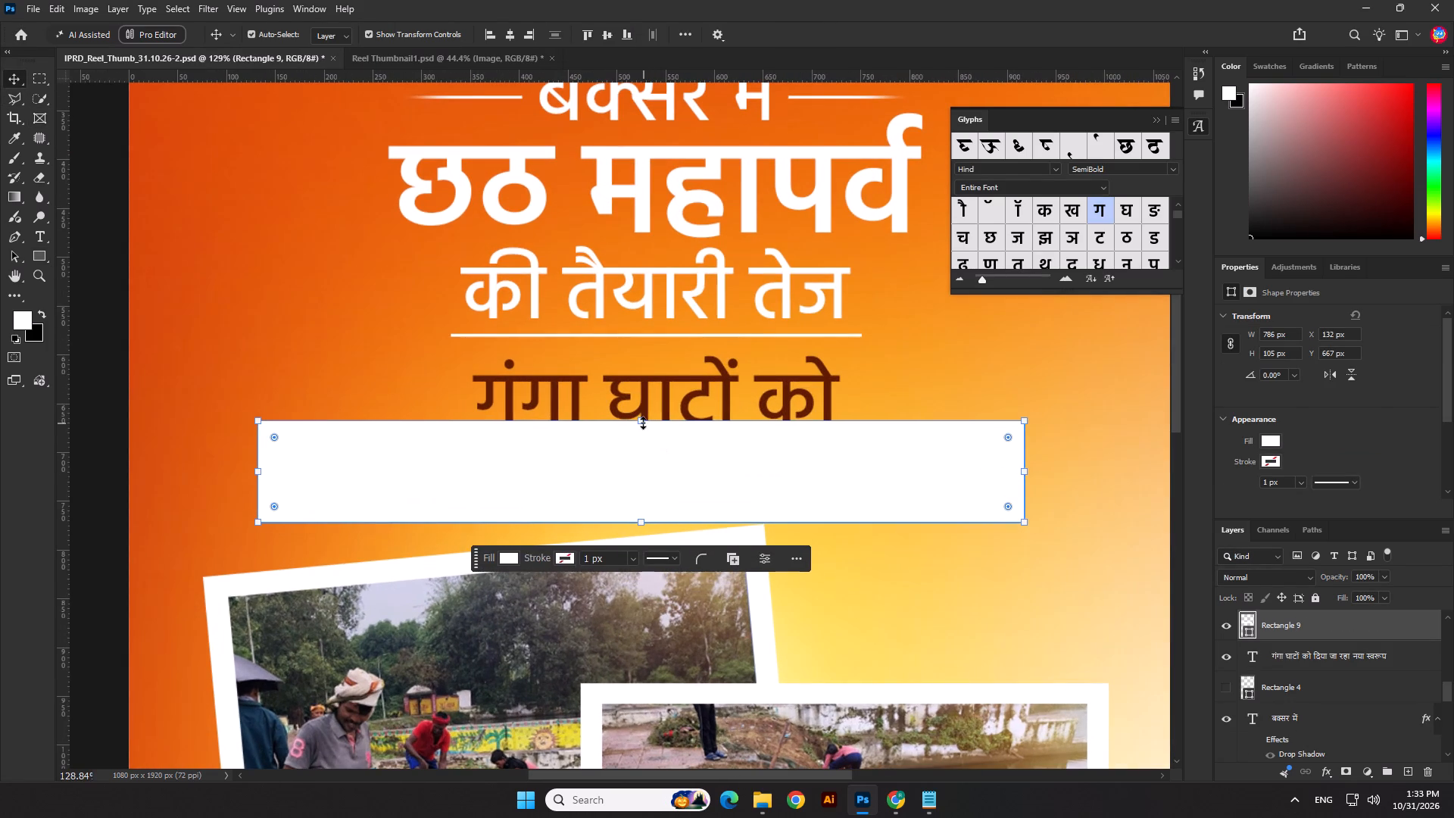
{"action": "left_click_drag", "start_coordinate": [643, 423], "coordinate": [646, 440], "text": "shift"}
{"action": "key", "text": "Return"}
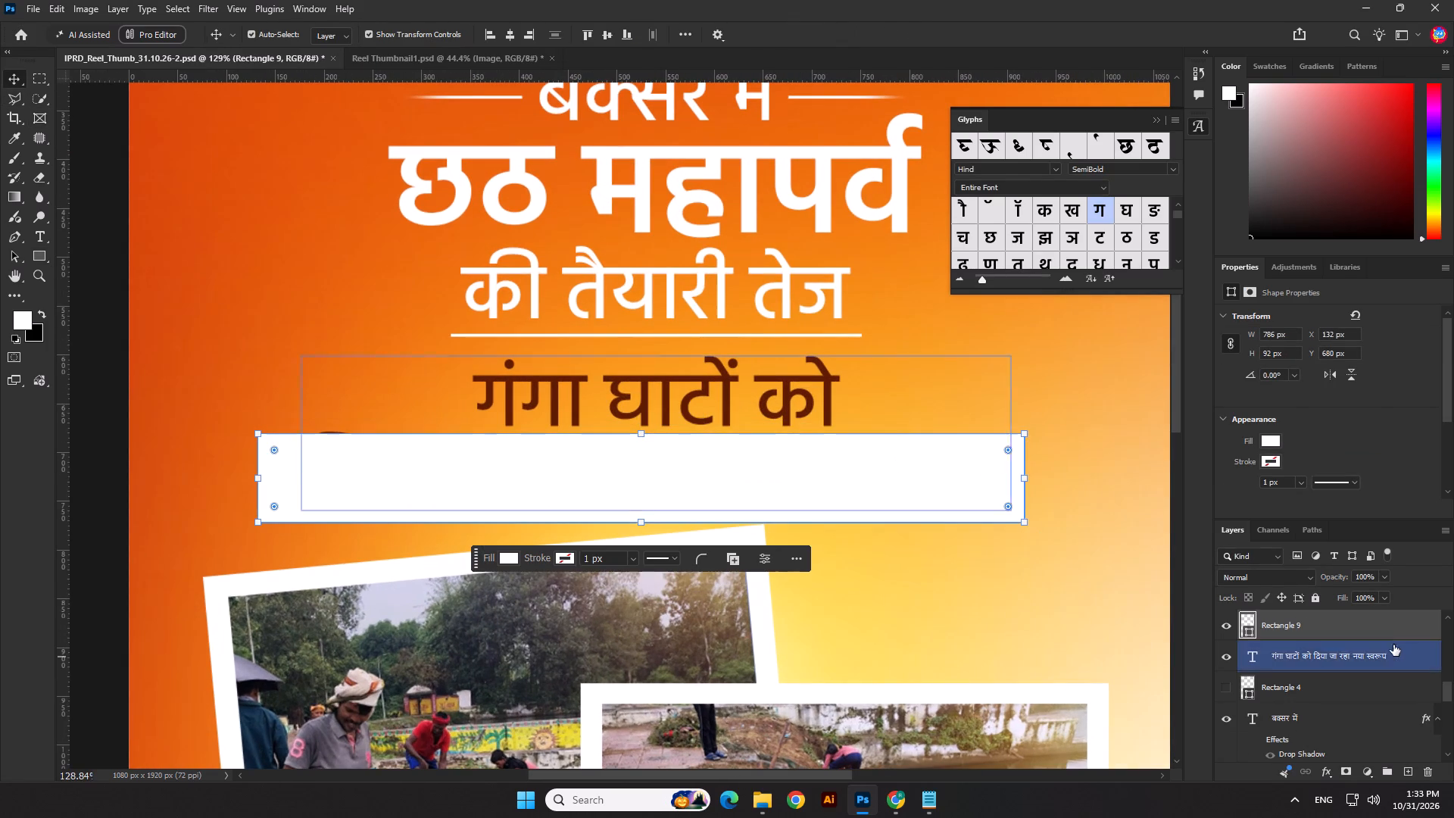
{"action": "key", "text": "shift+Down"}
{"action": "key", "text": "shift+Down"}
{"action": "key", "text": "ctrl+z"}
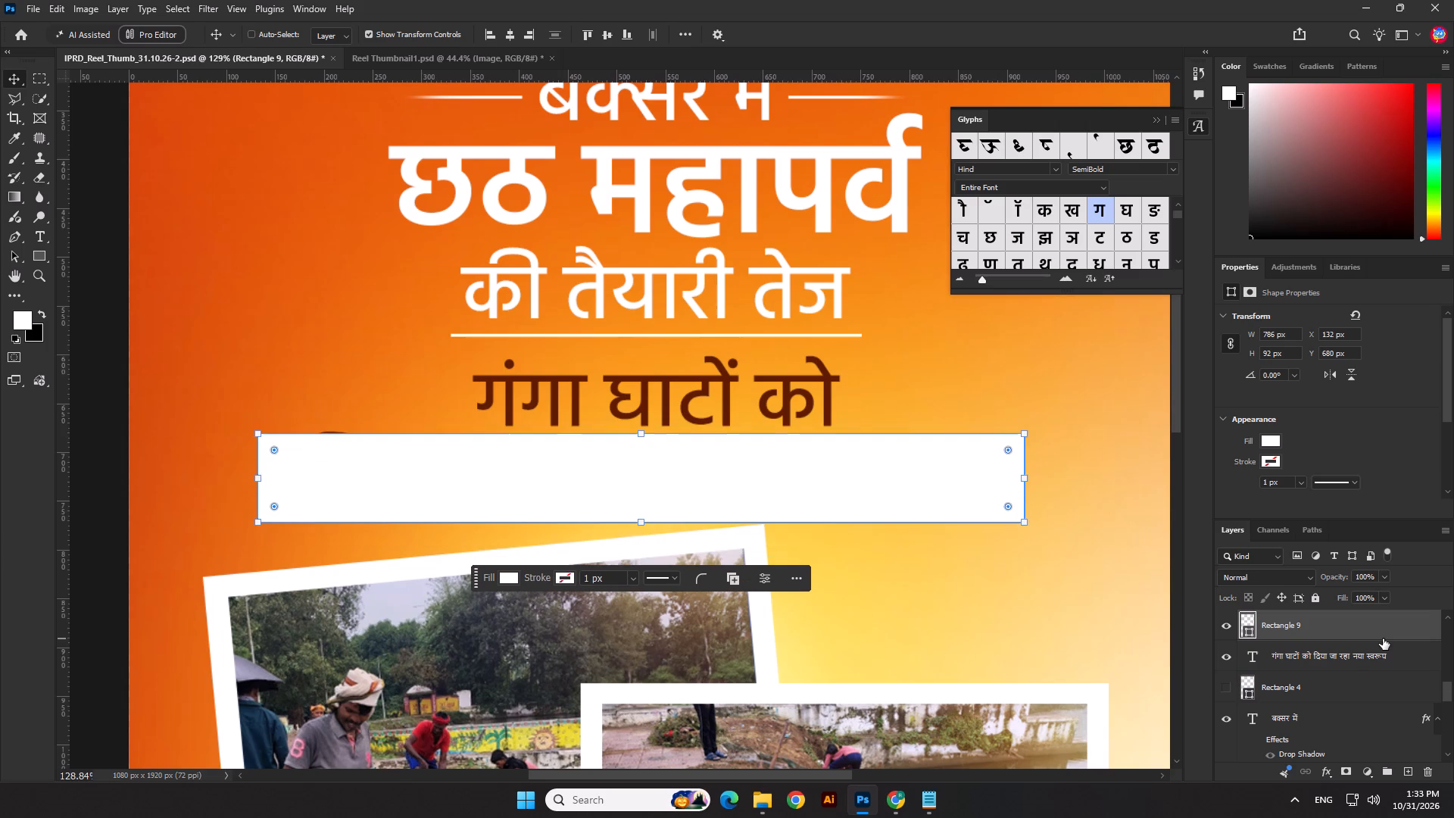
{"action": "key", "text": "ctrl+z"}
Move the Rectangle 9 layer beneath the two-line brown text and the "बक्सर में" layer.
{"action": "key", "text": "ctrl+Down"}
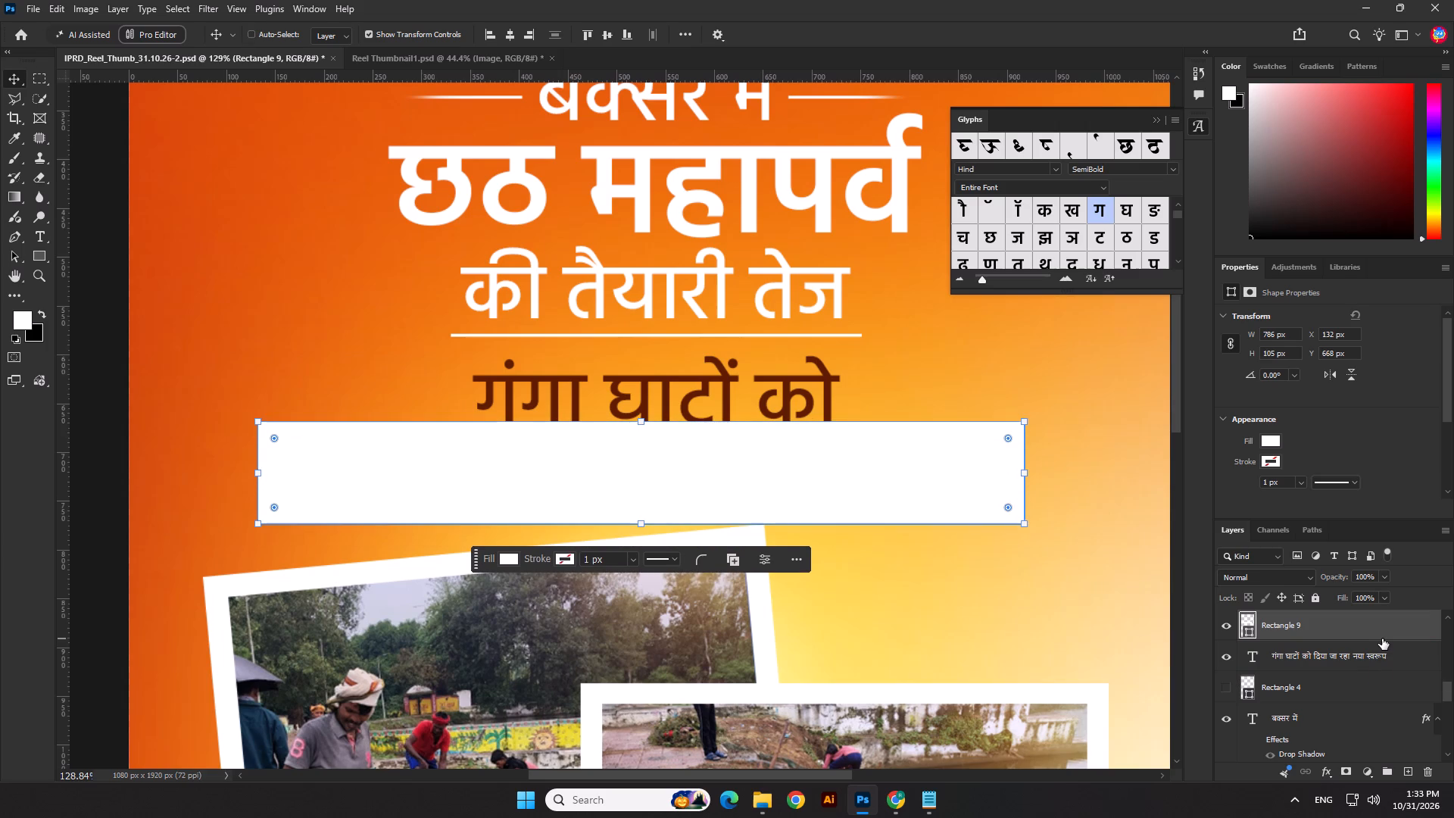
{"action": "left_click_drag", "start_coordinate": [1378, 641], "coordinate": [1360, 738]}
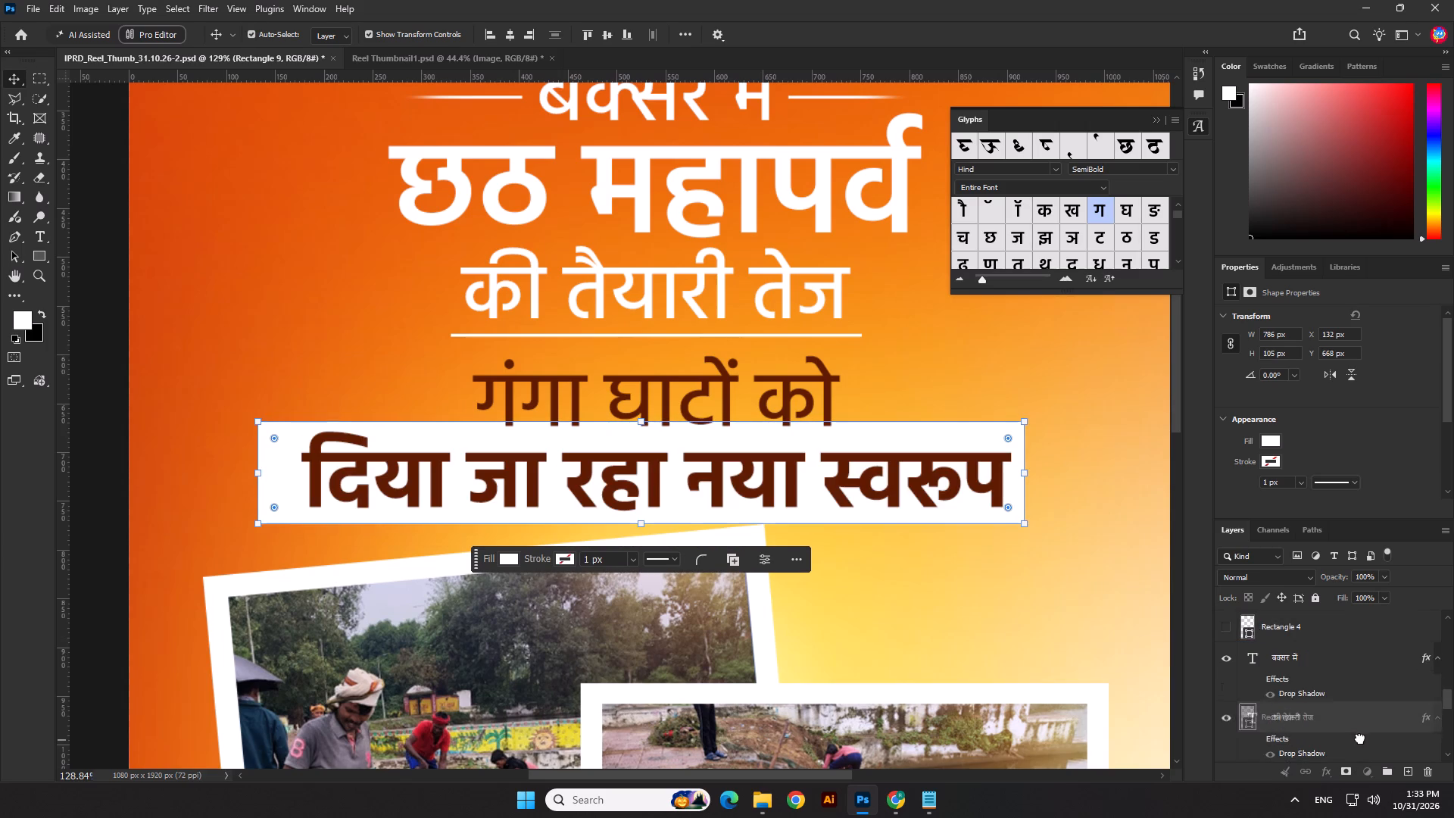
{"action": "left_click_drag", "start_coordinate": [1360, 738], "coordinate": [1363, 713]}
Trim the white rectangle to about 766 × 93 px around the "दिया जा रहा नया स्वरूप" line and centre it horizontally.
{"action": "left_click", "coordinate": [506, 36]}
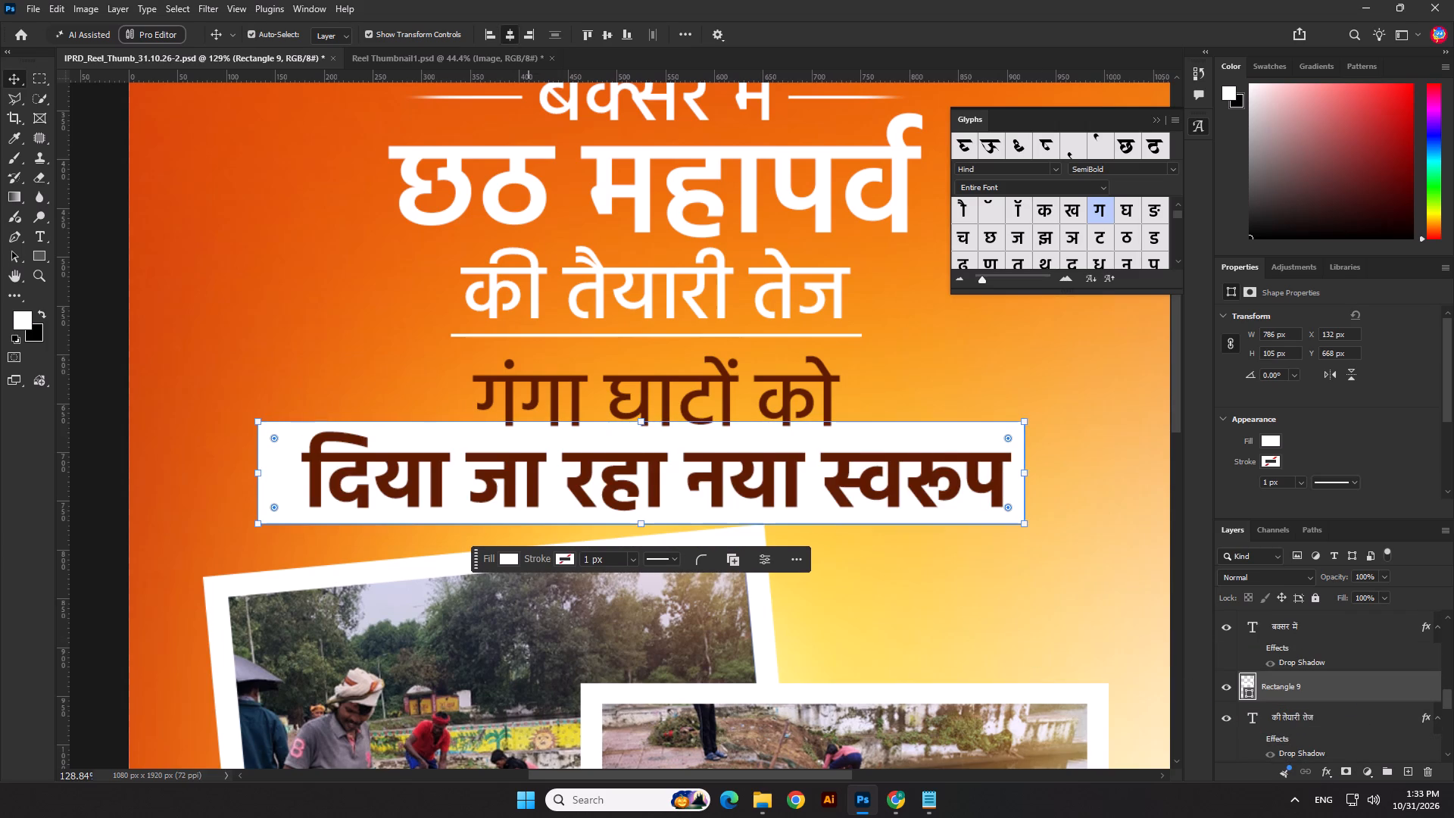
{"action": "scroll", "coordinate": [676, 360], "scroll_direction": "up", "scroll_amount": 2}
{"action": "left_click_drag", "start_coordinate": [653, 428], "coordinate": [651, 442]}
{"action": "left_click_drag", "start_coordinate": [1116, 508], "coordinate": [1093, 510], "text": "shift"}
{"action": "key", "text": "Return"}
{"action": "left_click", "coordinate": [511, 27]}
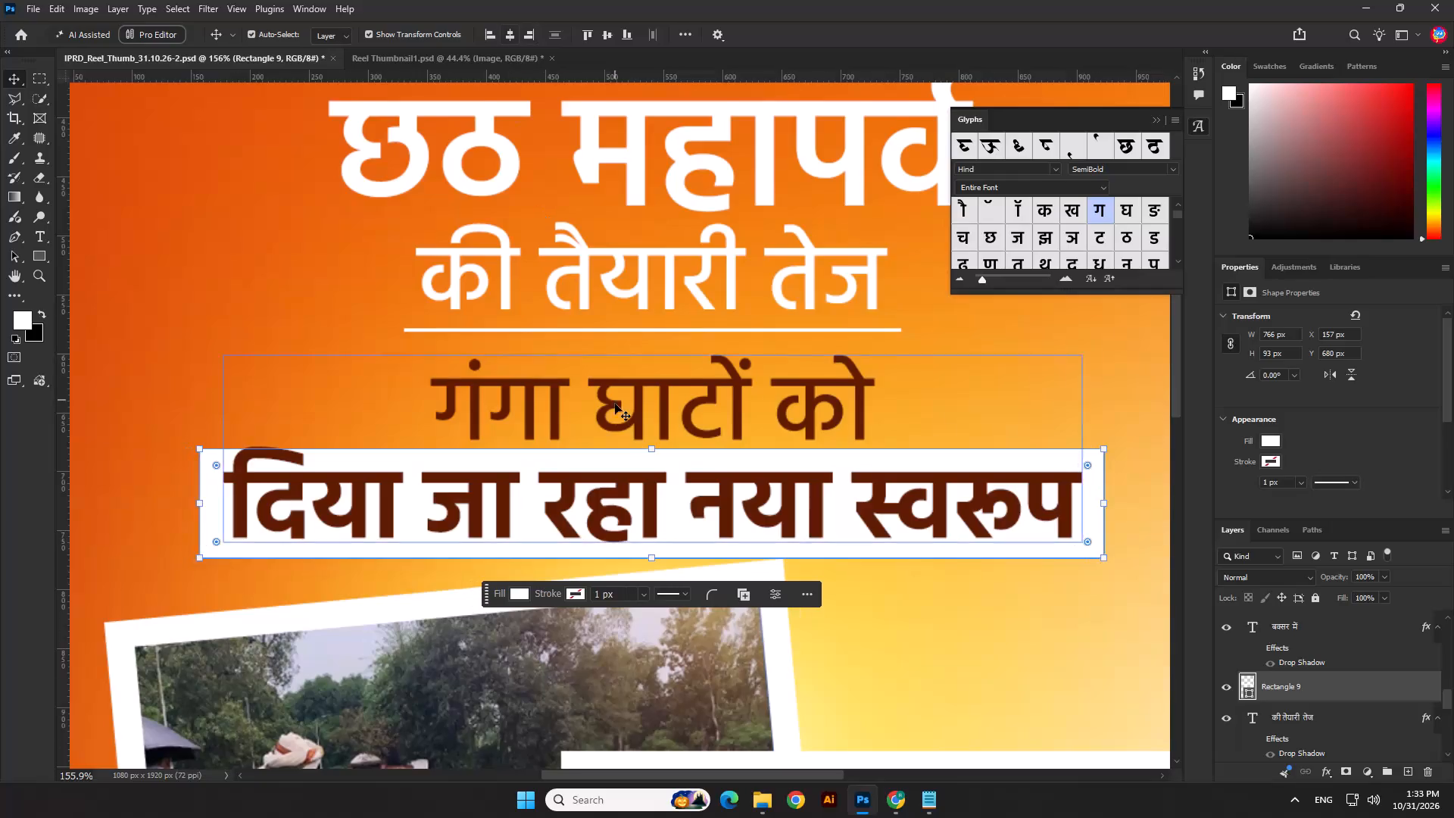
Fill the rectangle with the dark brown sampled from the "दिया जा रहा नया स्वरूप" text.
{"action": "scroll", "coordinate": [615, 404], "scroll_direction": "down", "scroll_amount": 3}
{"action": "left_click", "coordinate": [1273, 442]}
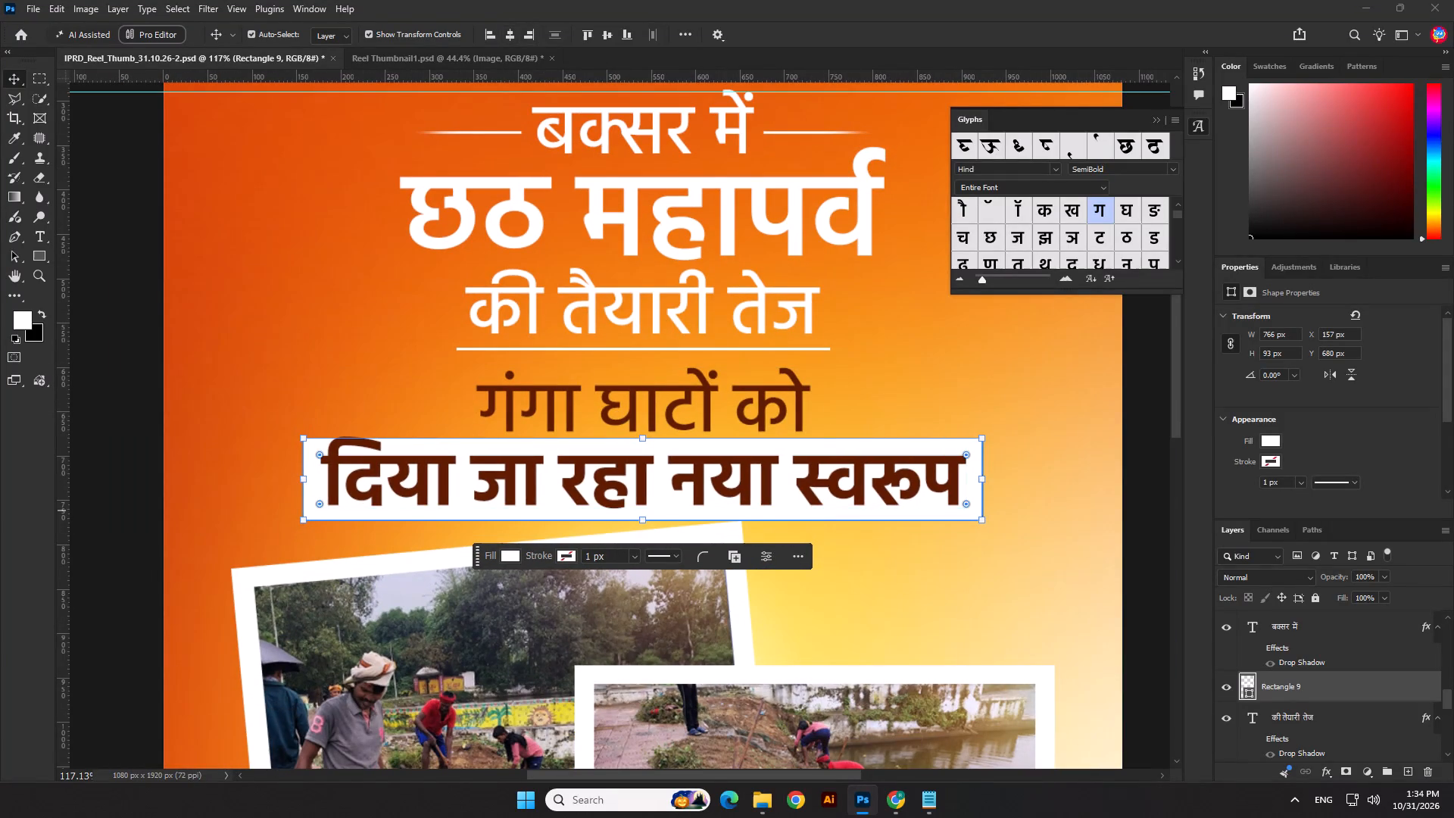
{"action": "left_click", "coordinate": [1418, 468]}
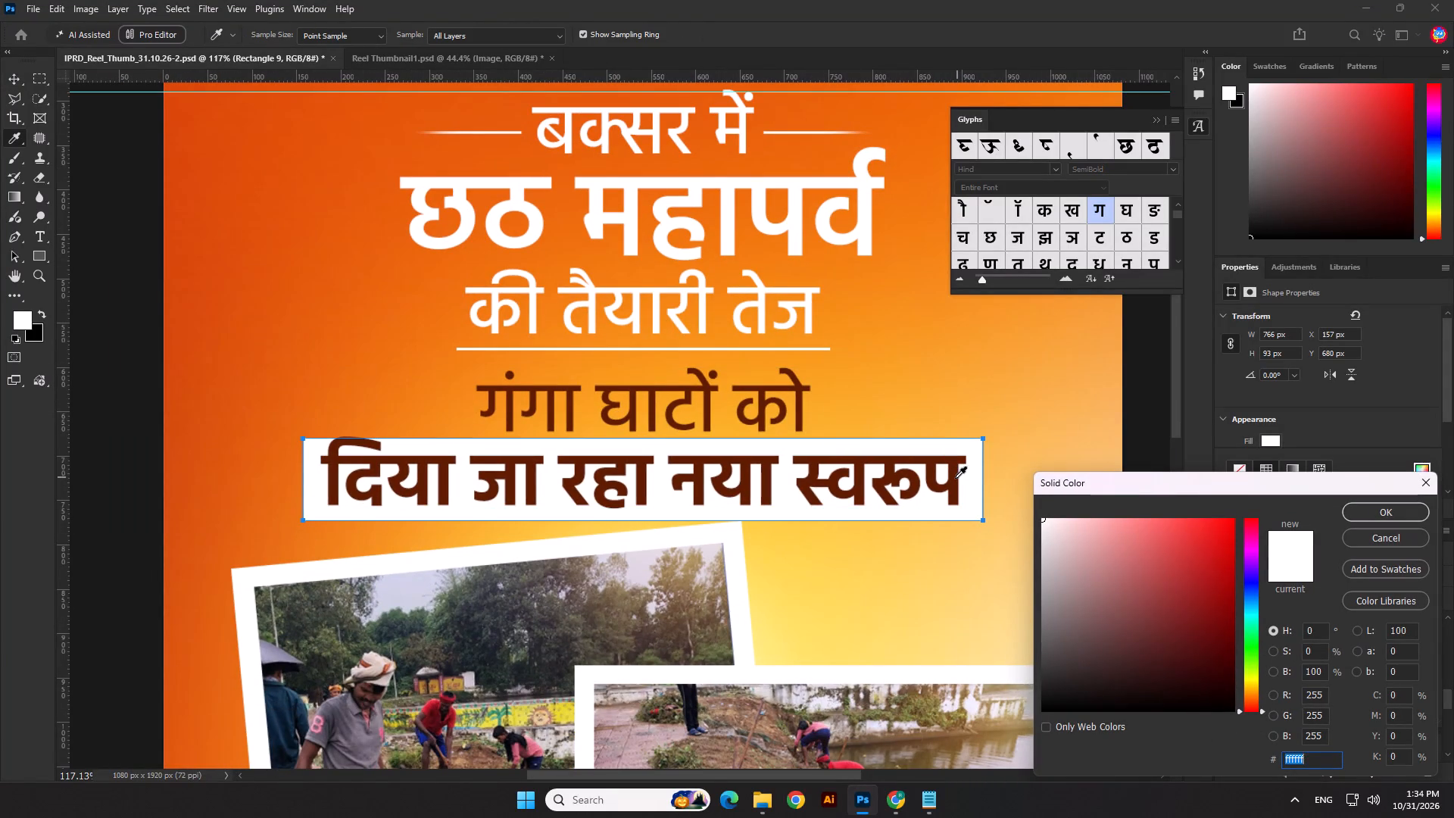
{"action": "left_click", "coordinate": [955, 478]}
{"action": "left_click", "coordinate": [1356, 510]}
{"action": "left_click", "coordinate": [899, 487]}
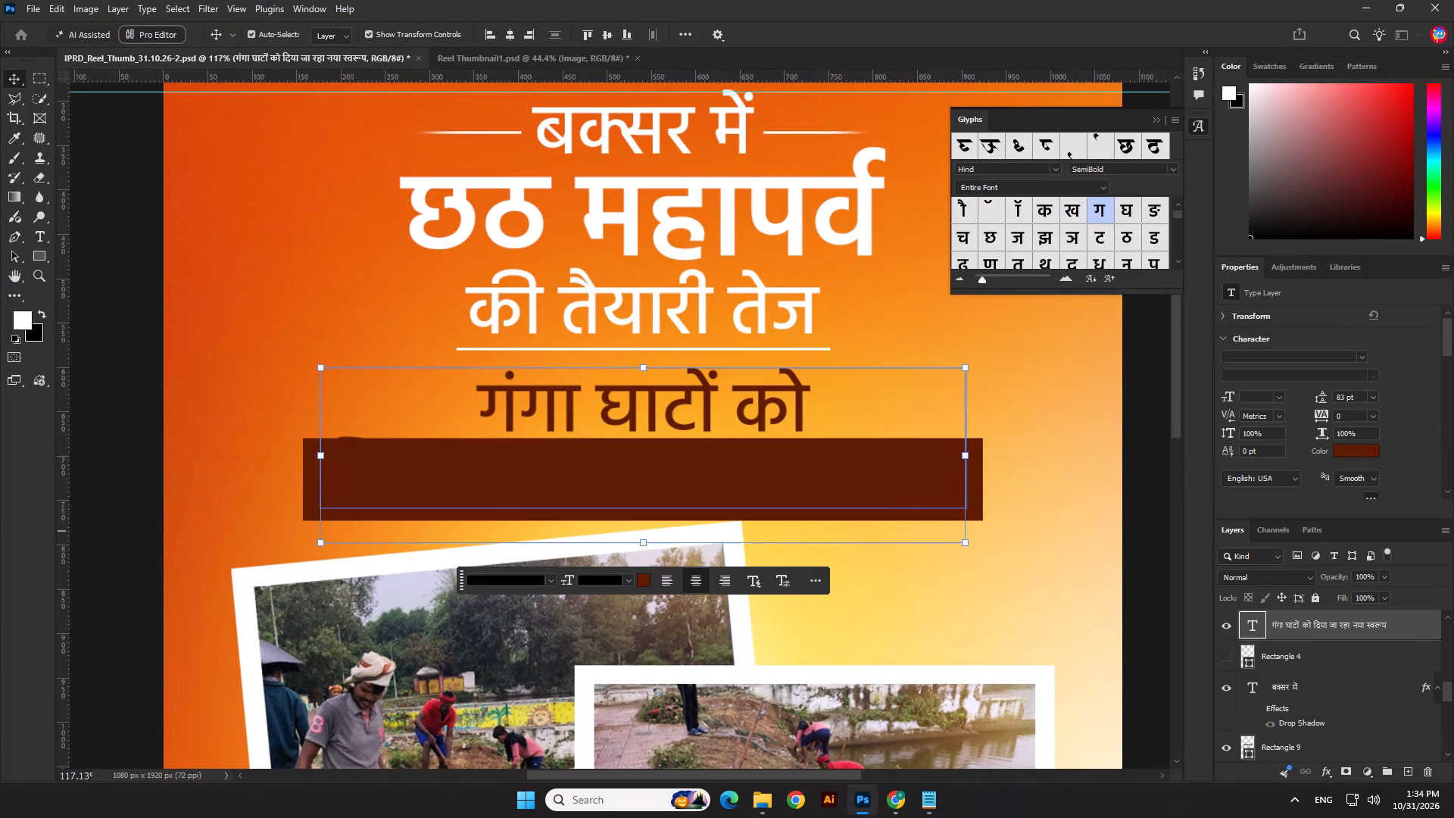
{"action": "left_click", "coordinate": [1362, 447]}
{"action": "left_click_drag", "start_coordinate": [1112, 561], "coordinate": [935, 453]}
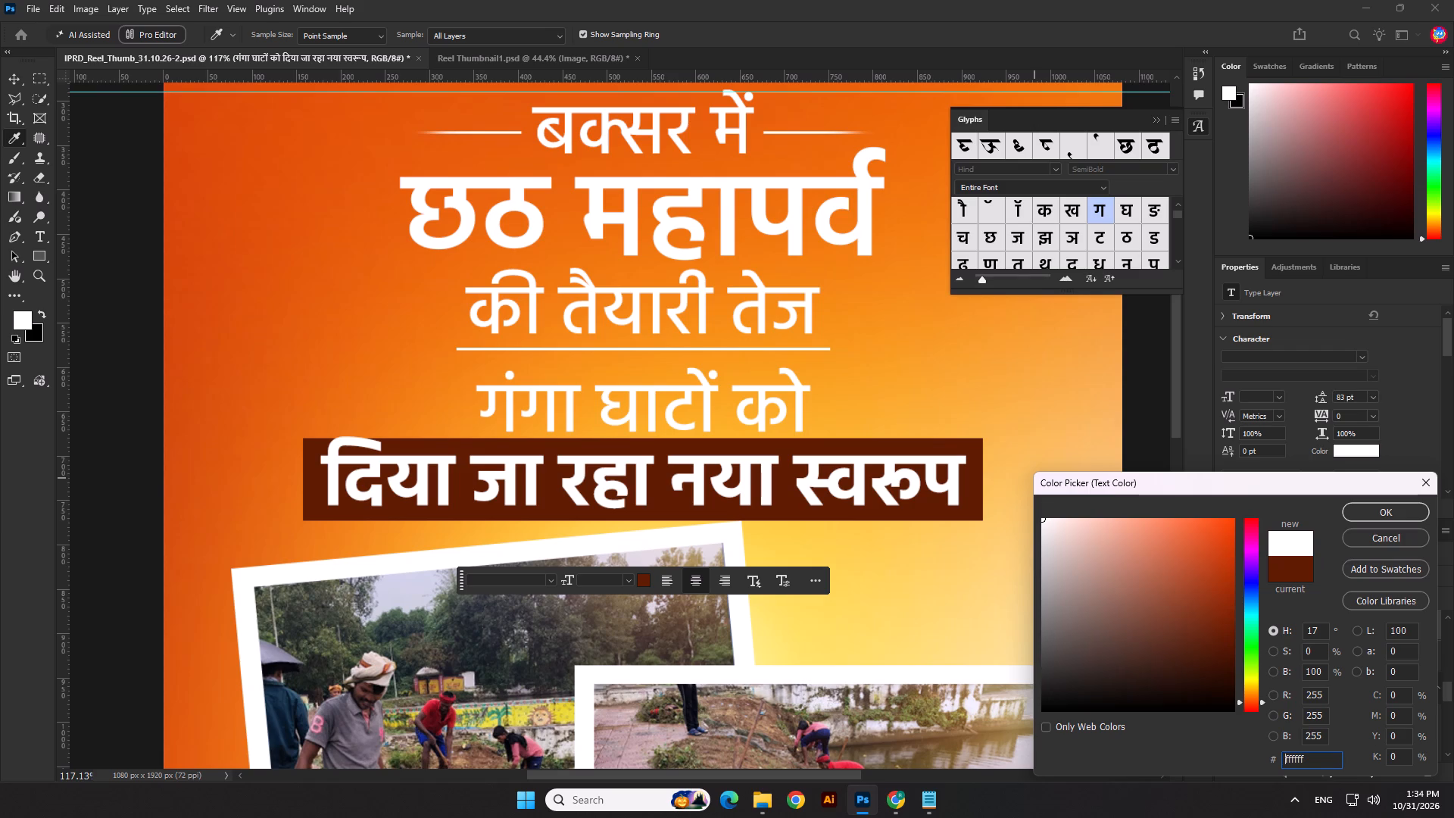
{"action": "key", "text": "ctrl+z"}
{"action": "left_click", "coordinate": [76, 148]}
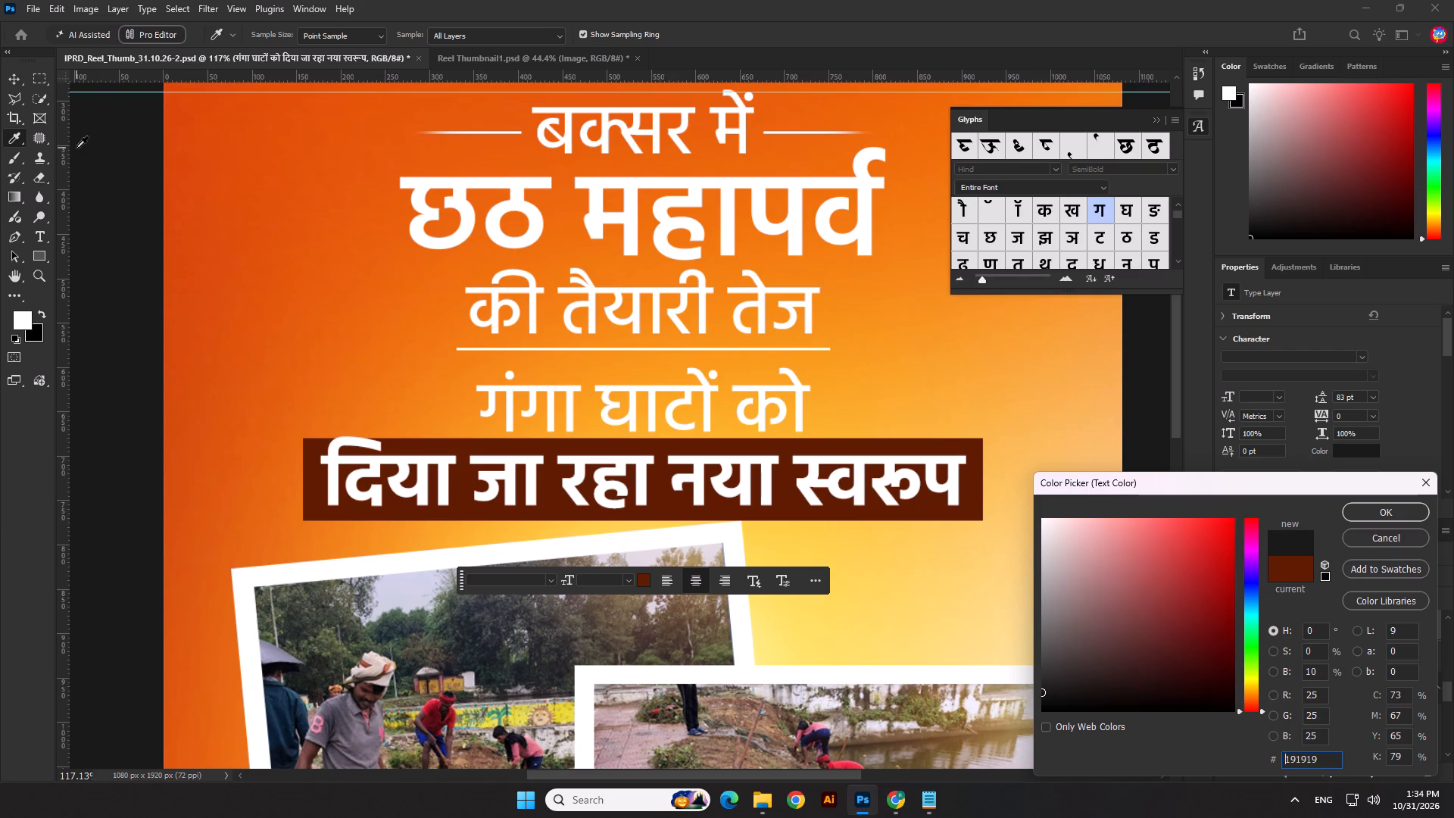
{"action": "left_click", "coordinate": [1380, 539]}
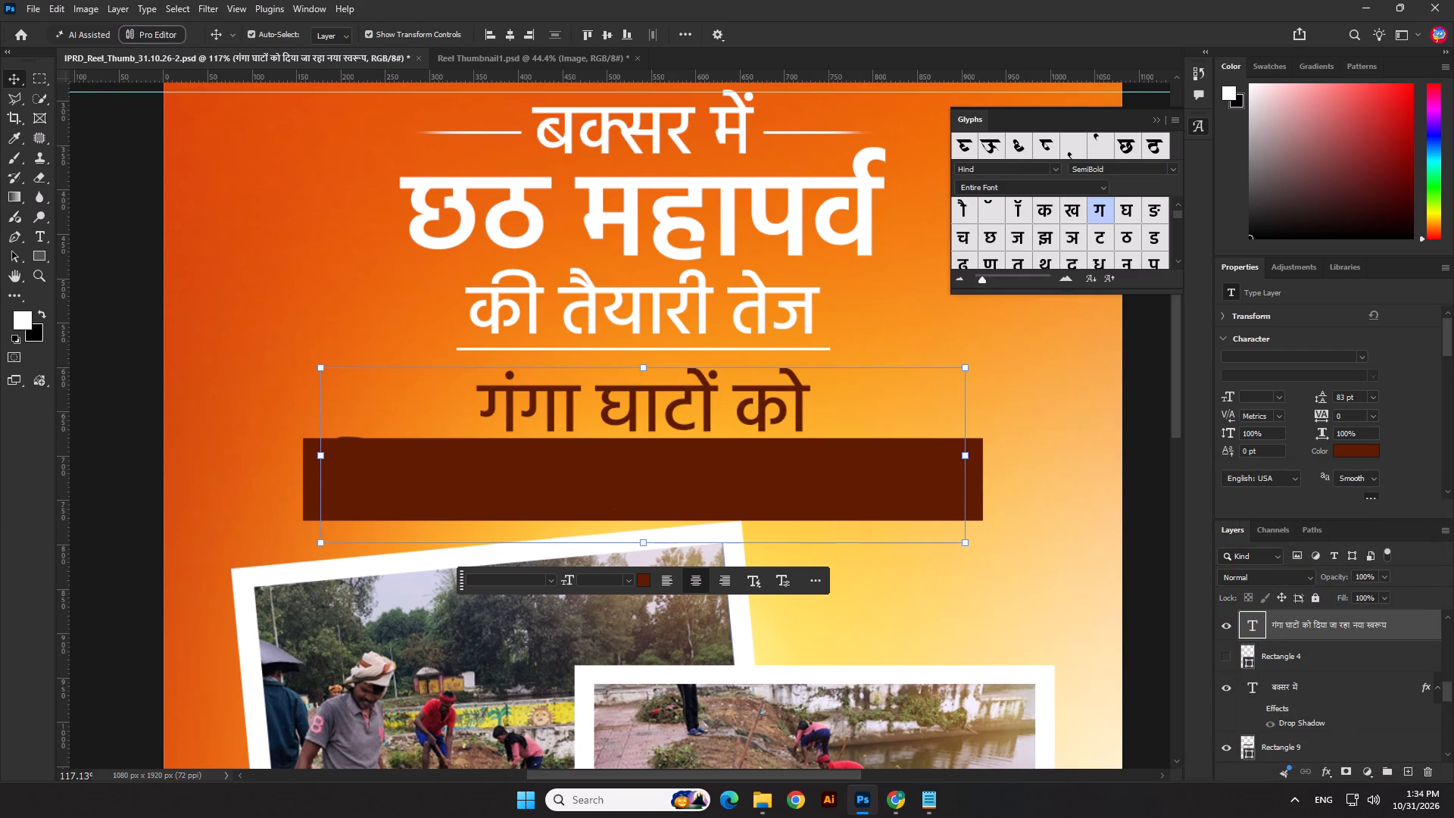
Recolour only the "दिया जा रहा नया स्वरूप" line of the two-line text white #ffffff.
{"action": "left_click", "coordinate": [16, 80]}
{"action": "double_click", "coordinate": [757, 487]}
{"action": "left_click_drag", "start_coordinate": [966, 481], "coordinate": [815, 498]}
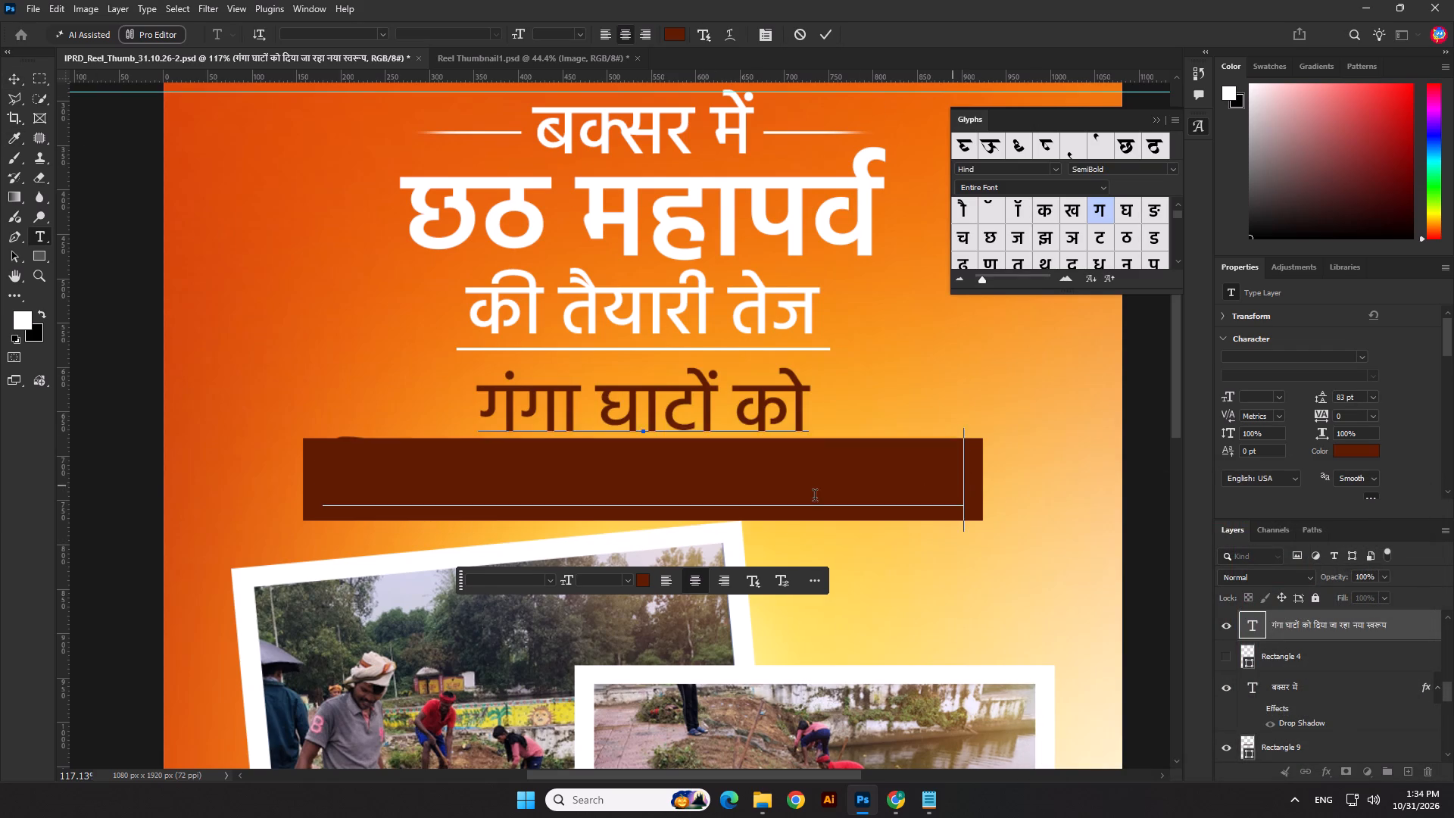
{"action": "left_click_drag", "start_coordinate": [815, 498], "coordinate": [1, 553]}
{"action": "left_click", "coordinate": [1361, 457]}
{"action": "left_click_drag", "start_coordinate": [1066, 567], "coordinate": [931, 496]}
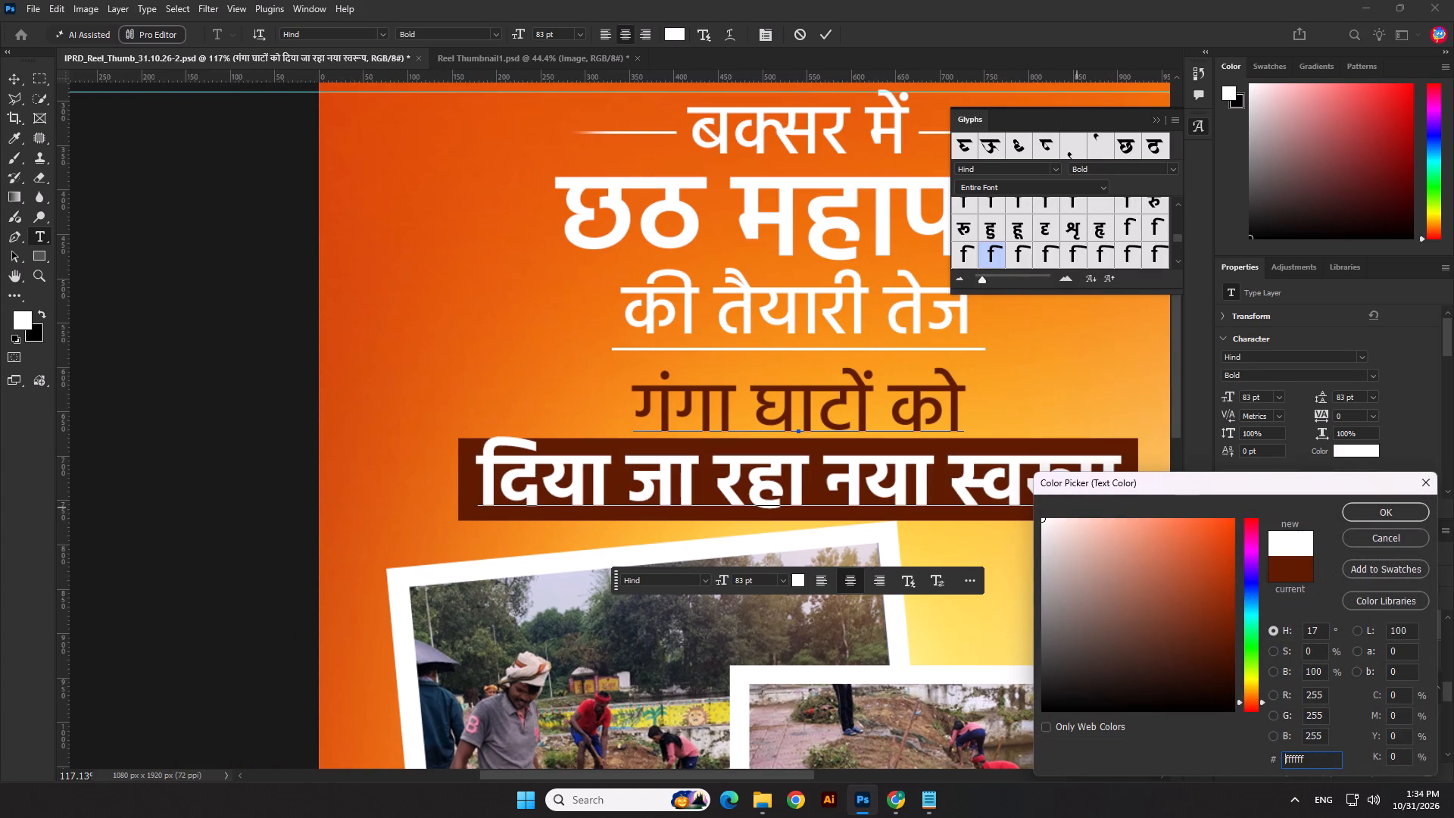
{"action": "left_click", "coordinate": [1372, 502]}
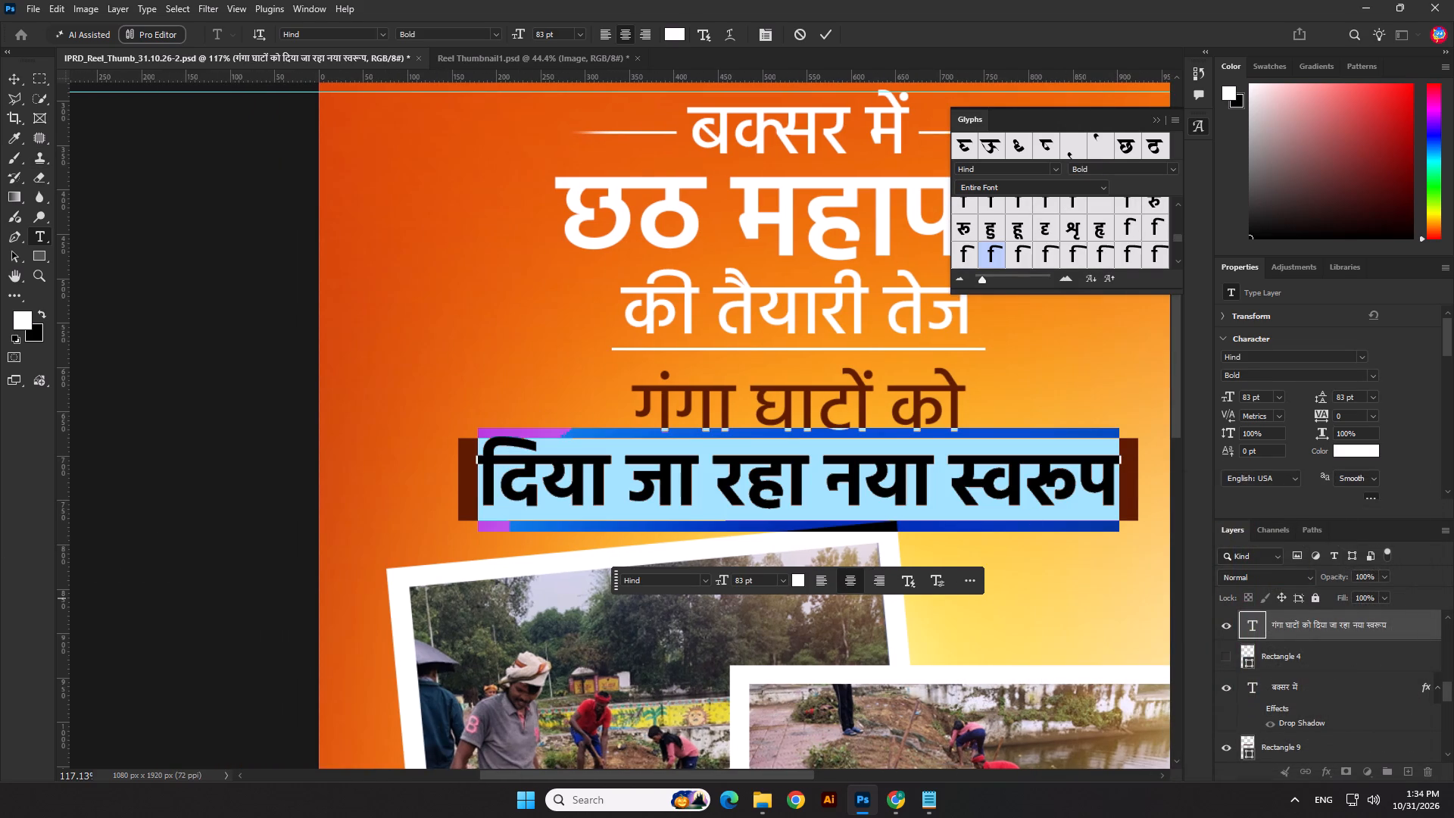
Split "दिया जा रहा नया स्वरूप" off the two-line text into its own layer, using a duplicate of the "गंगा घाटों को" layer.
{"action": "key", "text": "ctrl+c"}
{"action": "key", "text": "ctrl+x"}
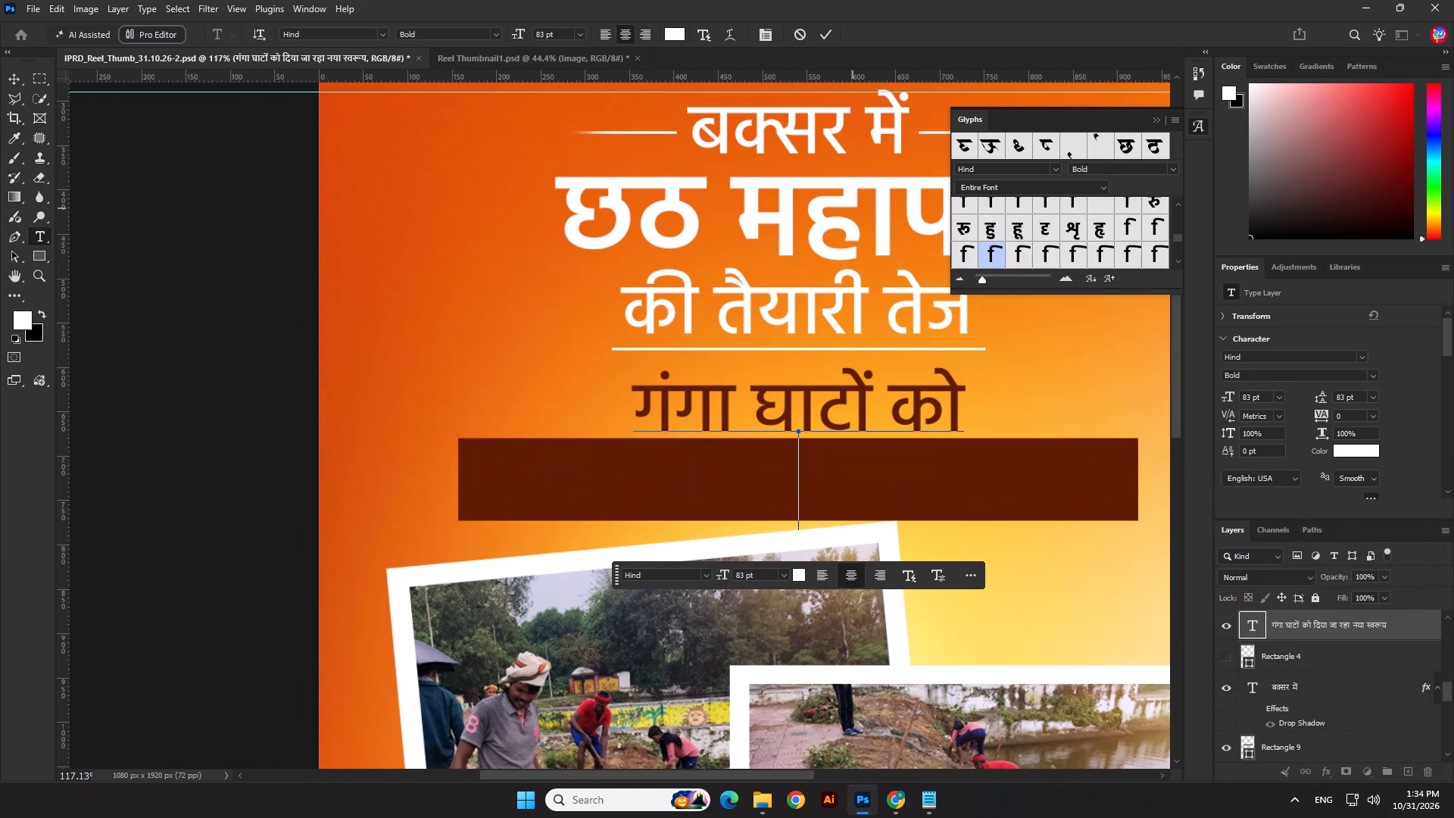
{"action": "key", "text": "BackSpace"}
{"action": "left_click", "coordinate": [823, 31]}
{"action": "left_click_drag", "start_coordinate": [834, 399], "coordinate": [827, 492], "text": "alt+shift"}
{"action": "double_click", "coordinate": [827, 492], "text": "alt+shift"}
{"action": "key", "text": "ctrl+v"}
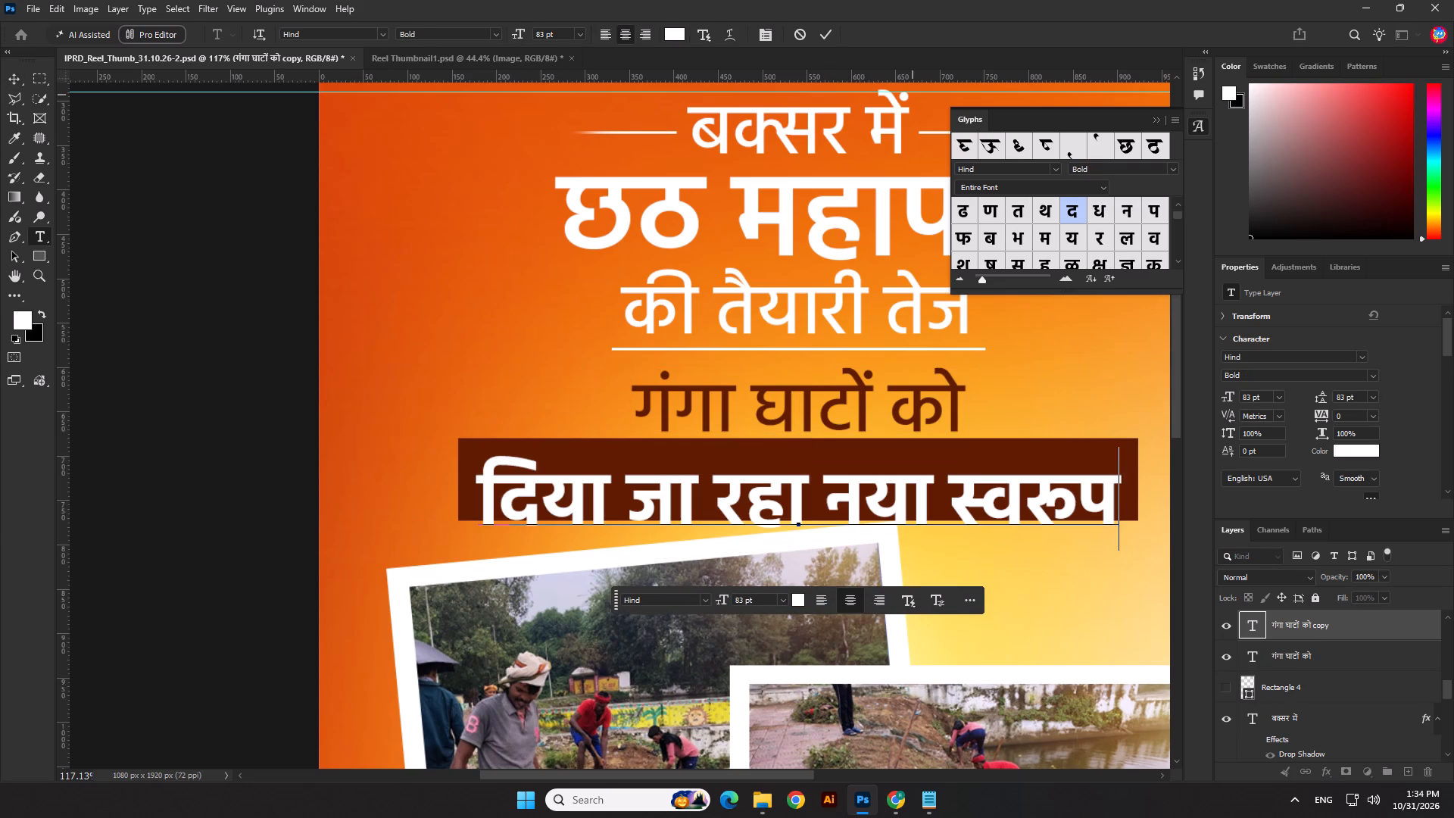
{"action": "left_click", "coordinate": [818, 30]}
Nudge the white "दिया जा रहा नया स्वरूप" text up so it sits vertically centred inside the brown bar.
{"action": "key", "text": "shift+Up"}
{"action": "key", "text": "shift+Up"}
{"action": "key", "text": "Down"}
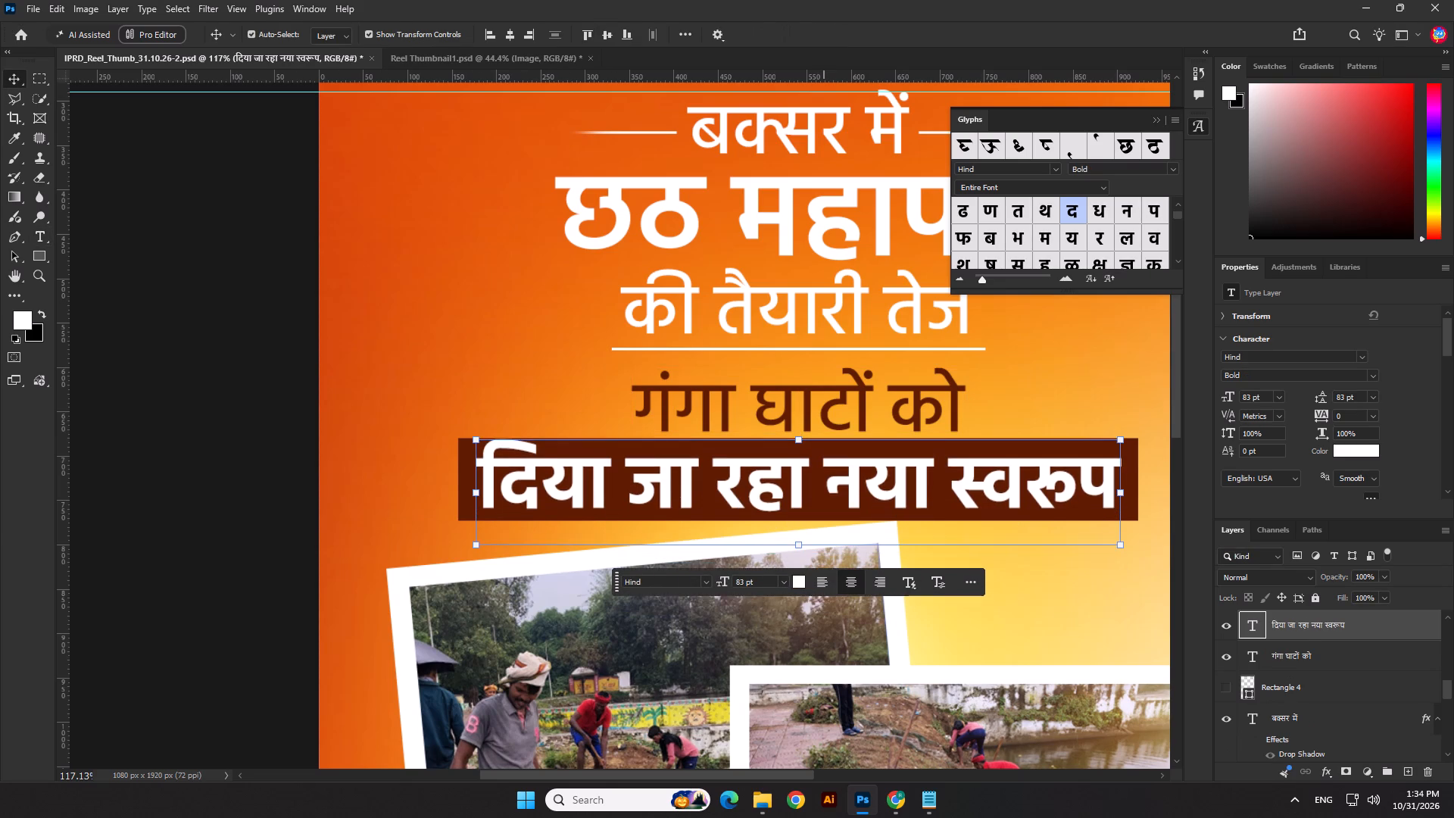
{"action": "key", "text": "Down"}
{"action": "key", "text": "Down"}
{"action": "key", "text": "Down"}
{"action": "scroll", "coordinate": [448, 401], "scroll_direction": "down", "scroll_amount": 8}
{"action": "left_click", "coordinate": [294, 484]}
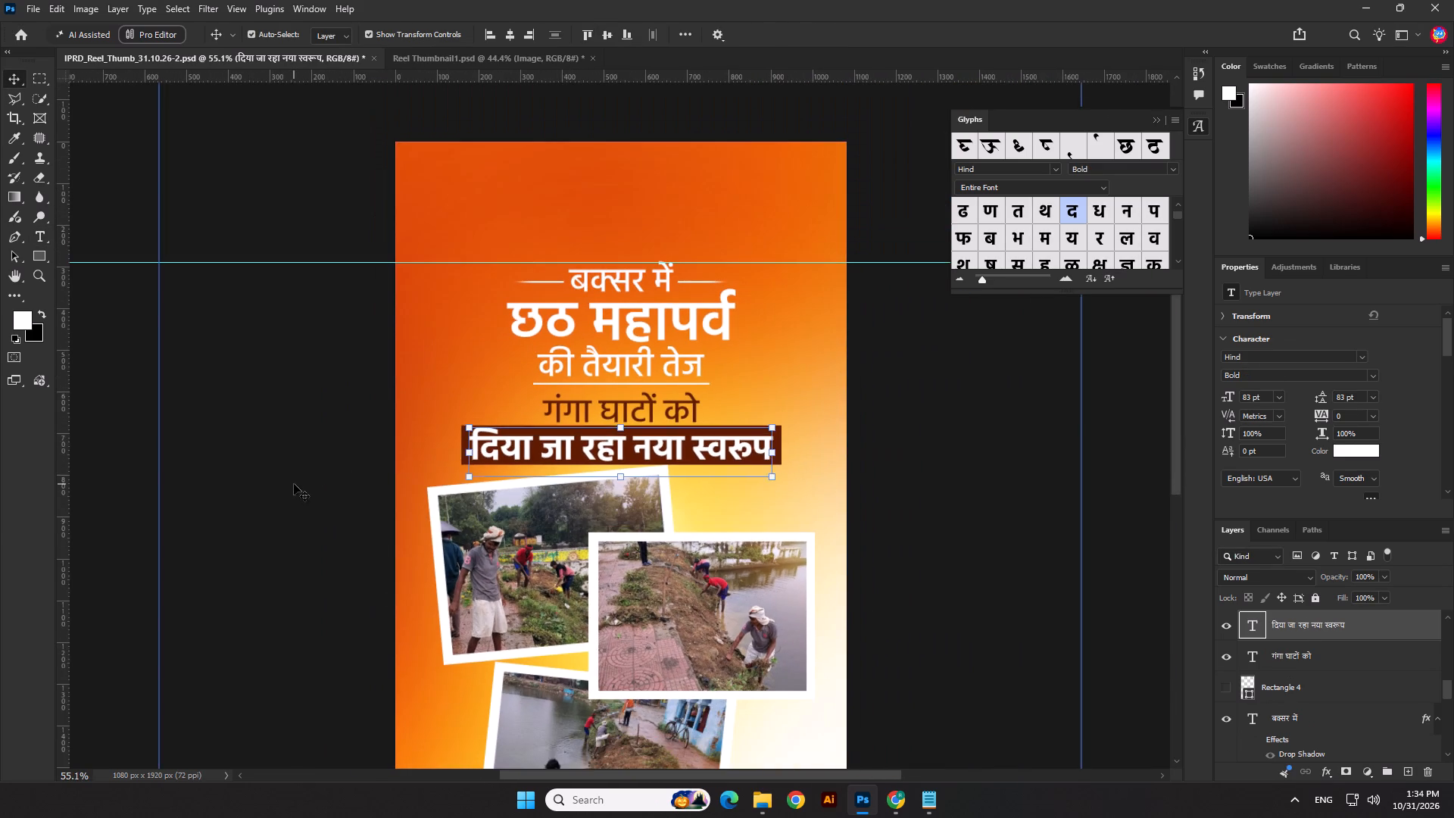
{"action": "left_click", "coordinate": [924, 411]}
Scale the Image group of framed photos down to about 97%.
{"action": "scroll", "coordinate": [923, 411], "scroll_direction": "down", "scroll_amount": 4}
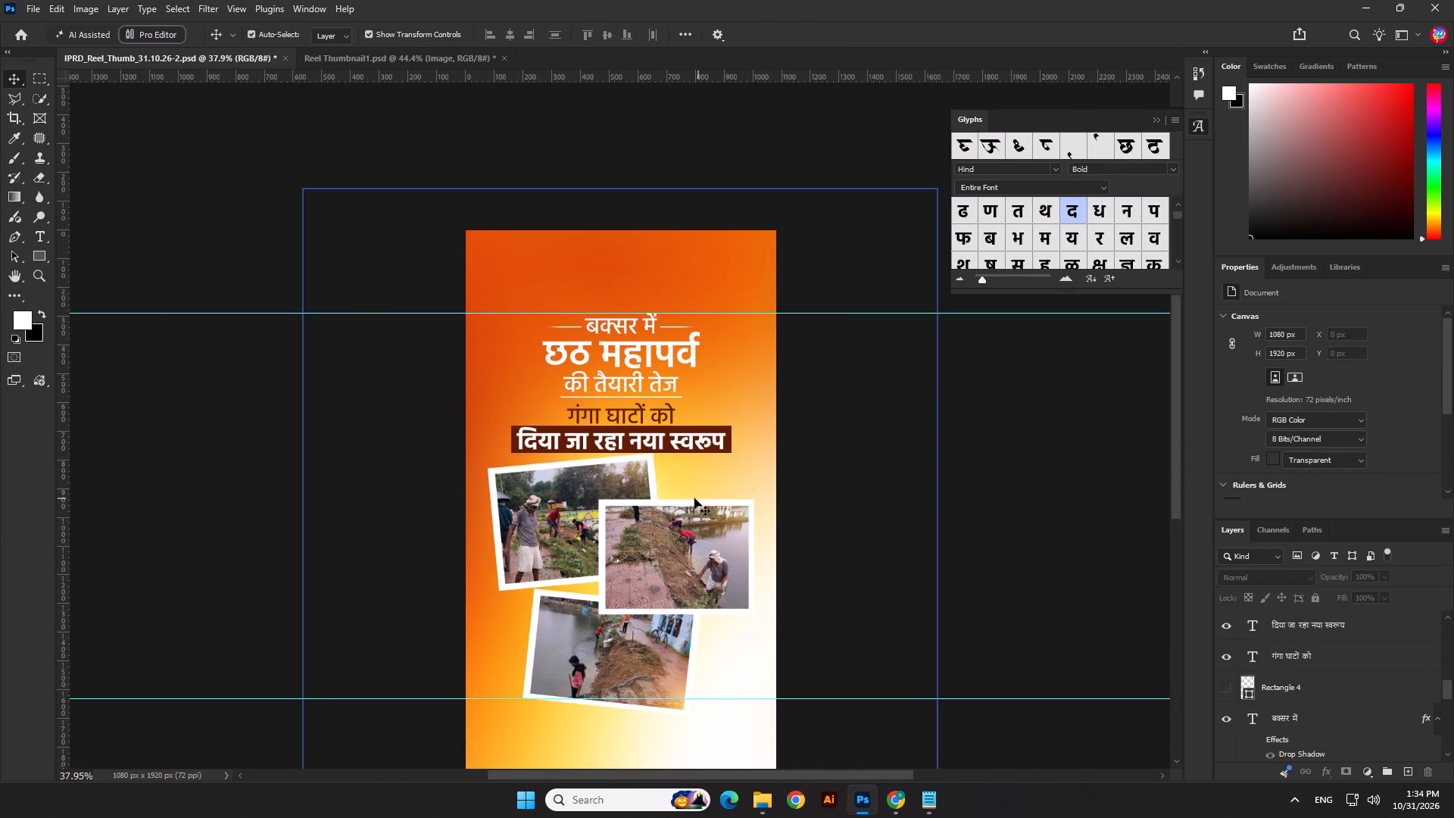
{"action": "scroll", "coordinate": [693, 498], "scroll_direction": "down", "scroll_amount": 1}
{"action": "left_click", "coordinate": [633, 489]}
{"action": "scroll", "coordinate": [1303, 677], "scroll_direction": "up", "scroll_amount": 5}
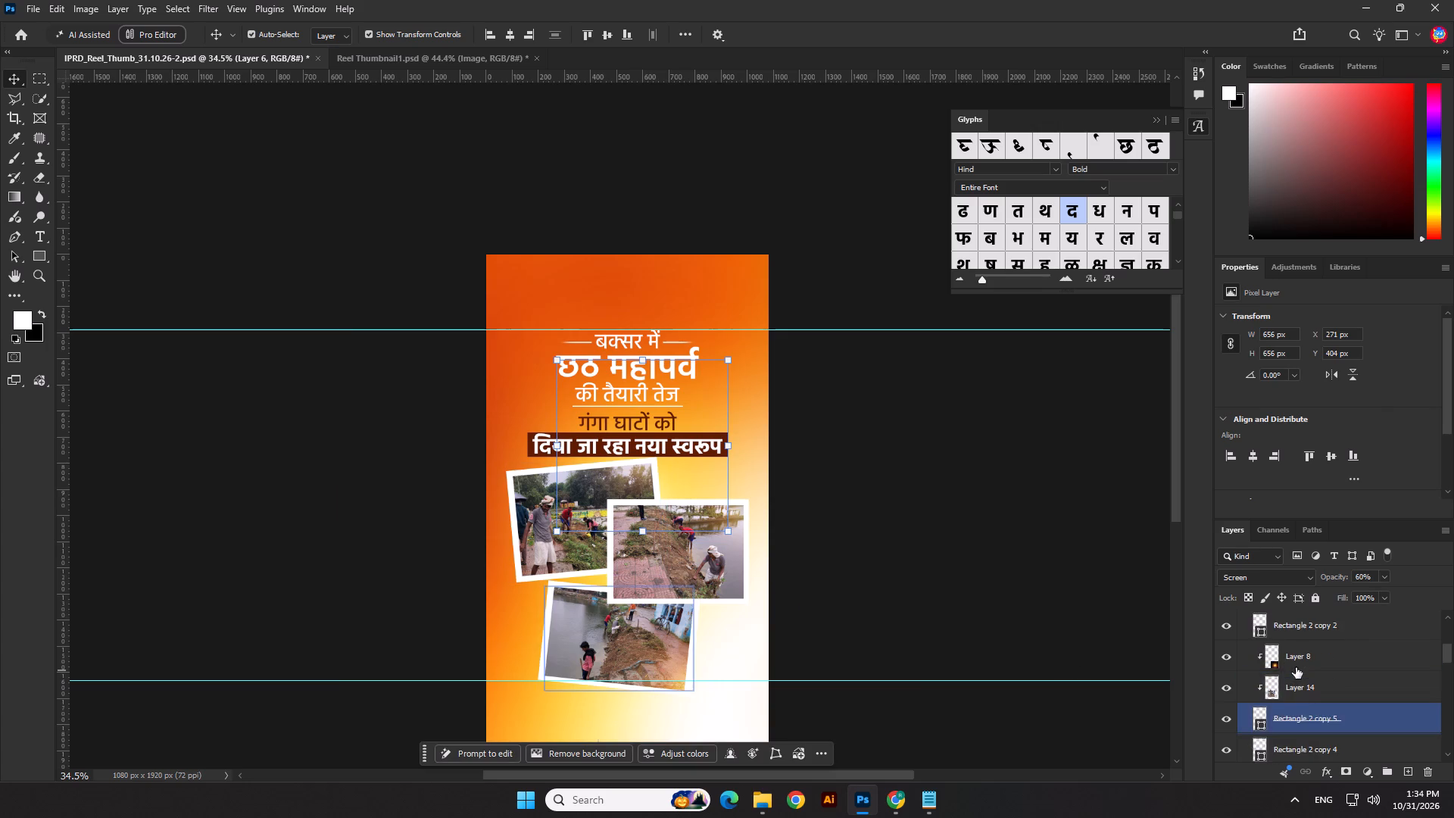
{"action": "scroll", "coordinate": [1296, 667], "scroll_direction": "up", "scroll_amount": 4}
{"action": "left_click", "coordinate": [1292, 635]}
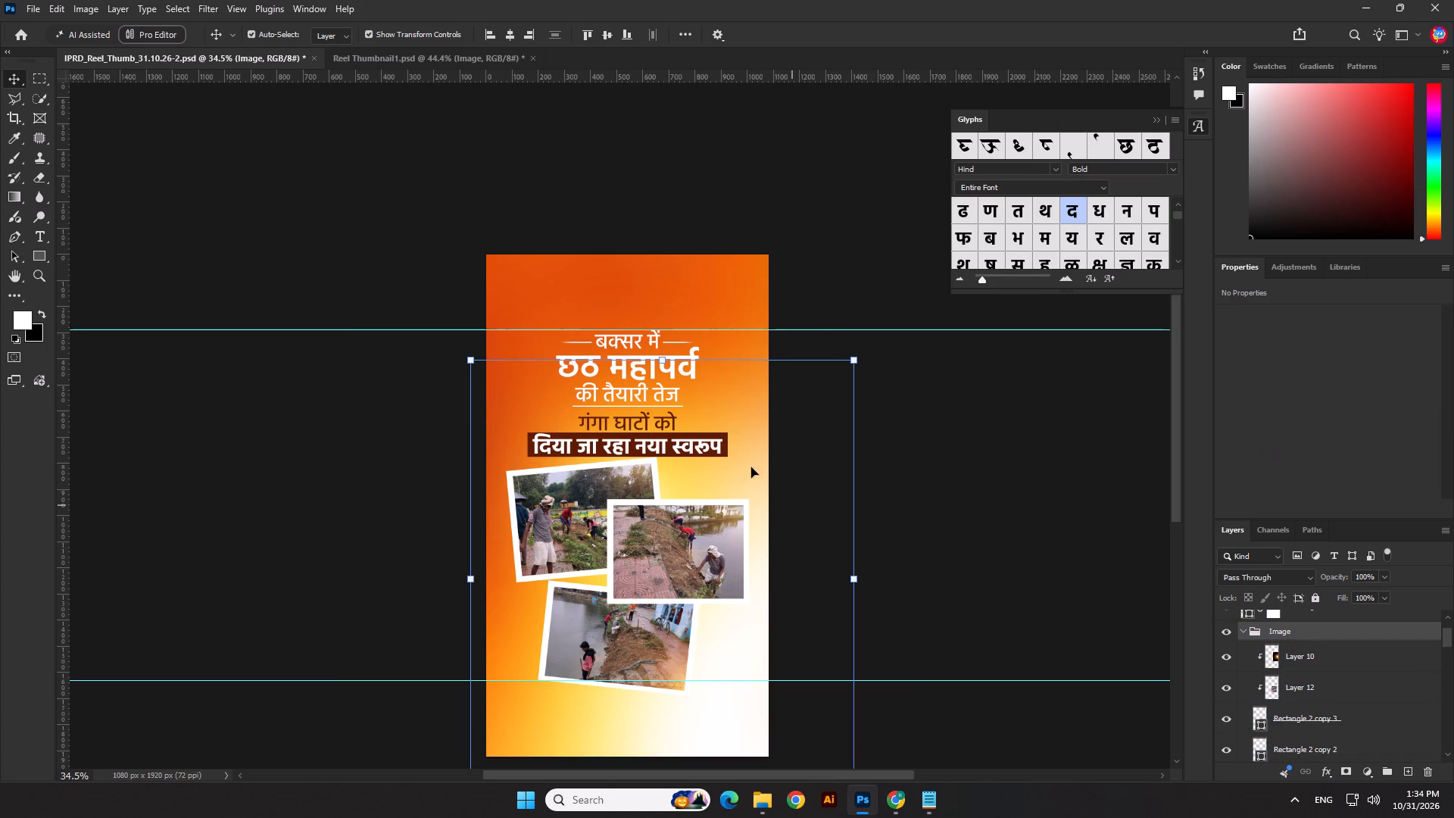
{"action": "left_click_drag", "start_coordinate": [667, 358], "coordinate": [669, 370]}
{"action": "scroll", "coordinate": [676, 358], "scroll_direction": "down", "scroll_amount": 4}
{"action": "scroll", "coordinate": [653, 528], "scroll_direction": "down", "scroll_amount": 1}
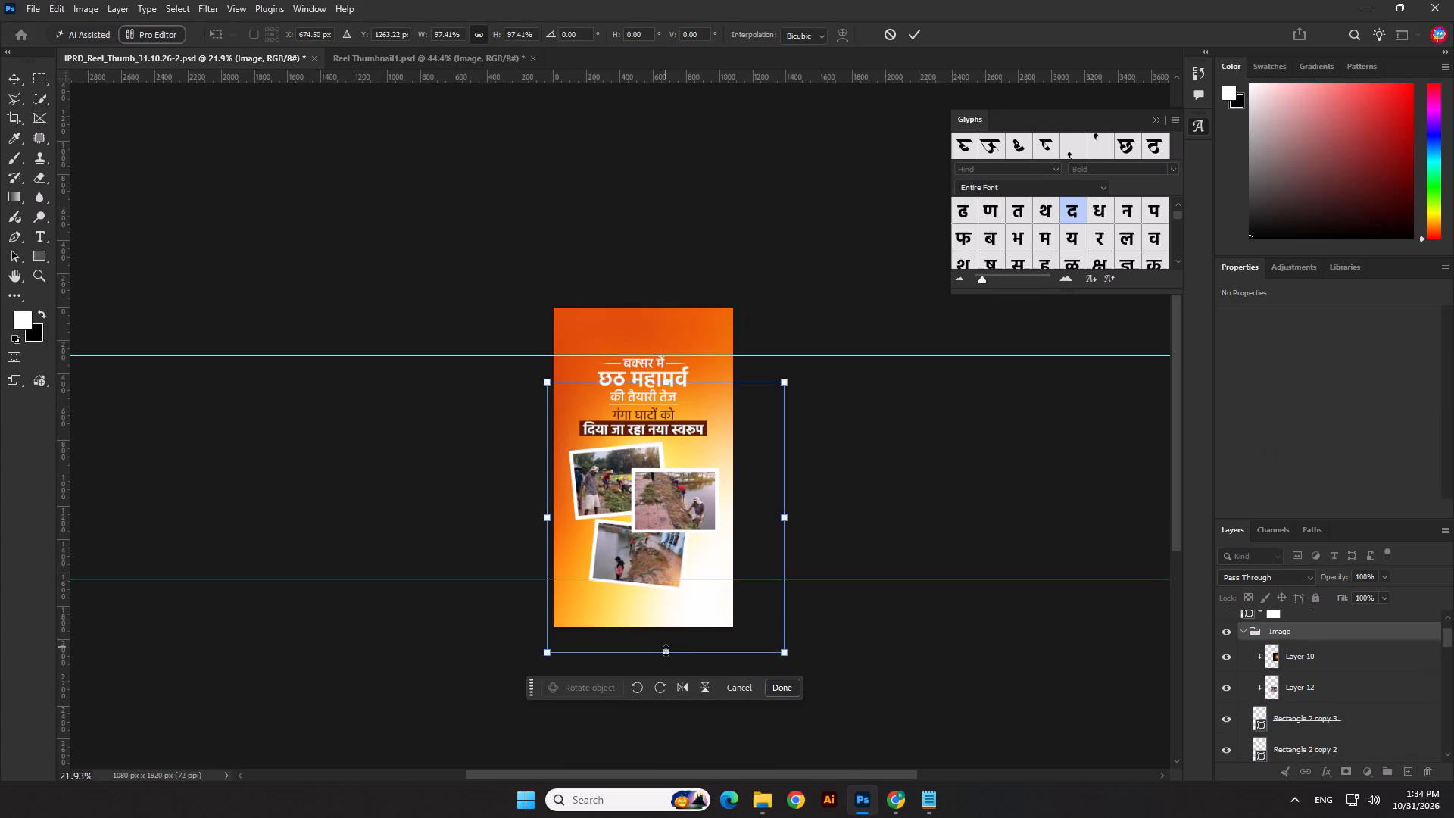
{"action": "left_click_drag", "start_coordinate": [666, 655], "coordinate": [670, 646]}
{"action": "key", "text": "Return"}
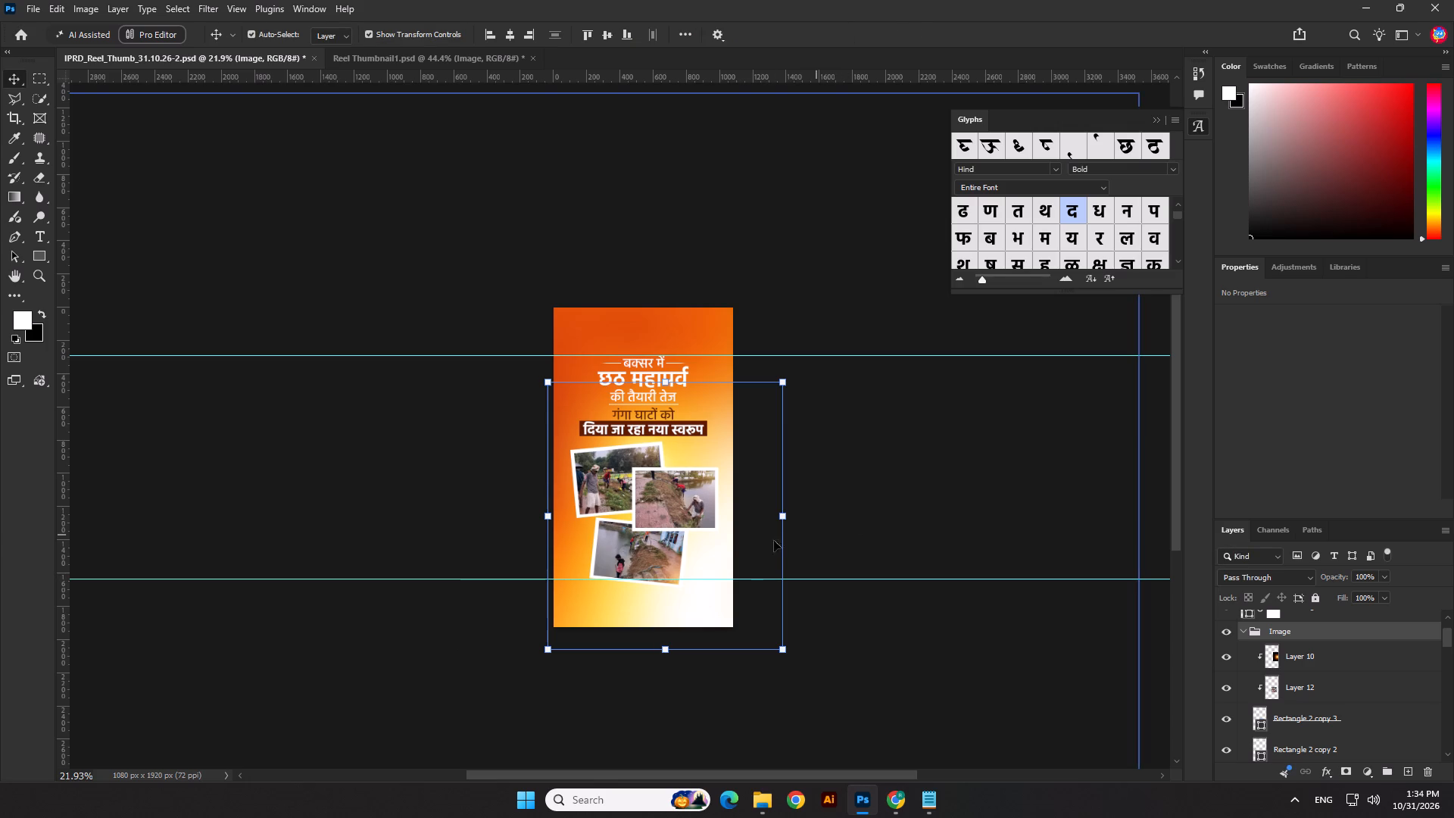
Enlarge the Image group slightly and adjust its vertical position beneath the brown bar.
{"action": "scroll", "coordinate": [763, 521], "scroll_direction": "down", "scroll_amount": 1}
{"action": "key", "text": "shift+Down"}
{"action": "key", "text": "shift+Down"}
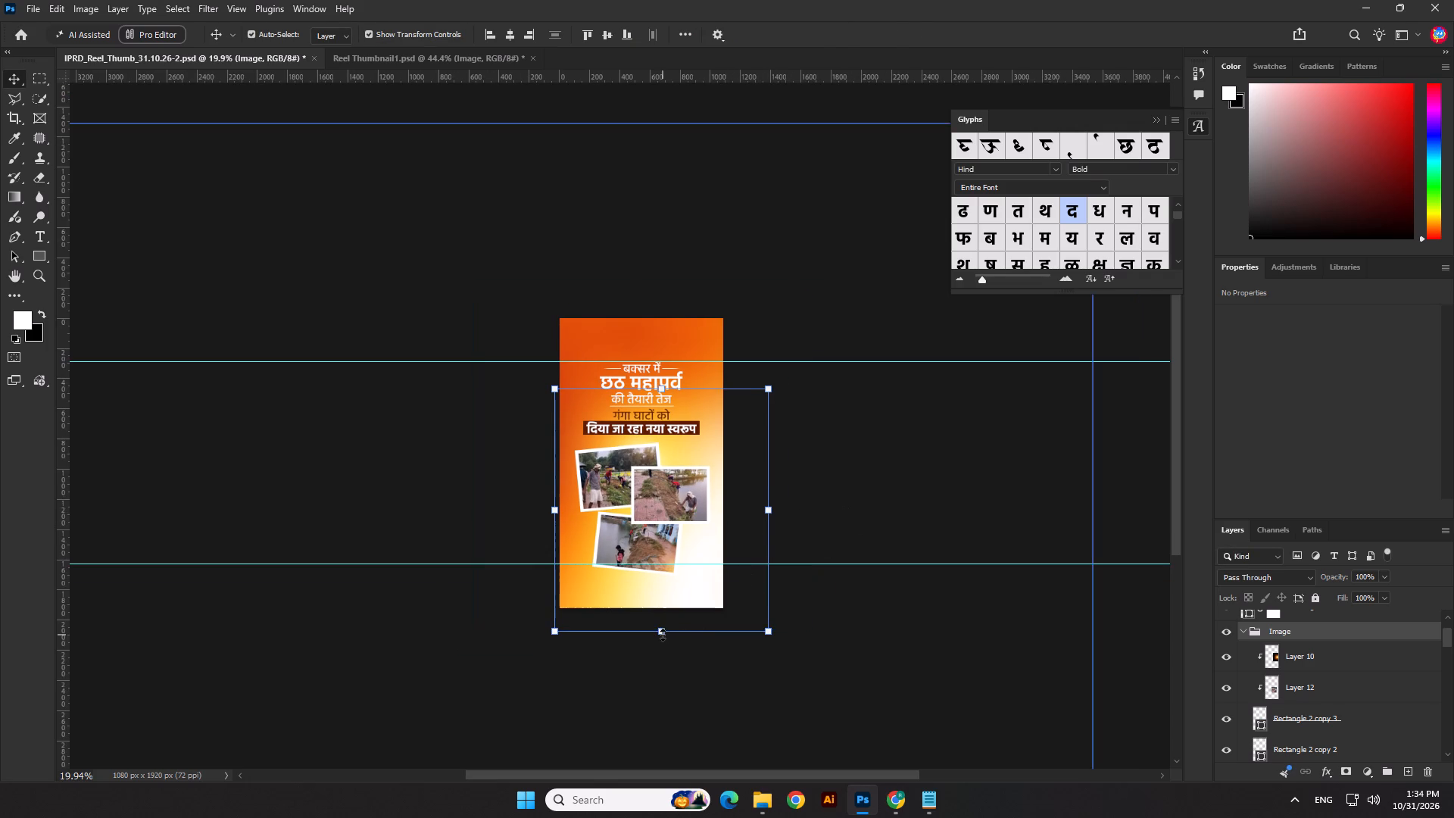
{"action": "left_click_drag", "start_coordinate": [663, 635], "coordinate": [668, 651]}
{"action": "key", "text": "shift+Up"}
{"action": "key", "text": "shift+Up"}
{"action": "key", "text": "shift+Up"}
{"action": "key", "text": "Return"}
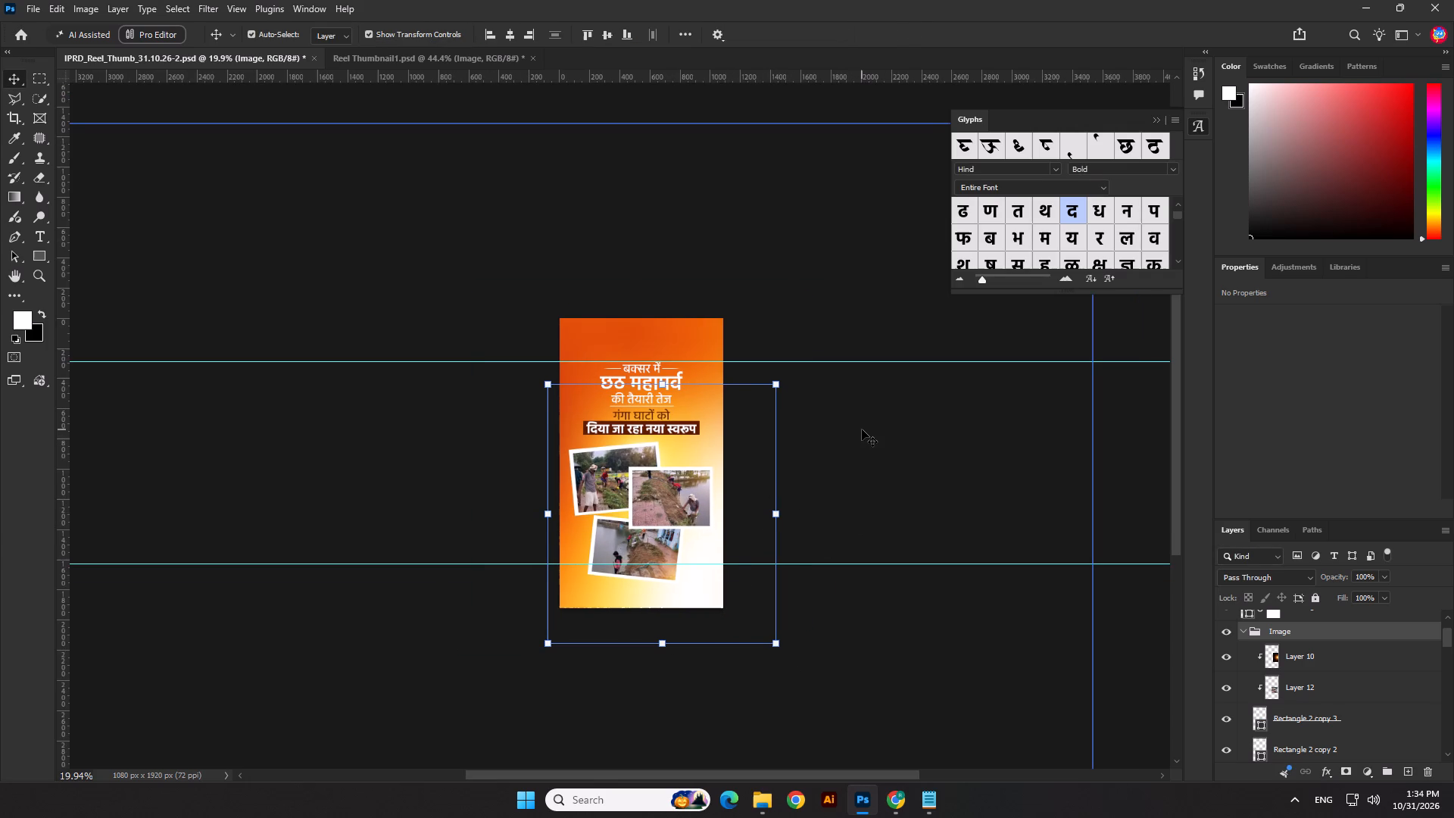
{"action": "left_click", "coordinate": [862, 429]}
{"action": "scroll", "coordinate": [862, 429], "scroll_direction": "down", "scroll_amount": 2}
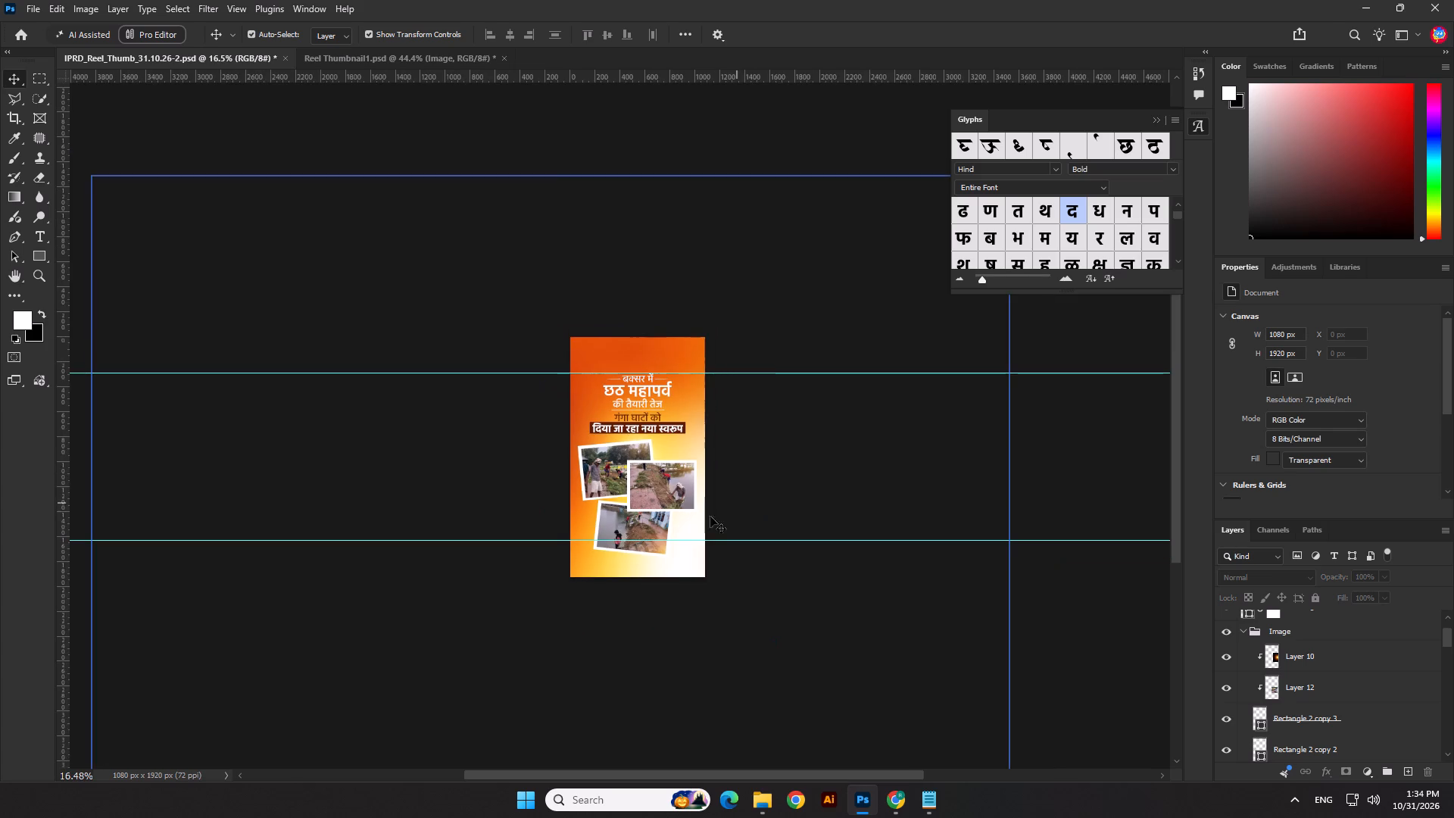
Shrink the Image group slightly from its bottom edge to leave more space around the framed photos.
{"action": "scroll", "coordinate": [676, 526], "scroll_direction": "up", "scroll_amount": 5}
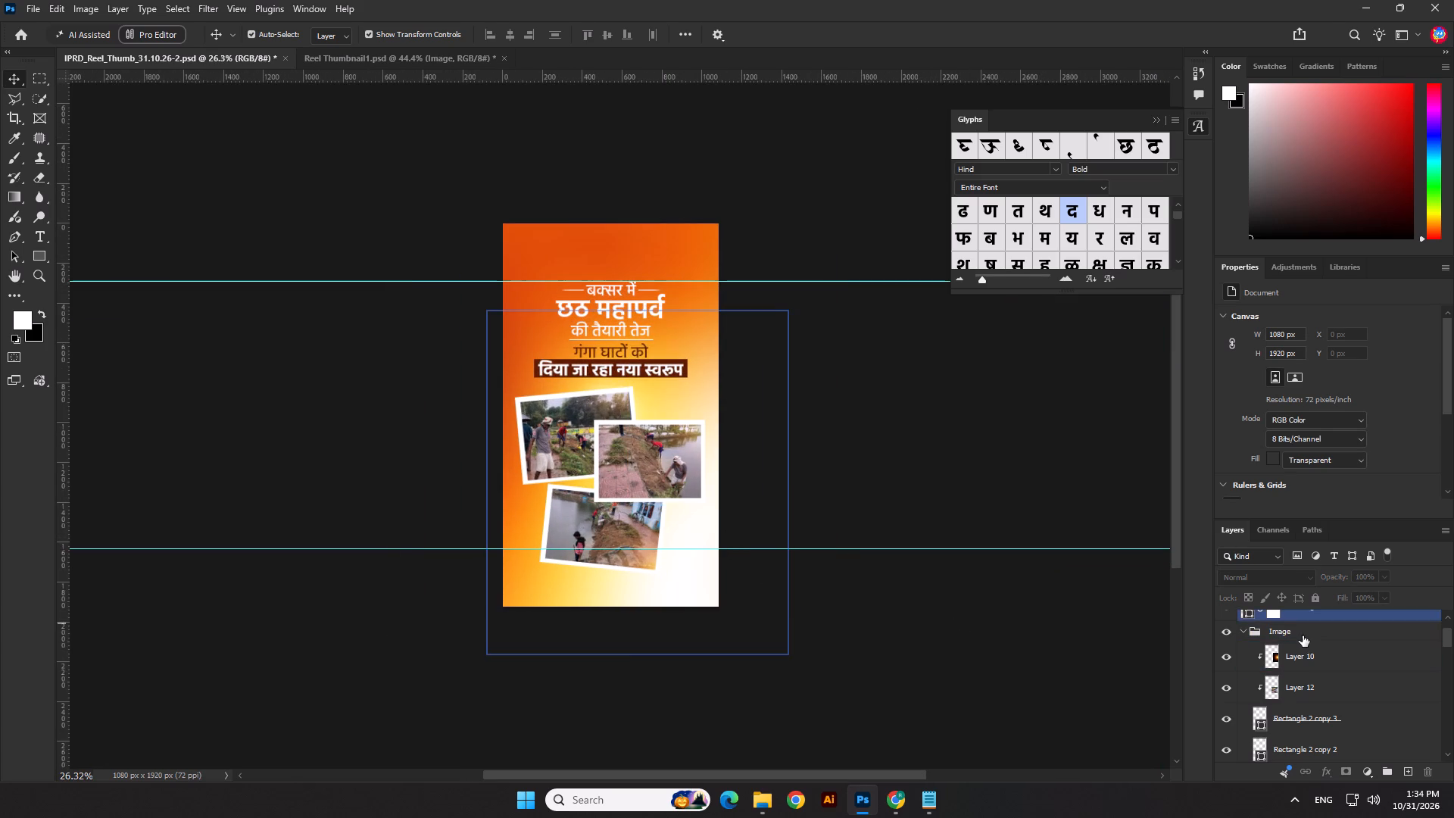
{"action": "left_click", "coordinate": [1303, 636]}
{"action": "left_click_drag", "start_coordinate": [640, 660], "coordinate": [640, 656]}
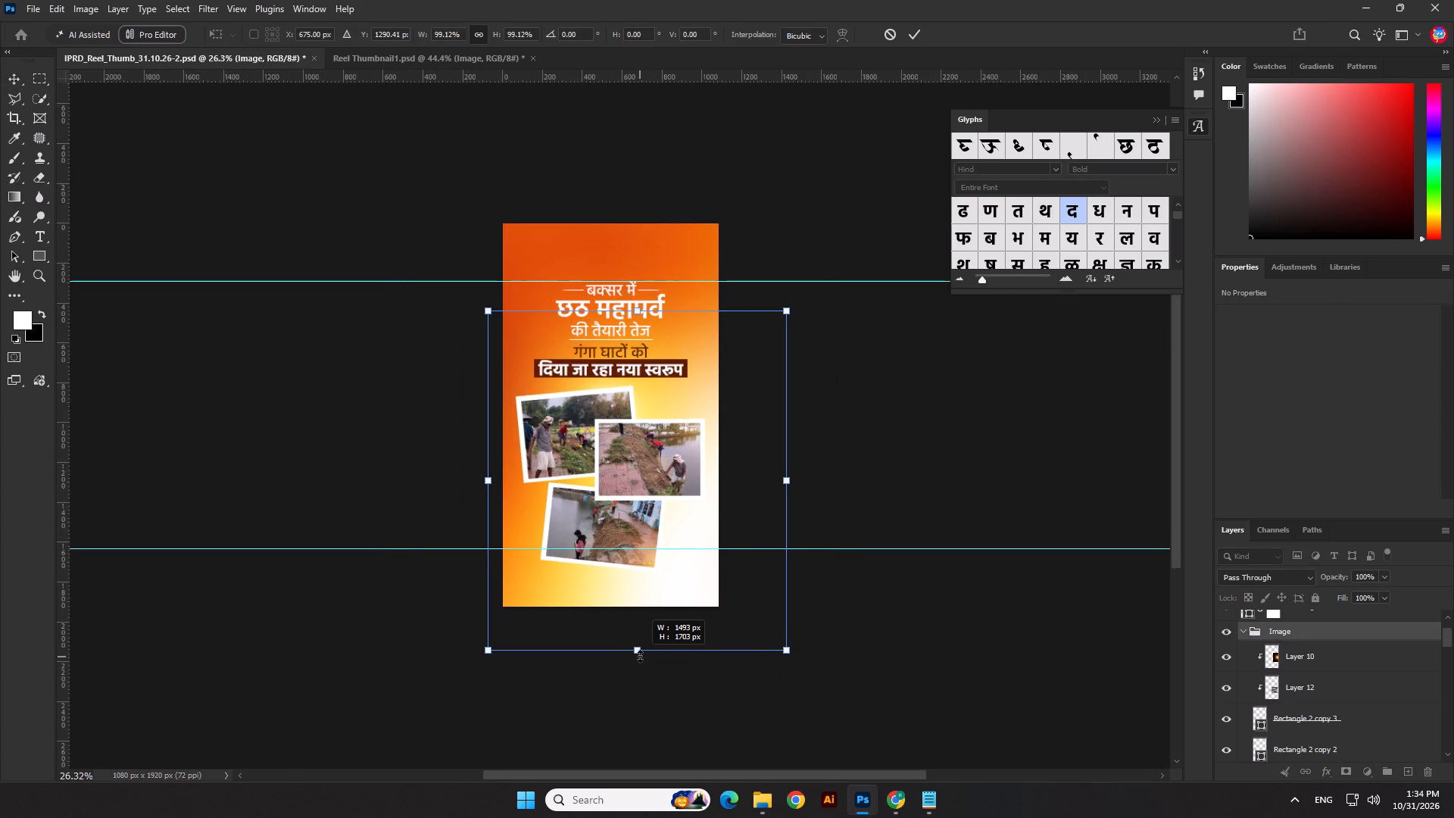
{"action": "left_click_drag", "start_coordinate": [640, 656], "coordinate": [646, 653]}
{"action": "key", "text": "Return"}
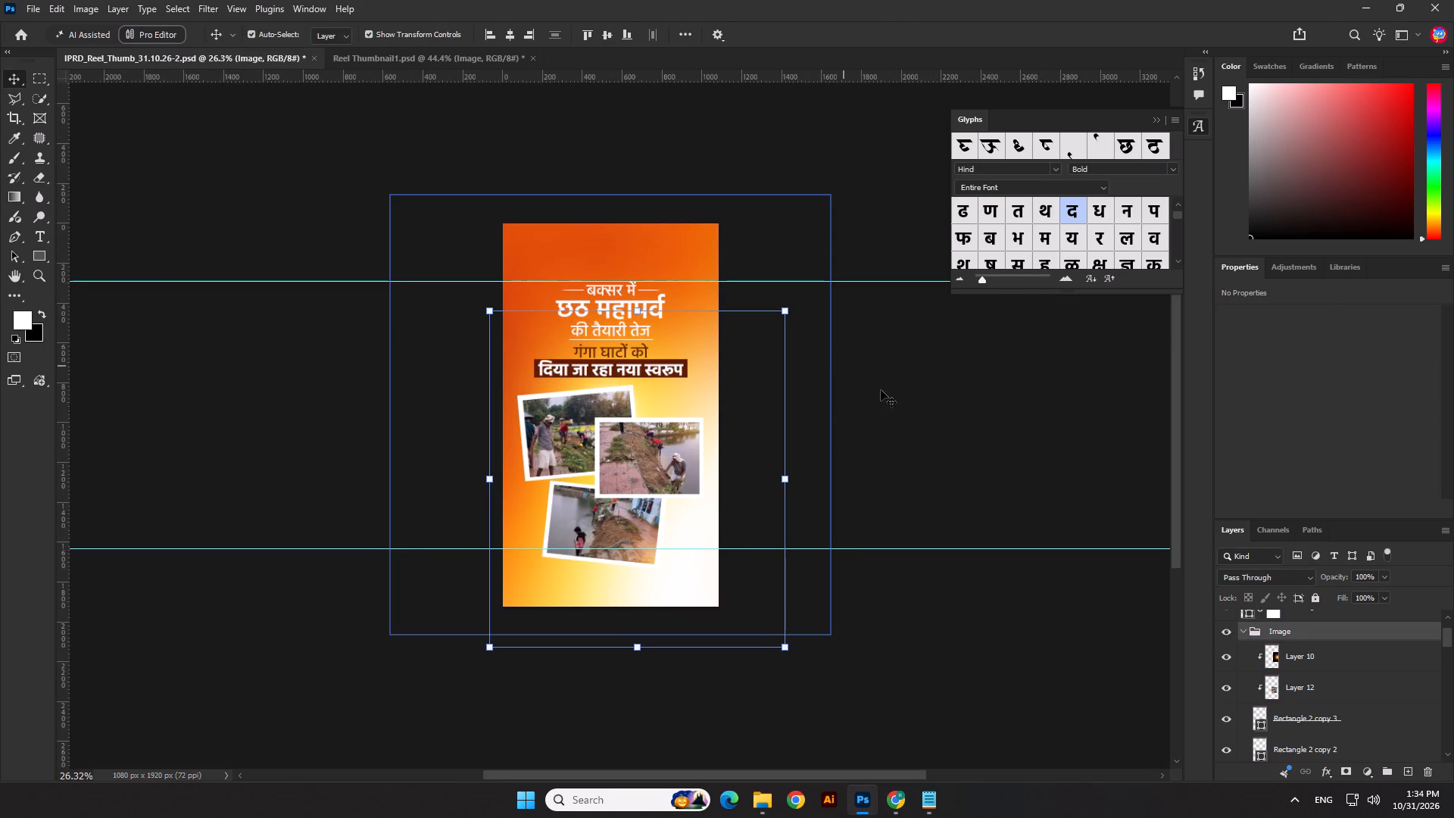
{"action": "left_click", "coordinate": [883, 392]}
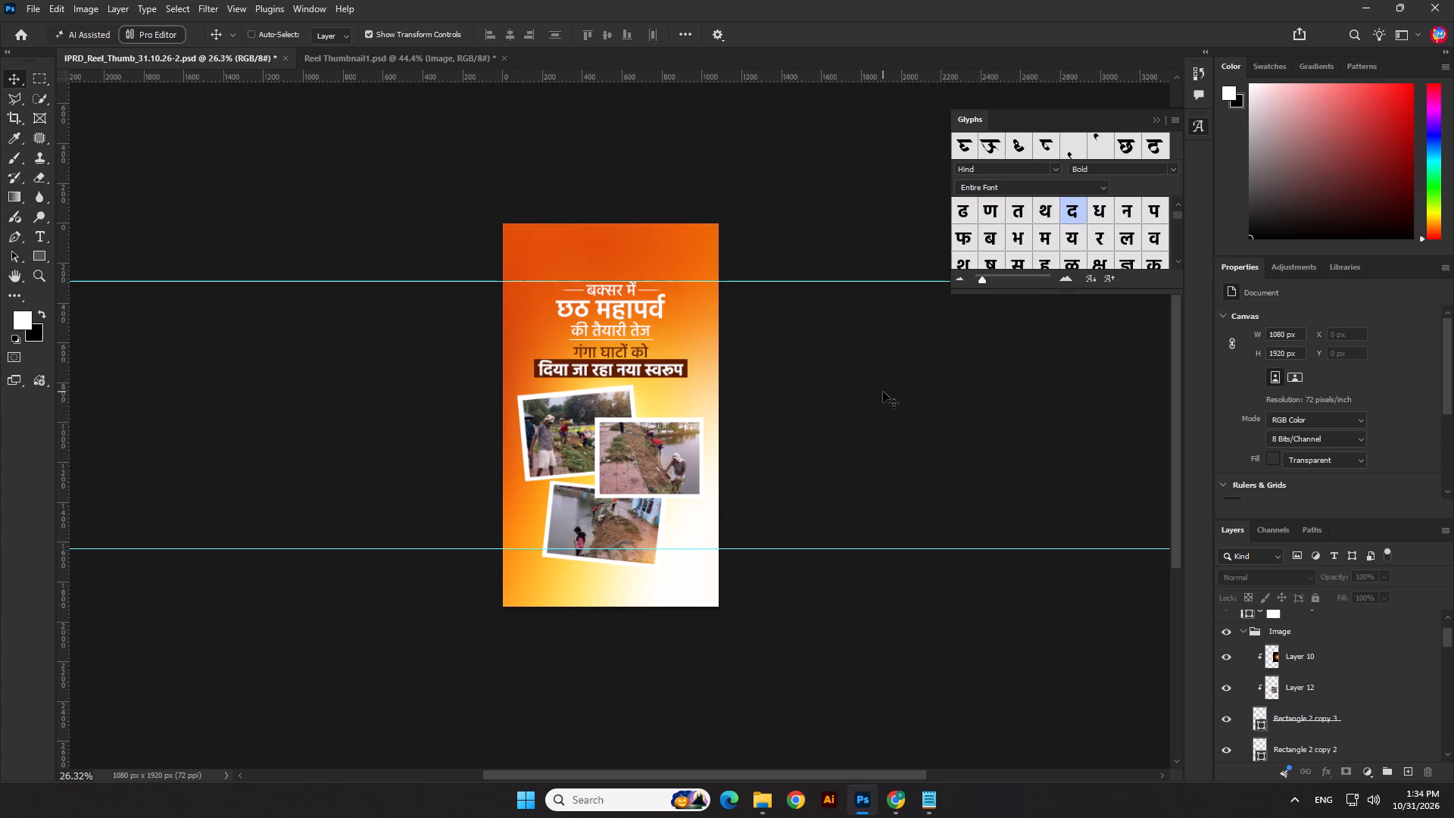
{"action": "scroll", "coordinate": [651, 334], "scroll_direction": "up", "scroll_amount": 2}
Check Layer 2 and Layer 16 by toggling their visibility, and delete both layers.
{"action": "left_click", "coordinate": [630, 282]}
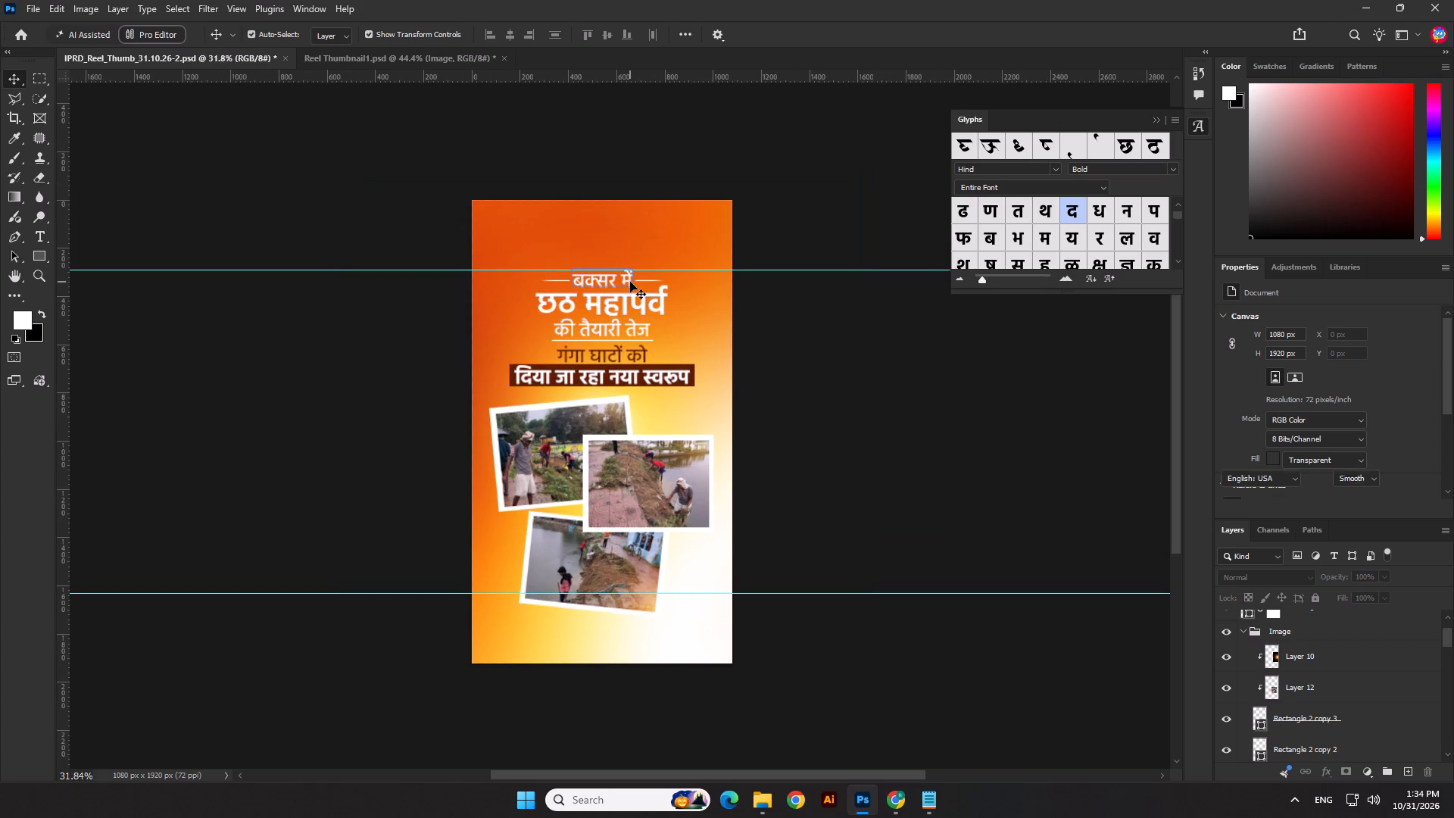
{"action": "scroll", "coordinate": [1323, 692], "scroll_direction": "up", "scroll_amount": 1}
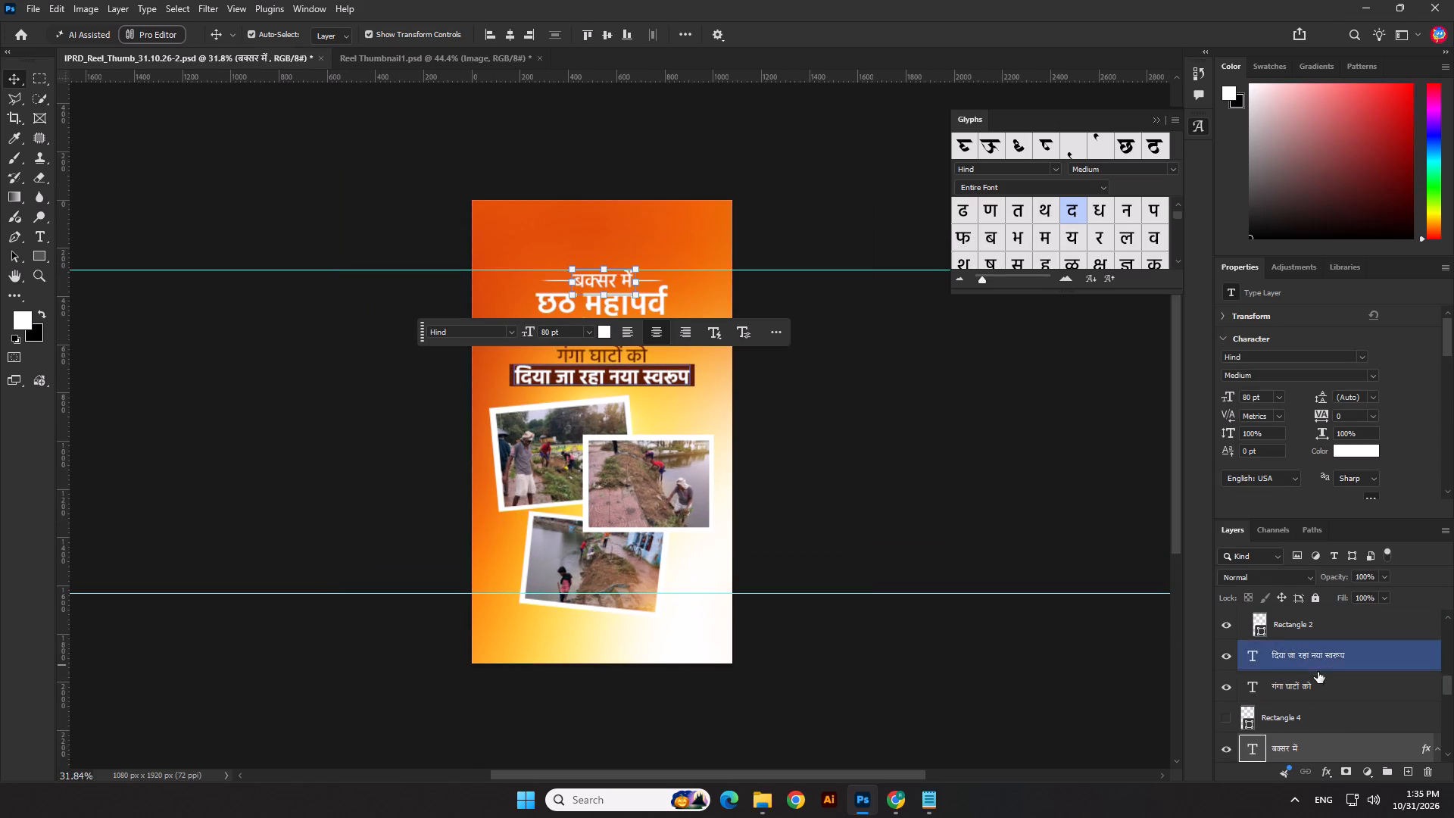
{"action": "scroll", "coordinate": [1317, 690], "scroll_direction": "down", "scroll_amount": 11}
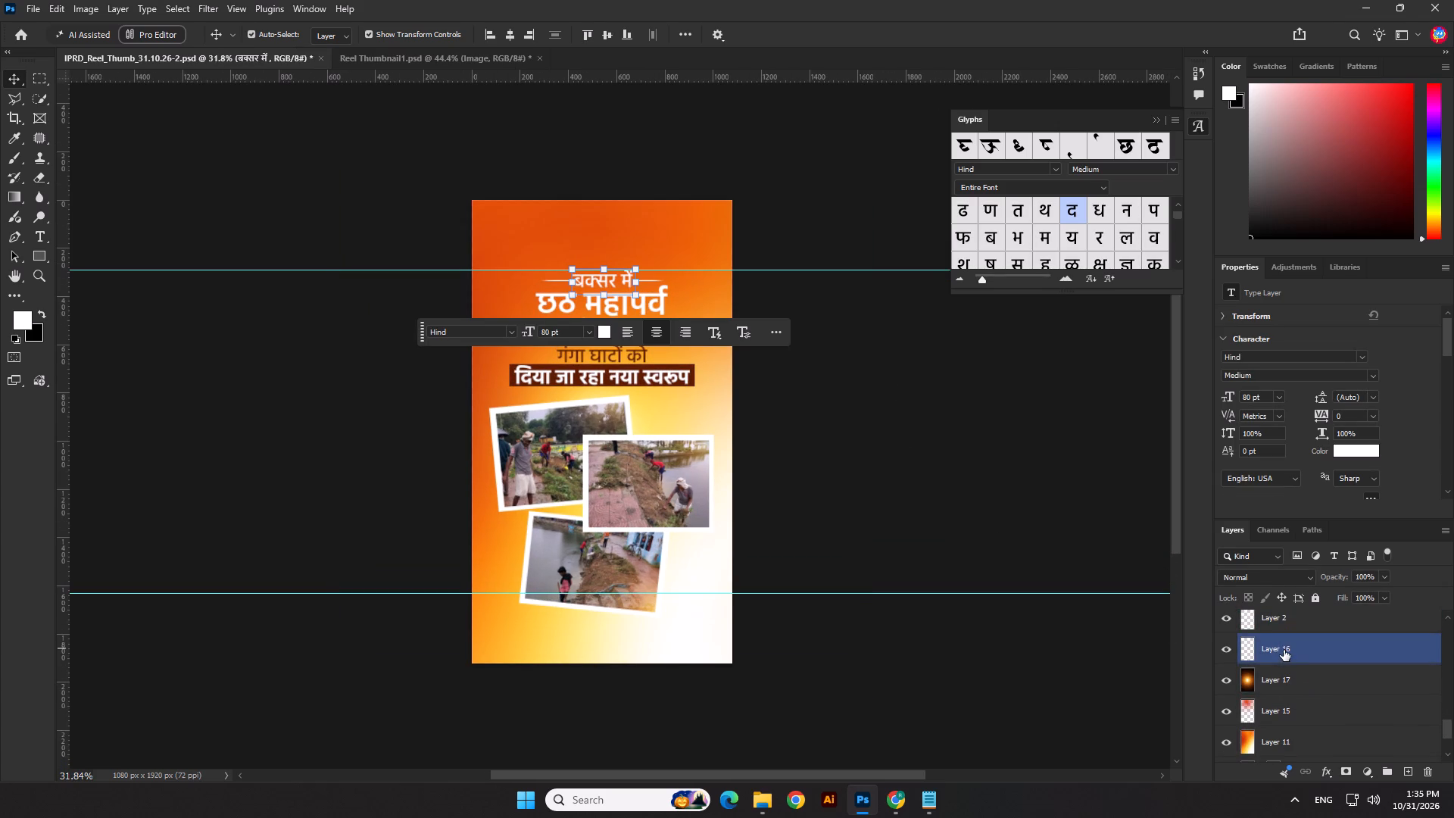
{"action": "scroll", "coordinate": [1284, 650], "scroll_direction": "up", "scroll_amount": 1}
{"action": "left_click", "coordinate": [1222, 648]}
{"action": "left_click", "coordinate": [1222, 648]}
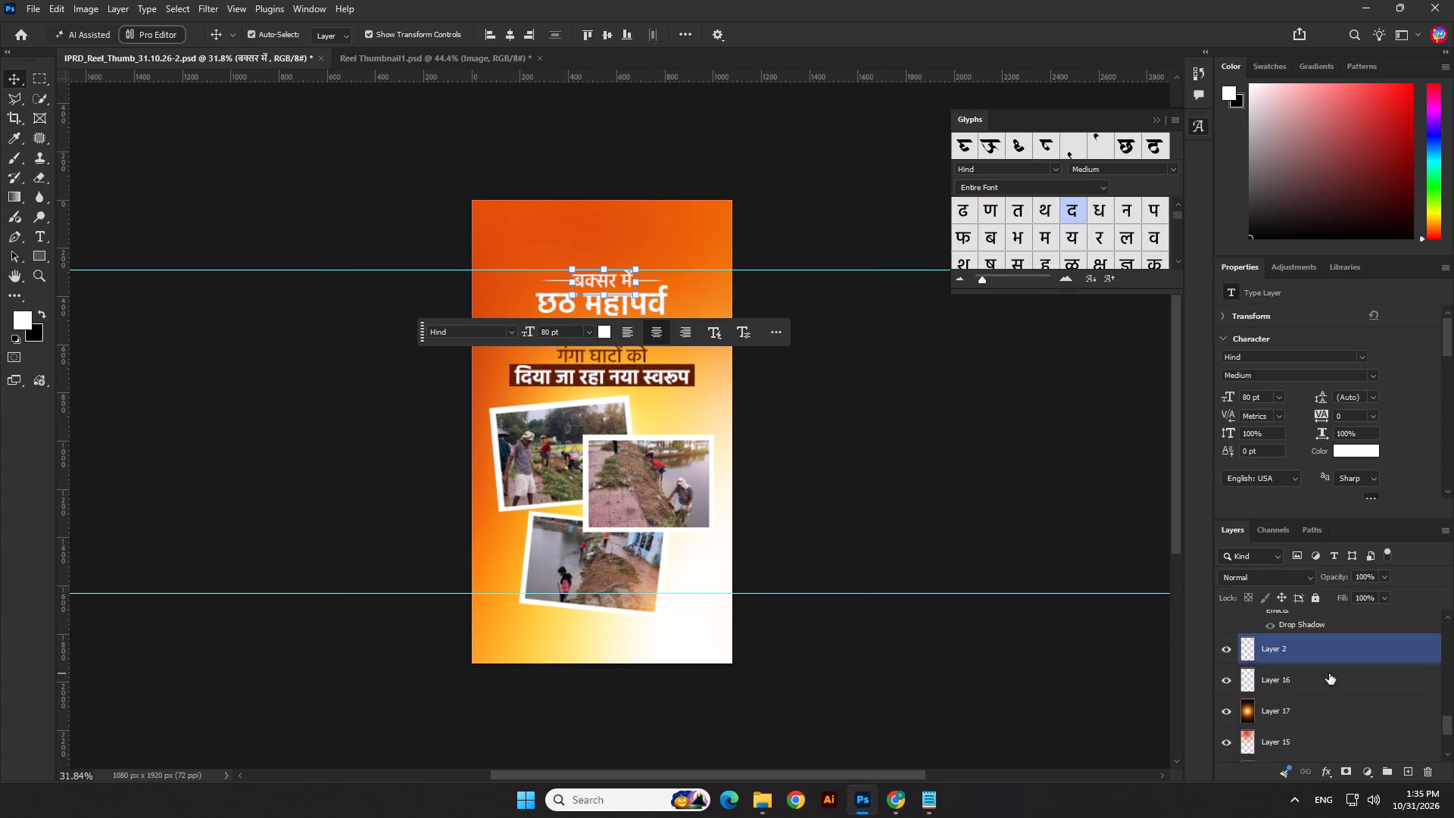
{"action": "left_click", "coordinate": [1318, 659]}
{"action": "double_click", "coordinate": [1228, 646]}
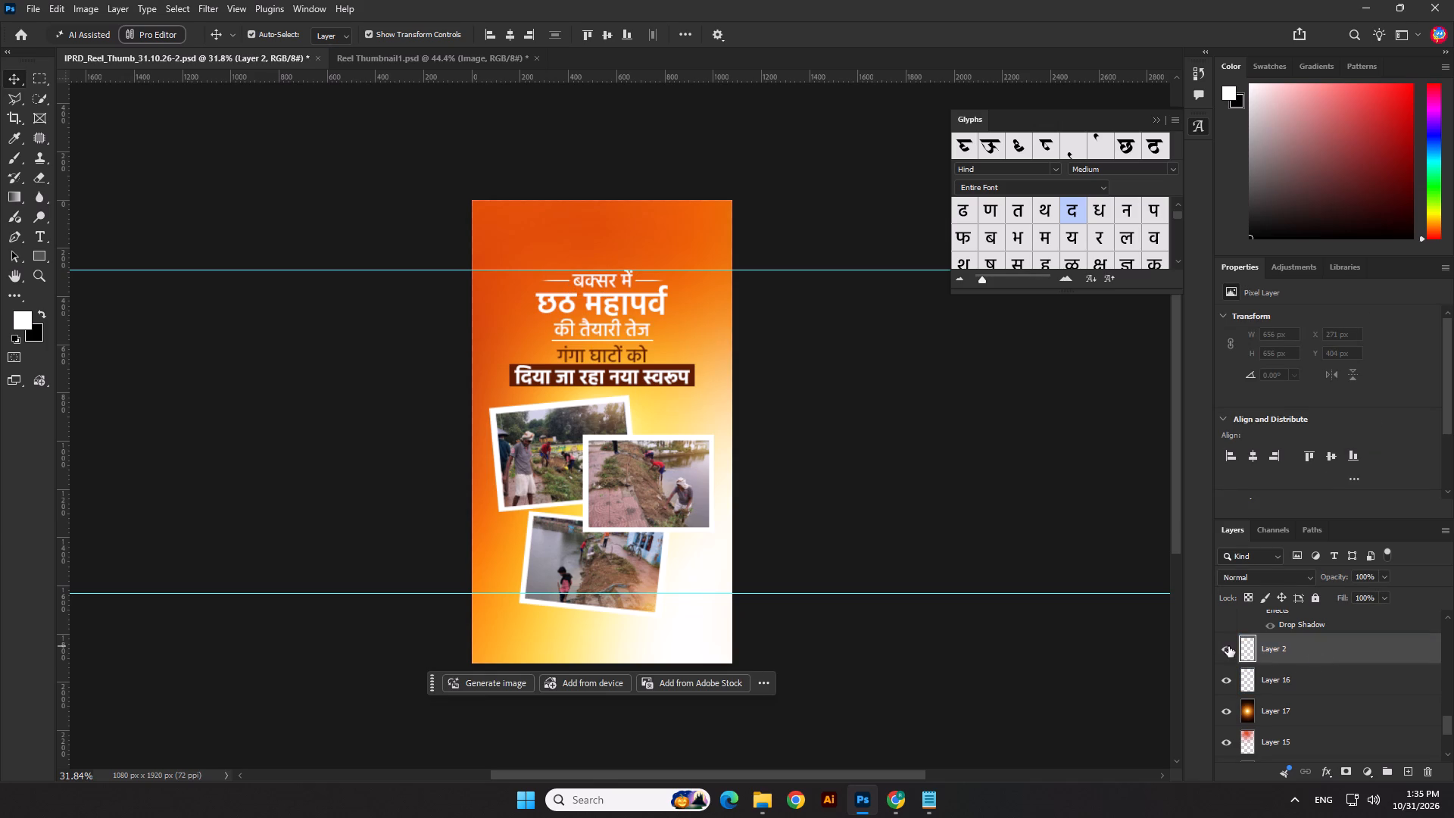
{"action": "left_click", "coordinate": [1228, 676]}
{"action": "left_click", "coordinate": [1228, 678]}
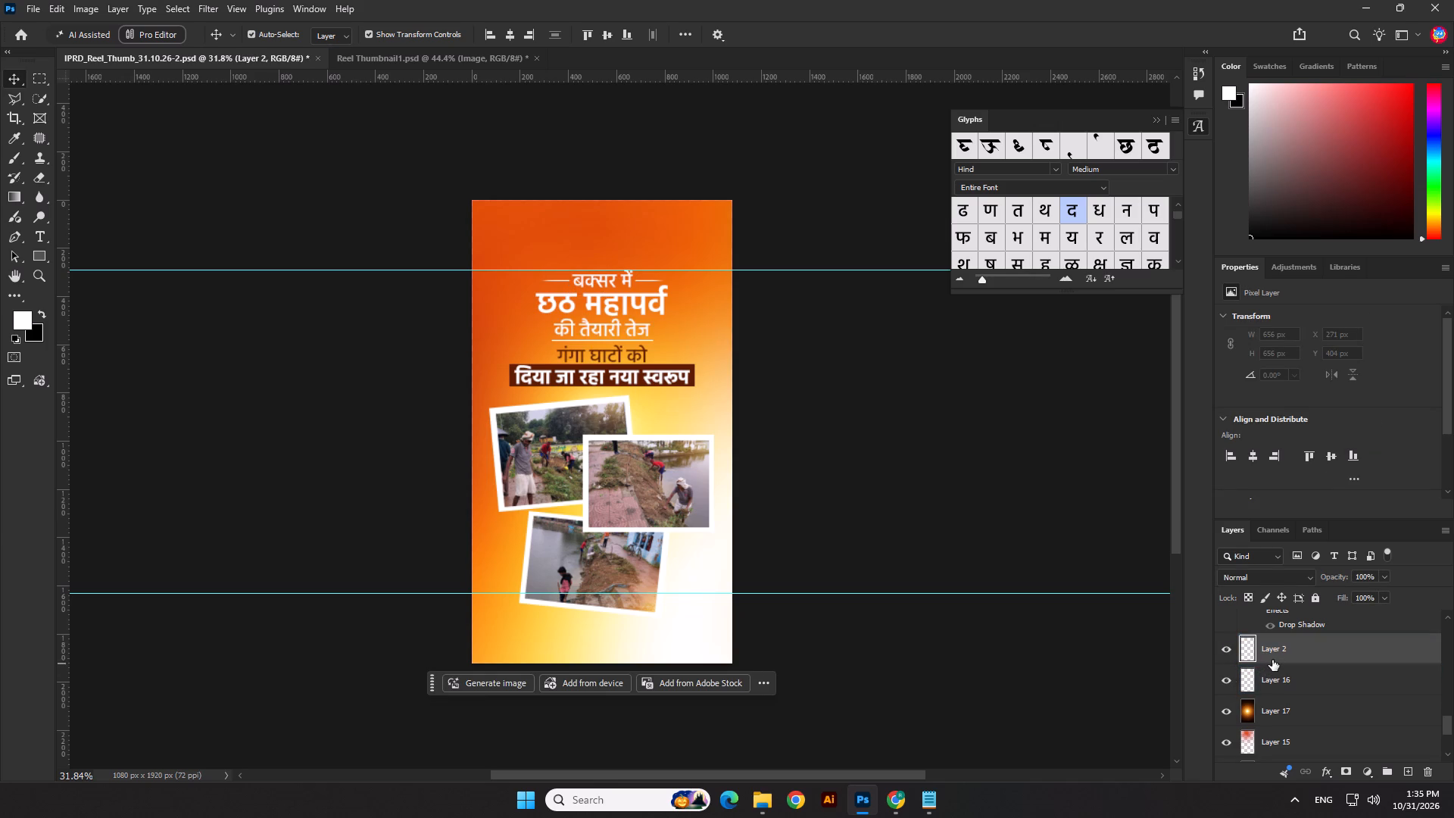
{"action": "left_click", "coordinate": [1272, 660]}
{"action": "key", "text": "Delete"}
{"action": "key", "text": "Delete"}
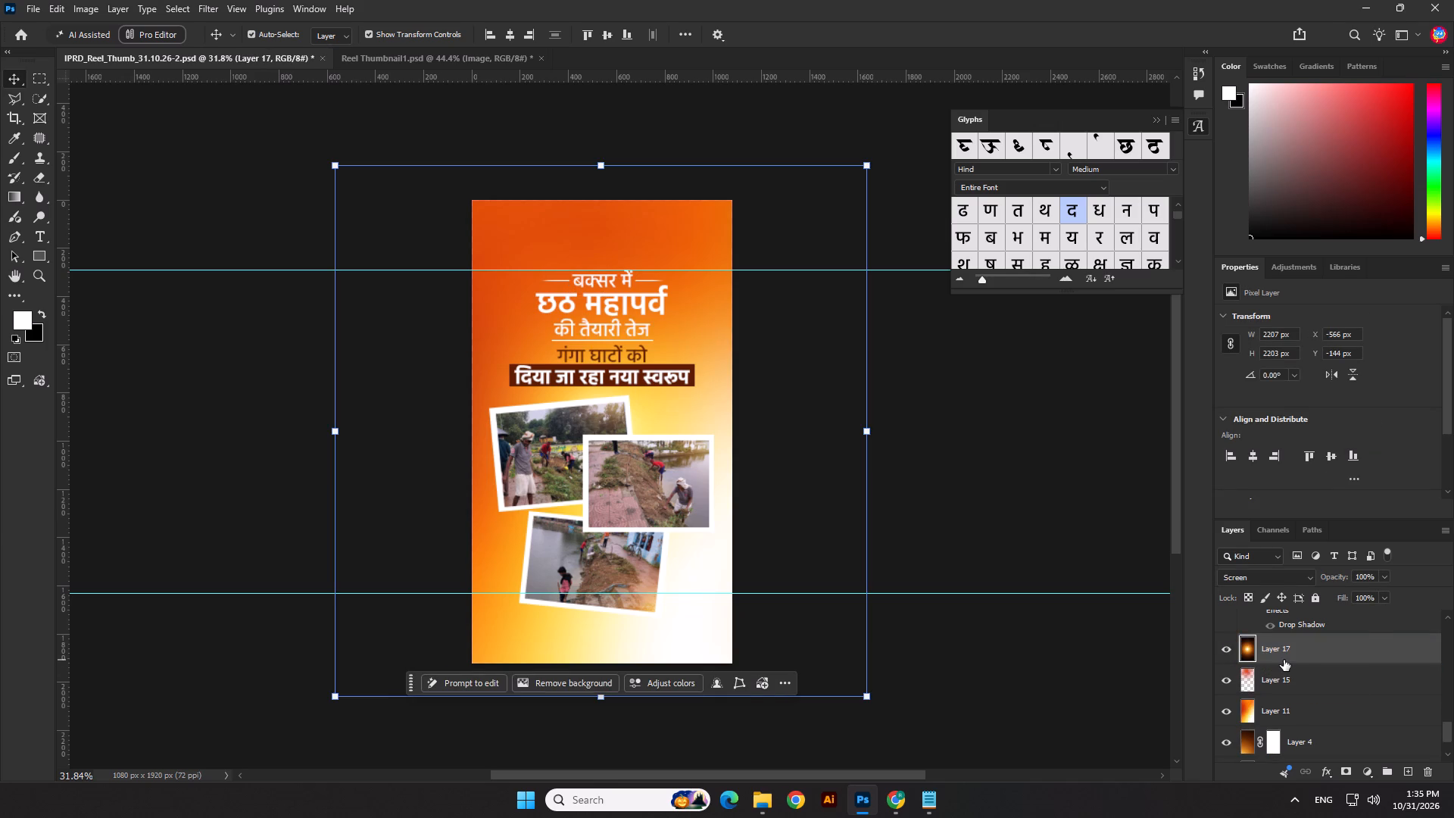
Add a Levels adjustment above Layer 17 with the black input level at 28 to deepen the orange background.
{"action": "left_click", "coordinate": [1359, 771]}
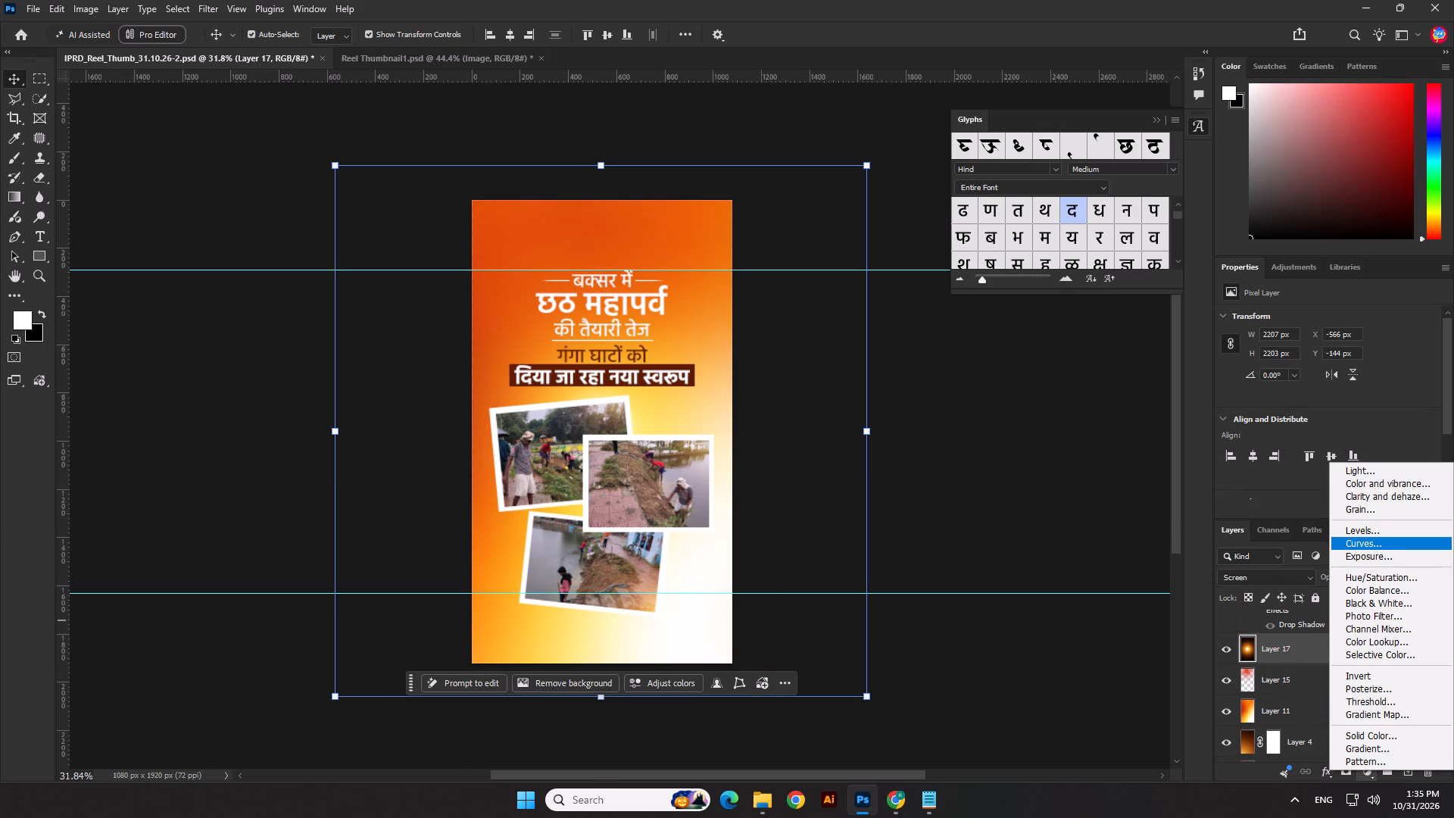
{"action": "left_click", "coordinate": [1365, 537]}
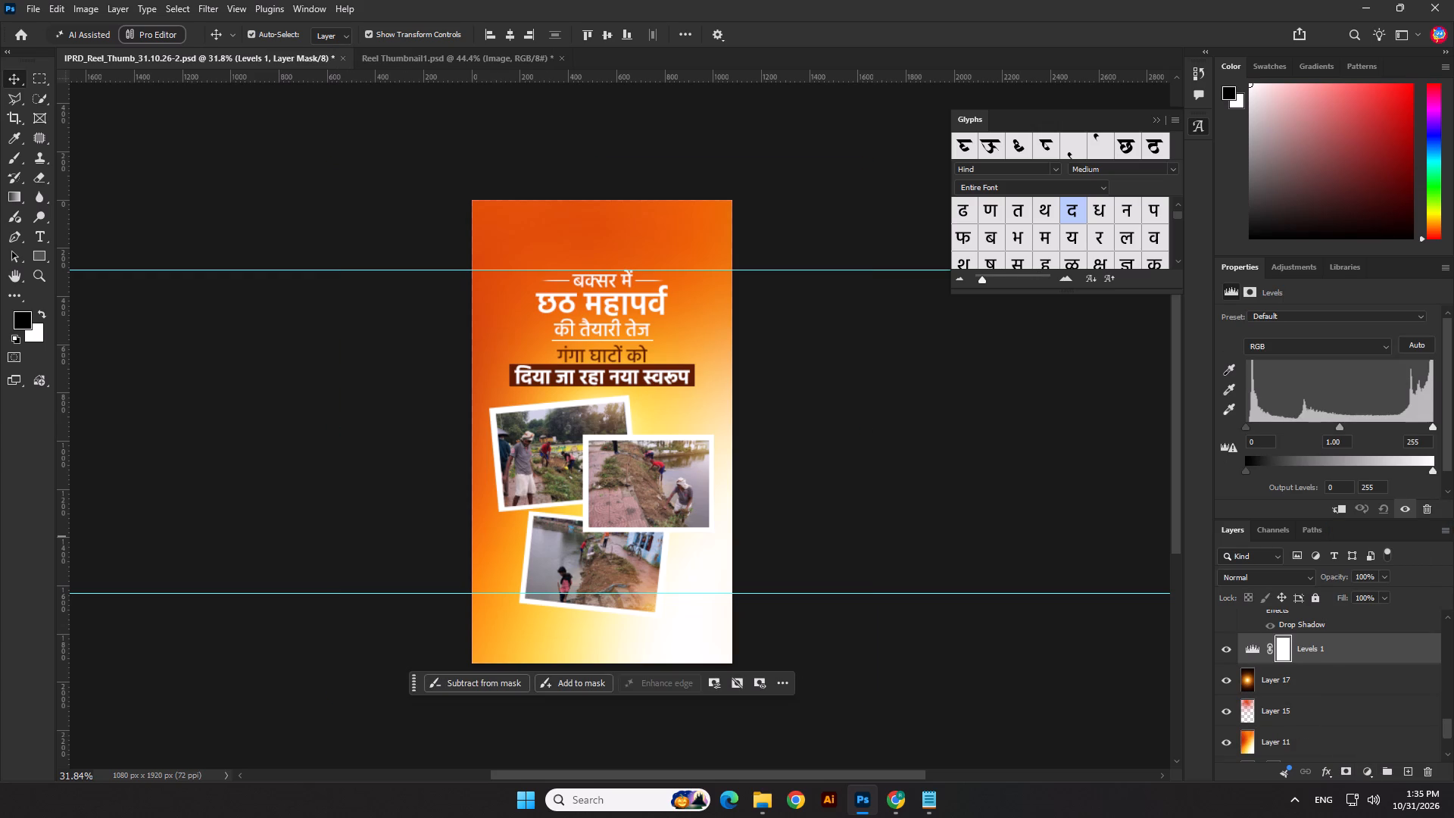
{"action": "left_click_drag", "start_coordinate": [1248, 427], "coordinate": [1266, 422]}
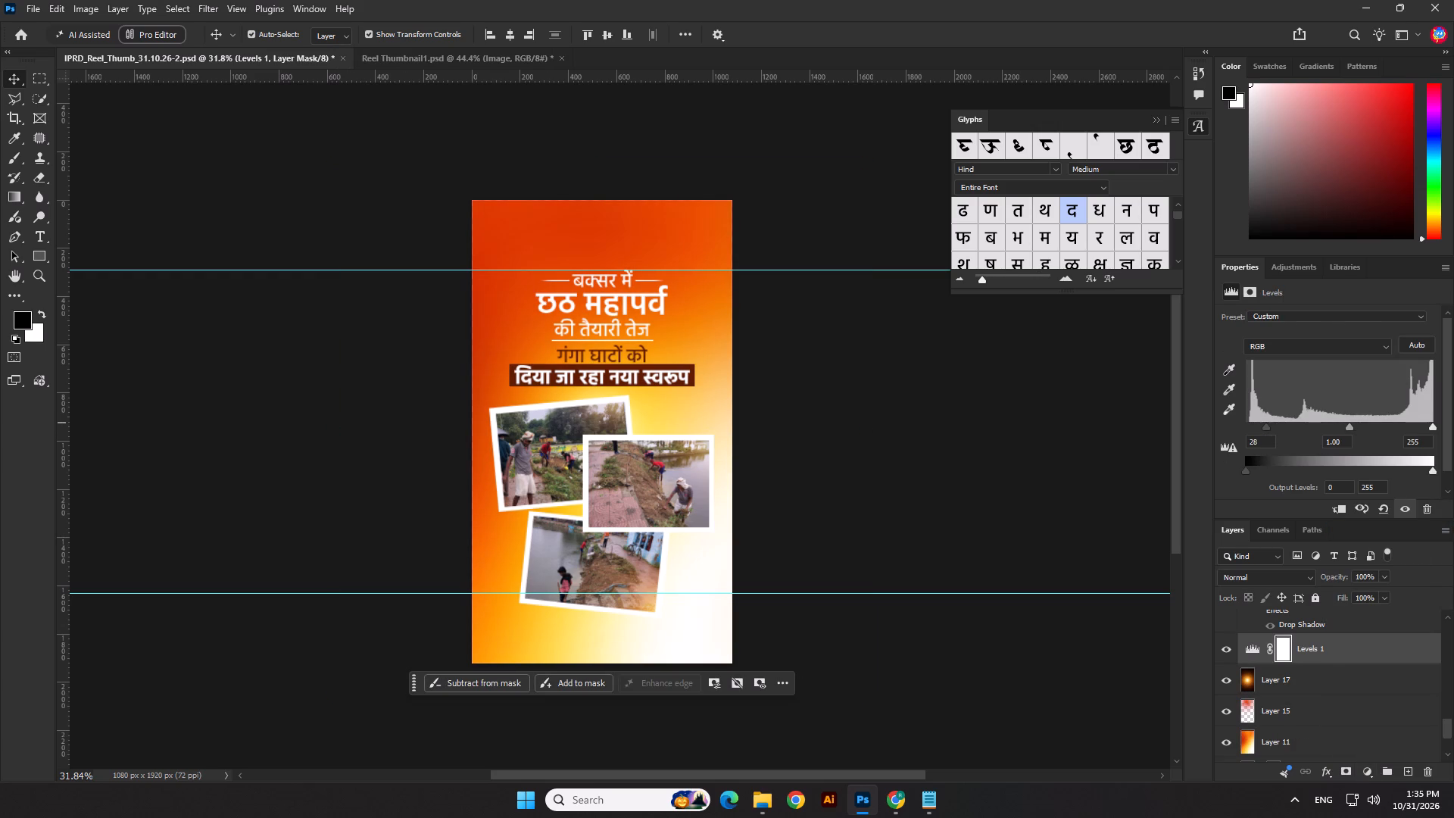
{"action": "left_click", "coordinate": [999, 451]}
{"action": "scroll", "coordinate": [995, 451], "scroll_direction": "down", "scroll_amount": 1}
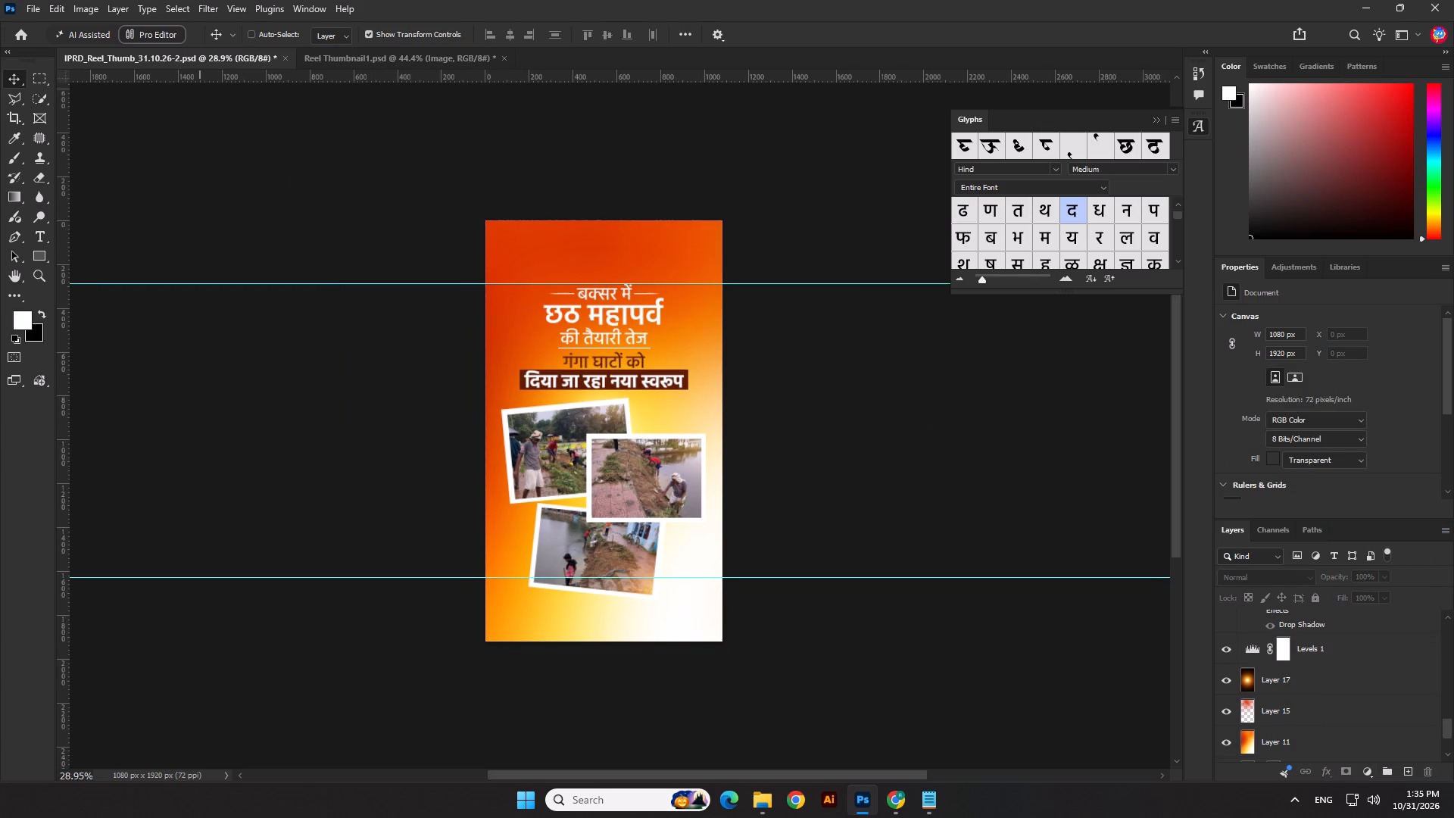
Save the thumbnail document.
{"action": "key", "text": "ctrl+s"}
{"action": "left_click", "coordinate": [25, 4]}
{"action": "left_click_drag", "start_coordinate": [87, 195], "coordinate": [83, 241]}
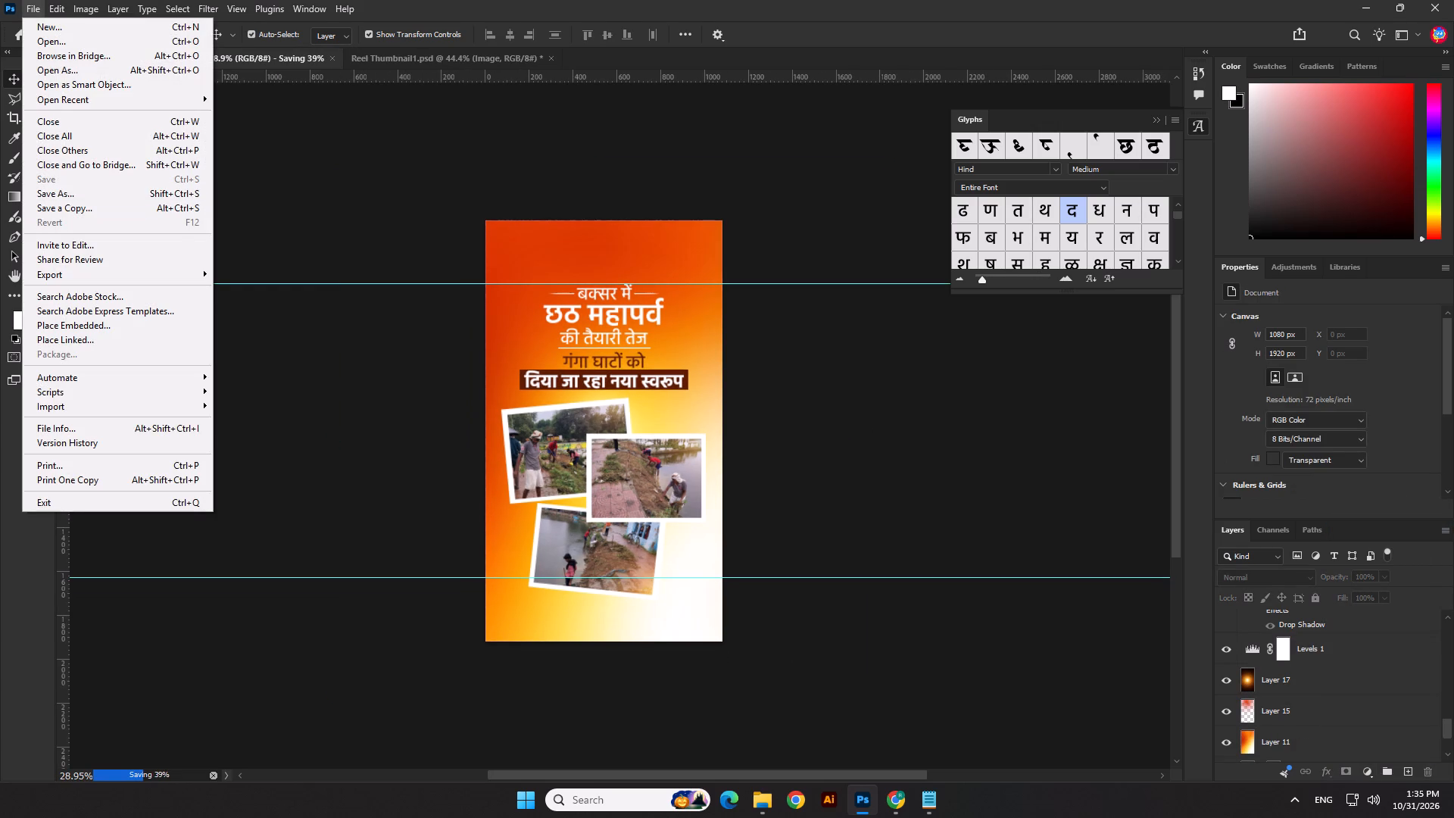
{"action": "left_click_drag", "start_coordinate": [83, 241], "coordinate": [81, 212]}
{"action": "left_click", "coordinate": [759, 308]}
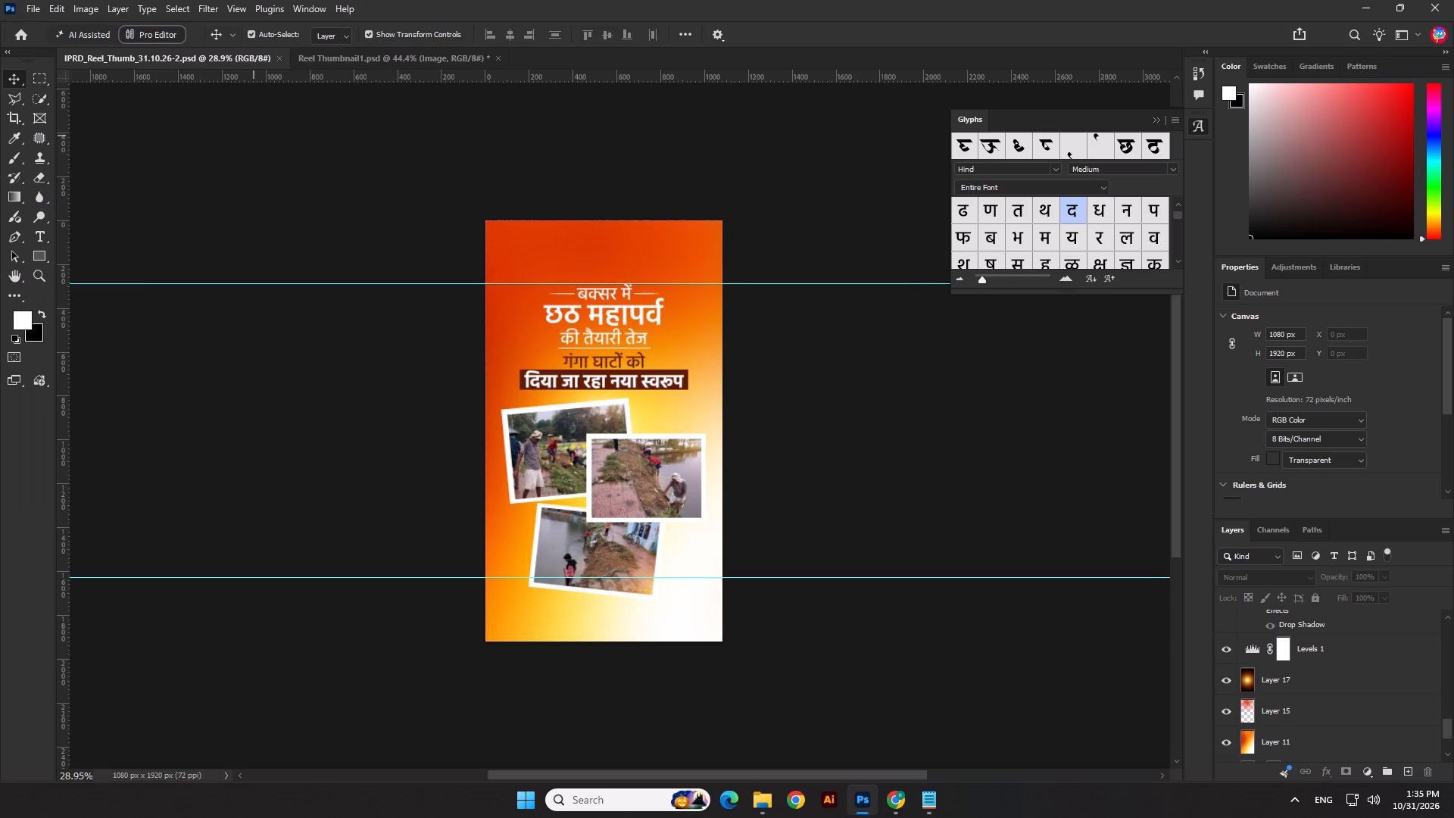
Save a PNG copy of the thumbnail in the 31.10.26 folder, dropping the "copy" suffix from the file name.
{"action": "left_click", "coordinate": [35, 0]}
{"action": "left_click_drag", "start_coordinate": [73, 204], "coordinate": [63, 207]}
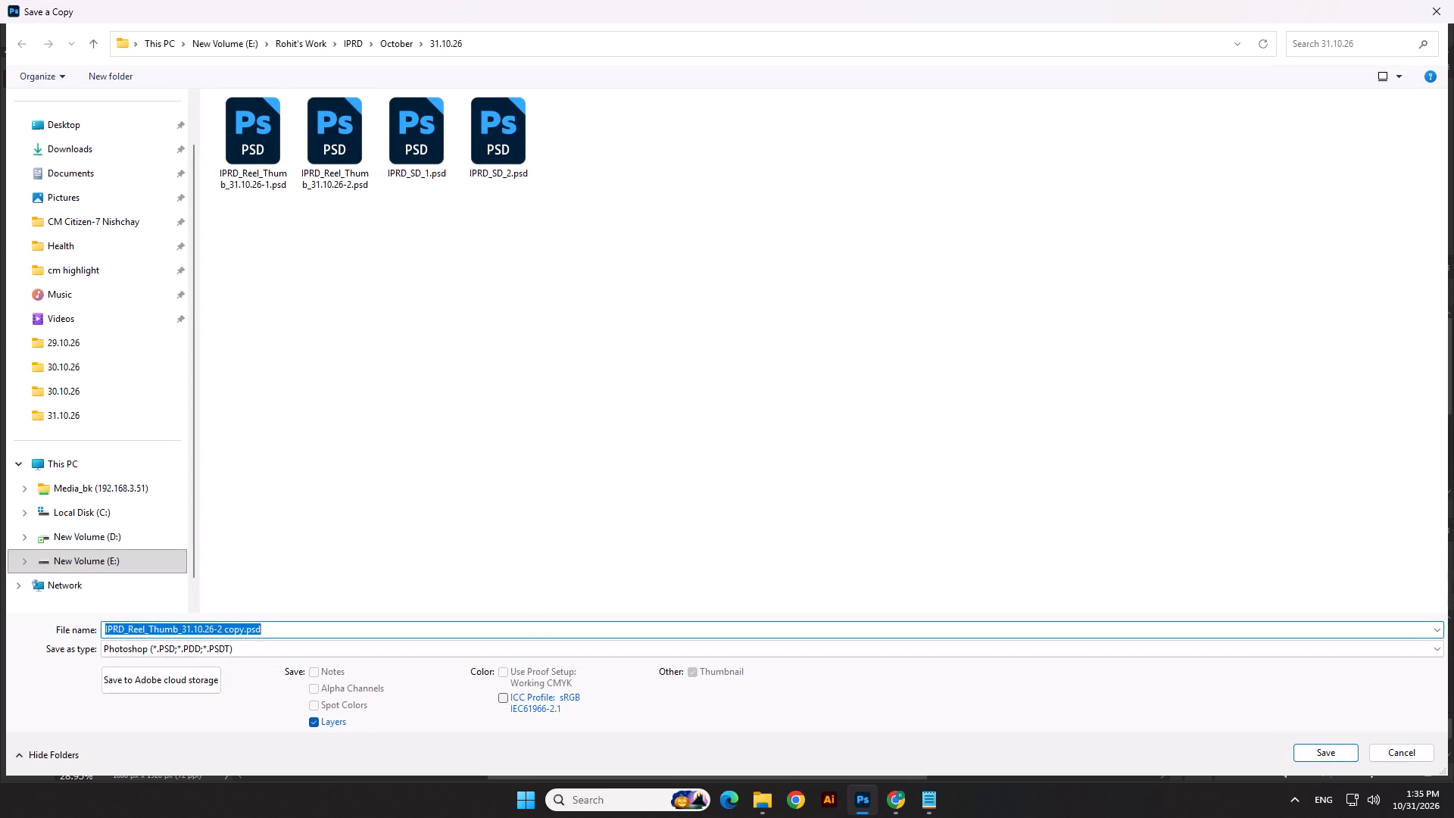
{"action": "left_click", "coordinate": [246, 654]}
{"action": "left_click", "coordinate": [174, 556]}
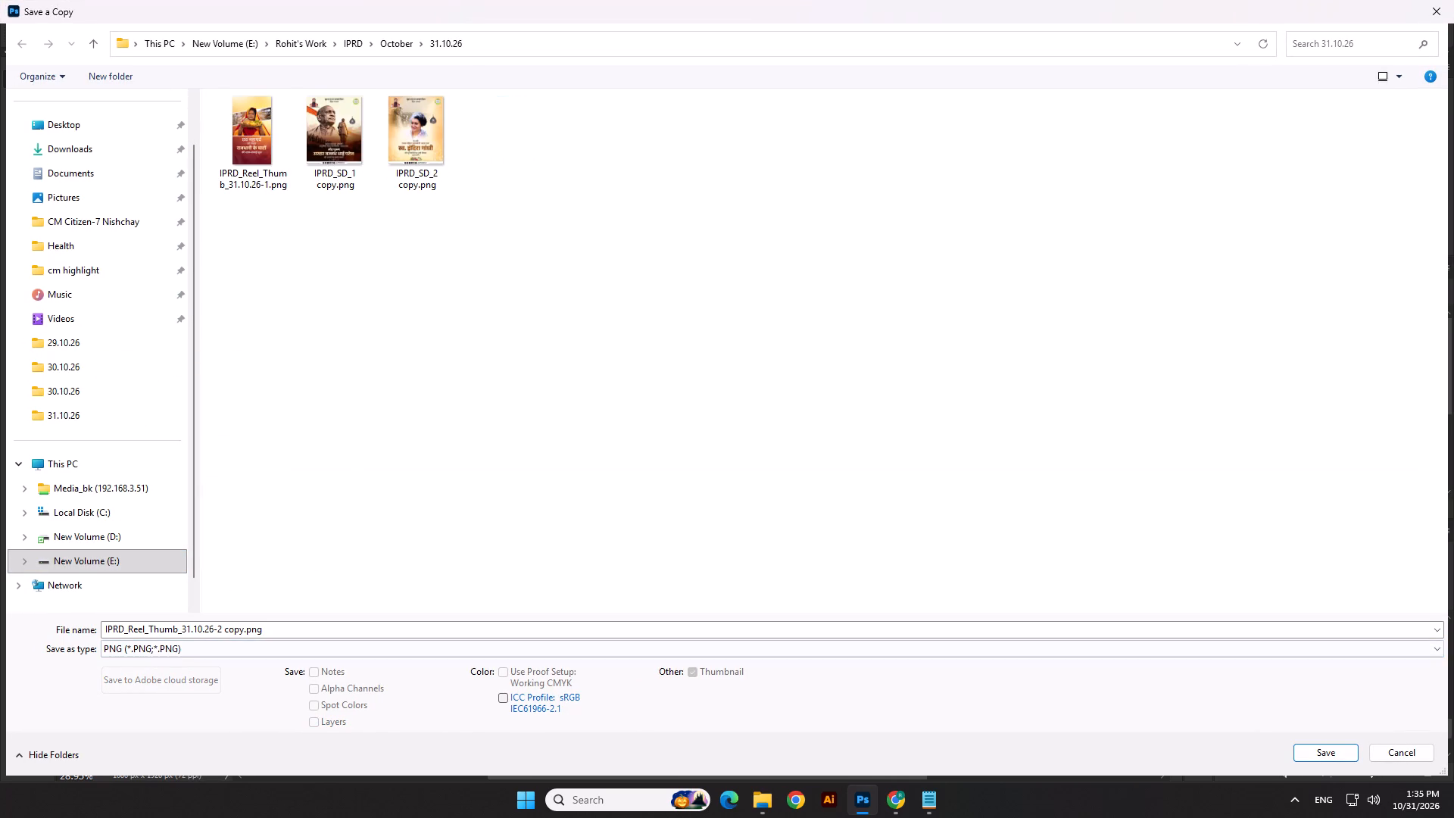
{"action": "left_click", "coordinate": [283, 637]}
{"action": "left_click_drag", "start_coordinate": [285, 632], "coordinate": [223, 629]}
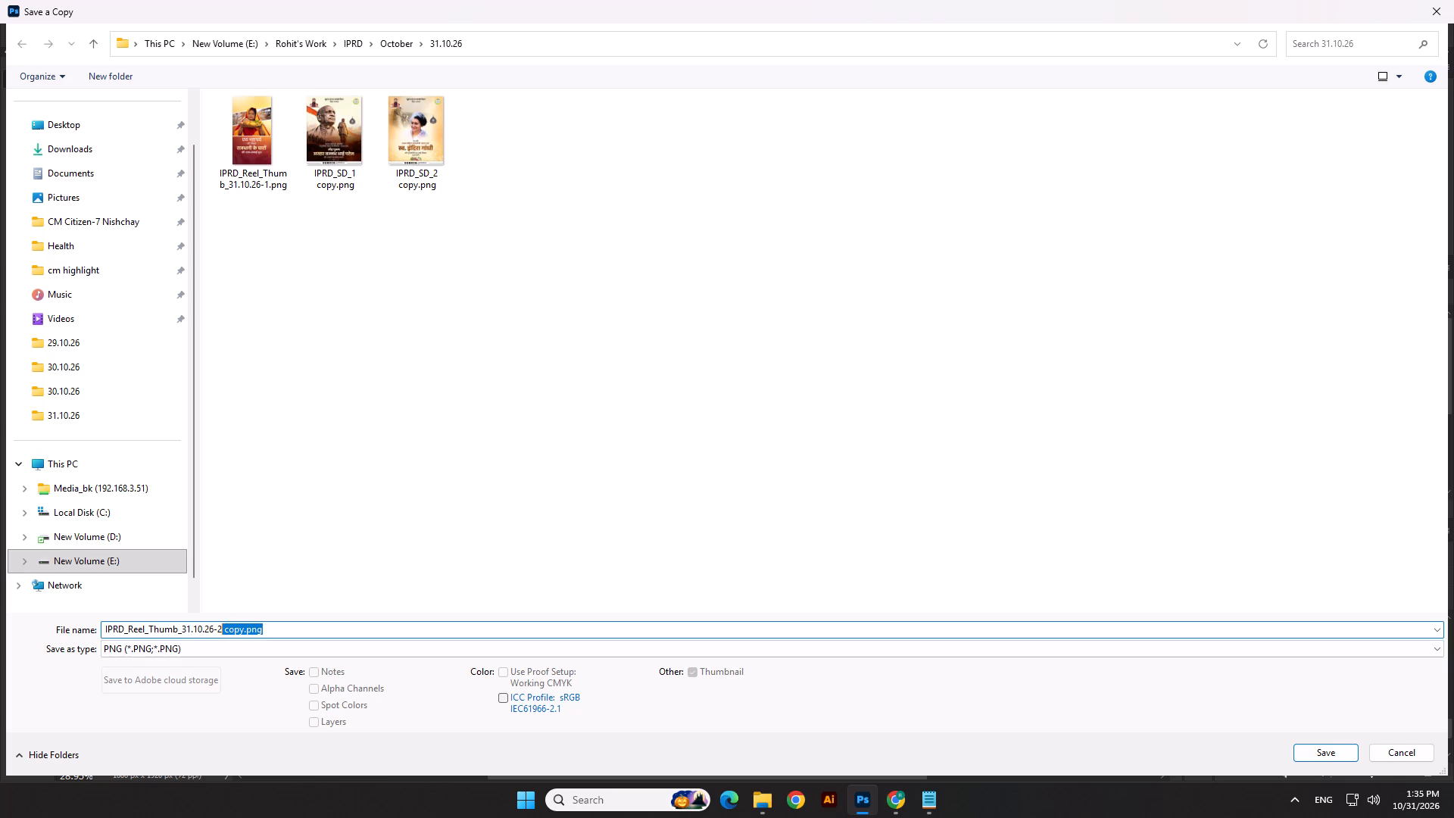
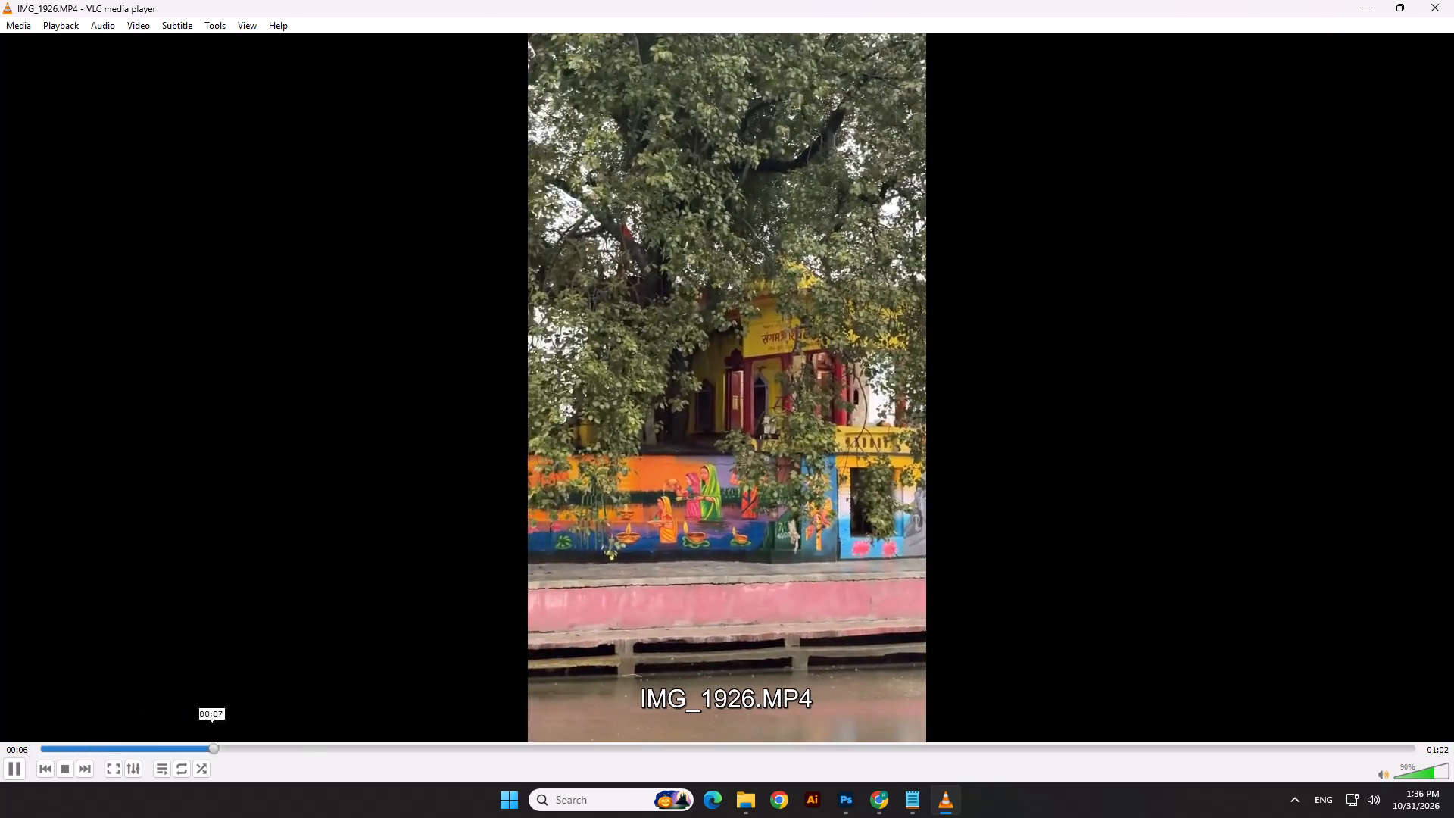
Pause IMG_1926.MP4 at 00:31 on the Happy Chhath Puja 2026 wall mural and snip the video frame.
{"action": "left_click_drag", "start_coordinate": [226, 751], "coordinate": [216, 748]}
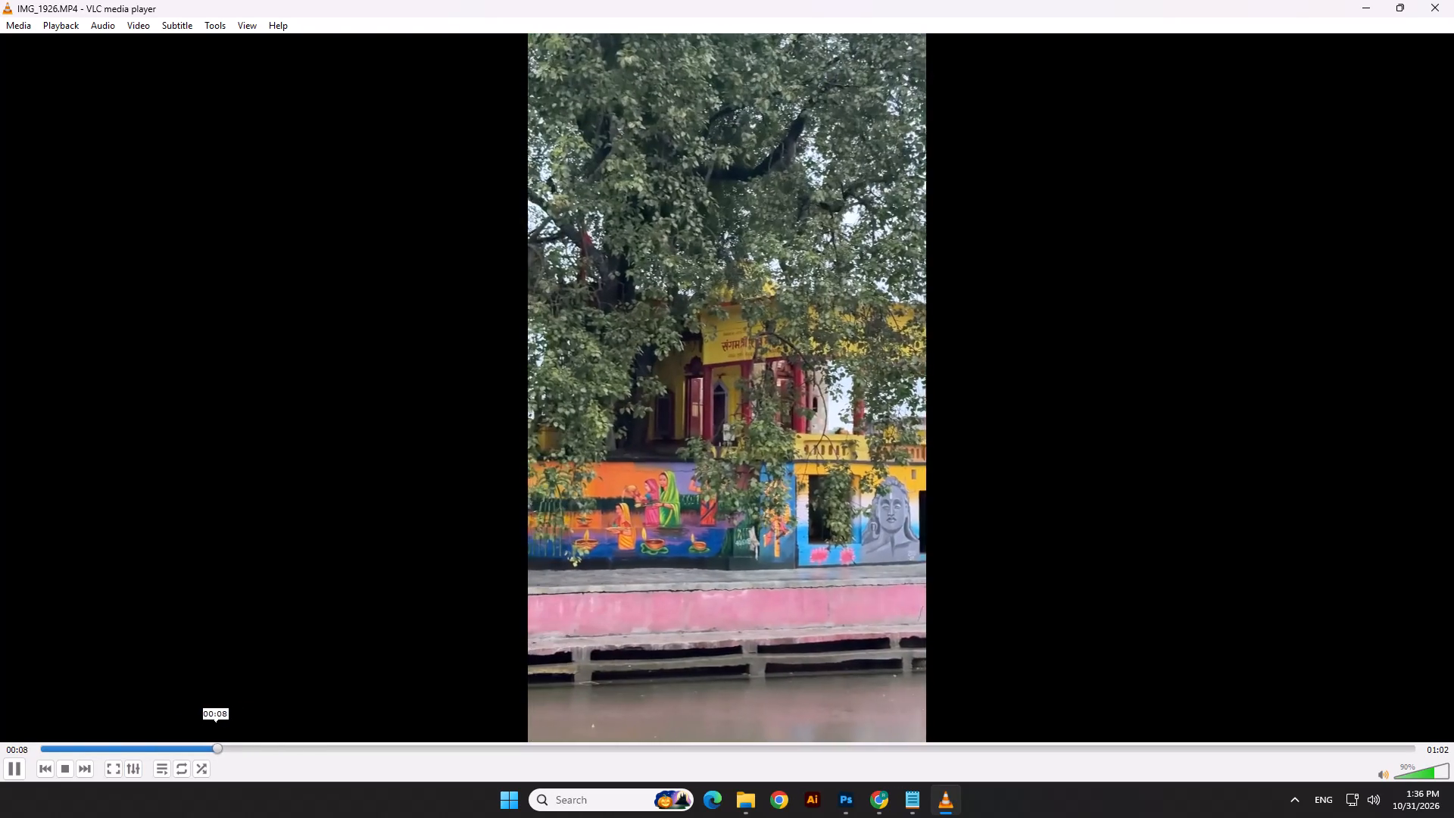
{"action": "left_click_drag", "start_coordinate": [216, 748], "coordinate": [732, 744]}
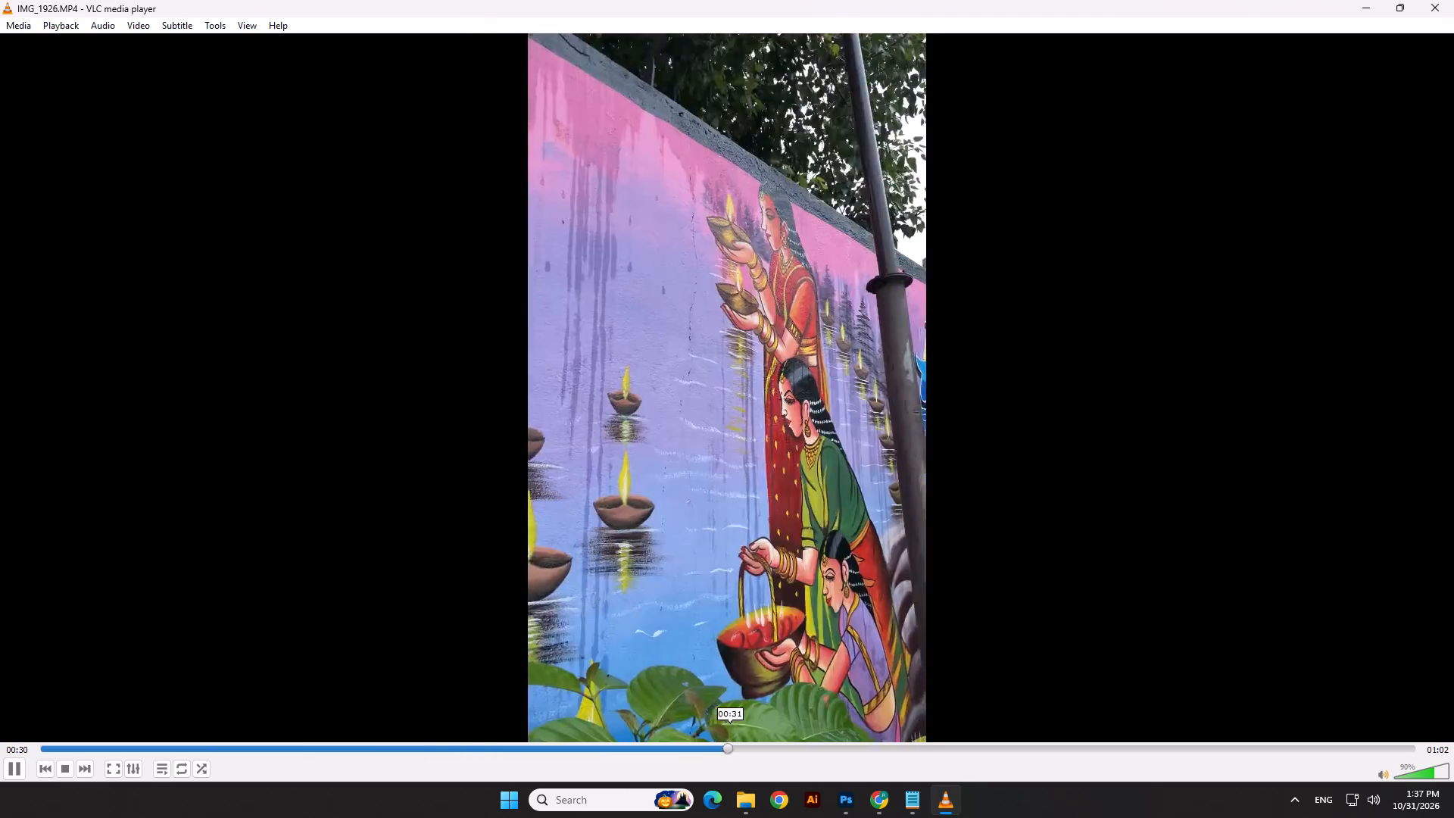
{"action": "left_click_drag", "start_coordinate": [732, 744], "coordinate": [710, 747]}
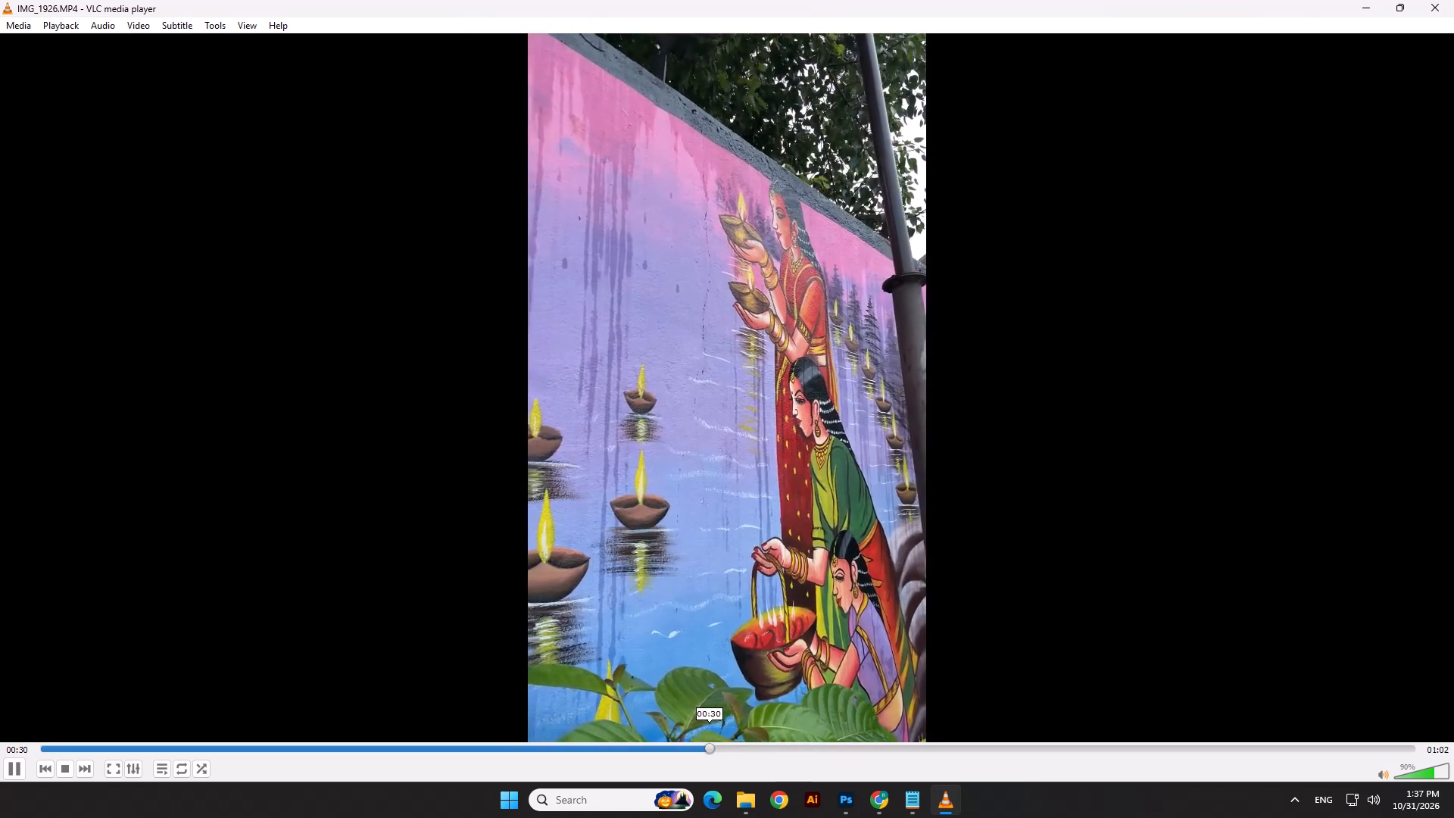
{"action": "left_click_drag", "start_coordinate": [710, 747], "coordinate": [718, 747]}
{"action": "key", "text": "space"}
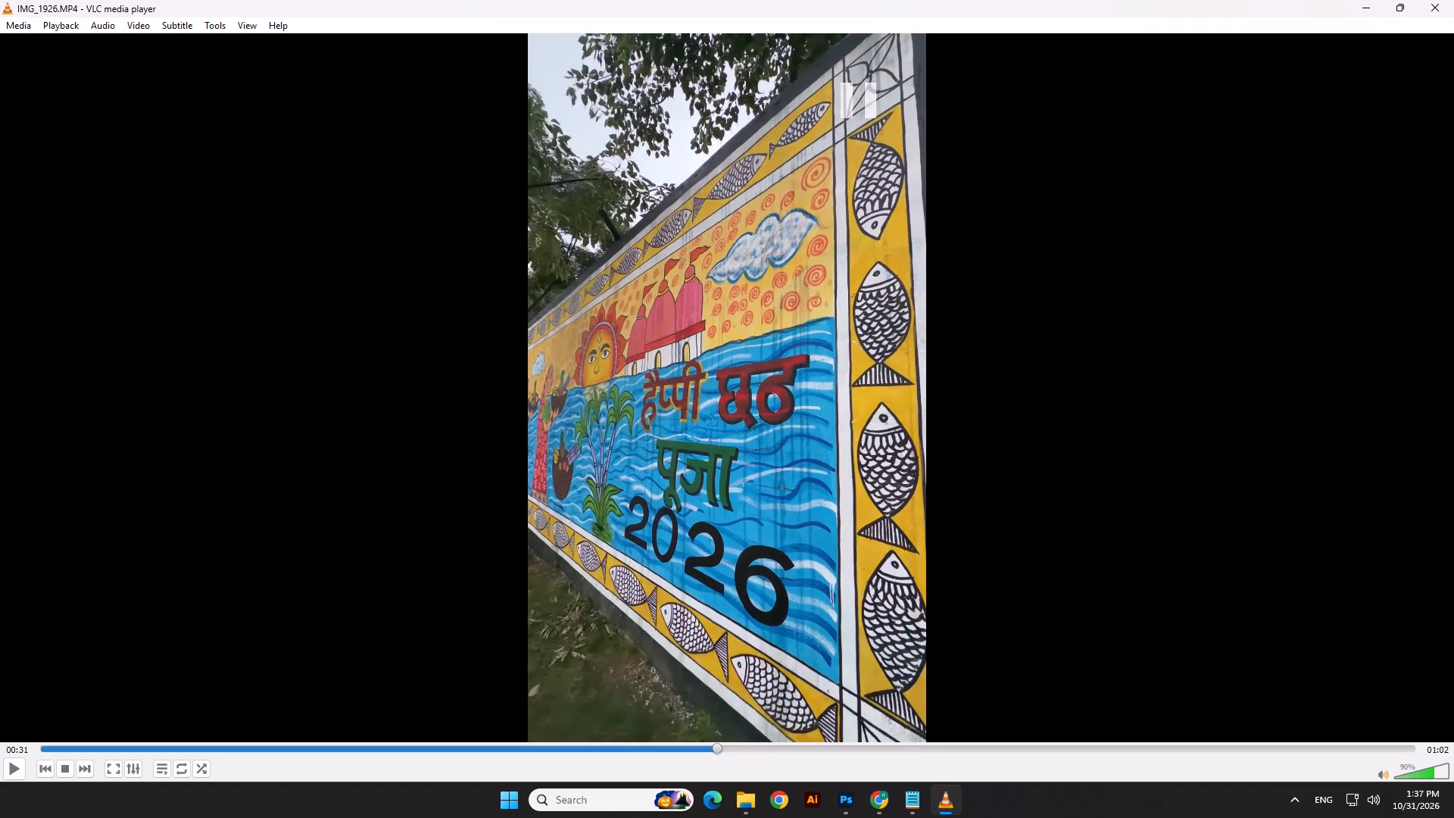
{"action": "key", "text": "Print"}
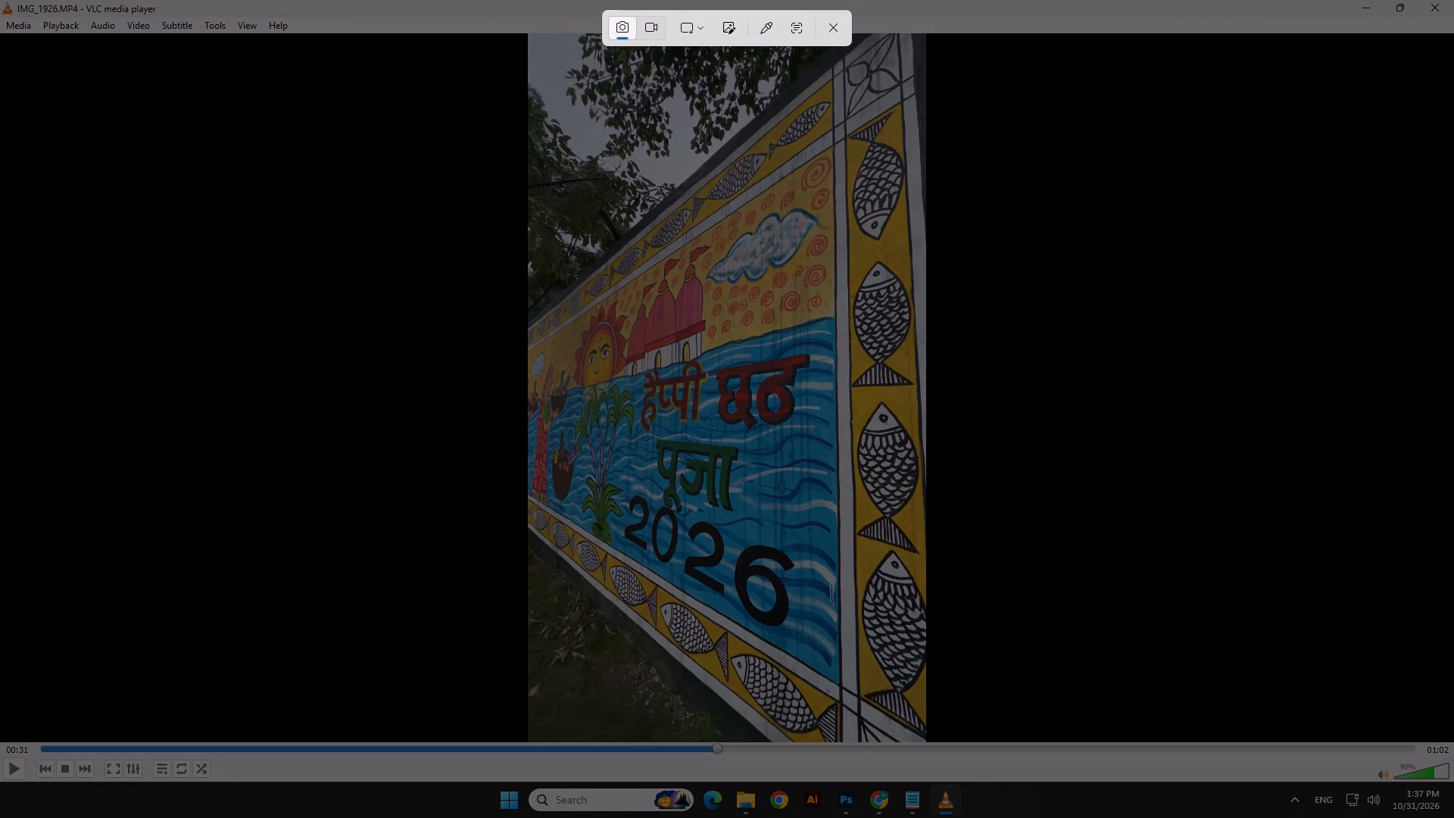
{"action": "left_click_drag", "start_coordinate": [527, 46], "coordinate": [948, 622]}
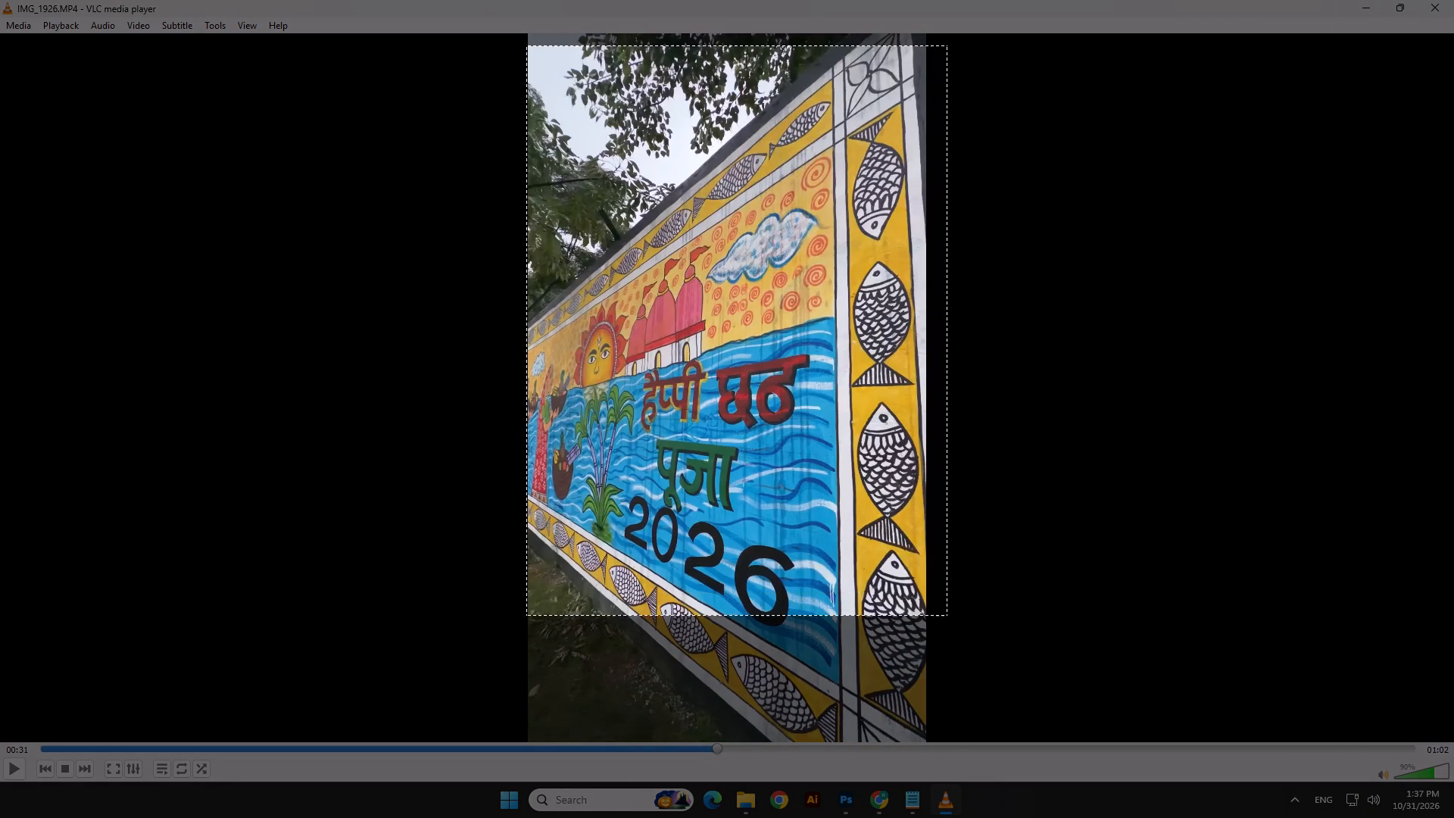
{"action": "left_click_drag", "start_coordinate": [948, 622], "coordinate": [923, 713]}
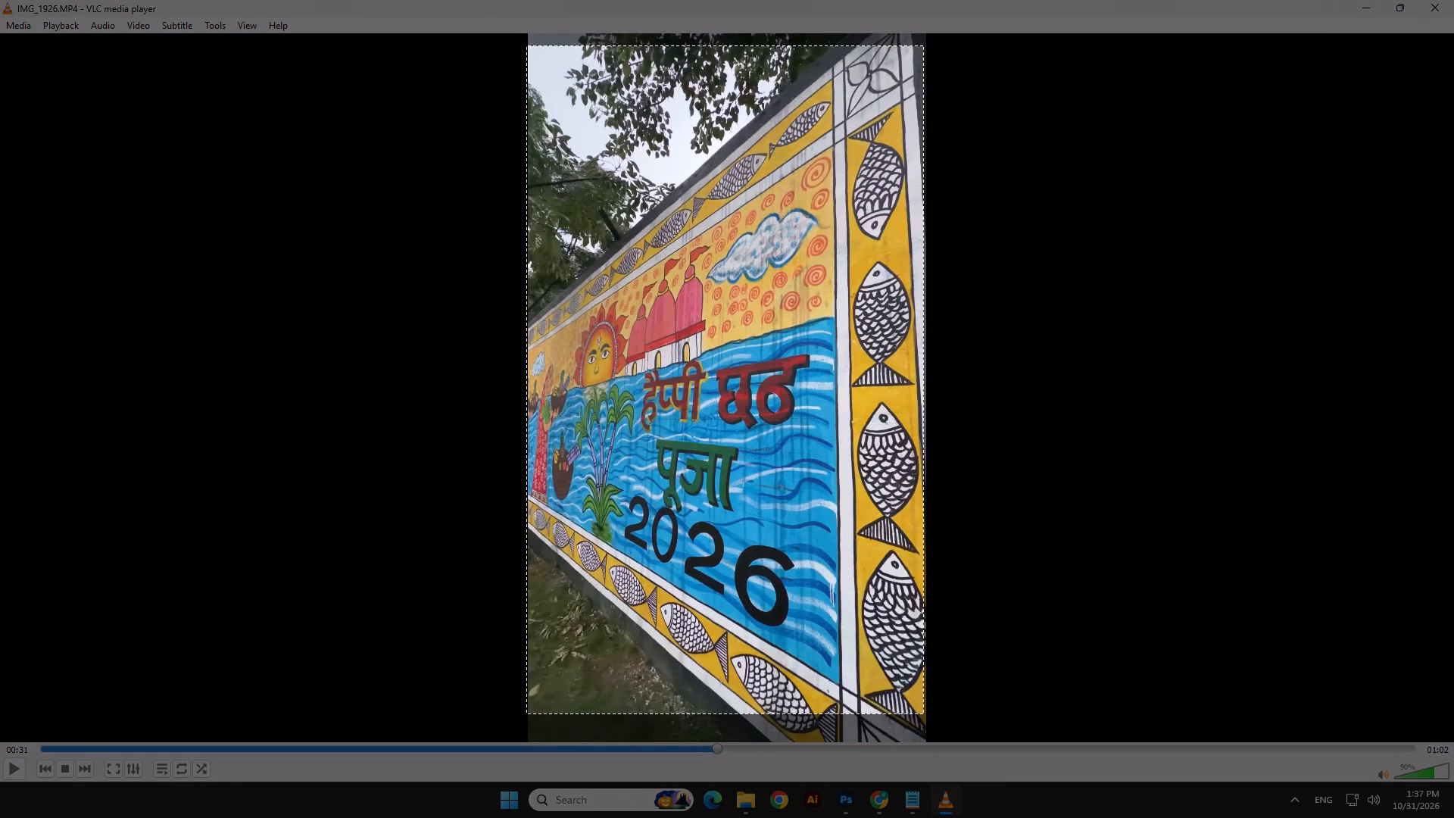
{"action": "left_click_drag", "start_coordinate": [923, 713], "coordinate": [927, 716]}
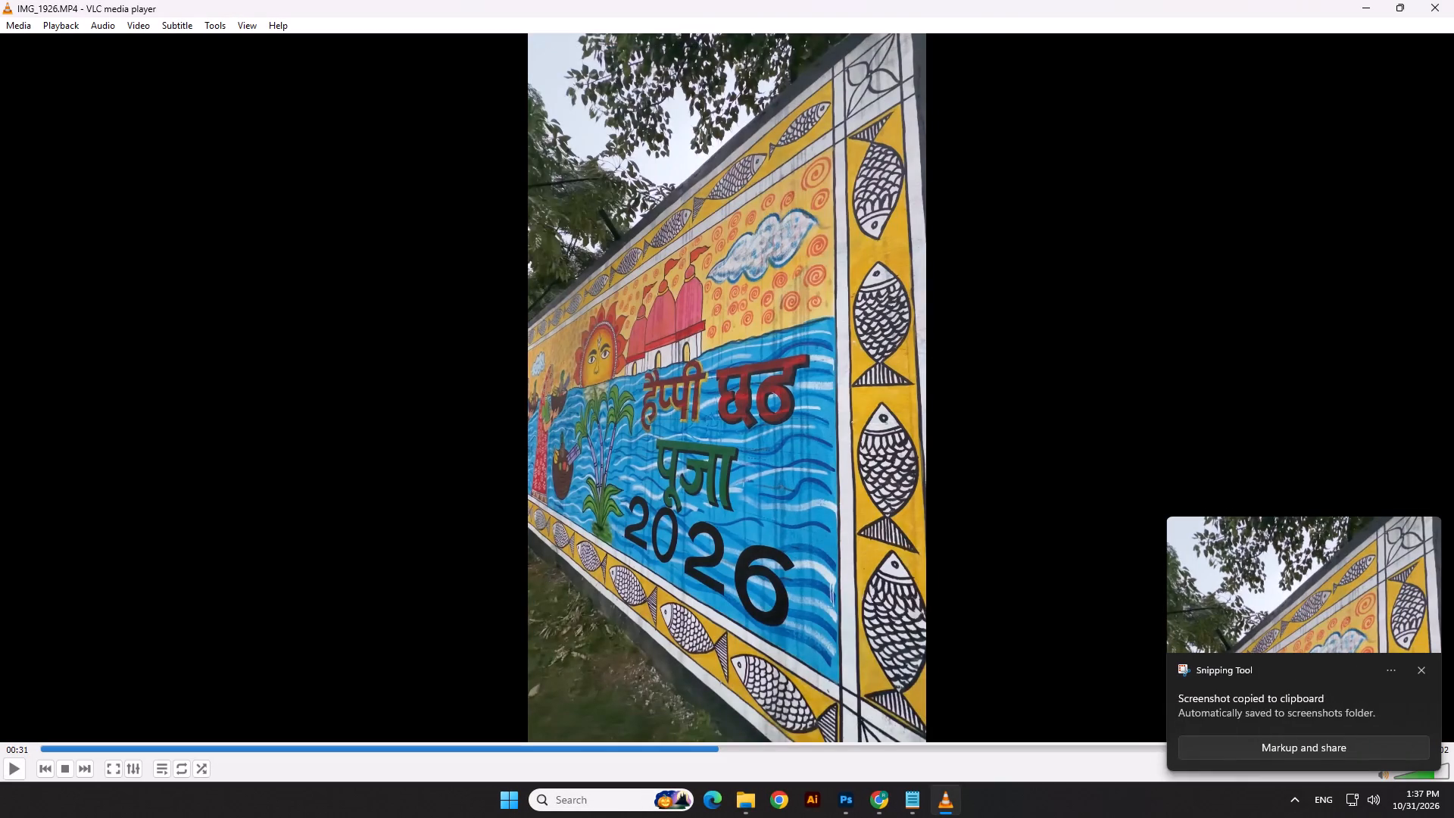
Save the mural snip as a PNG in Downloads, adding 1 to the end of its suggested name, and close the snip.
{"action": "left_click", "coordinate": [1387, 676]}
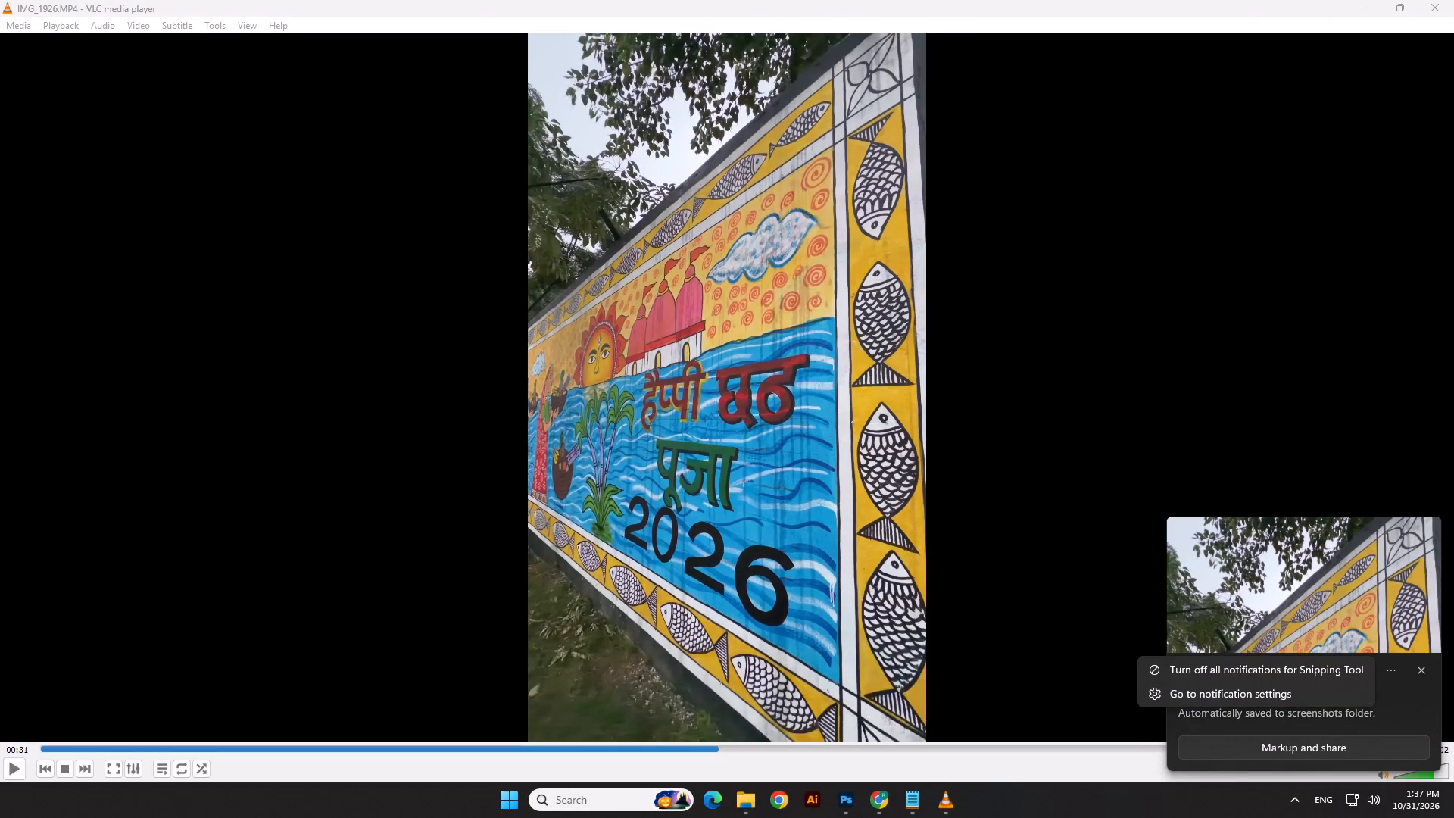
{"action": "left_click", "coordinate": [1315, 751]}
{"action": "left_click", "coordinate": [1325, 748]}
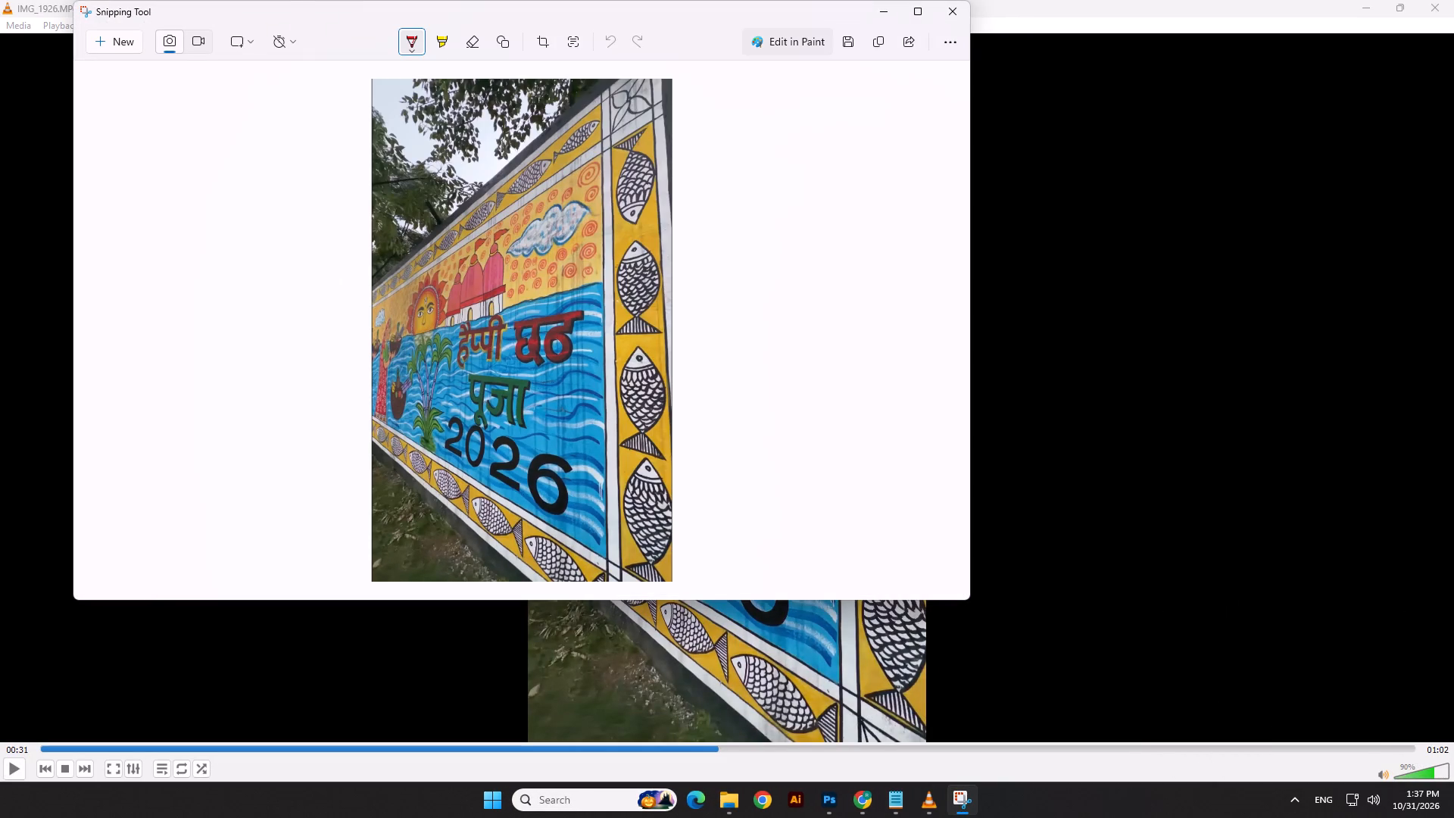
{"action": "left_click", "coordinate": [841, 44]}
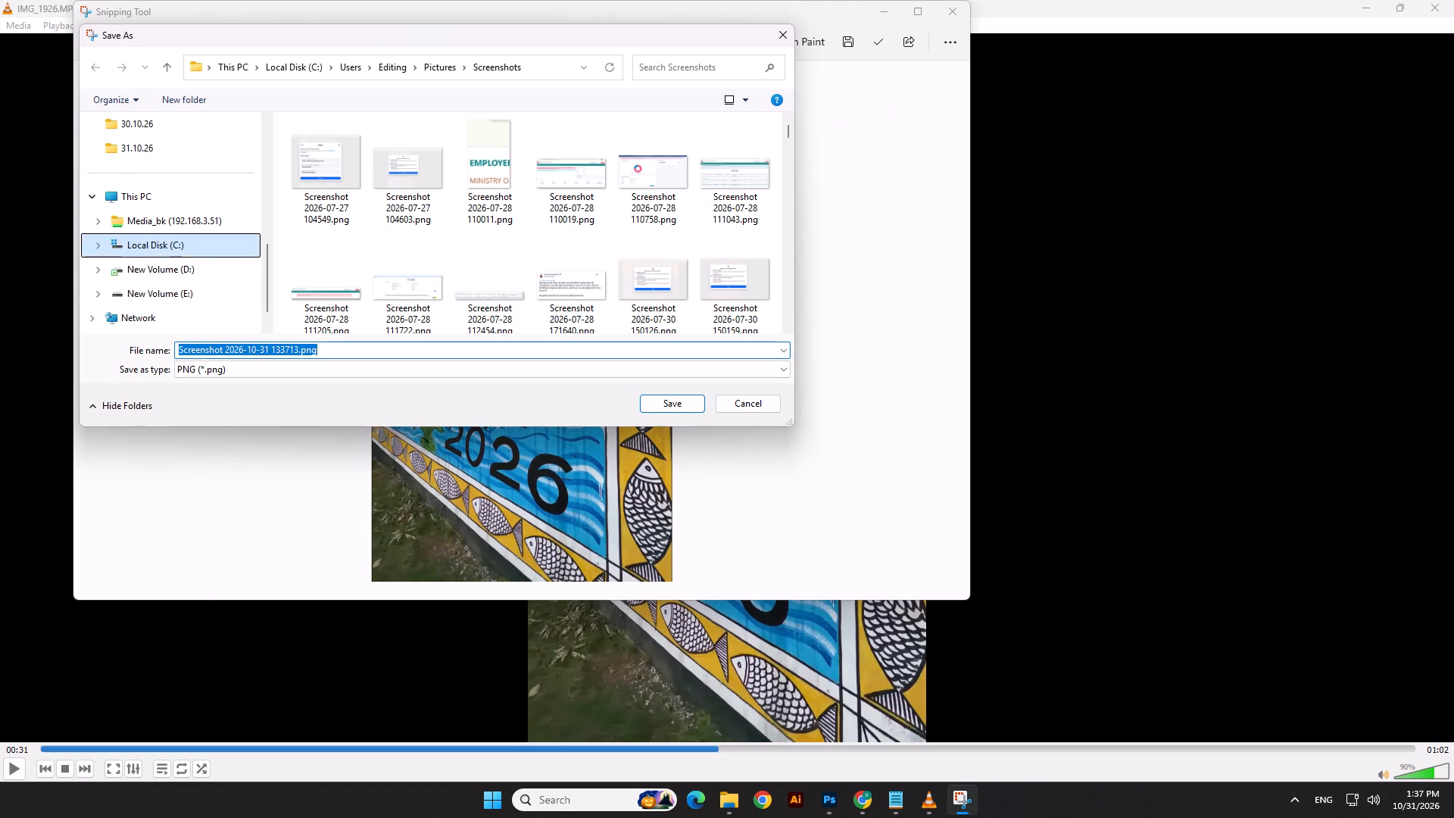
{"action": "scroll", "coordinate": [156, 207], "scroll_direction": "up", "scroll_amount": 4}
{"action": "left_click", "coordinate": [148, 178]}
{"action": "left_click", "coordinate": [355, 350]}
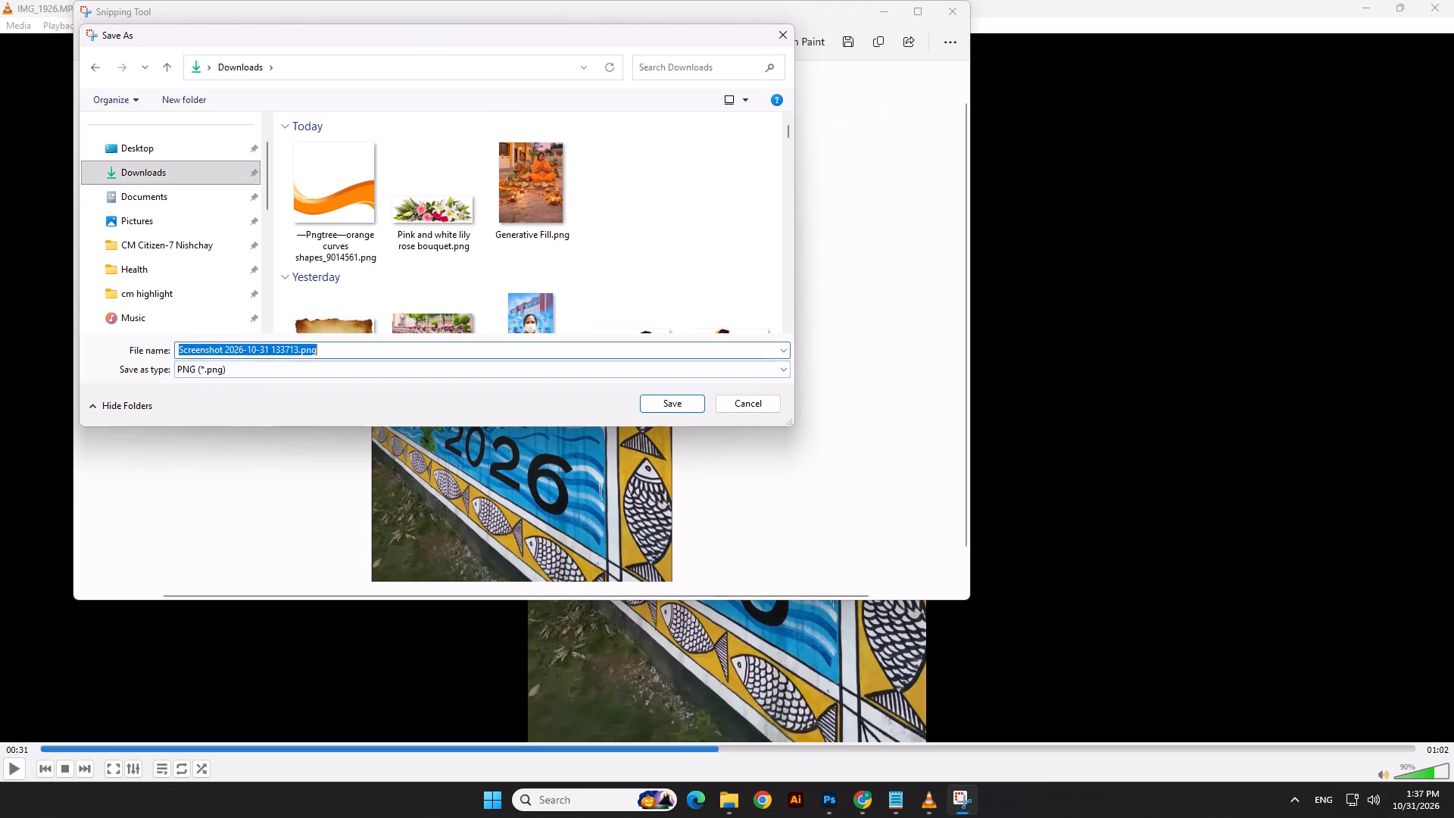
{"action": "left_click", "coordinate": [371, 348]}
{"action": "key", "text": "1"}
{"action": "key", "text": "Return"}
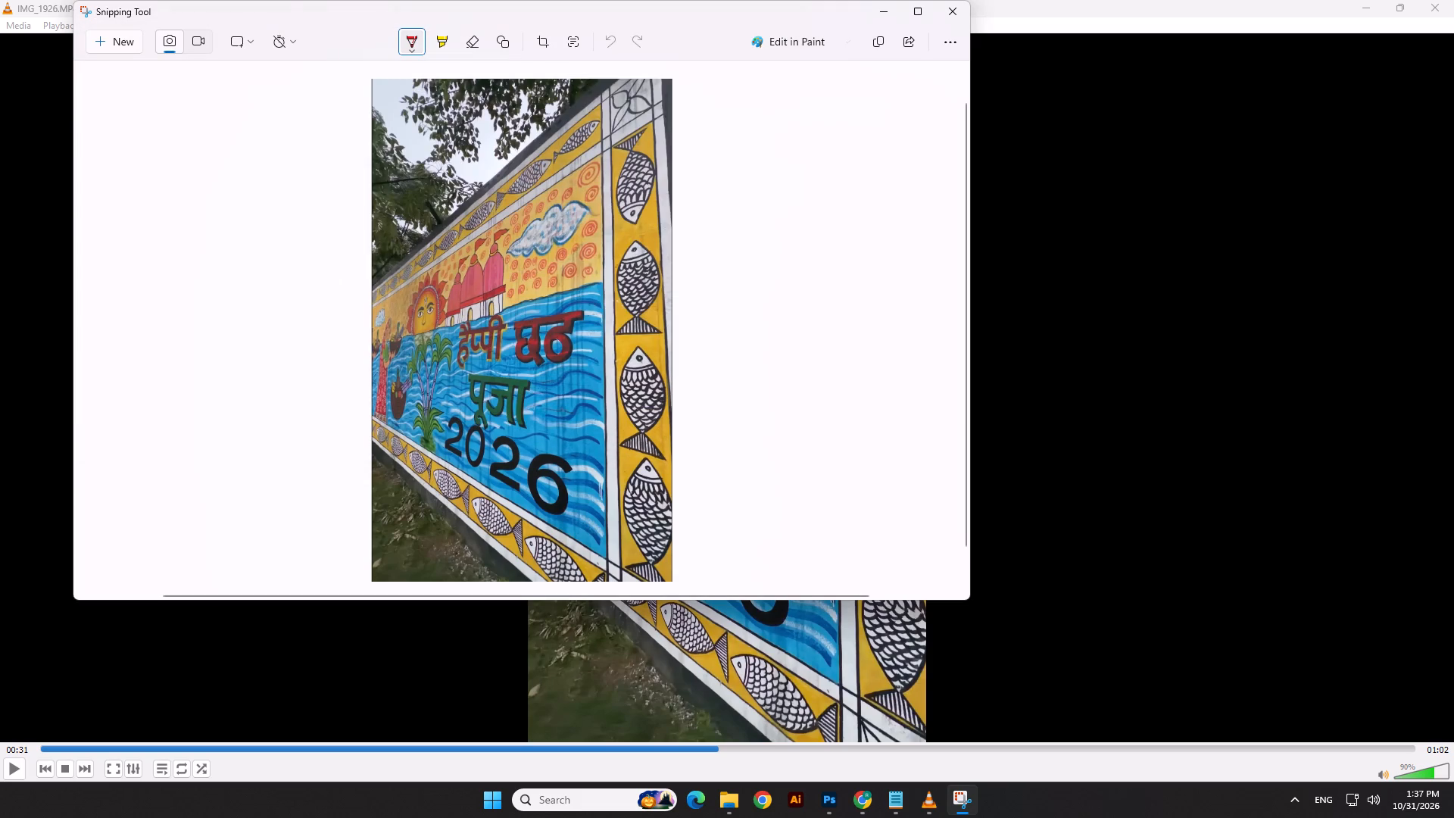
{"action": "left_click", "coordinate": [956, 13]}
Find the 00:43 frame with the yellow ghat building across the water and painted steps, and snip it.
{"action": "left_click_drag", "start_coordinate": [722, 750], "coordinate": [850, 756]}
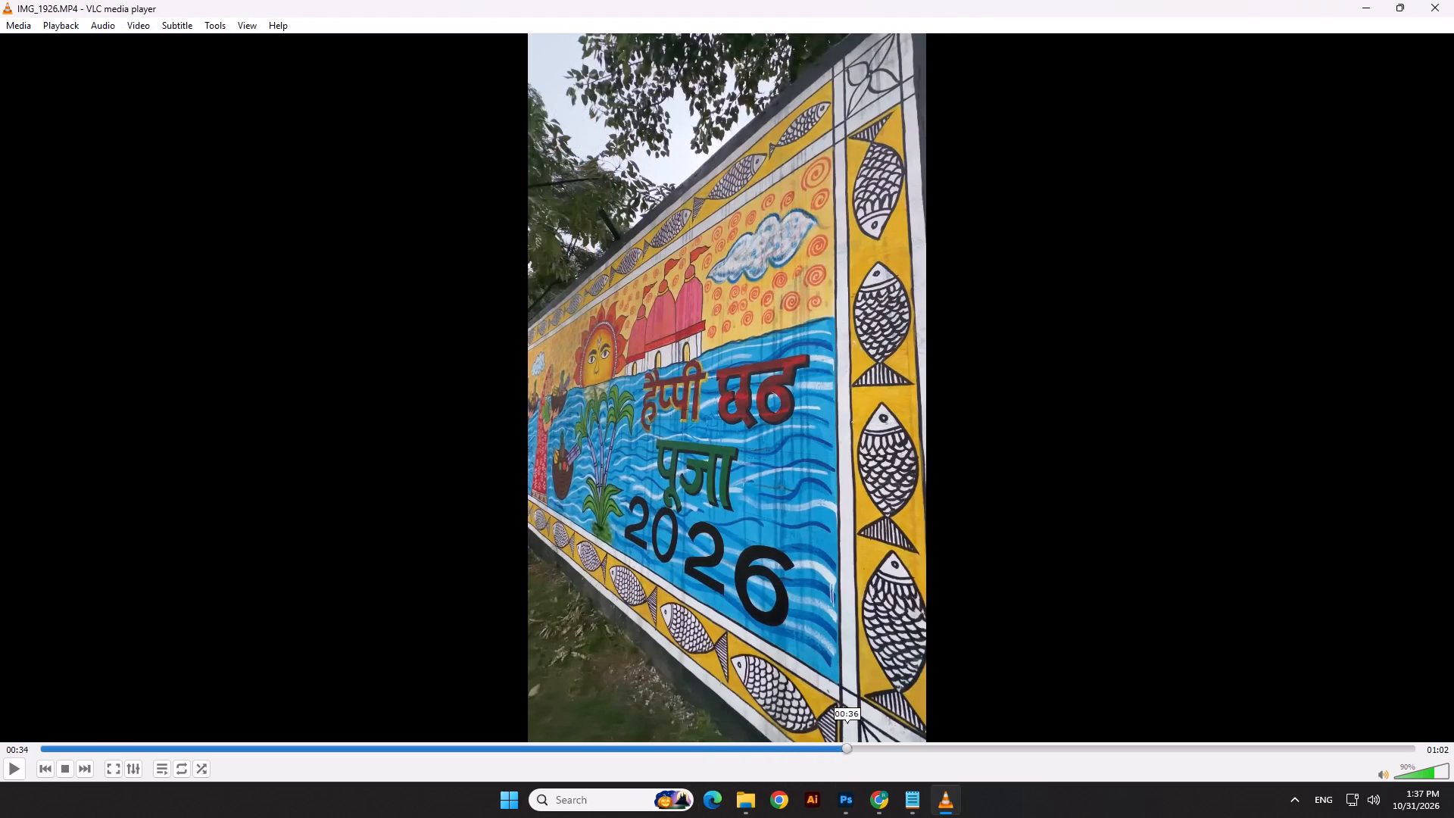
{"action": "left_click_drag", "start_coordinate": [850, 756], "coordinate": [1066, 746]}
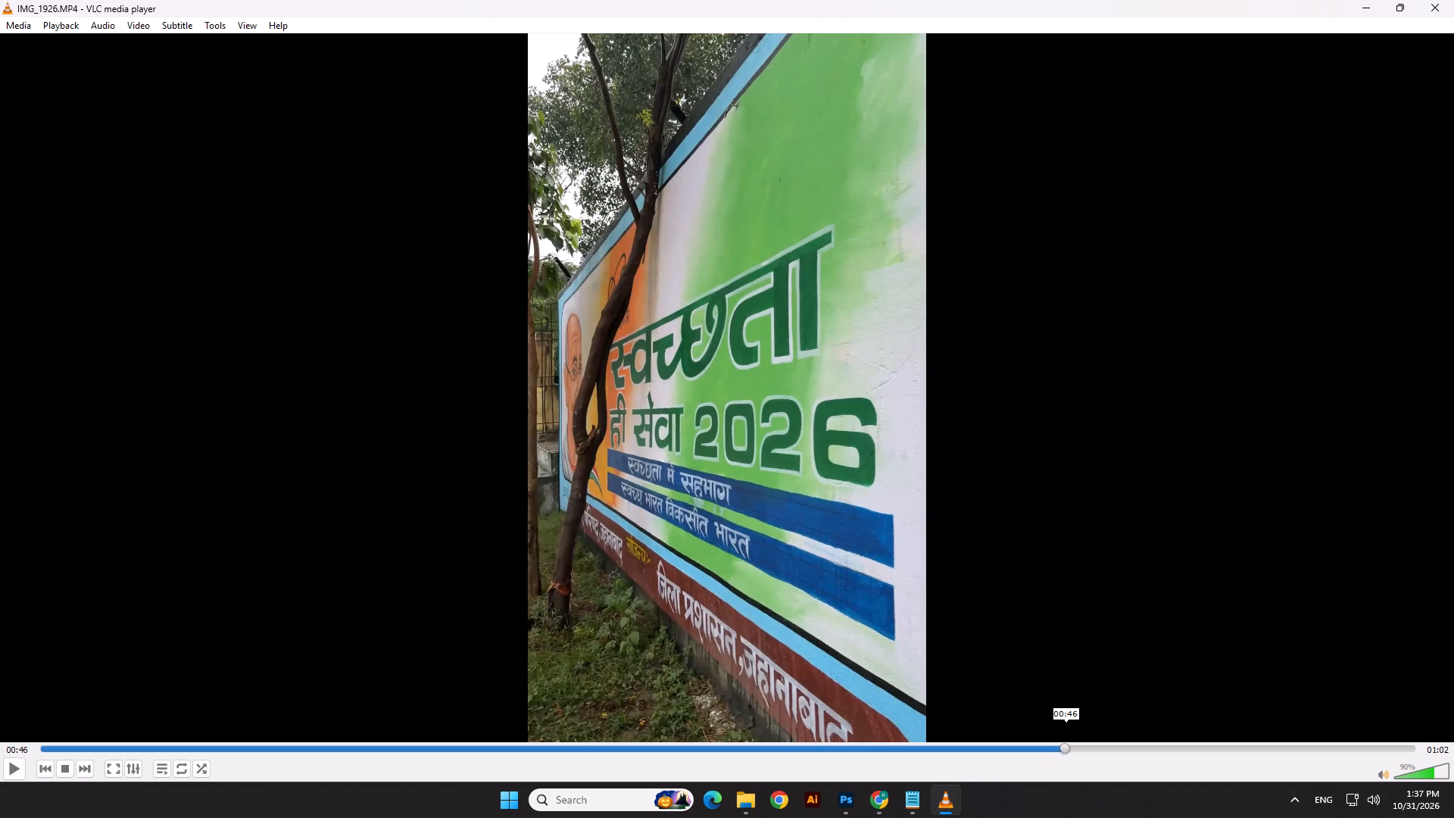
{"action": "left_click_drag", "start_coordinate": [1066, 746], "coordinate": [1021, 745]}
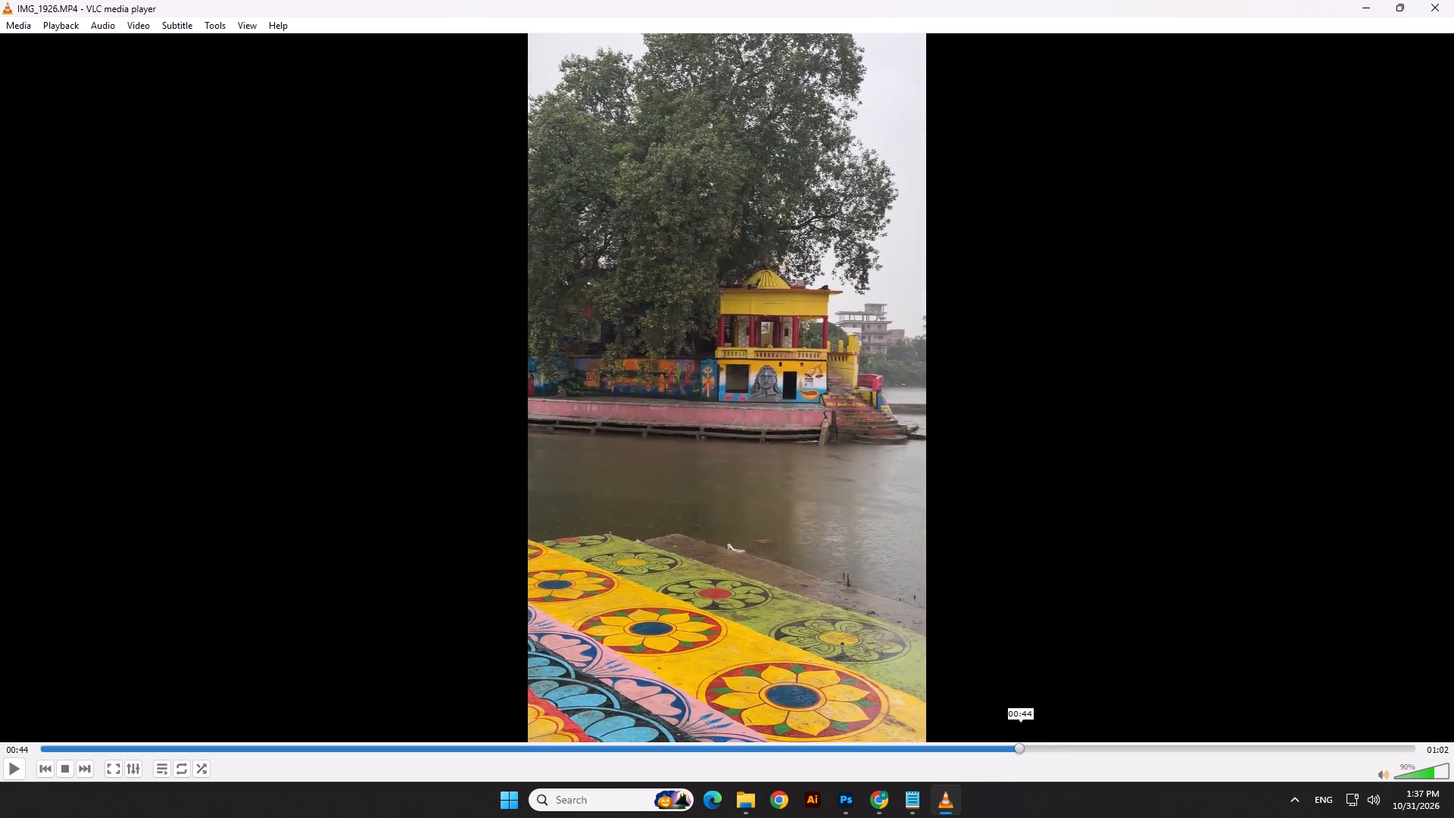
{"action": "left_click_drag", "start_coordinate": [1021, 745], "coordinate": [1012, 747]}
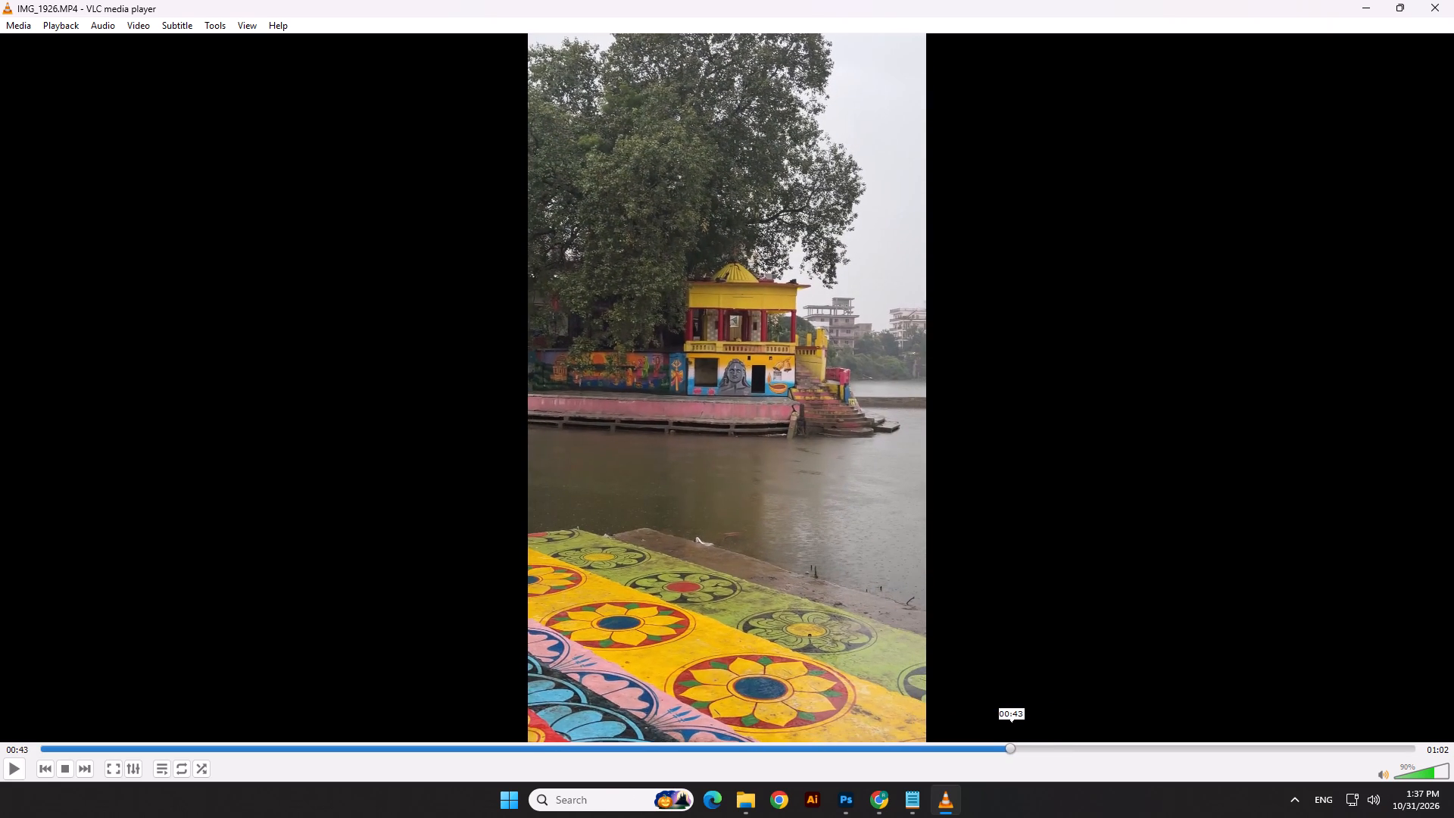
{"action": "left_click_drag", "start_coordinate": [1012, 747], "coordinate": [999, 746]}
{"action": "key", "text": "Print"}
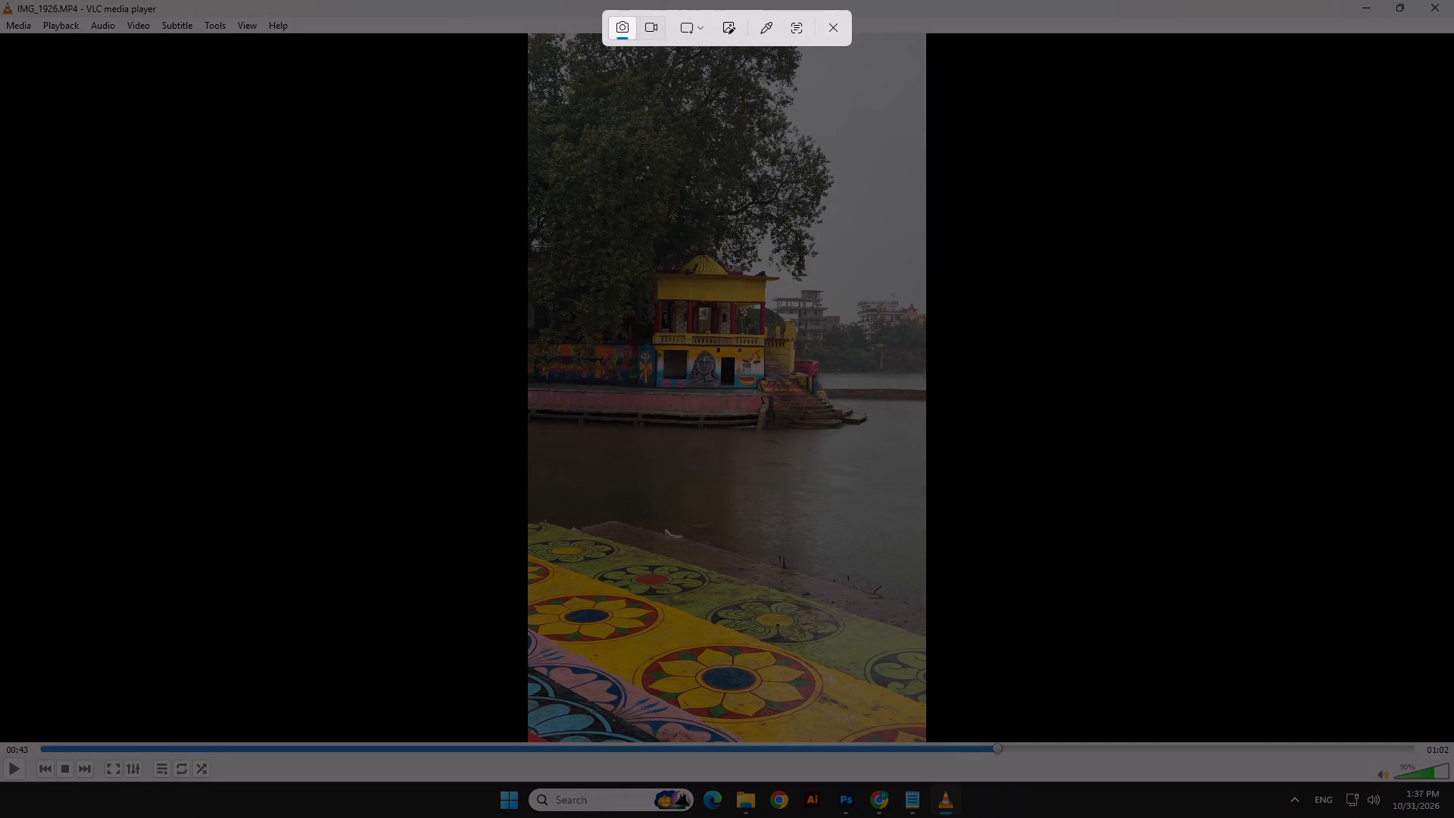
{"action": "left_click_drag", "start_coordinate": [529, 69], "coordinate": [917, 723]}
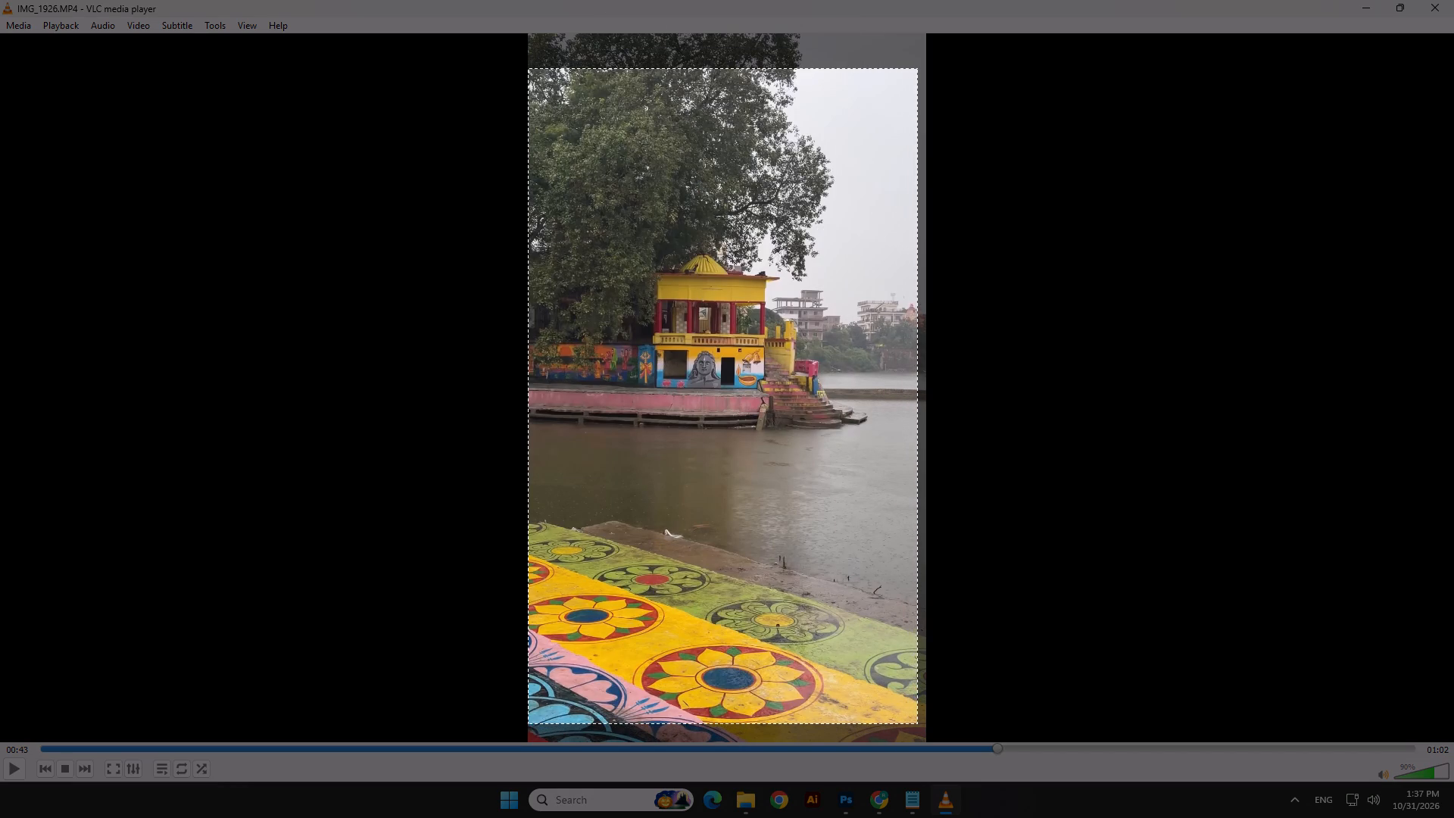
{"action": "left_click_drag", "start_coordinate": [917, 723], "coordinate": [922, 728]}
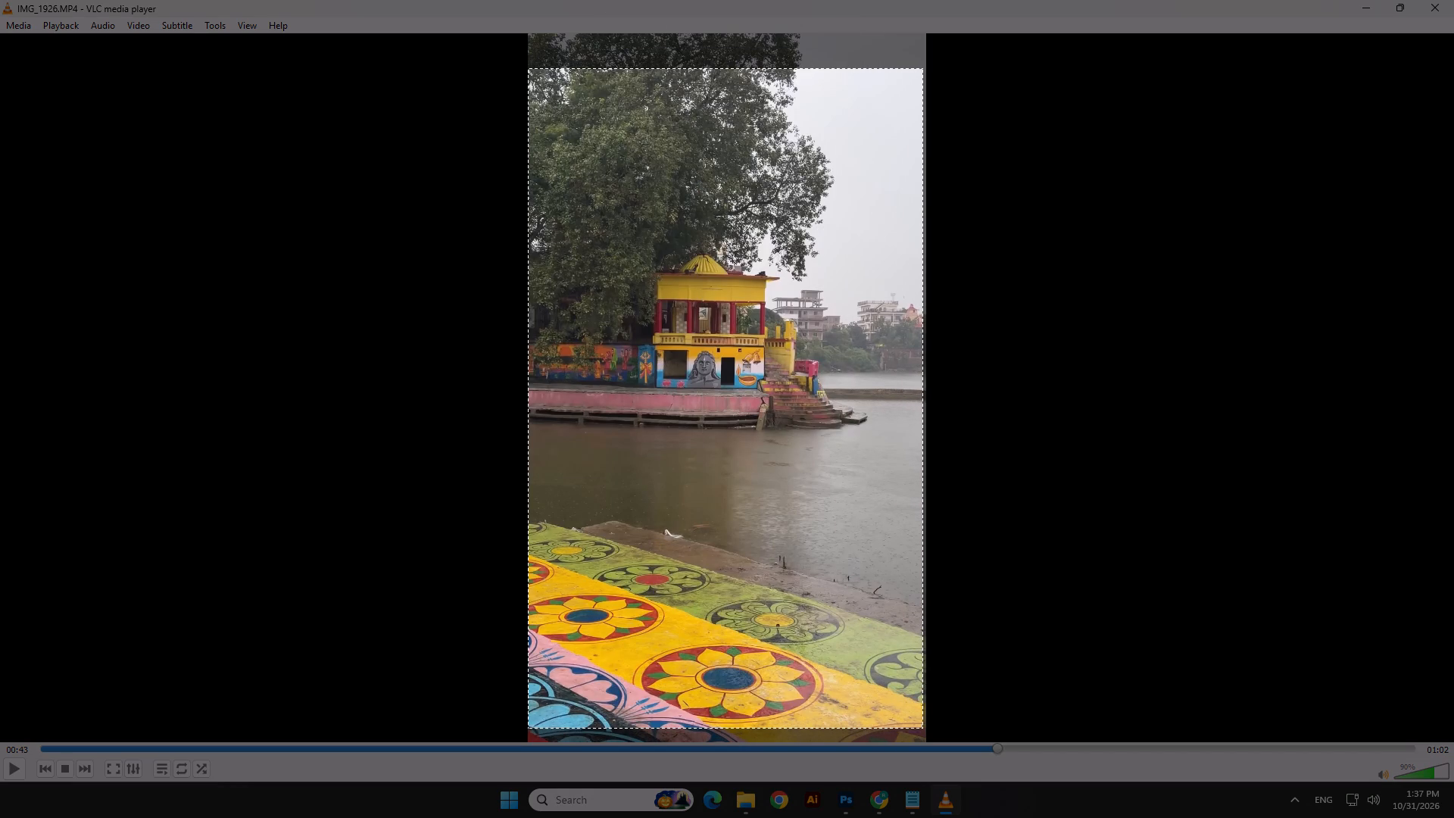
{"action": "left_click_drag", "start_coordinate": [922, 728], "coordinate": [925, 731]}
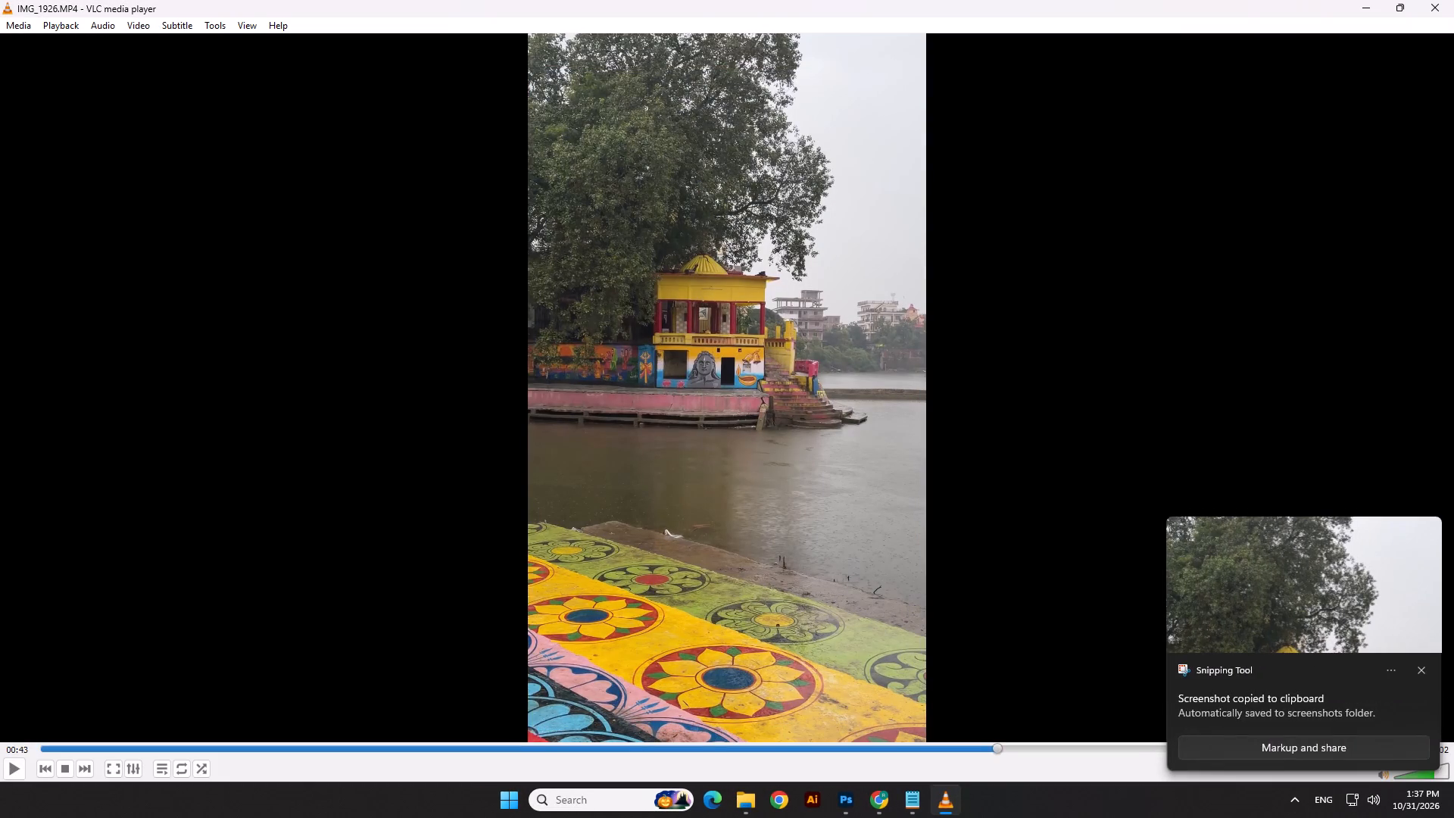
Save the ghat building snip as a PNG in Downloads, adding 2 to the end of its suggested name, and close it.
{"action": "left_click", "coordinate": [1376, 752]}
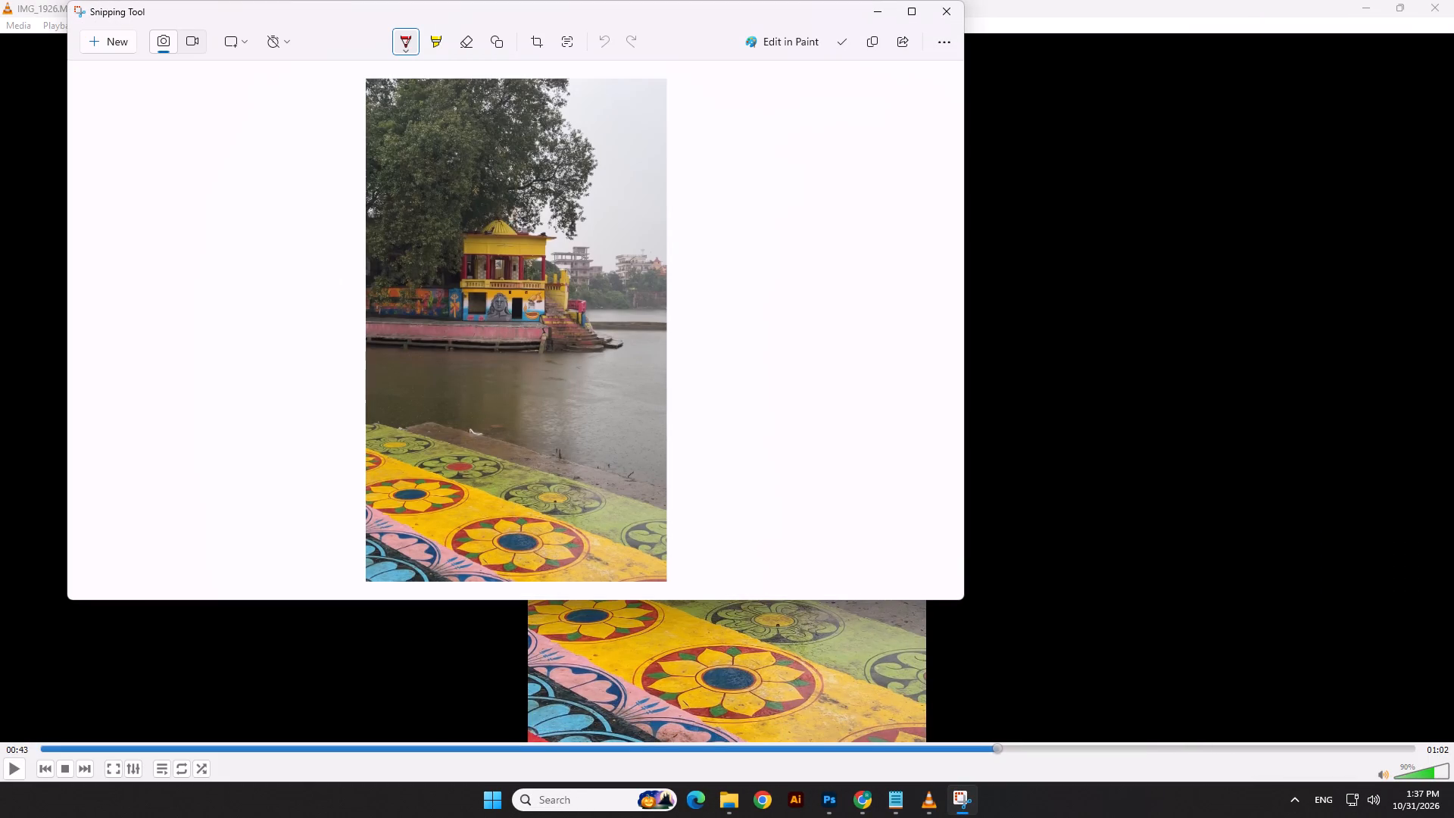
{"action": "left_click", "coordinate": [843, 48]}
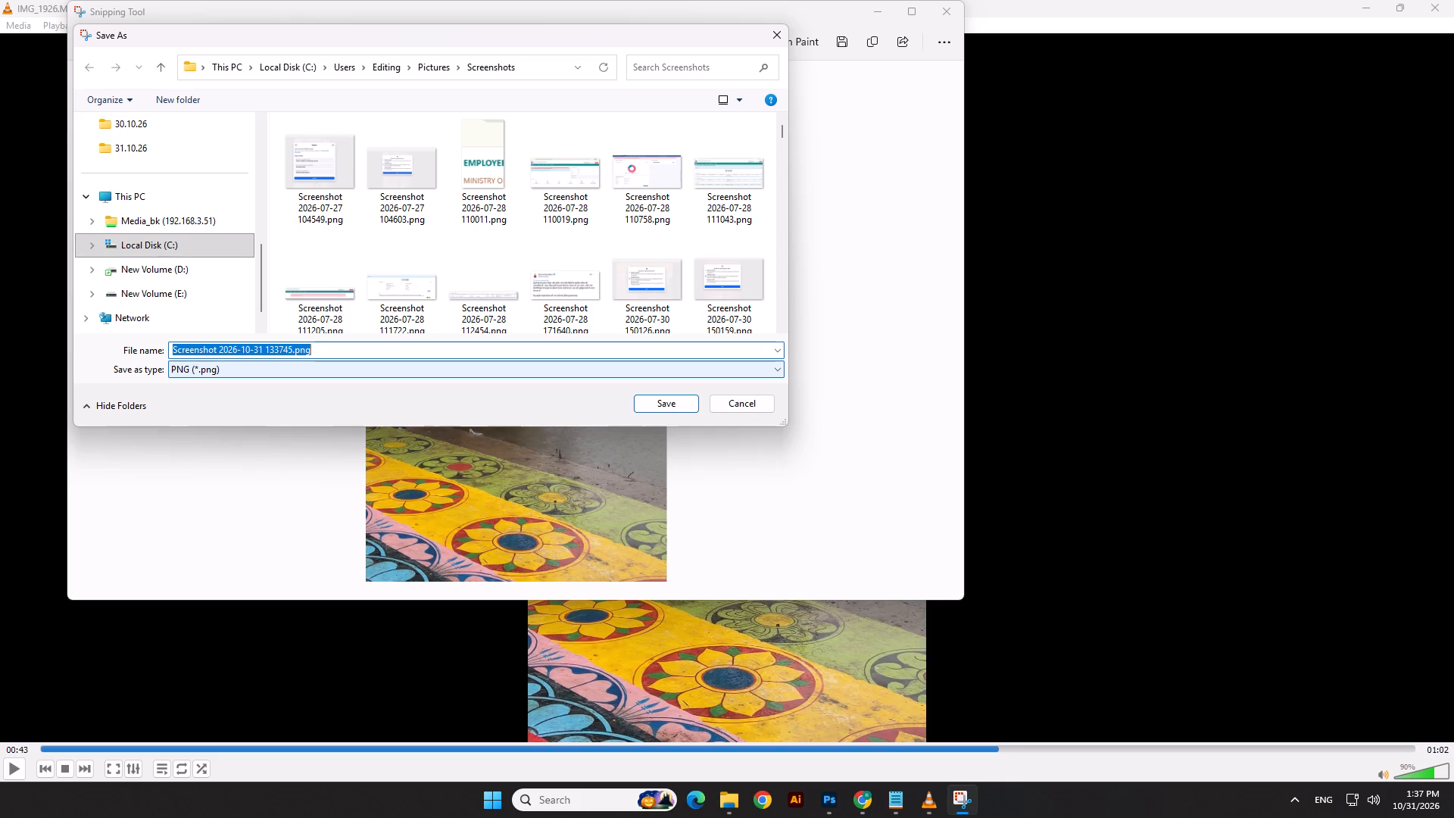
{"action": "scroll", "coordinate": [136, 227], "scroll_direction": "up", "scroll_amount": 2}
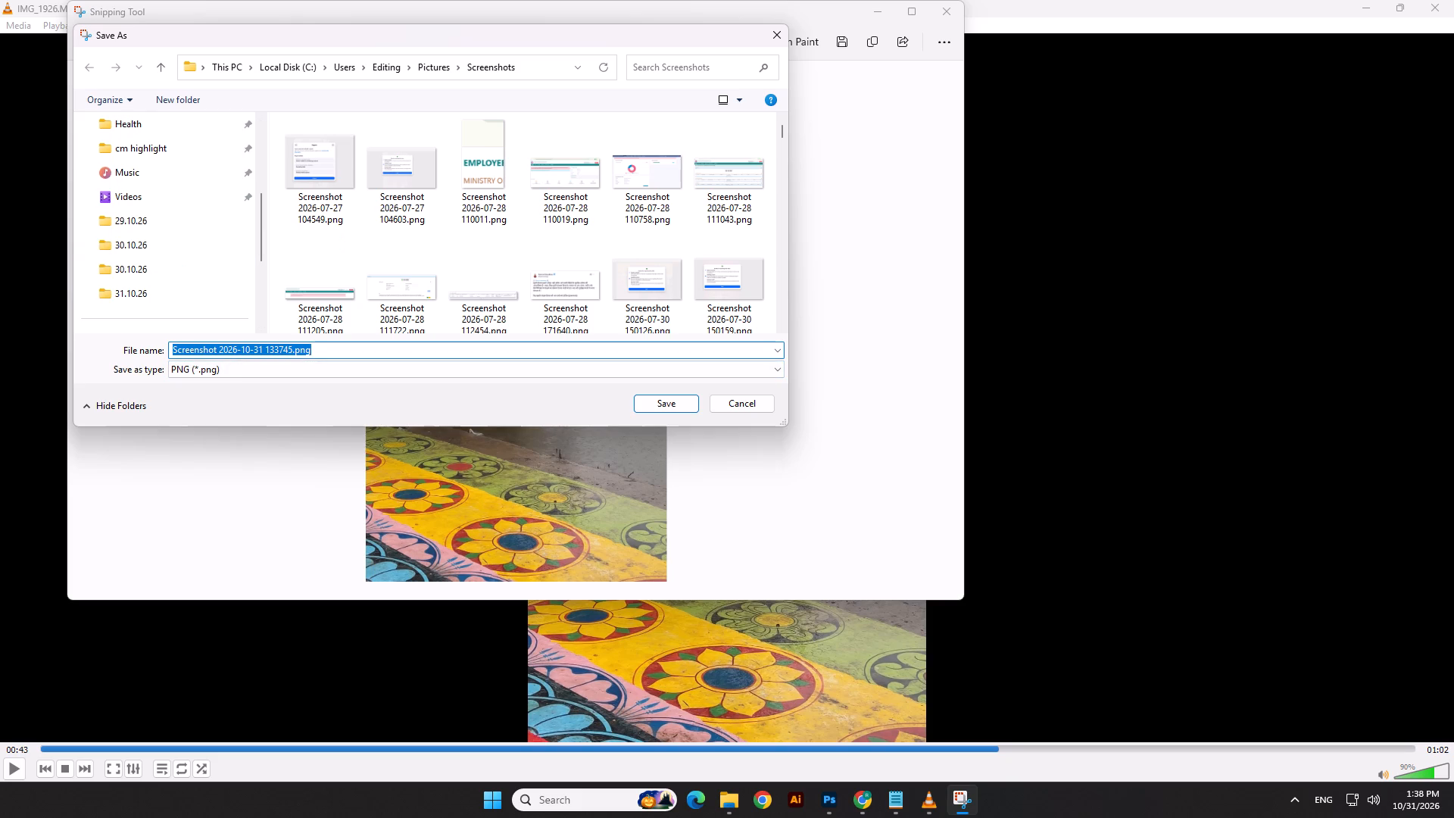
{"action": "scroll", "coordinate": [149, 211], "scroll_direction": "up", "scroll_amount": 4}
{"action": "left_click", "coordinate": [154, 226]}
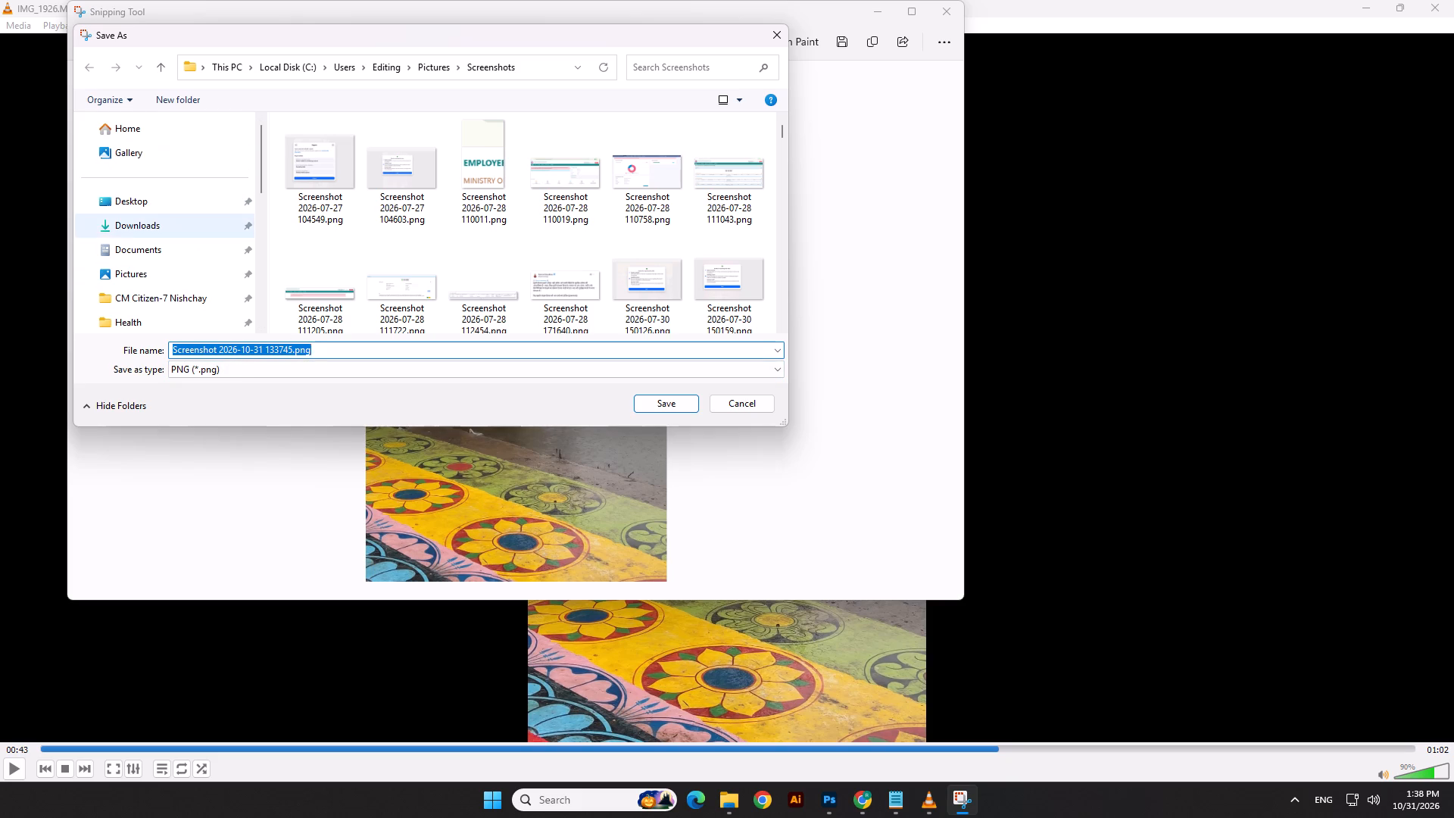
{"action": "left_click", "coordinate": [332, 351]}
{"action": "left_click", "coordinate": [345, 351]}
{"action": "key", "text": "2"}
{"action": "key", "text": "Return"}
{"action": "key", "text": "Return"}
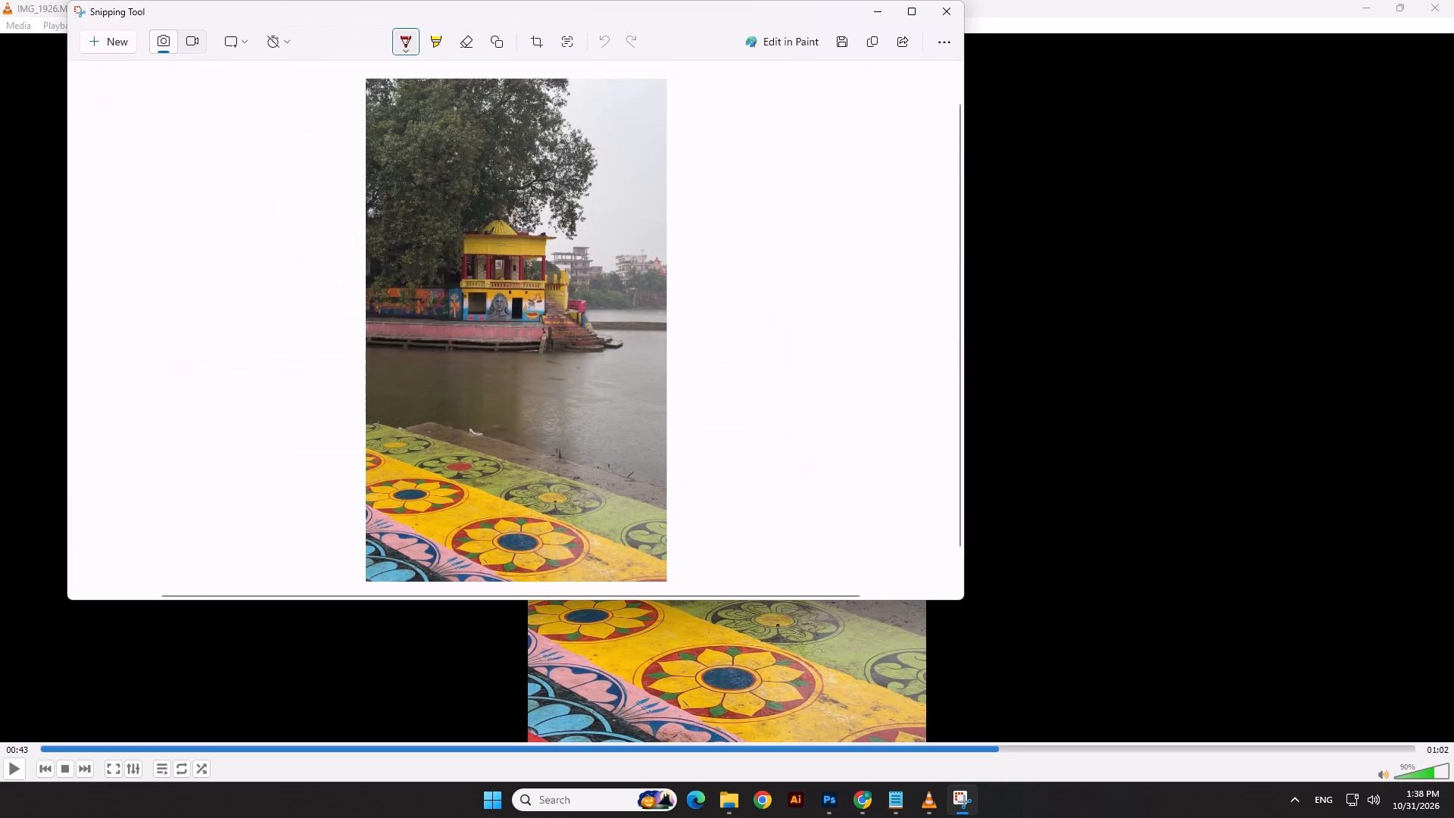
{"action": "left_click", "coordinate": [944, 16]}
Find the 00:50 frame with the water tower behind the pond and floral painted steps, and snip it.
{"action": "left_click_drag", "start_coordinate": [1016, 751], "coordinate": [1056, 748]}
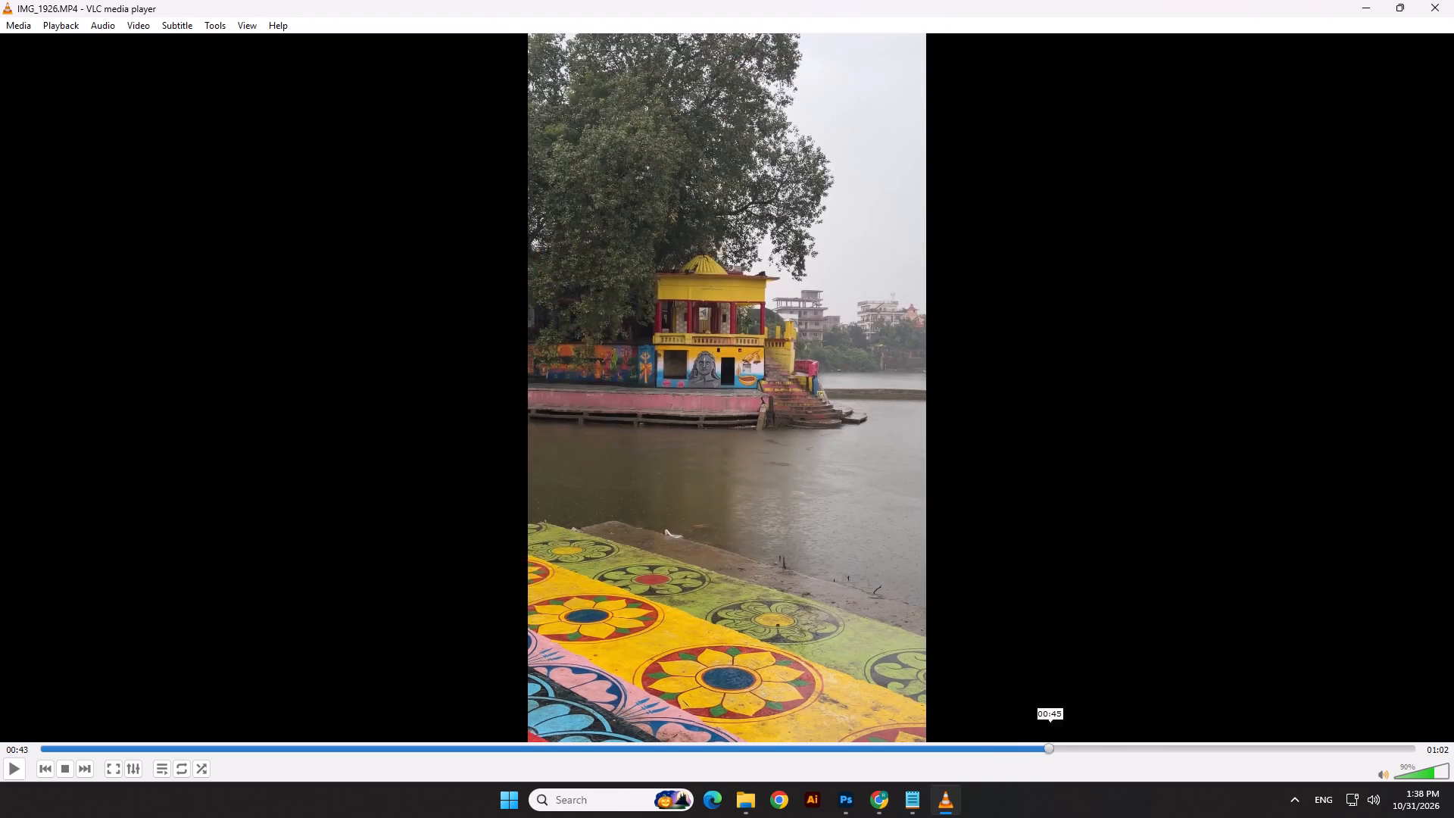
{"action": "left_click_drag", "start_coordinate": [1056, 748], "coordinate": [1257, 734]}
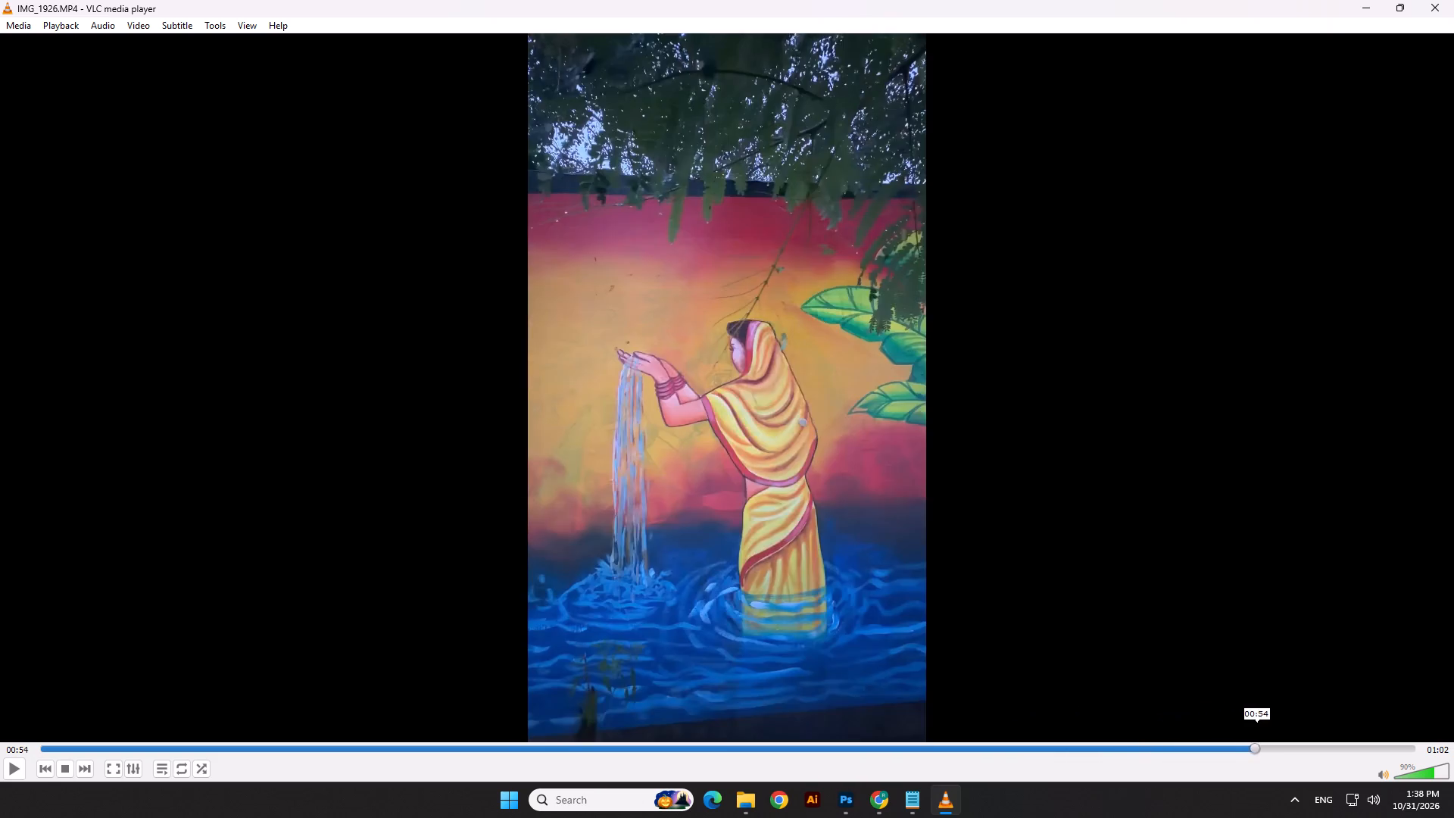
{"action": "left_click_drag", "start_coordinate": [1257, 734], "coordinate": [1173, 743]}
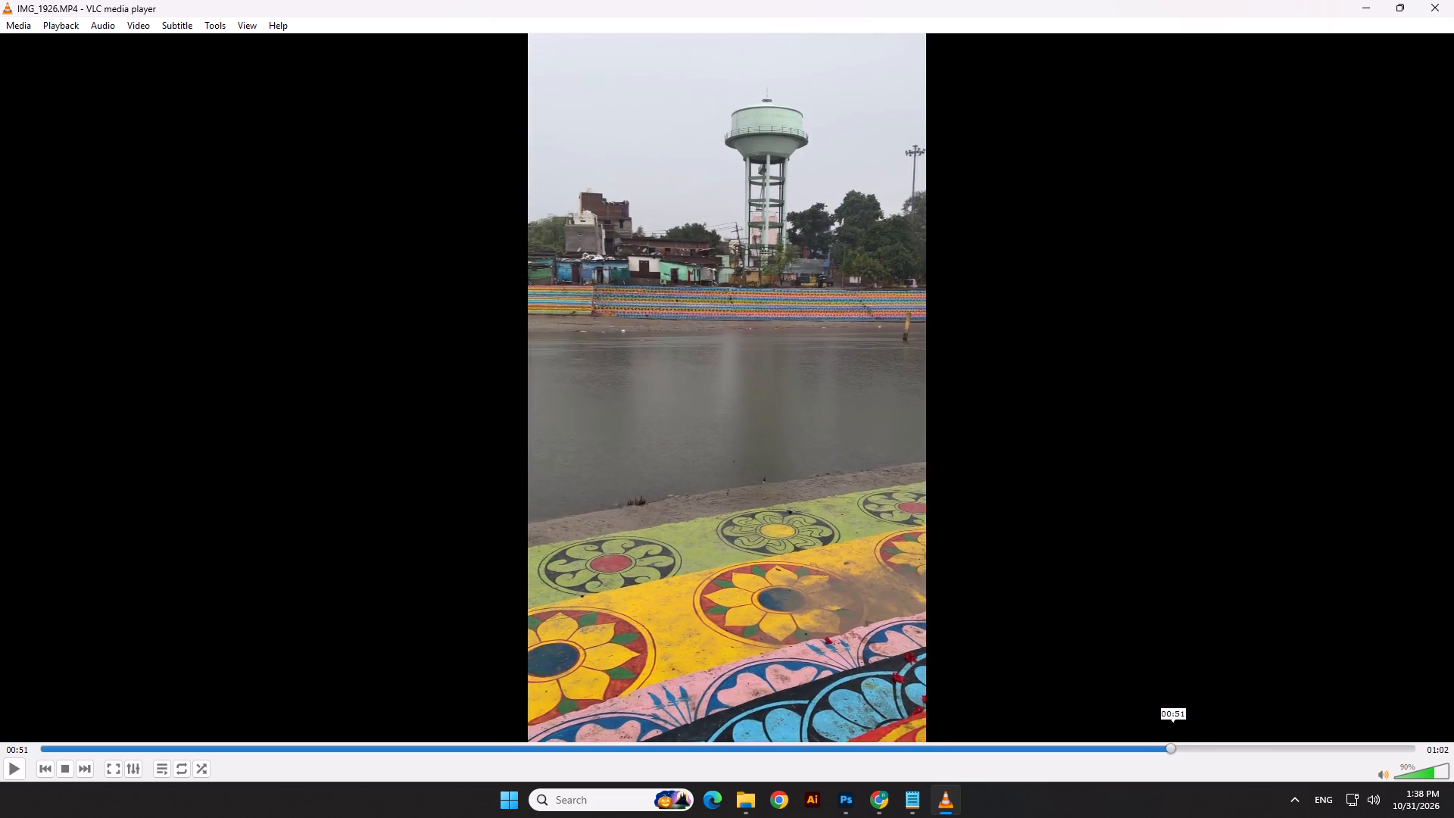
{"action": "left_click_drag", "start_coordinate": [1173, 743], "coordinate": [1161, 738]}
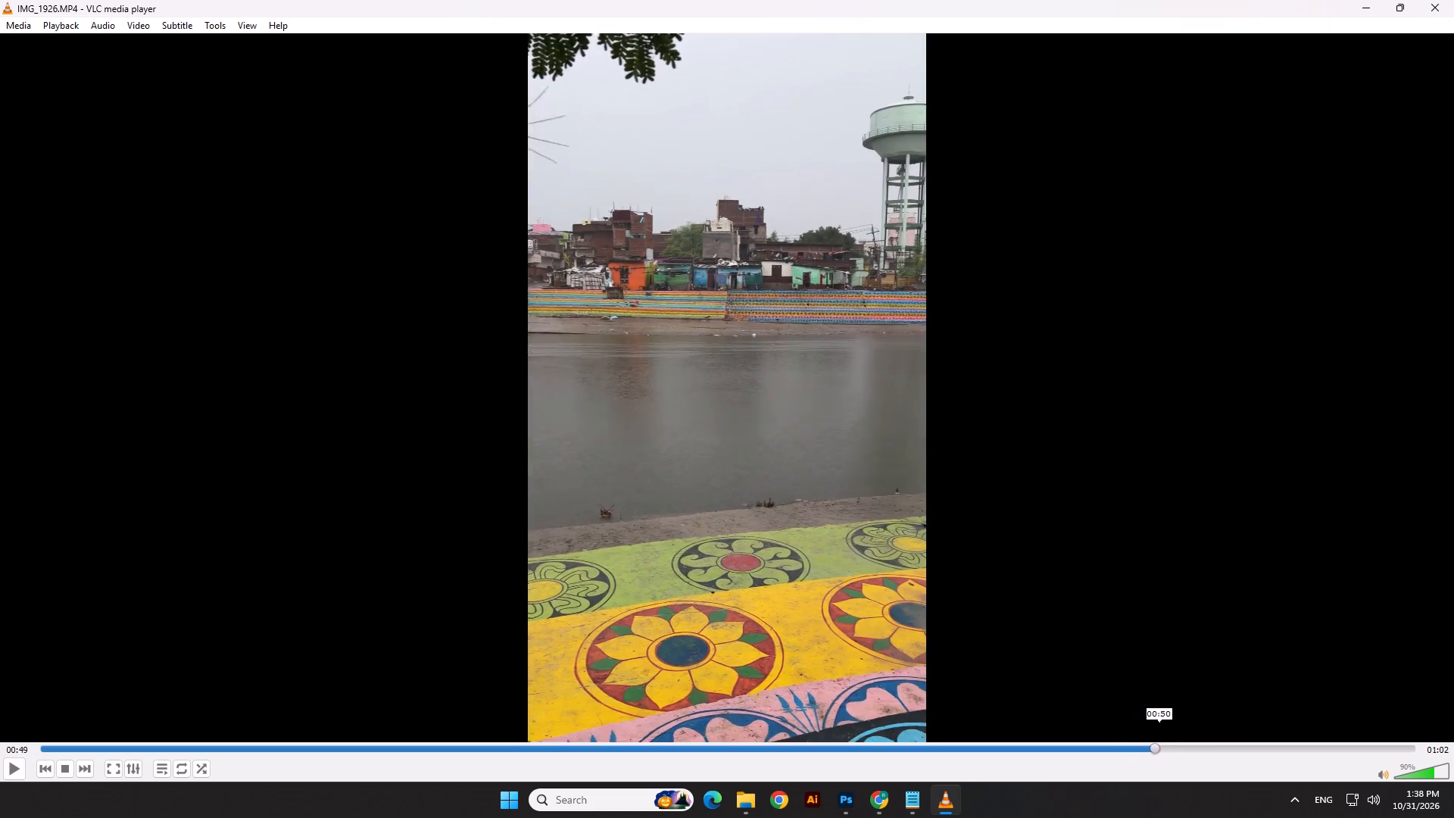
{"action": "left_click_drag", "start_coordinate": [1161, 738], "coordinate": [1166, 738]}
{"action": "key", "text": "Print"}
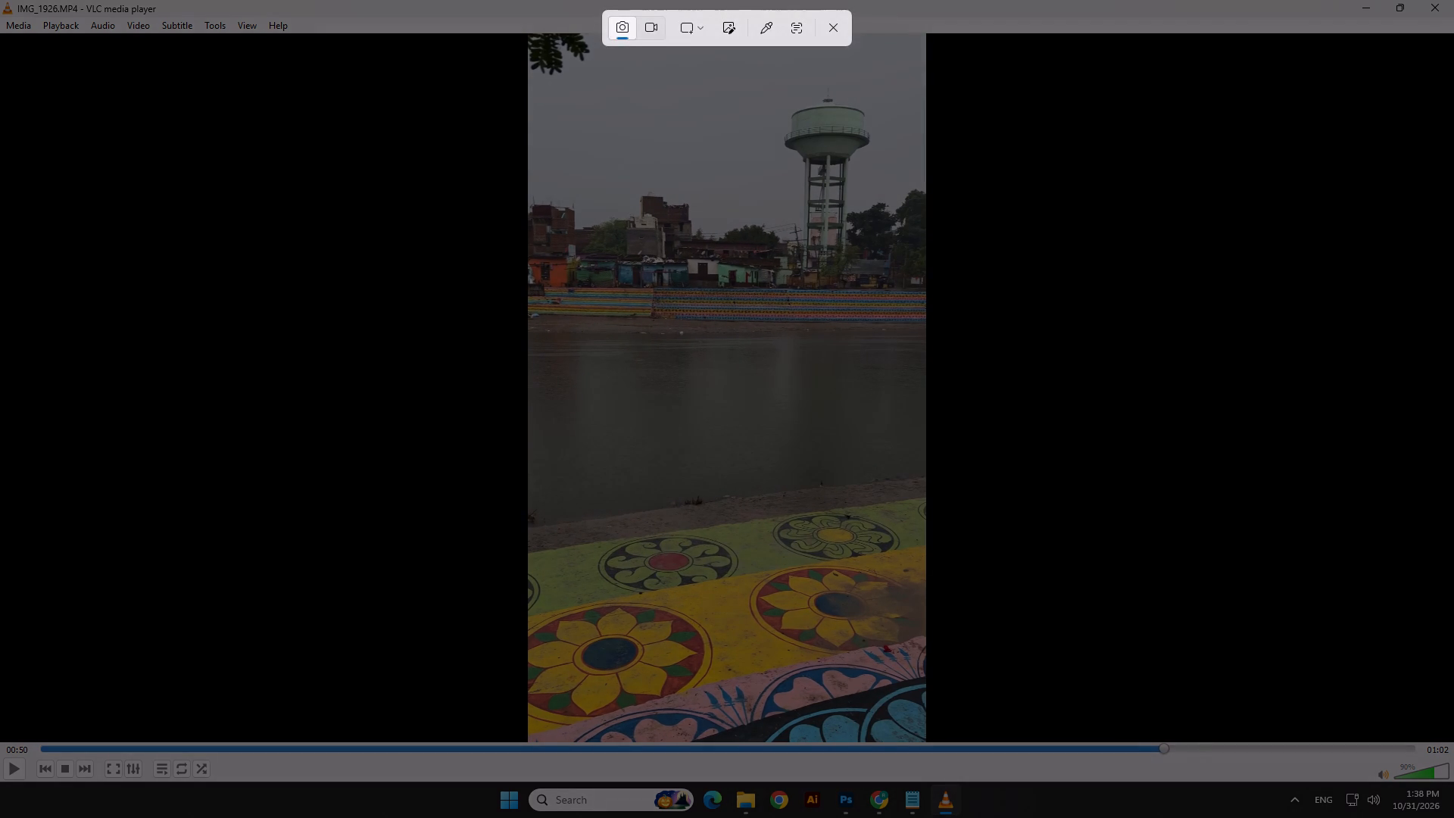
{"action": "left_click_drag", "start_coordinate": [530, 64], "coordinate": [933, 718]}
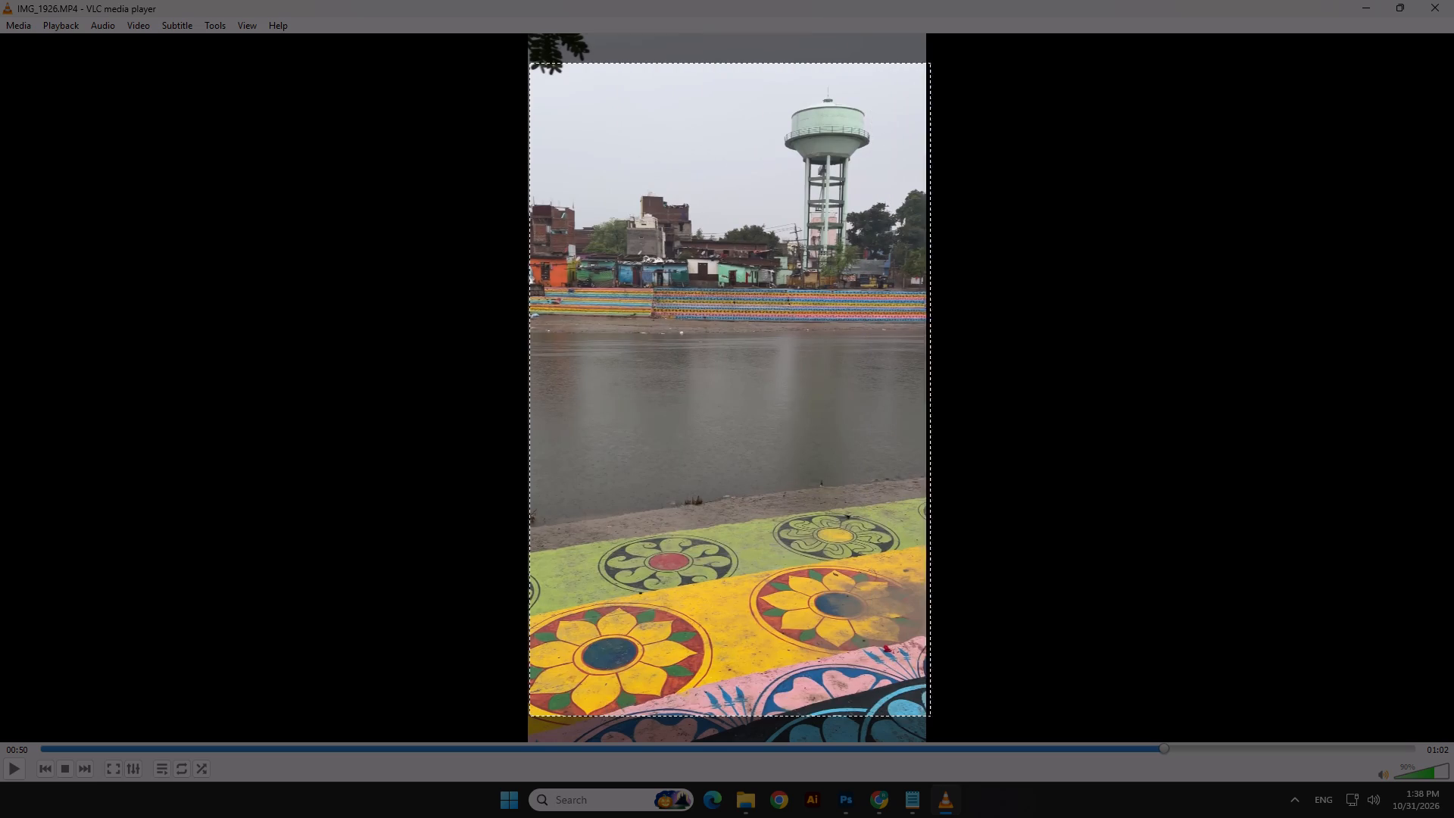
{"action": "left_click_drag", "start_coordinate": [933, 718], "coordinate": [924, 730]}
Save the water tower snip as a PNG in Downloads, adding 3 to the end of its suggested name, and close it.
{"action": "left_click", "coordinate": [1247, 748]}
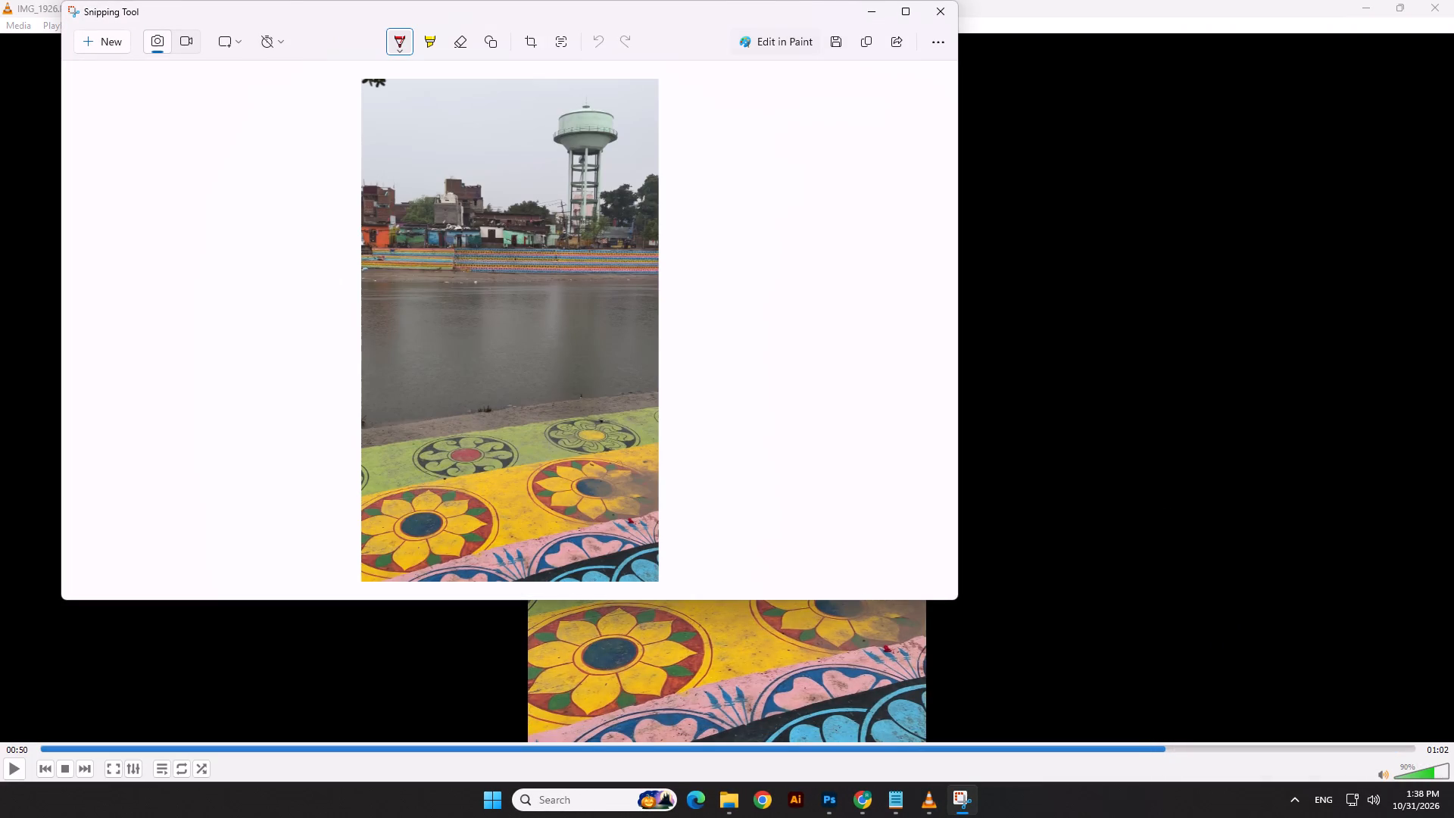
{"action": "left_click", "coordinate": [841, 39]}
{"action": "scroll", "coordinate": [148, 223], "scroll_direction": "up", "scroll_amount": 4}
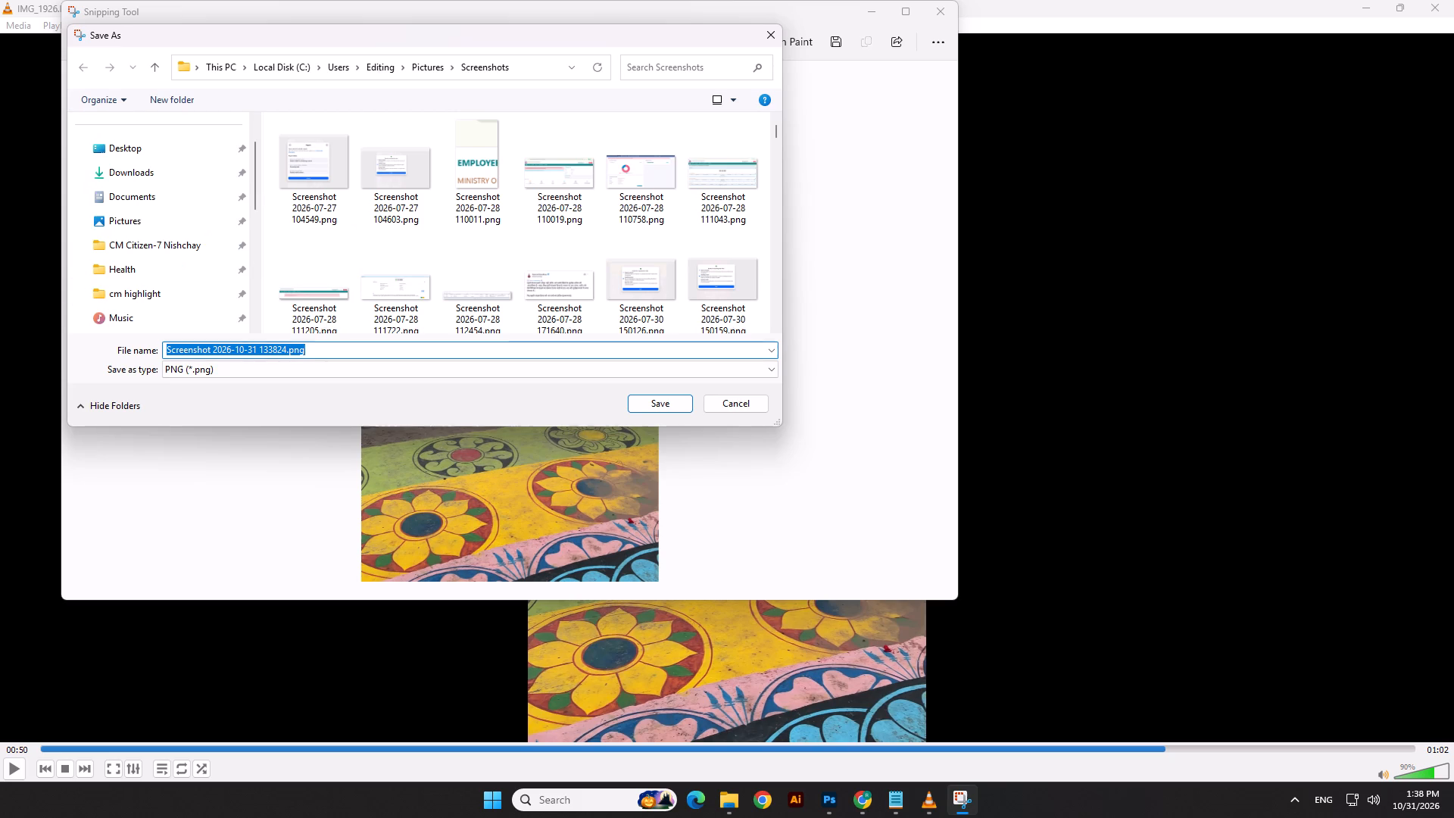
{"action": "left_click", "coordinate": [138, 176]}
{"action": "left_click", "coordinate": [329, 351]}
{"action": "left_click", "coordinate": [348, 351]}
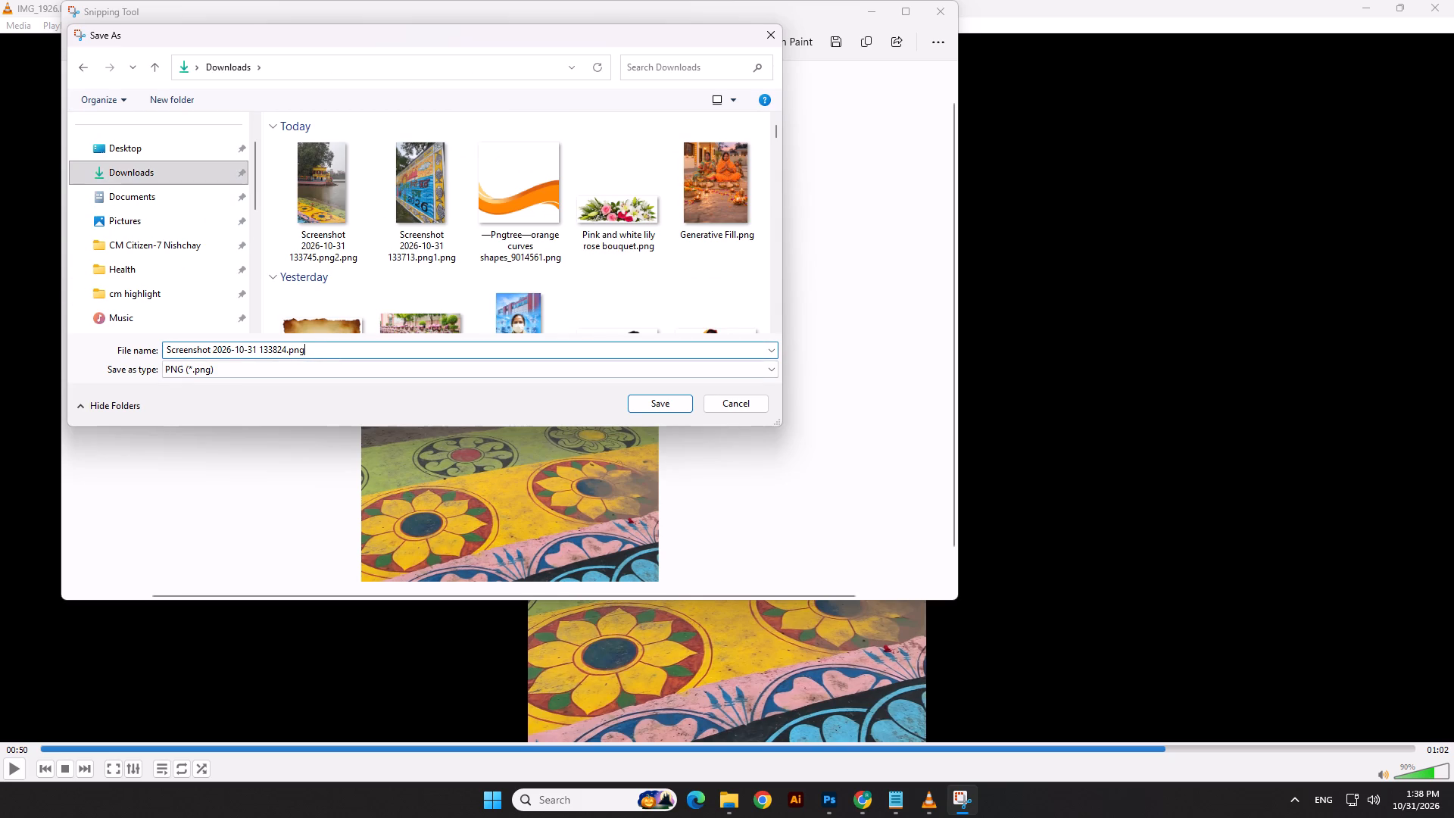
{"action": "key", "text": "3"}
{"action": "key", "text": "Return"}
{"action": "key", "text": "Return"}
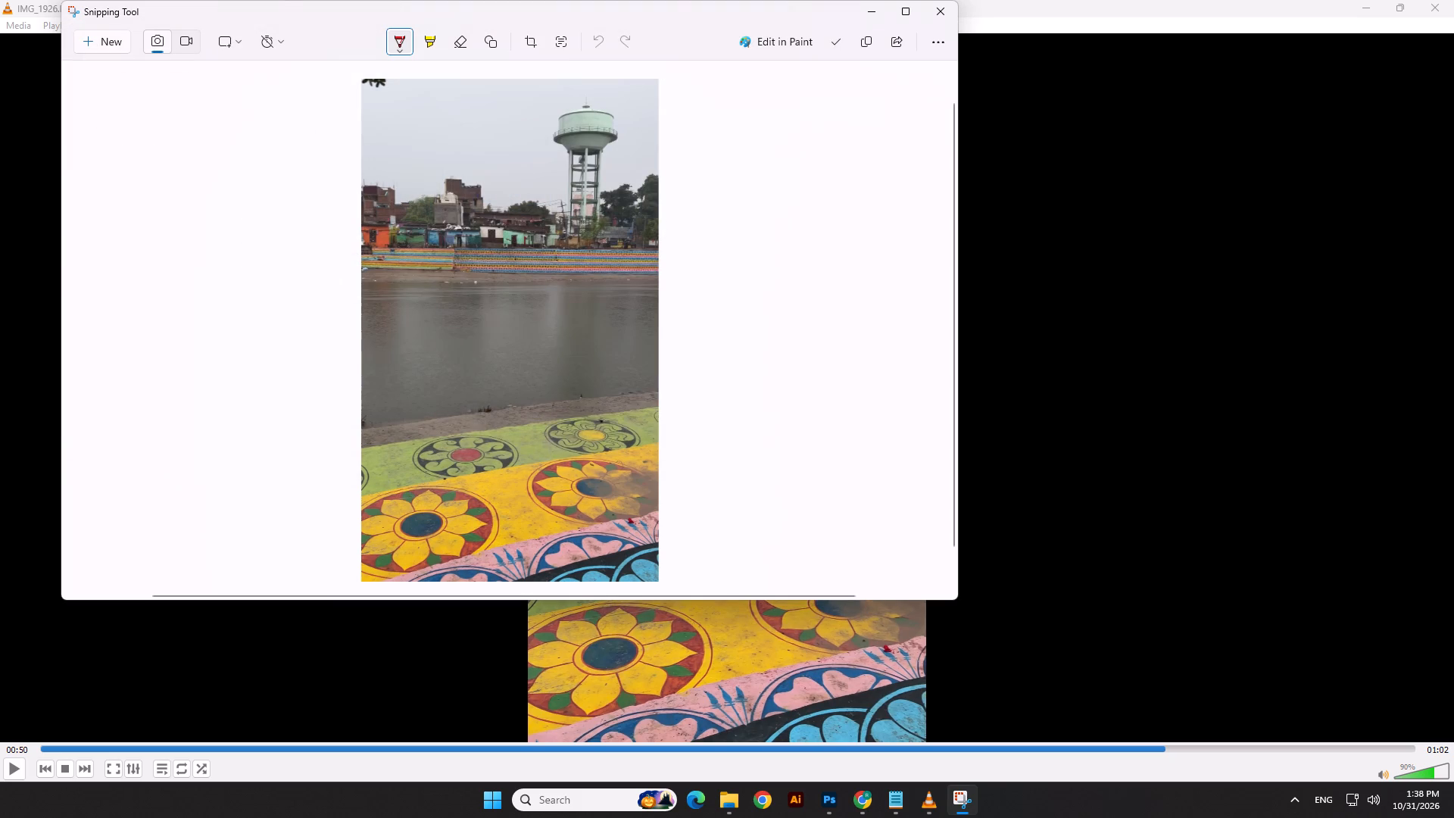
{"action": "left_click", "coordinate": [947, 16]}
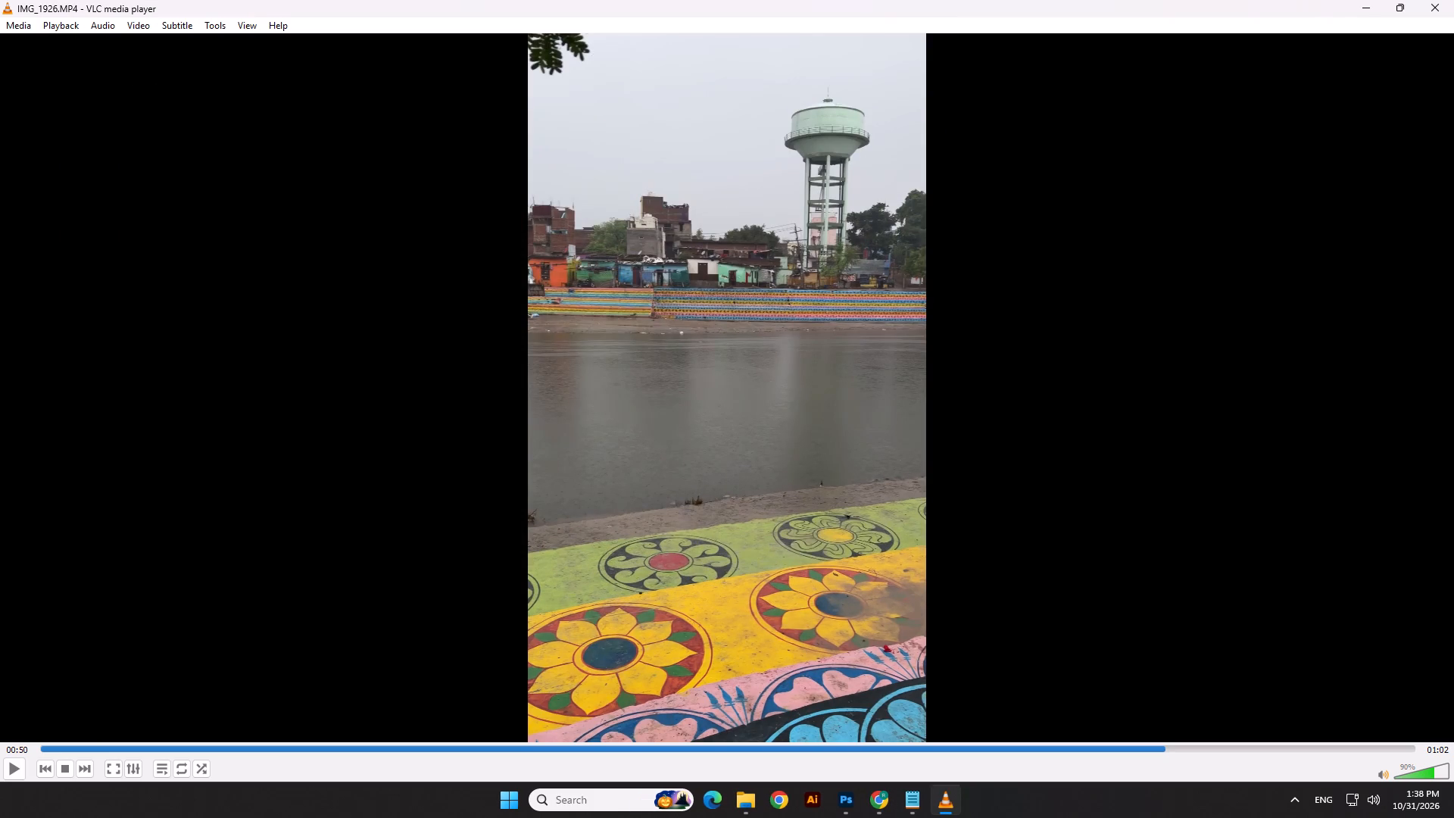
Skim the last seconds of IMG_1926.MP4, close the video and return to the Downloads folder.
{"action": "left_click_drag", "start_coordinate": [1197, 745], "coordinate": [1315, 757]}
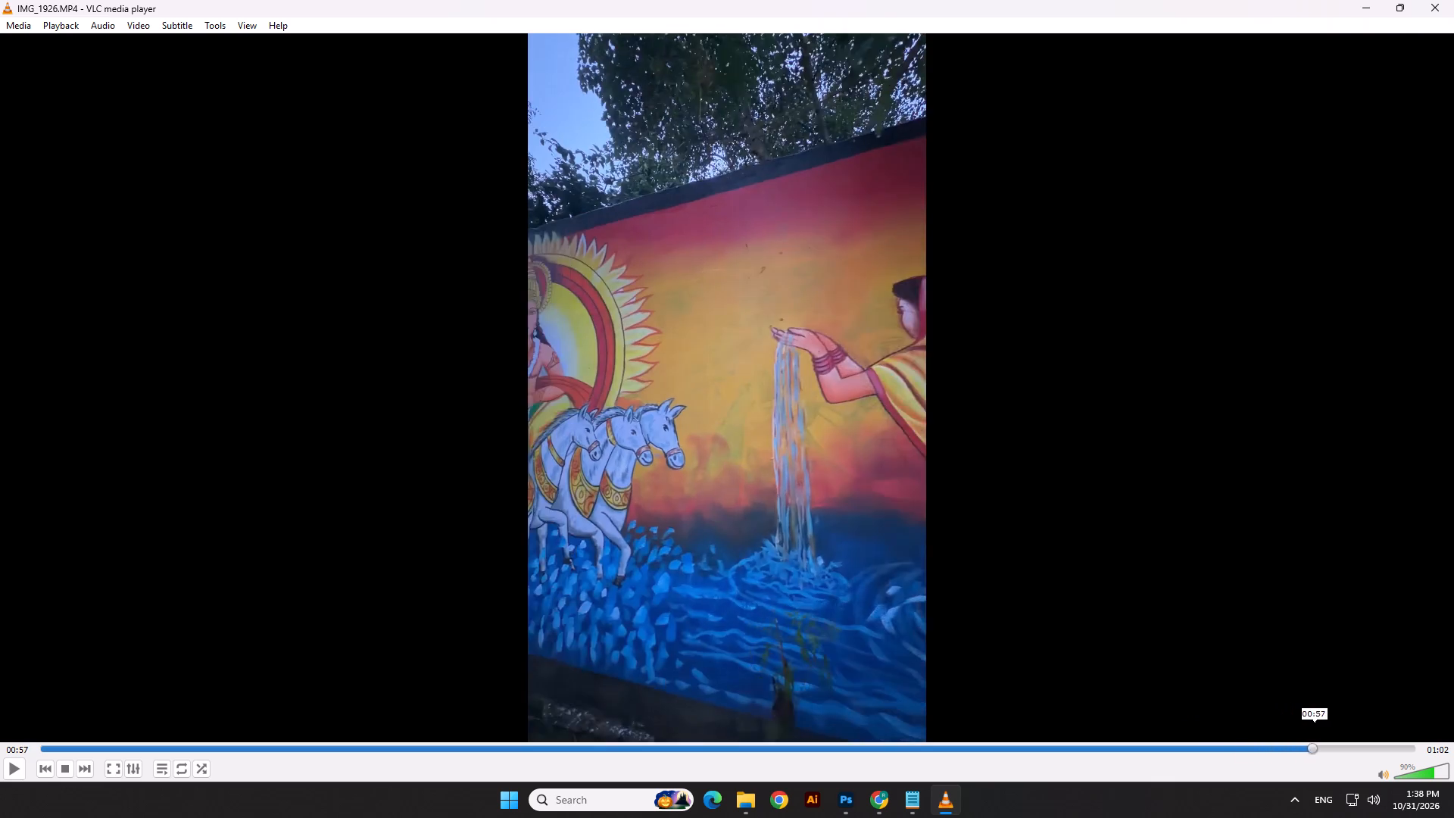
{"action": "left_click_drag", "start_coordinate": [1315, 757], "coordinate": [1338, 754]}
{"action": "left_click", "coordinate": [1453, 0]}
{"action": "scroll", "coordinate": [669, 514], "scroll_direction": "down", "scroll_amount": 1}
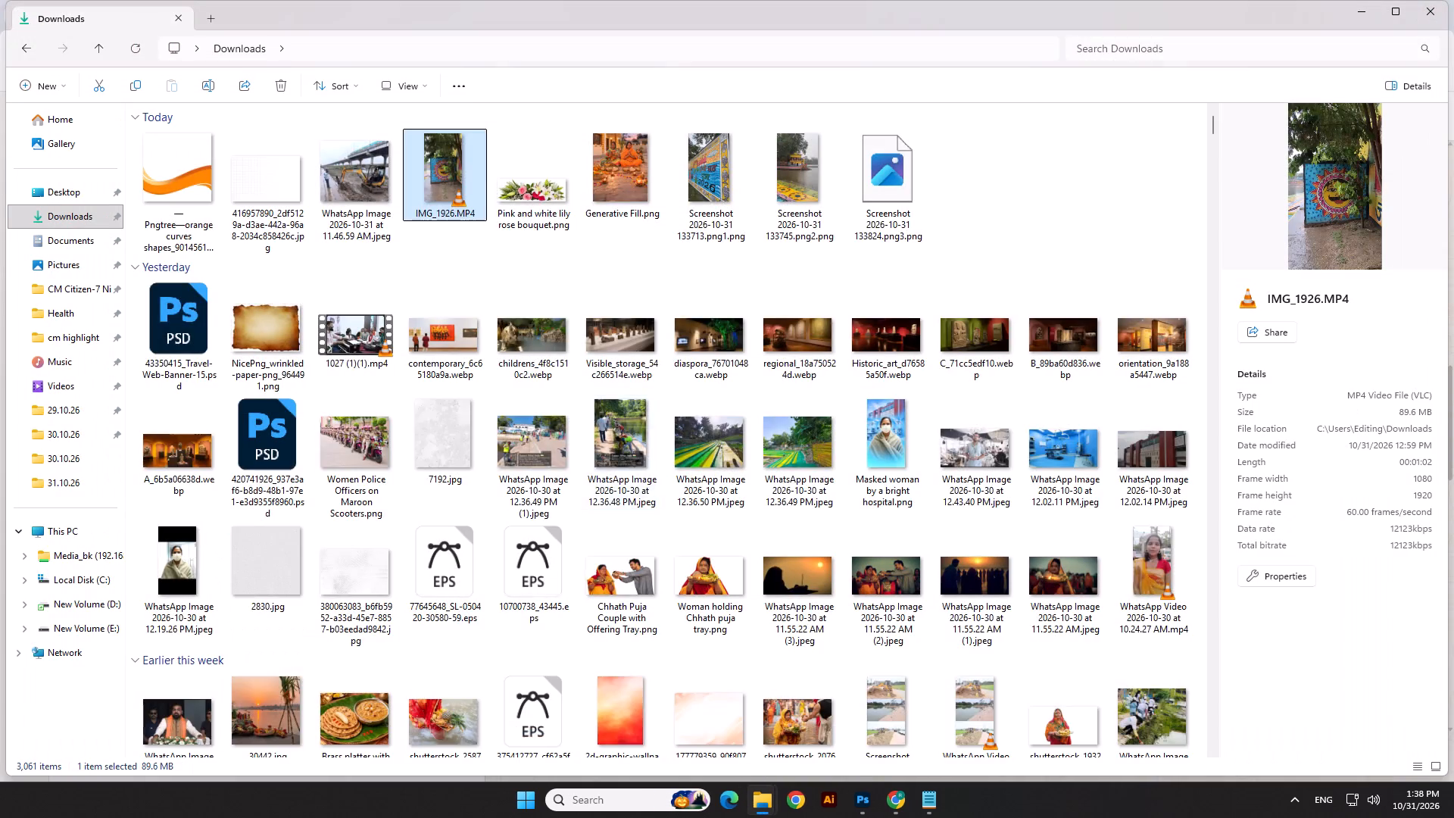
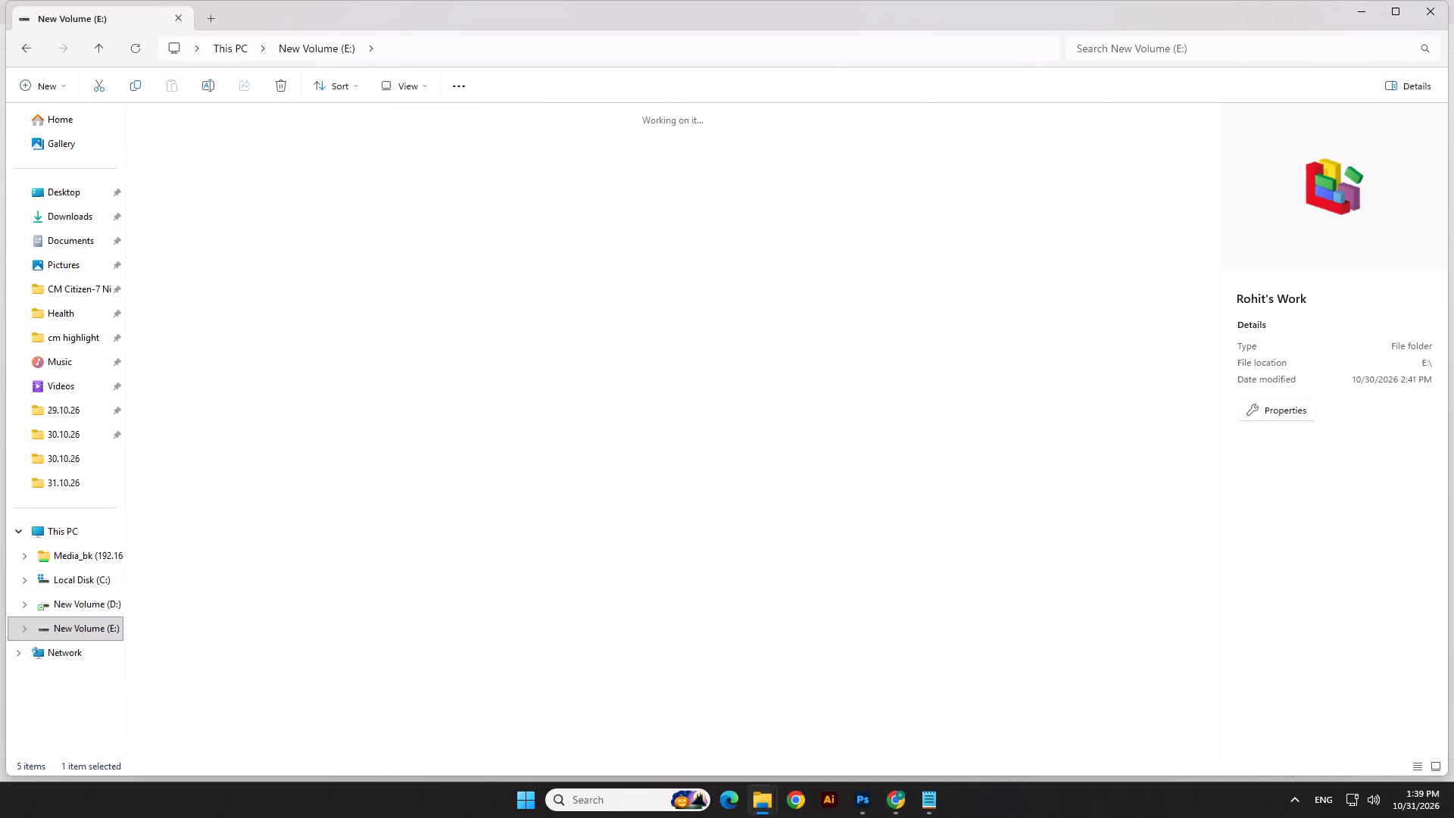
Look through the 25.10.26, 24.10.26, 23.10.26 and 21.10.26 folders in IPRD's October folder for a past reel thumbnail layout.
{"action": "double_click", "coordinate": [750, 181]}
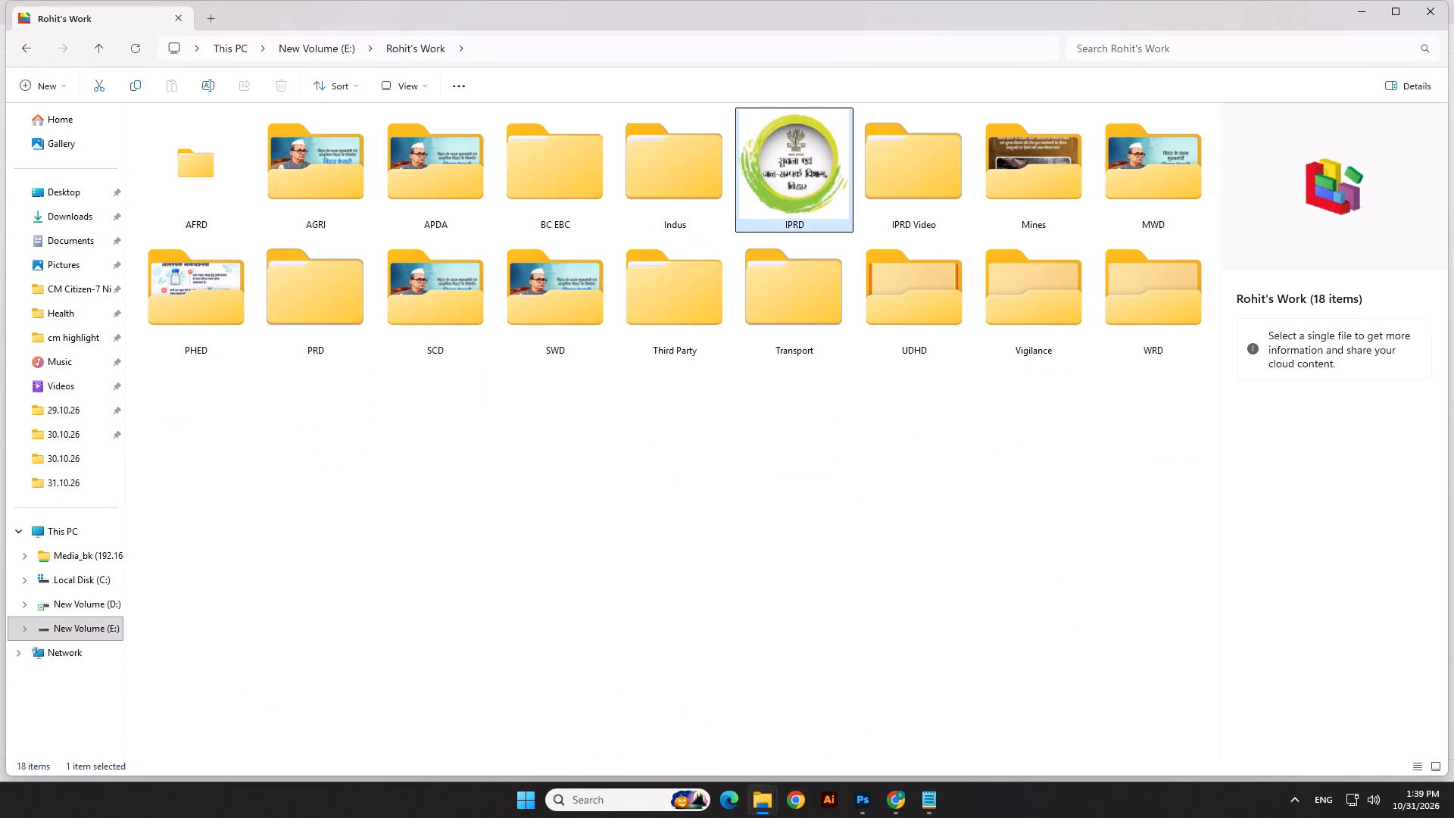
{"action": "double_click", "coordinate": [170, 172]}
{"action": "double_click", "coordinate": [551, 253]}
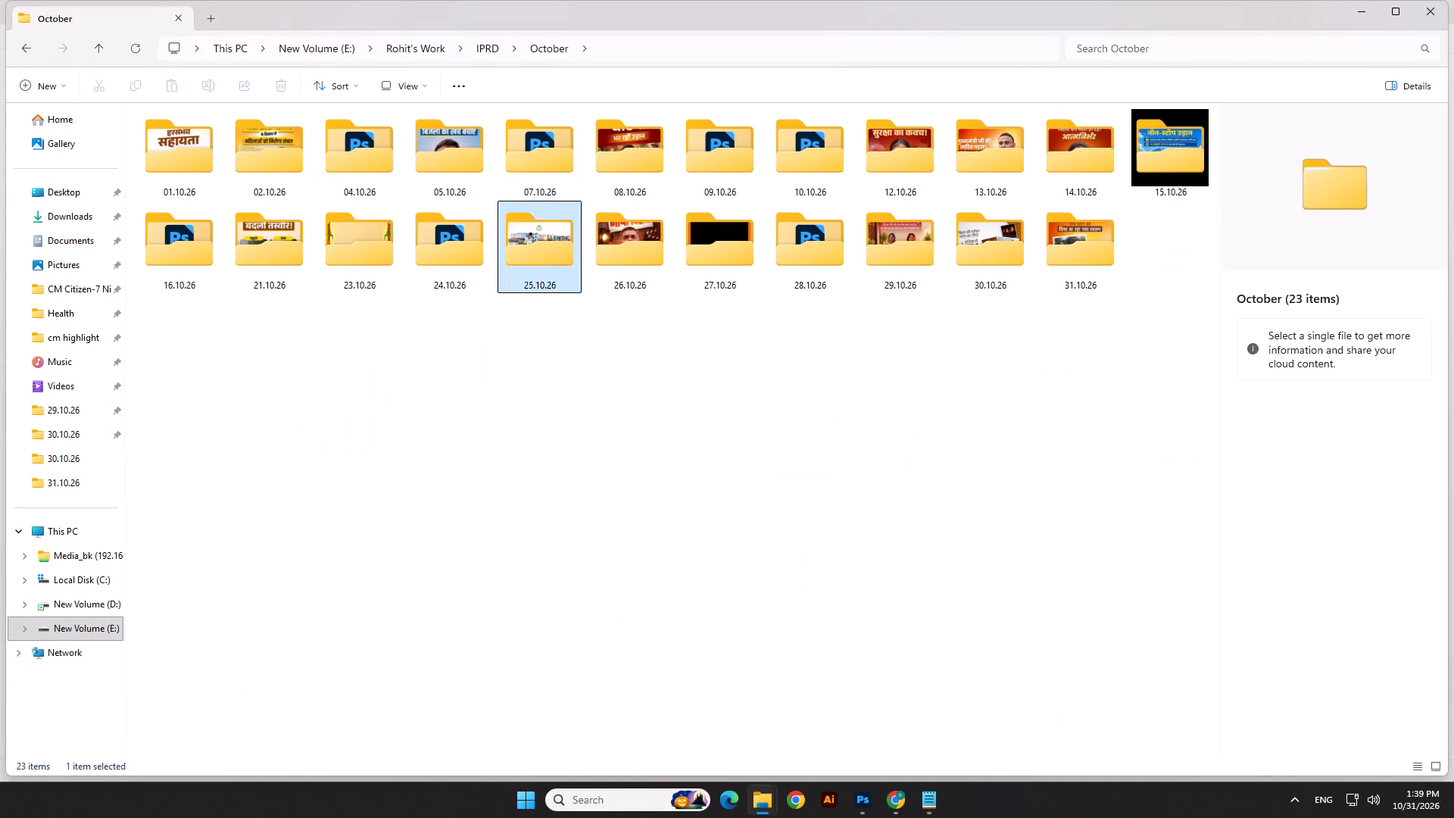
{"action": "key", "text": "BackSpace"}
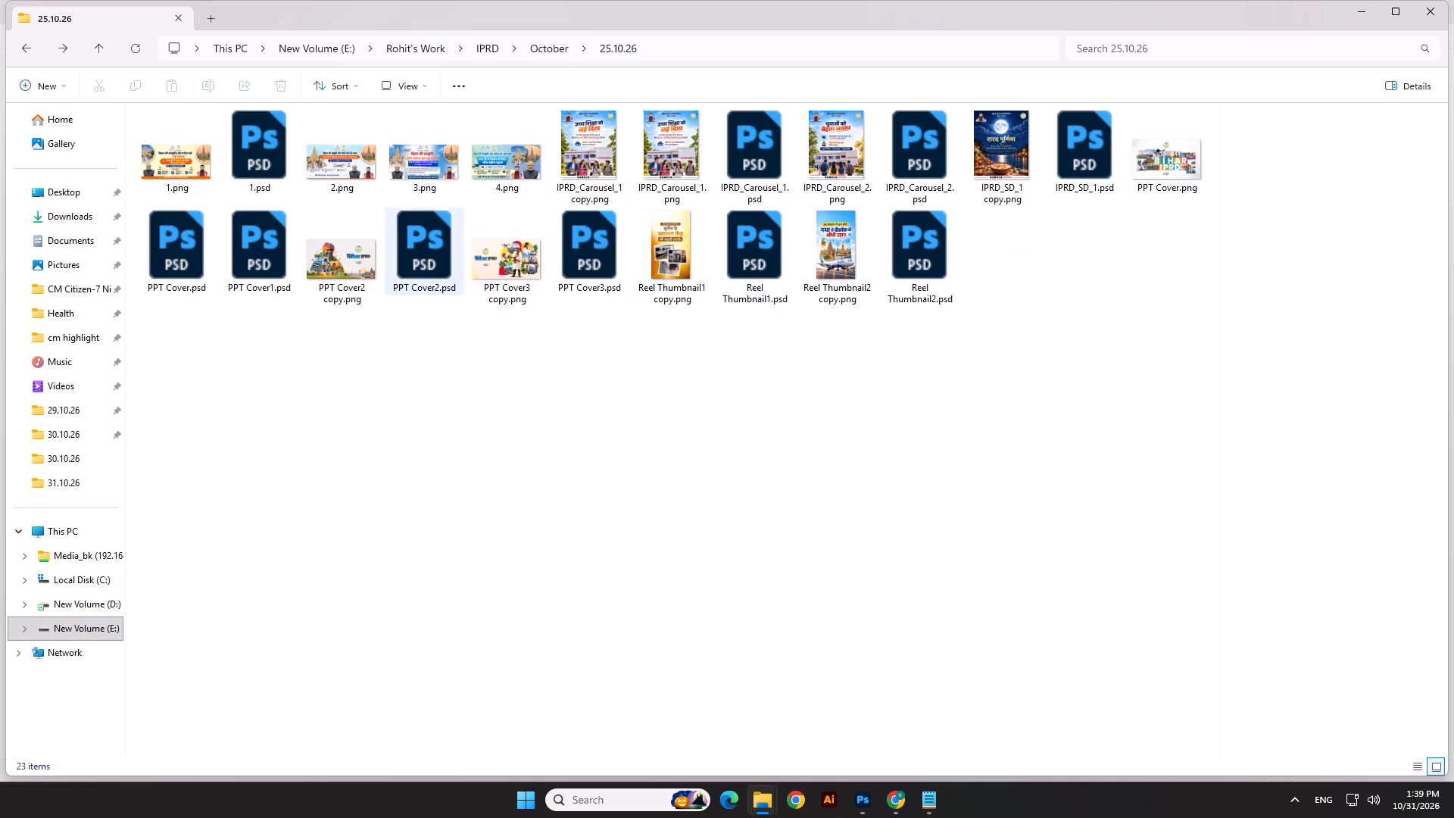
{"action": "double_click", "coordinate": [417, 255]}
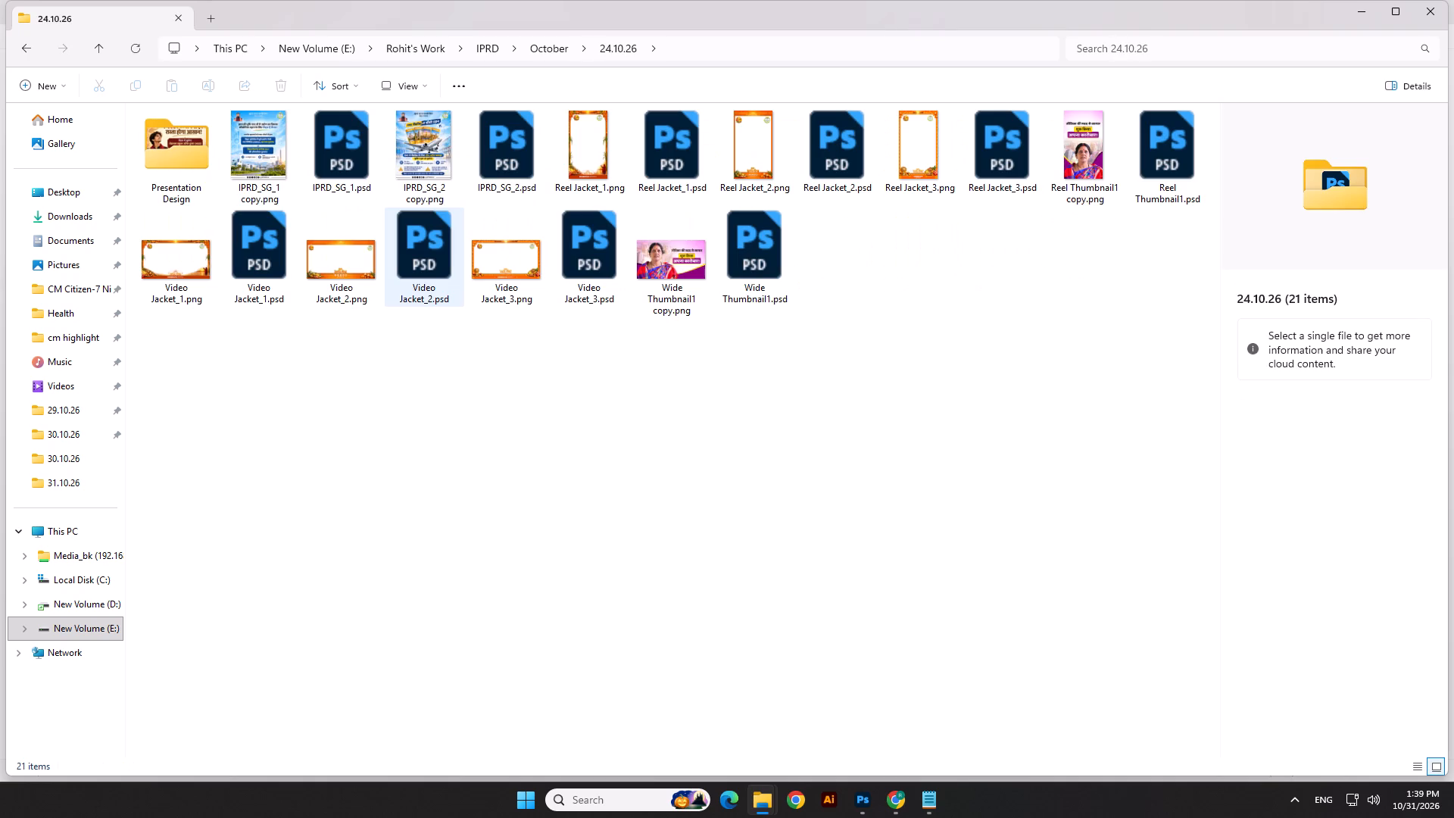
{"action": "key", "text": "BackSpace"}
{"action": "double_click", "coordinate": [370, 265]}
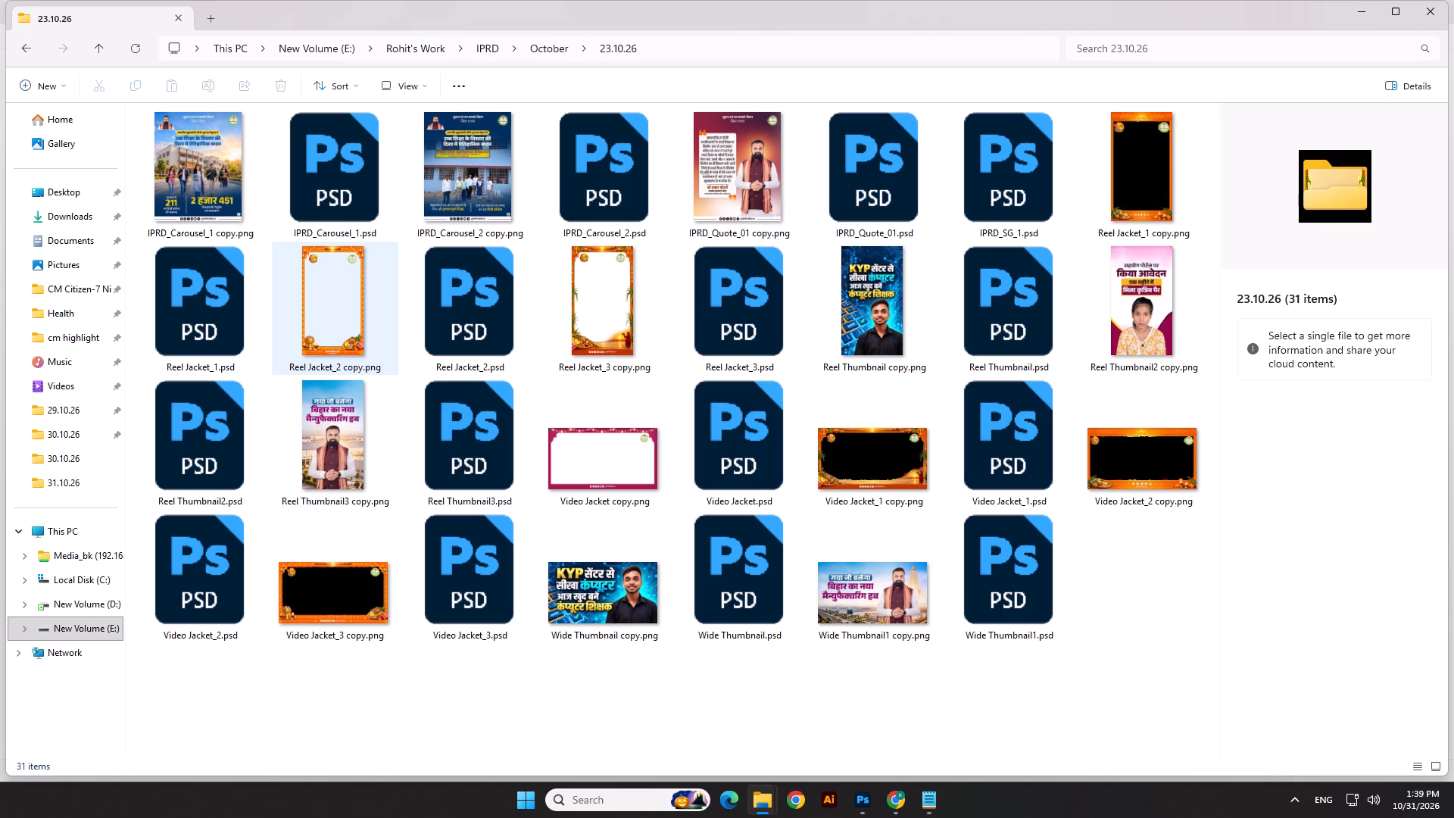
{"action": "key", "text": "BackSpace"}
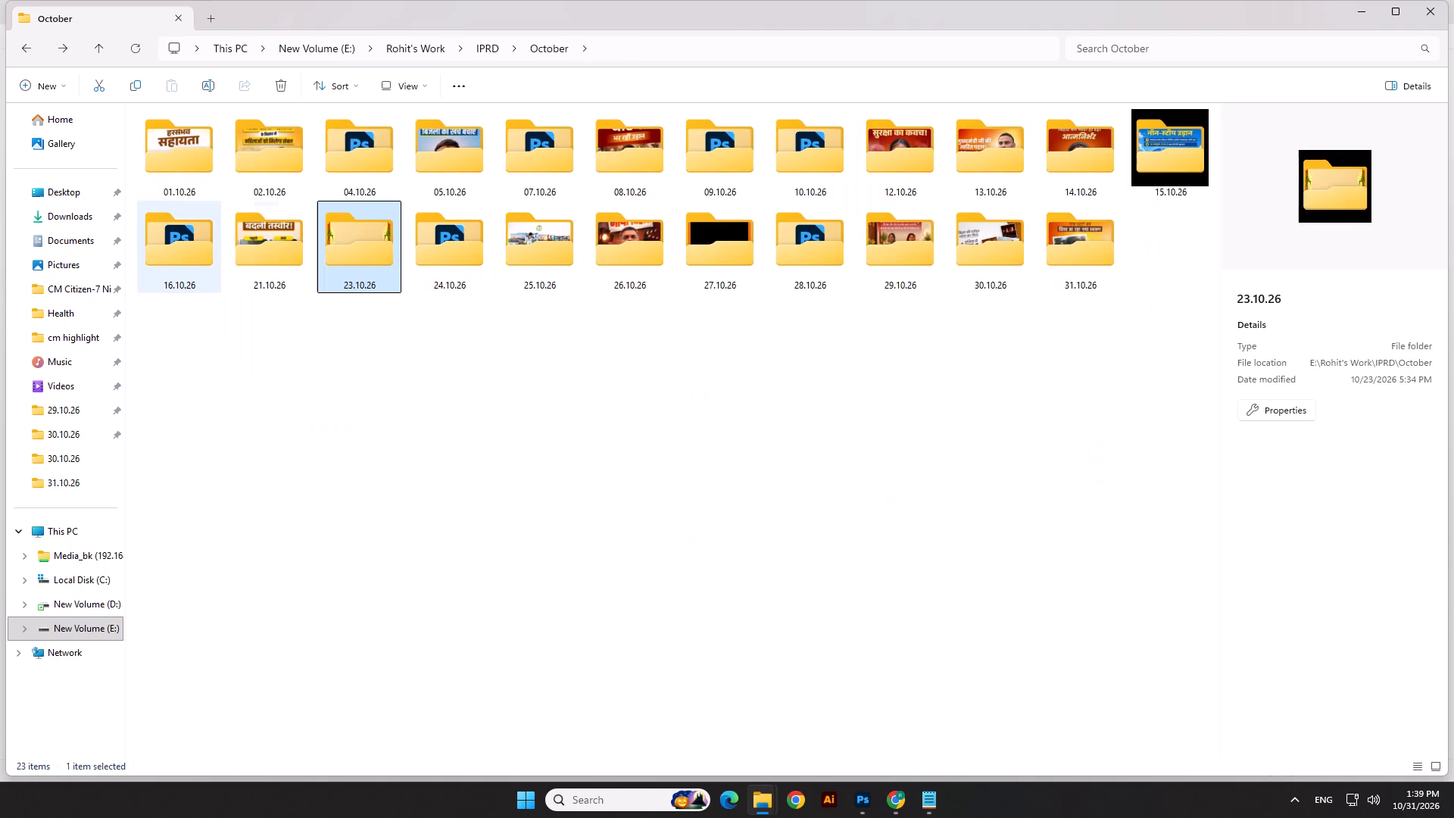
{"action": "double_click", "coordinate": [261, 249]}
{"action": "key", "text": "BackSpace"}
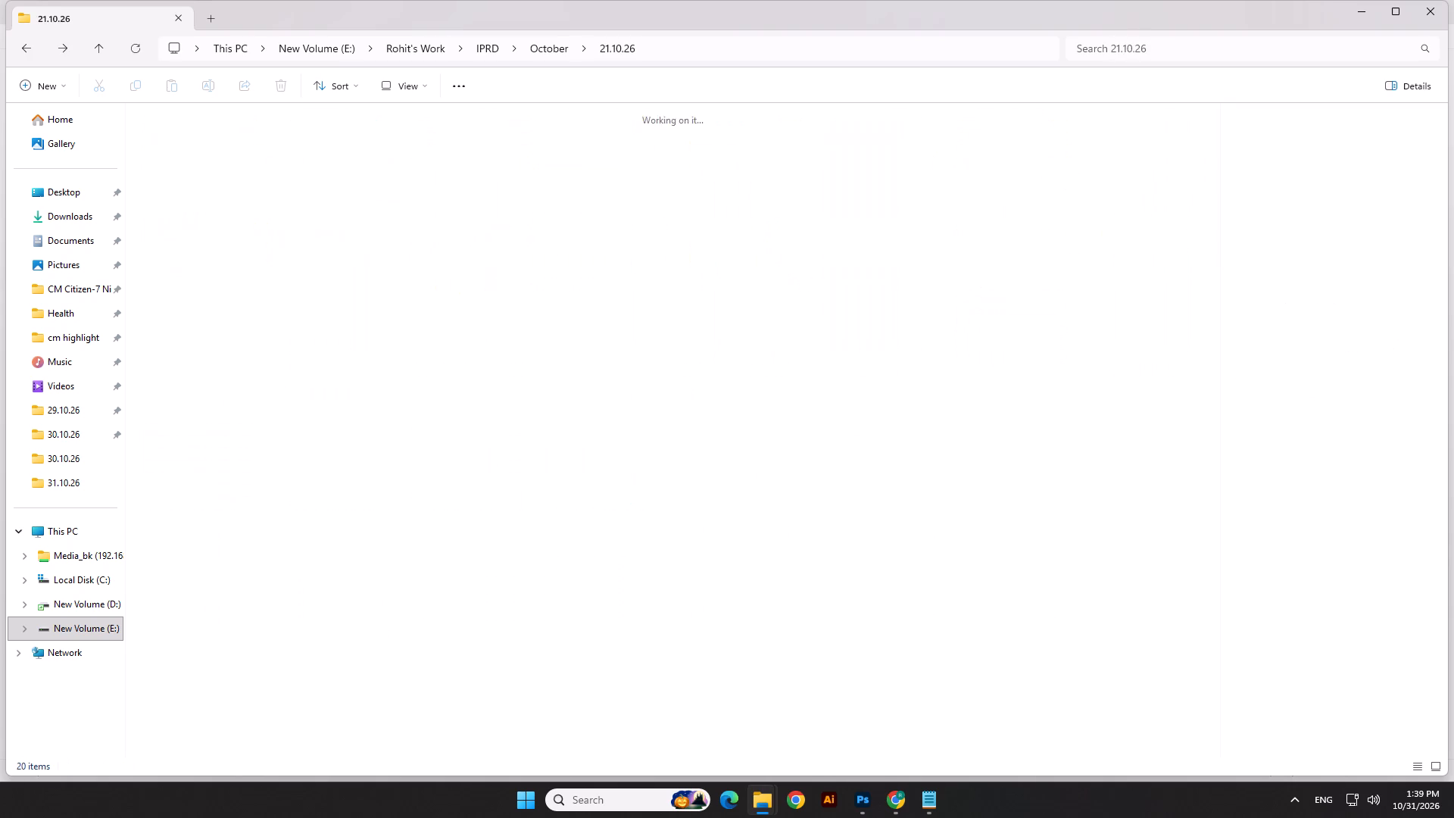
Open Reel Thumbnail5.psd from the 16.10.26 folder in Photoshop.
{"action": "double_click", "coordinate": [186, 236]}
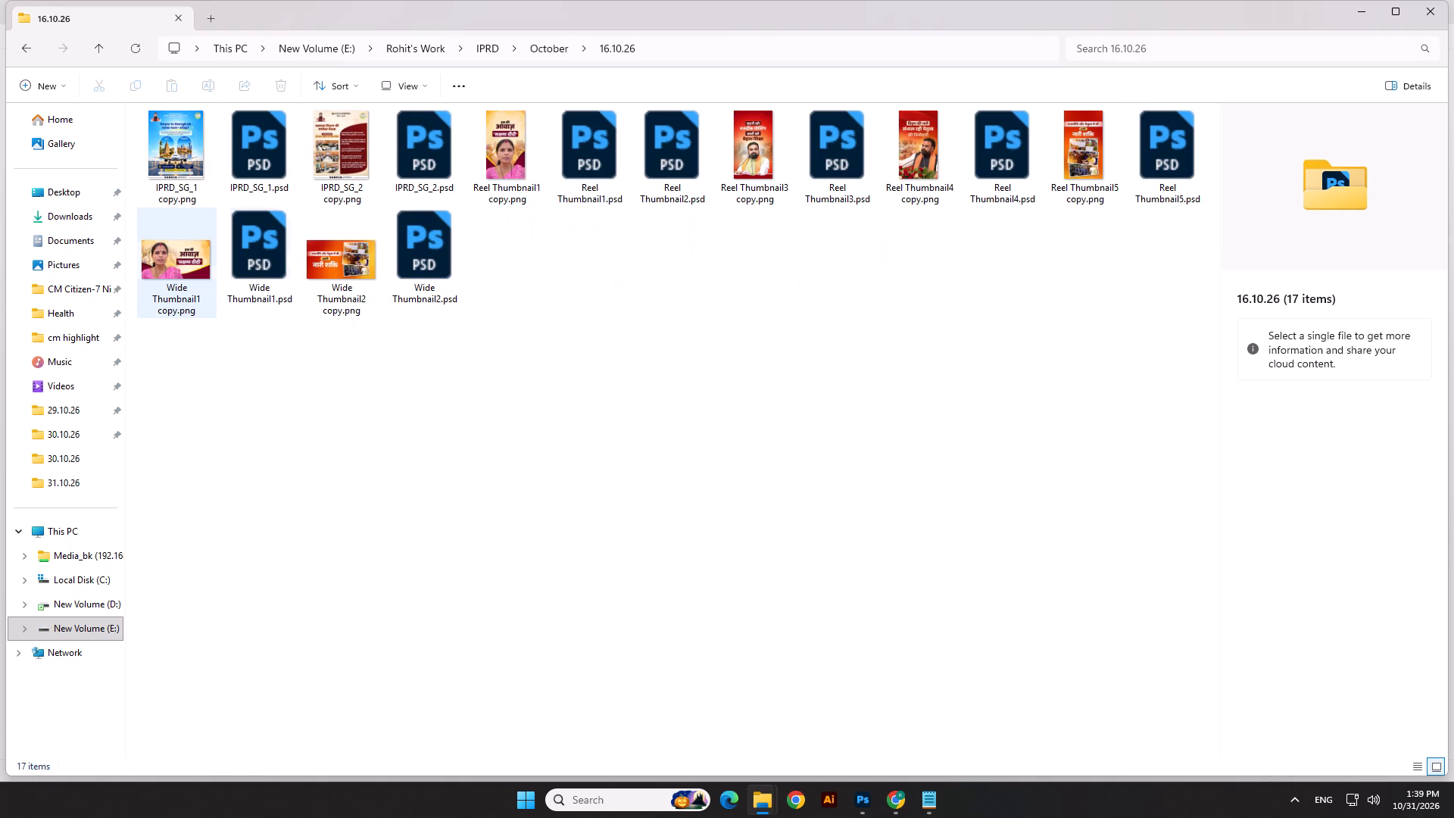
{"action": "double_click", "coordinate": [1165, 153]}
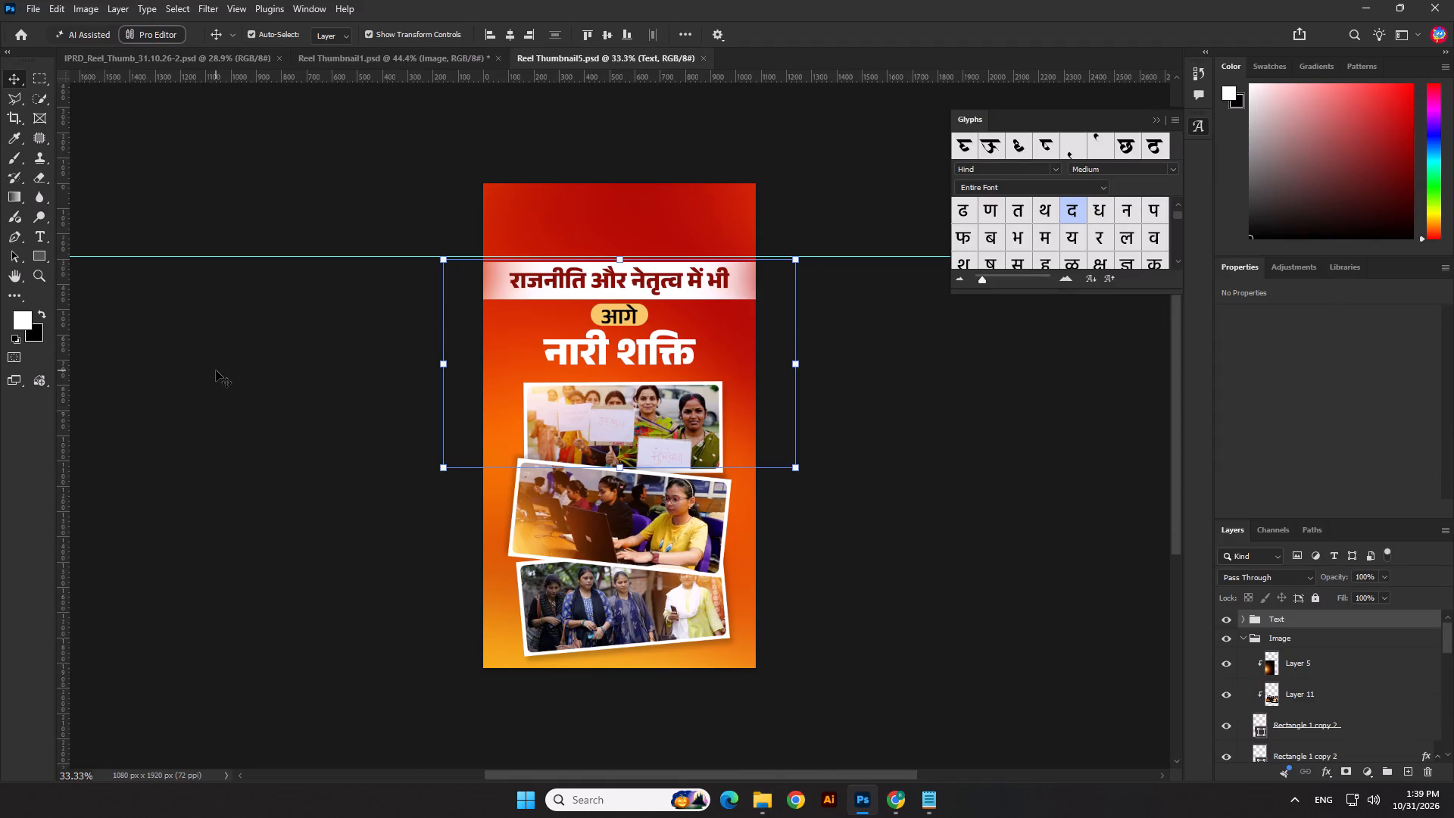
{"action": "left_click", "coordinate": [351, 495]}
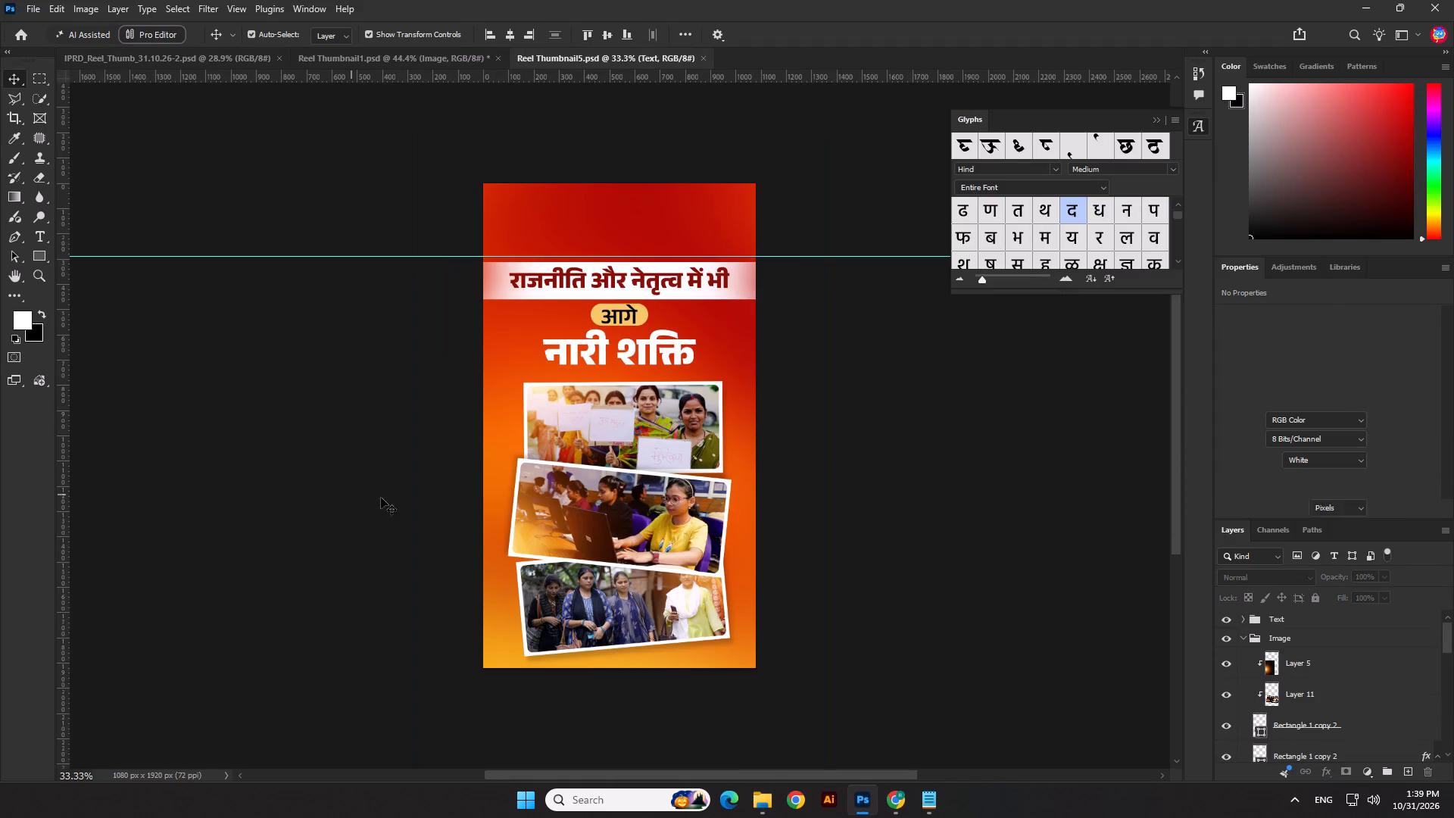
Save the Buxar thumbnail IPRD_Reel_Thumb_31.10.26-2.psd as a new file named IPRD_Reel_Thumb_31.10.26-3 in the 31.10.26 folder.
{"action": "left_click", "coordinate": [219, 61]}
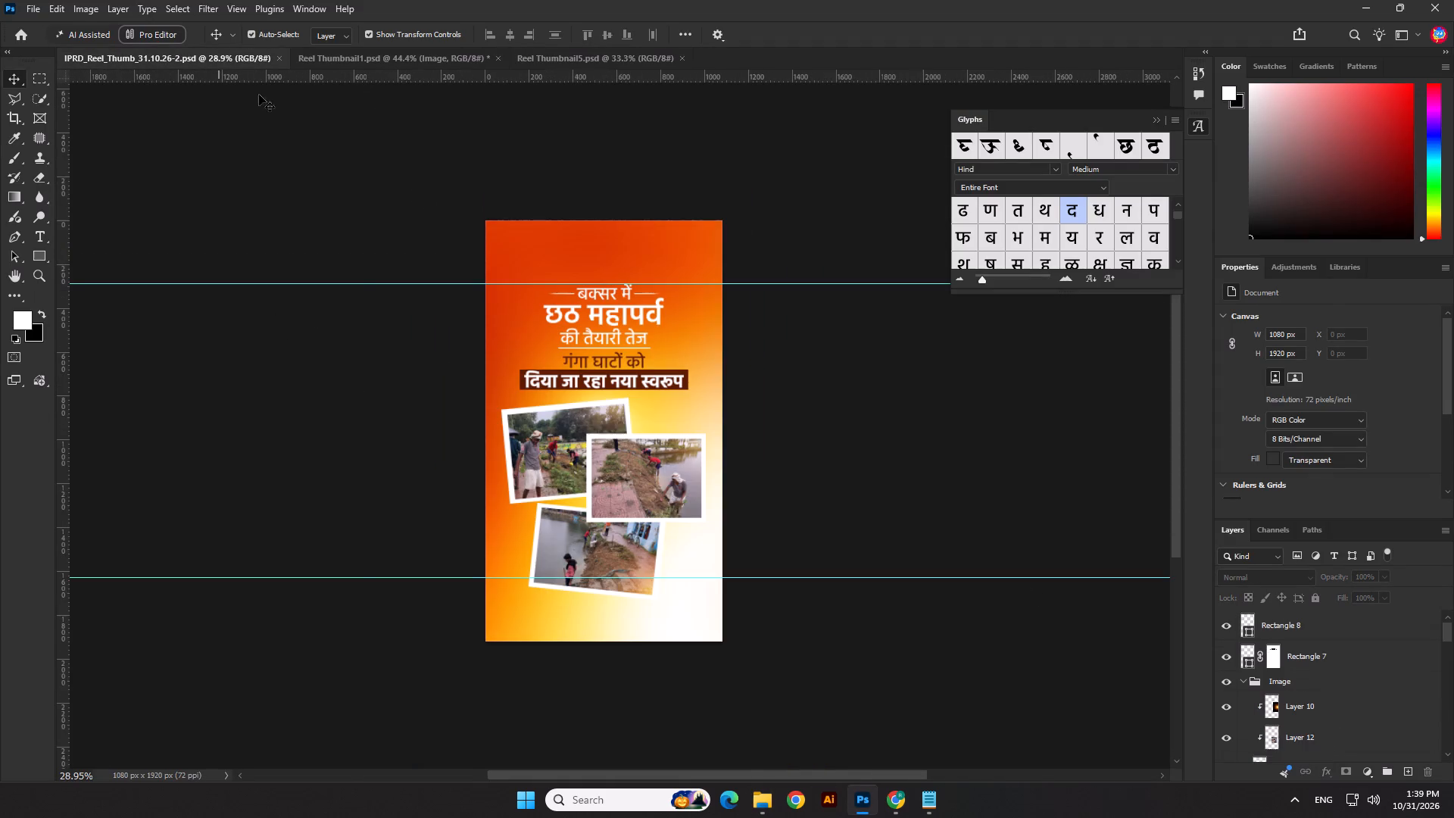
{"action": "left_click", "coordinate": [33, 7]}
{"action": "left_click", "coordinate": [72, 192]}
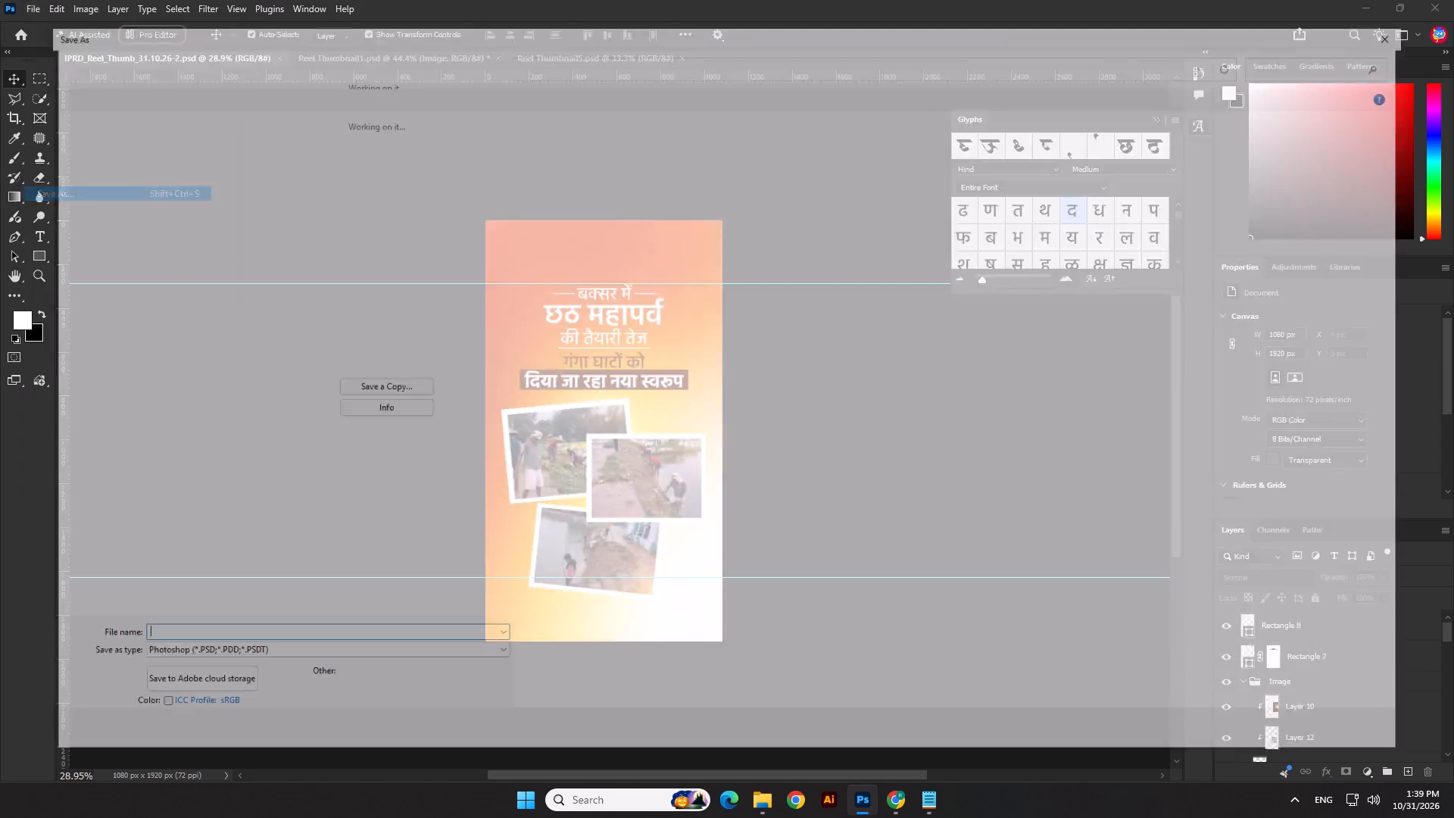
{"action": "left_click", "coordinate": [257, 656]}
{"action": "left_click_drag", "start_coordinate": [262, 654], "coordinate": [215, 663]}
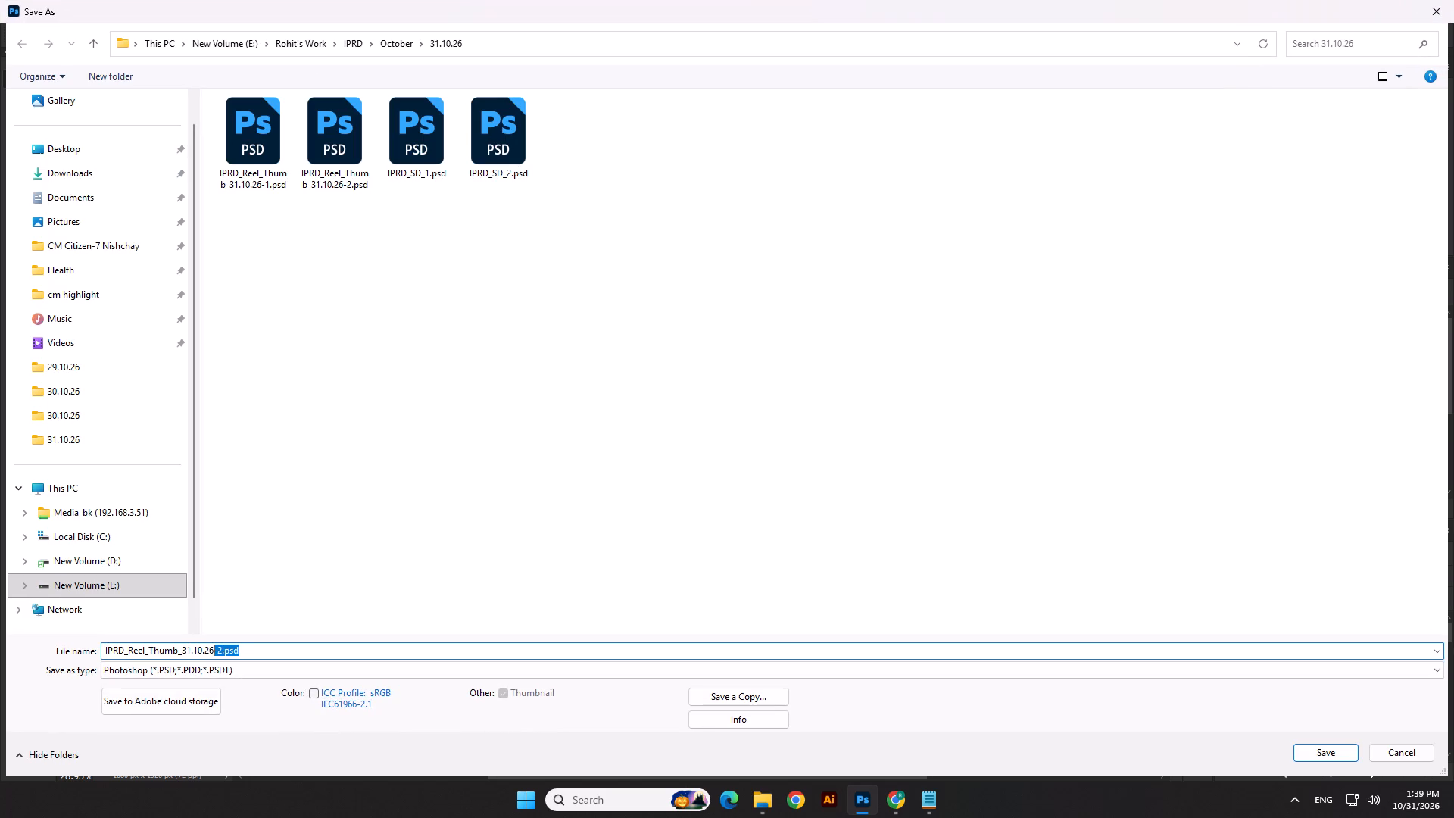
{"action": "left_click_drag", "start_coordinate": [215, 663], "coordinate": [217, 662]}
{"action": "key", "text": "3"}
{"action": "key", "text": "Return"}
{"action": "key", "text": "Return"}
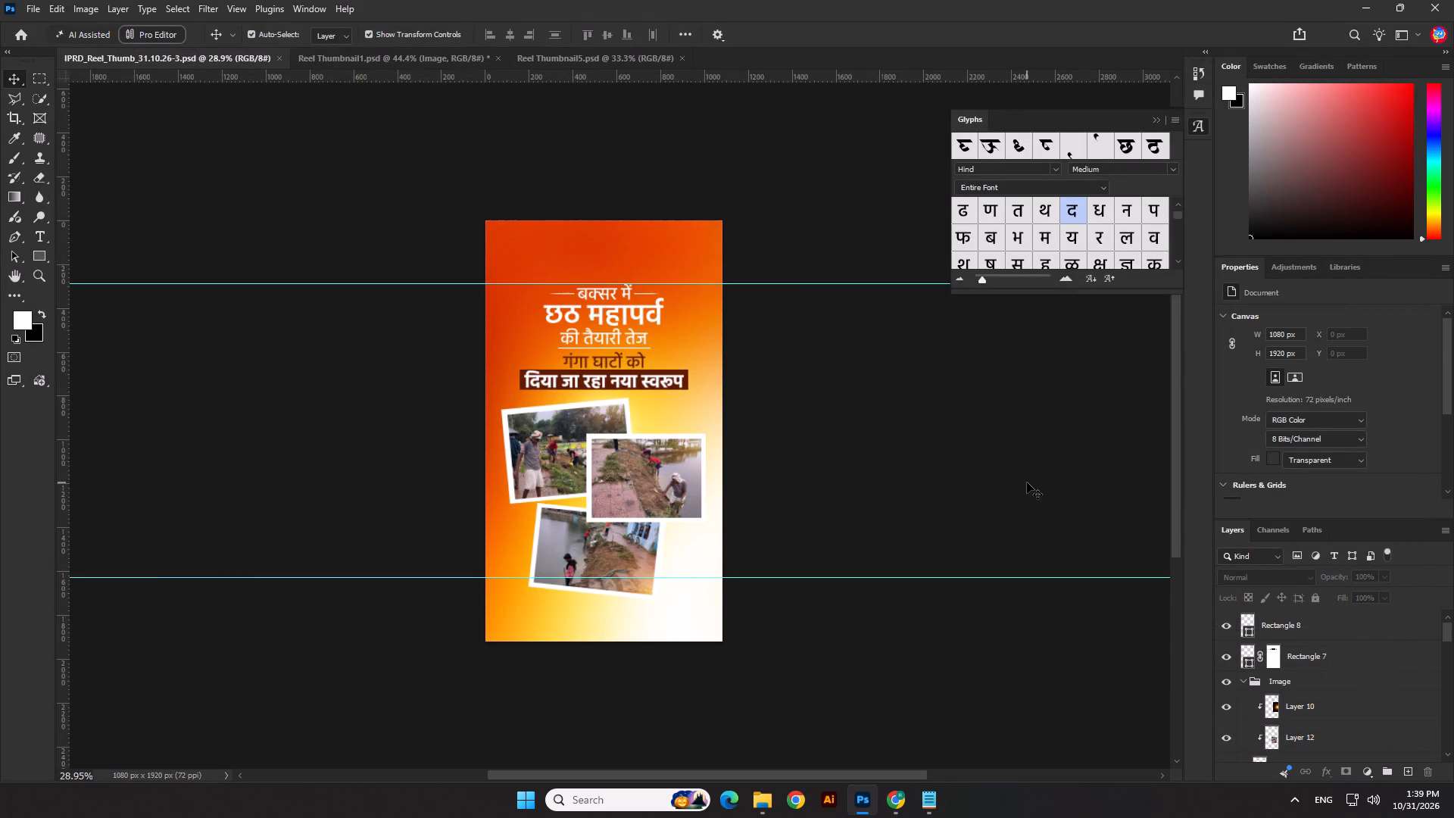
Delete the Image group holding the three ghat cleaning photos from the new thumbnail.
{"action": "left_click", "coordinate": [1027, 482]}
{"action": "scroll", "coordinate": [703, 485], "scroll_direction": "up", "scroll_amount": 1}
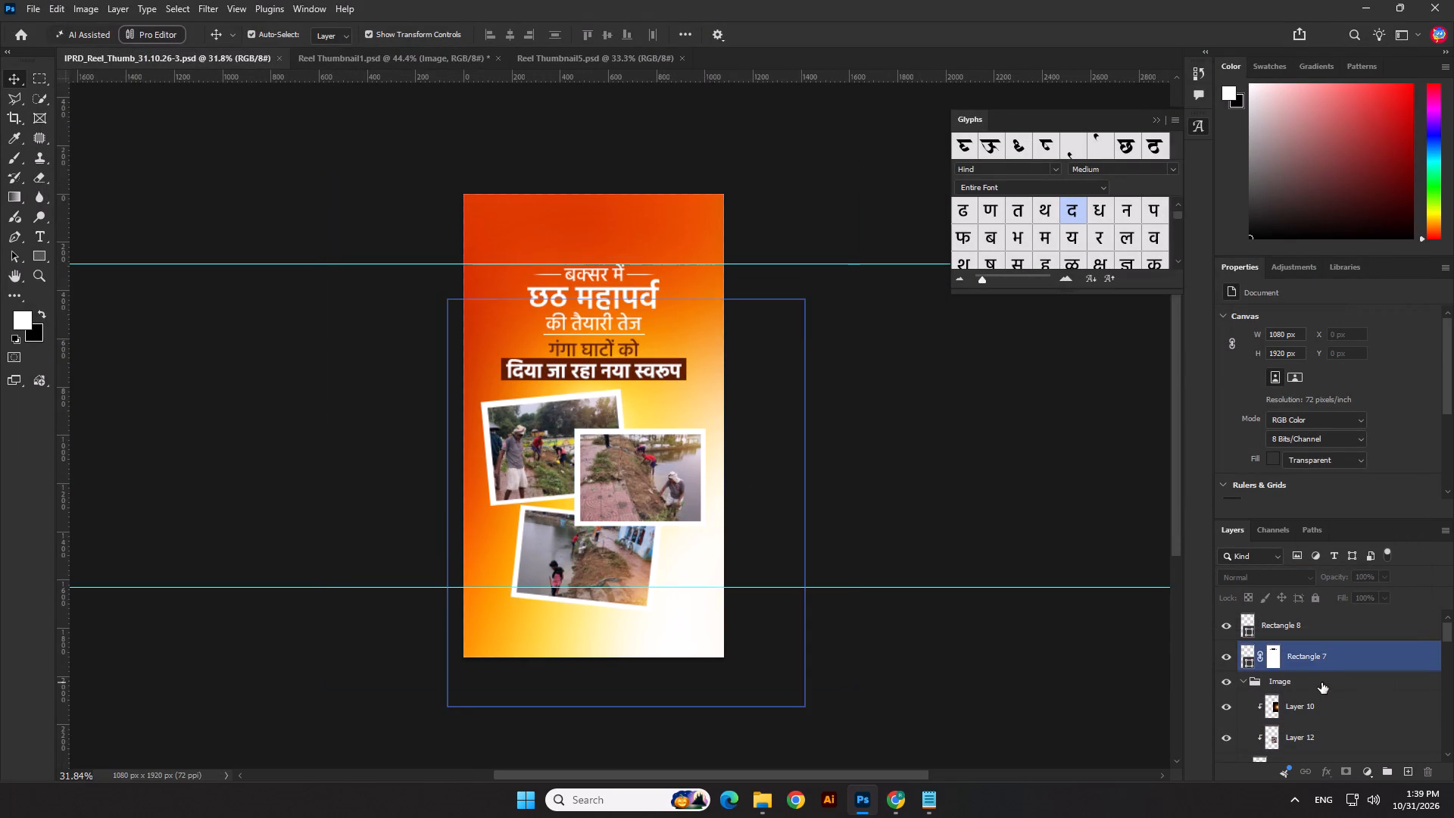
{"action": "left_click", "coordinate": [1297, 680]}
{"action": "key", "text": "Delete"}
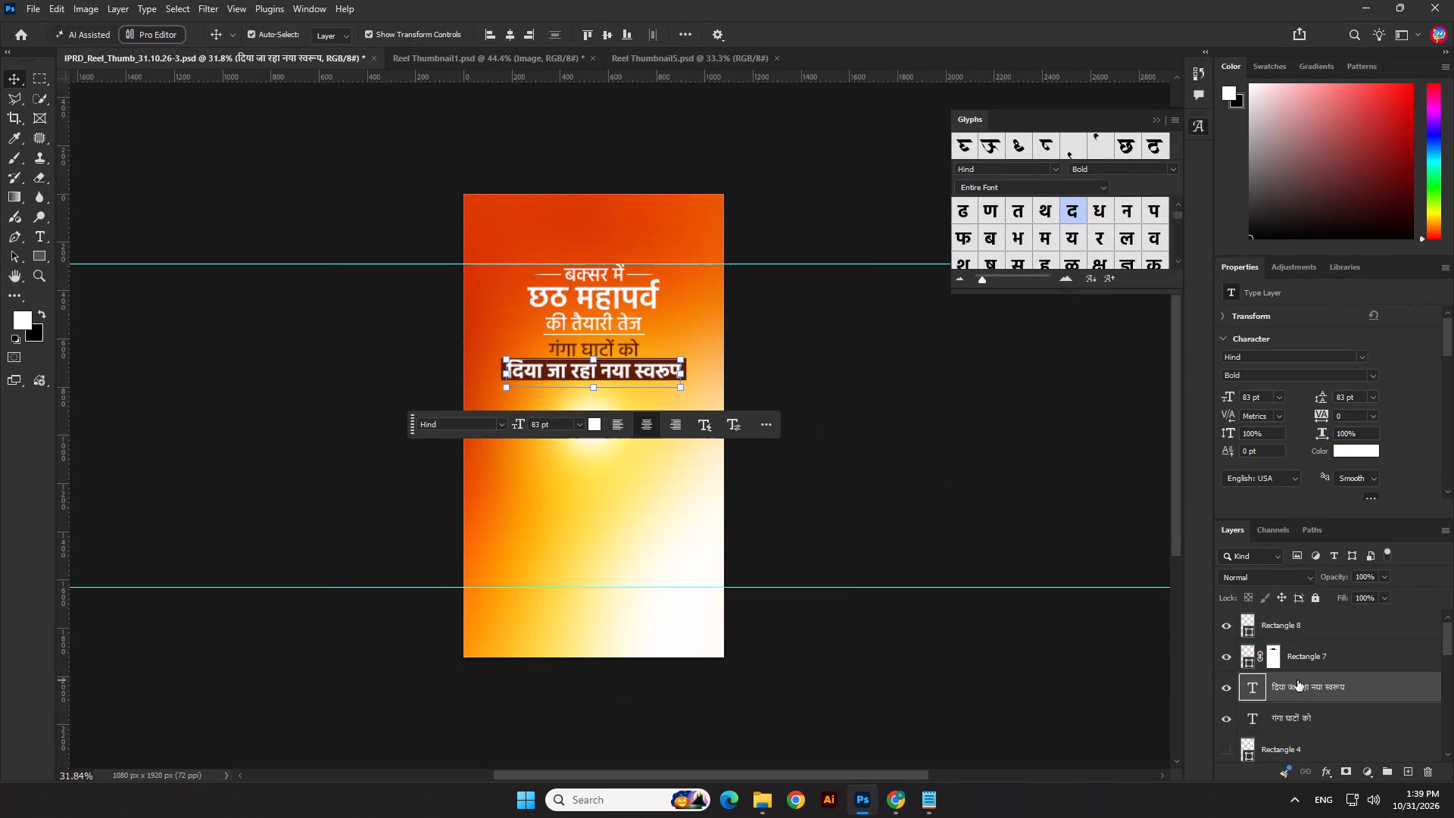
{"action": "left_click", "coordinate": [909, 514]}
Copy the Image group with the three stacked framed photos from Reel Thumbnail5.psd.
{"action": "left_click", "coordinate": [651, 64]}
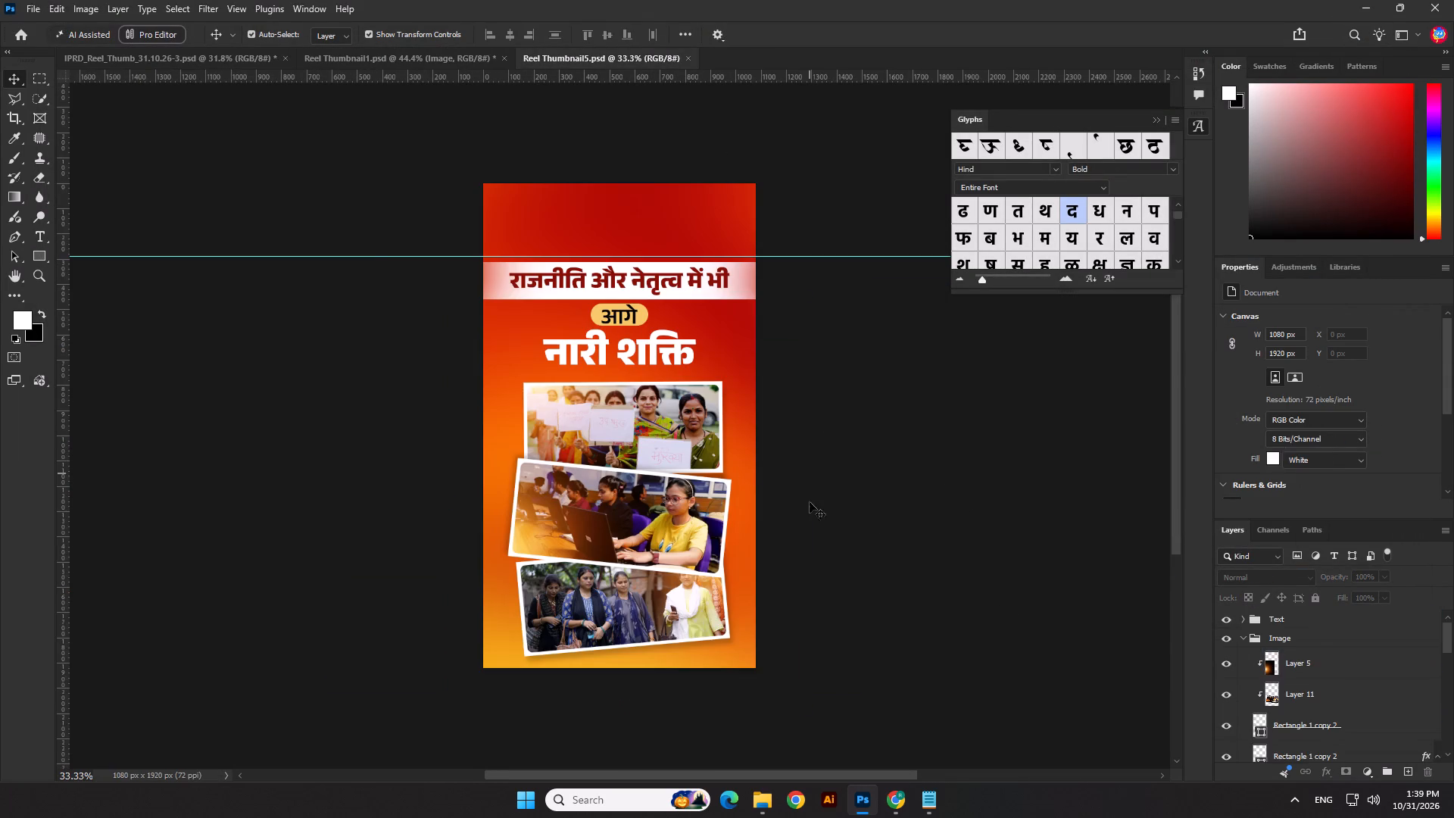
{"action": "left_click", "coordinate": [661, 423]}
{"action": "scroll", "coordinate": [1318, 686], "scroll_direction": "up", "scroll_amount": 3}
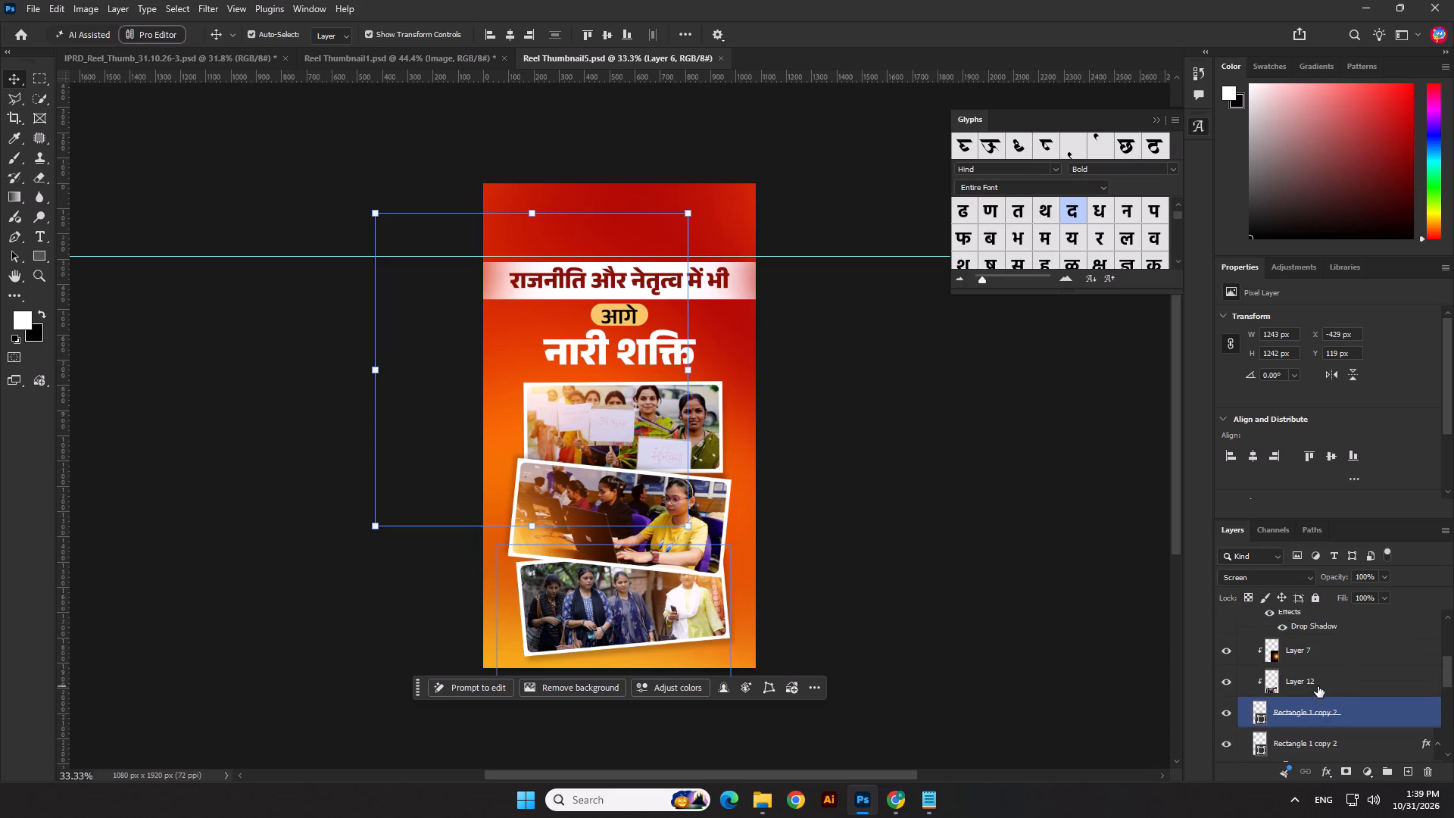
{"action": "scroll", "coordinate": [1316, 685], "scroll_direction": "up", "scroll_amount": 15}
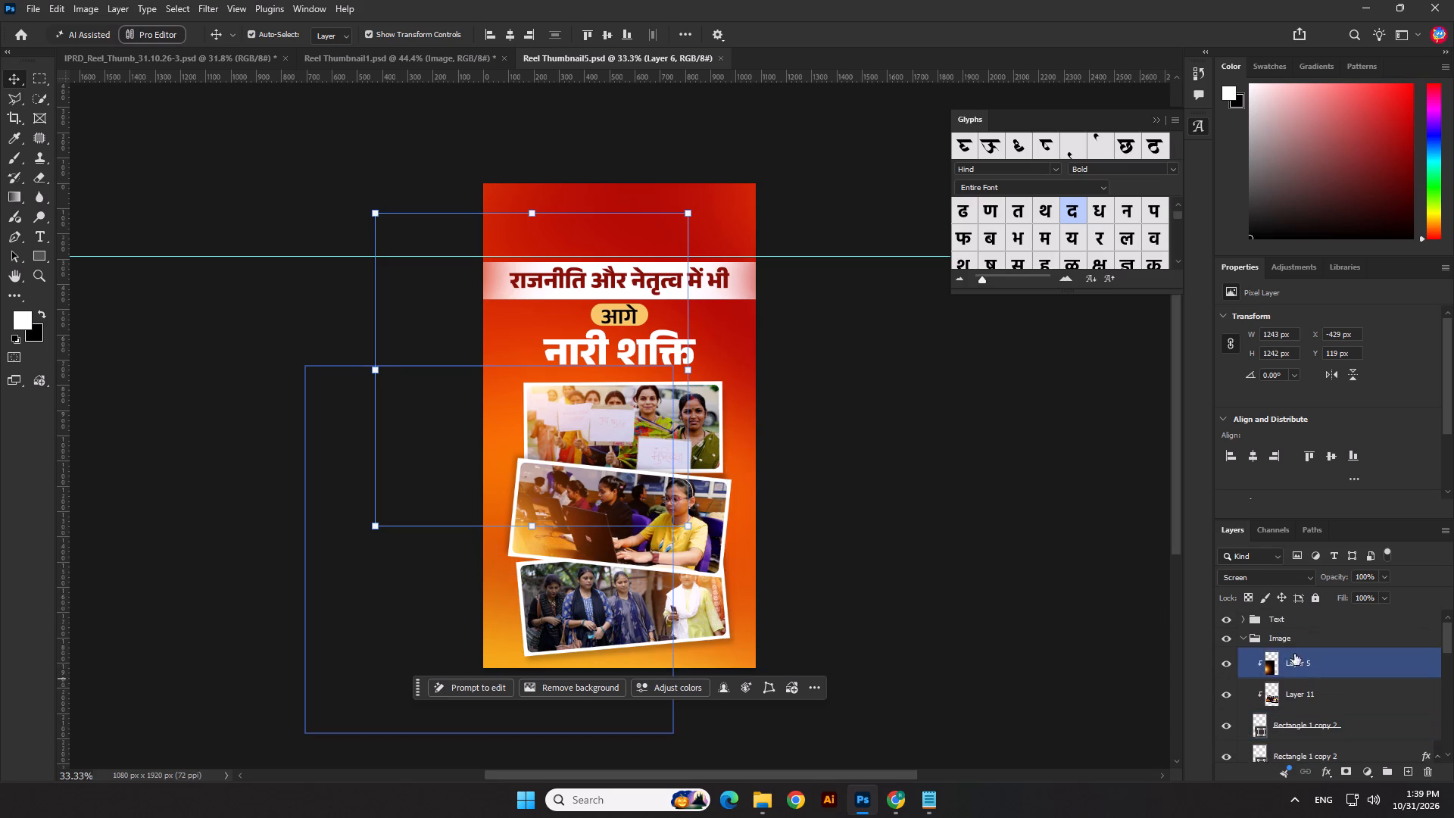
{"action": "left_click", "coordinate": [1293, 643]}
{"action": "key", "text": "ctrl+c"}
{"action": "key", "text": "ctrl+c"}
Close the Reel Thumbnail1.psd document.
{"action": "left_click", "coordinate": [423, 61]}
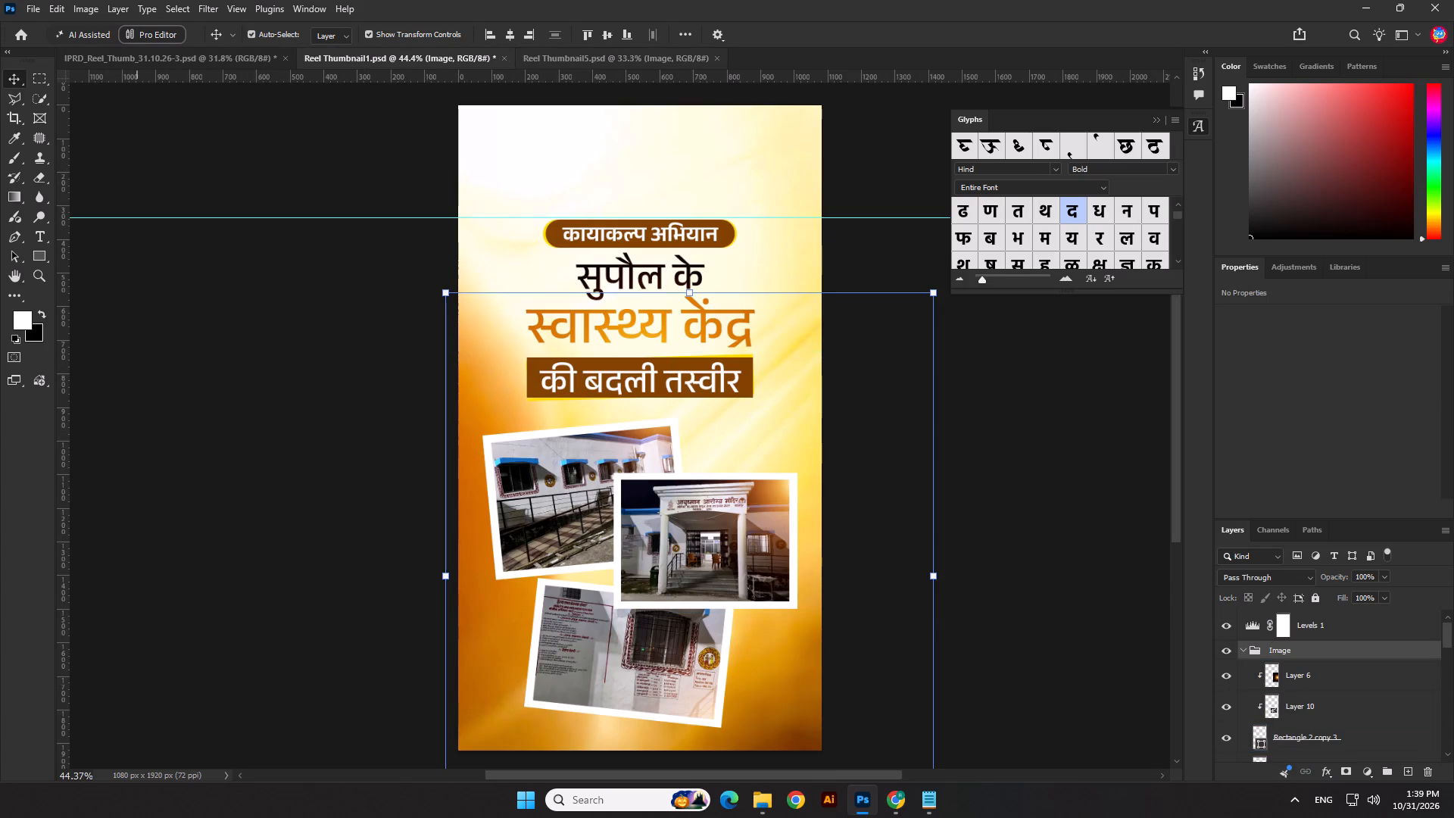
{"action": "left_click", "coordinate": [504, 60]}
{"action": "left_click", "coordinate": [709, 294]}
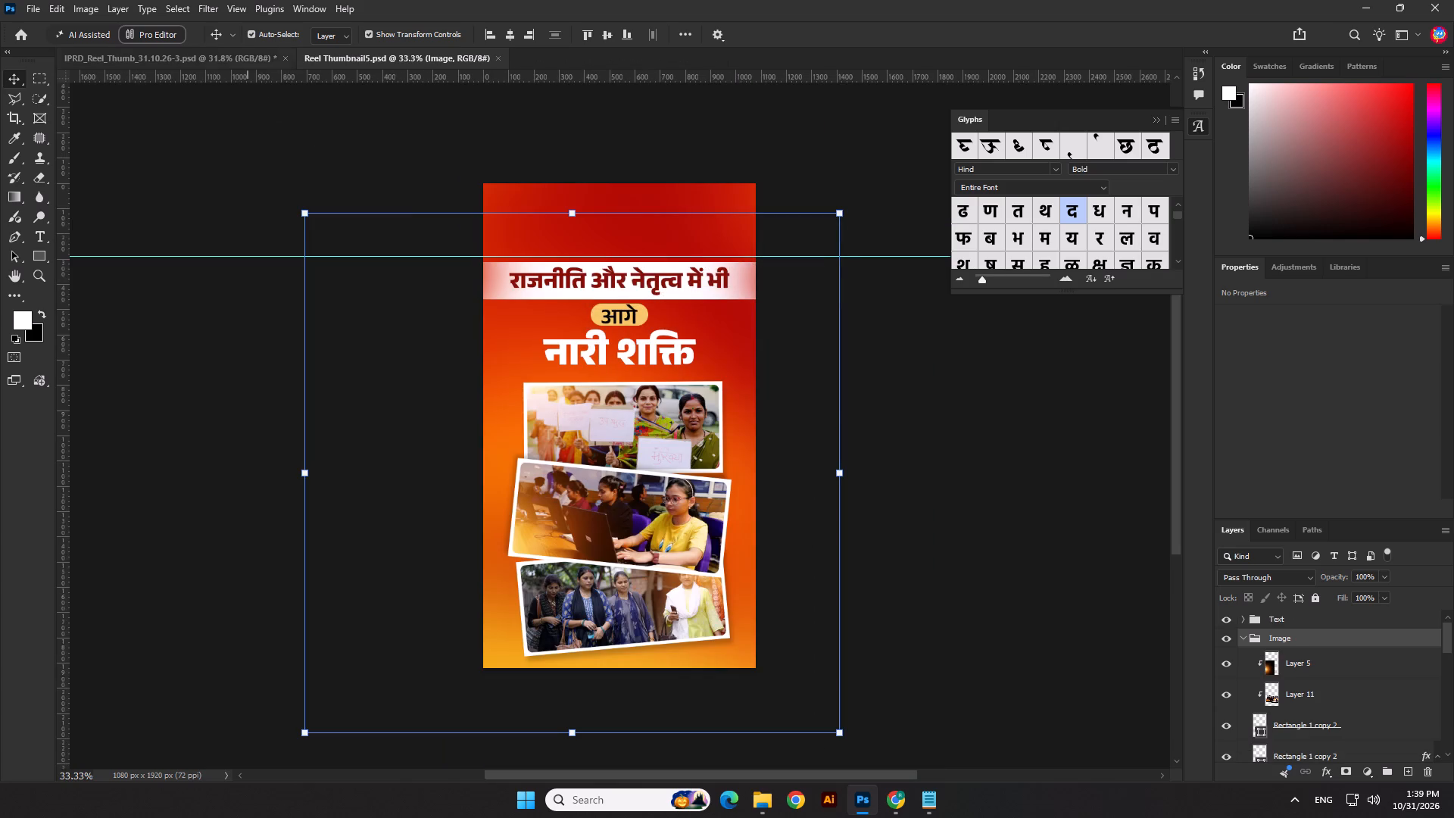
Paste the copied Image group into IPRD_Reel_Thumb_31.10.26-3.psd and scale it down to about 94%.
{"action": "left_click", "coordinate": [232, 55]}
{"action": "key", "text": "ctrl+v"}
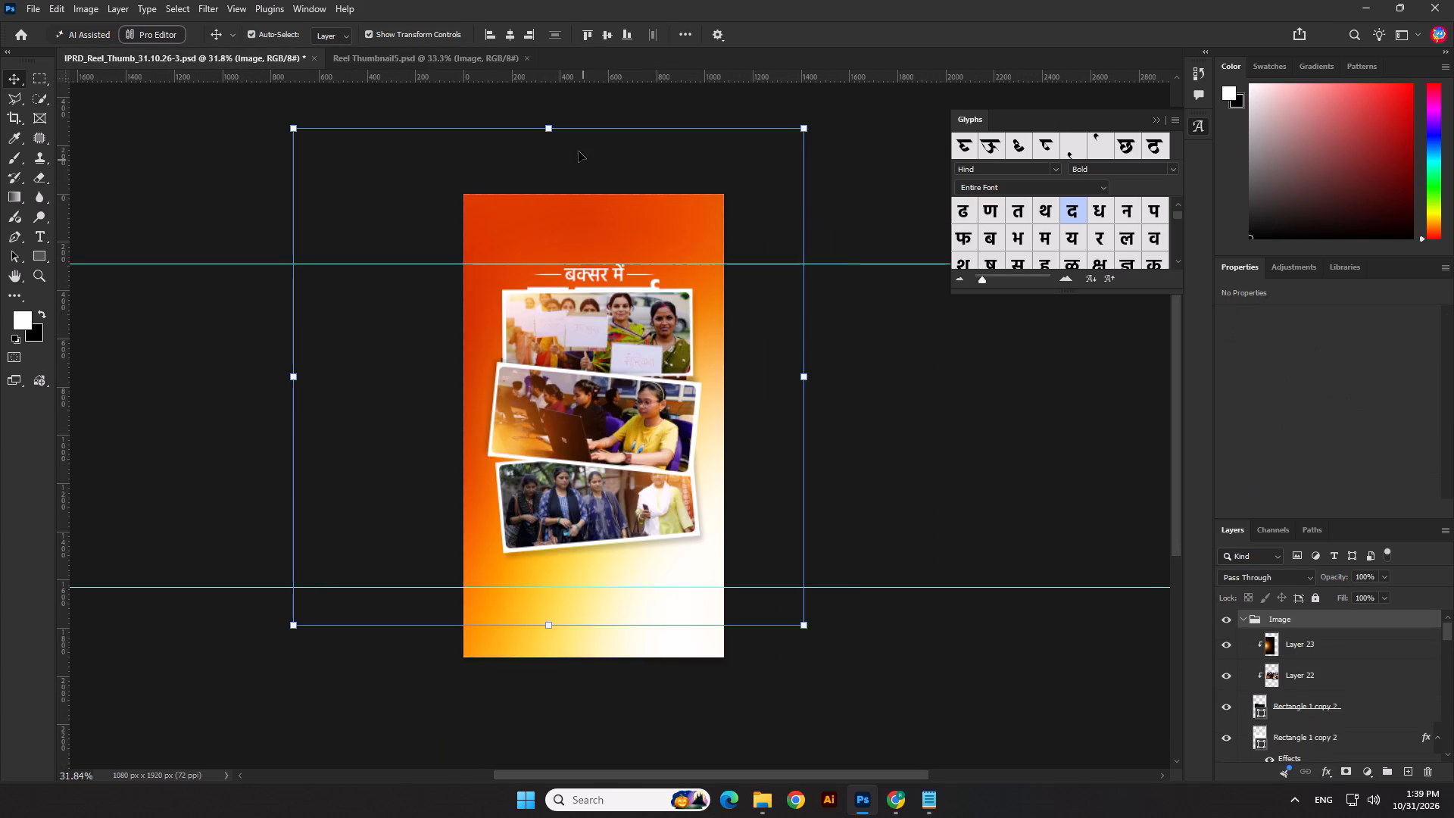
{"action": "left_click_drag", "start_coordinate": [560, 126], "coordinate": [563, 135]}
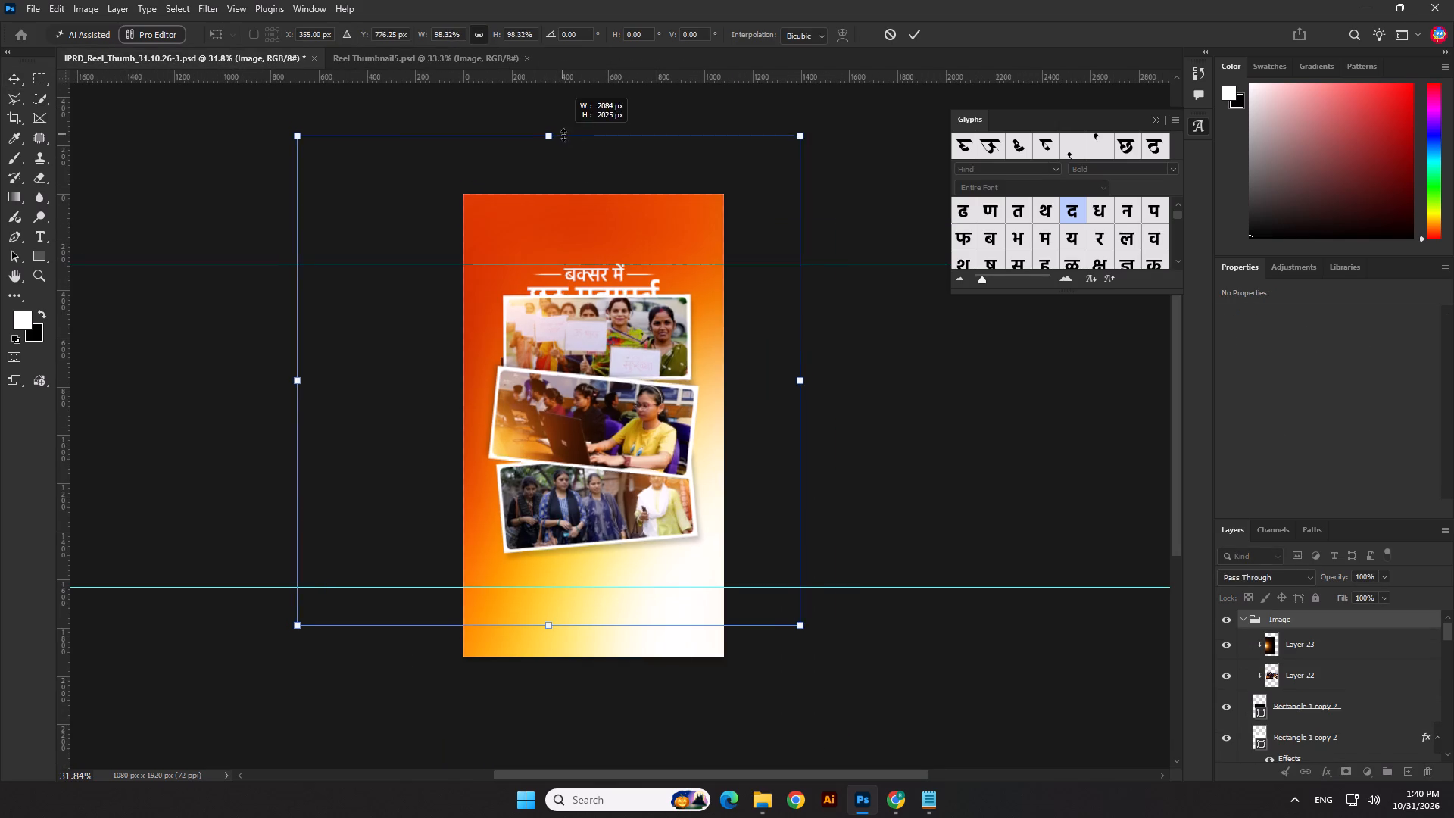
{"action": "left_click_drag", "start_coordinate": [563, 135], "coordinate": [565, 151]}
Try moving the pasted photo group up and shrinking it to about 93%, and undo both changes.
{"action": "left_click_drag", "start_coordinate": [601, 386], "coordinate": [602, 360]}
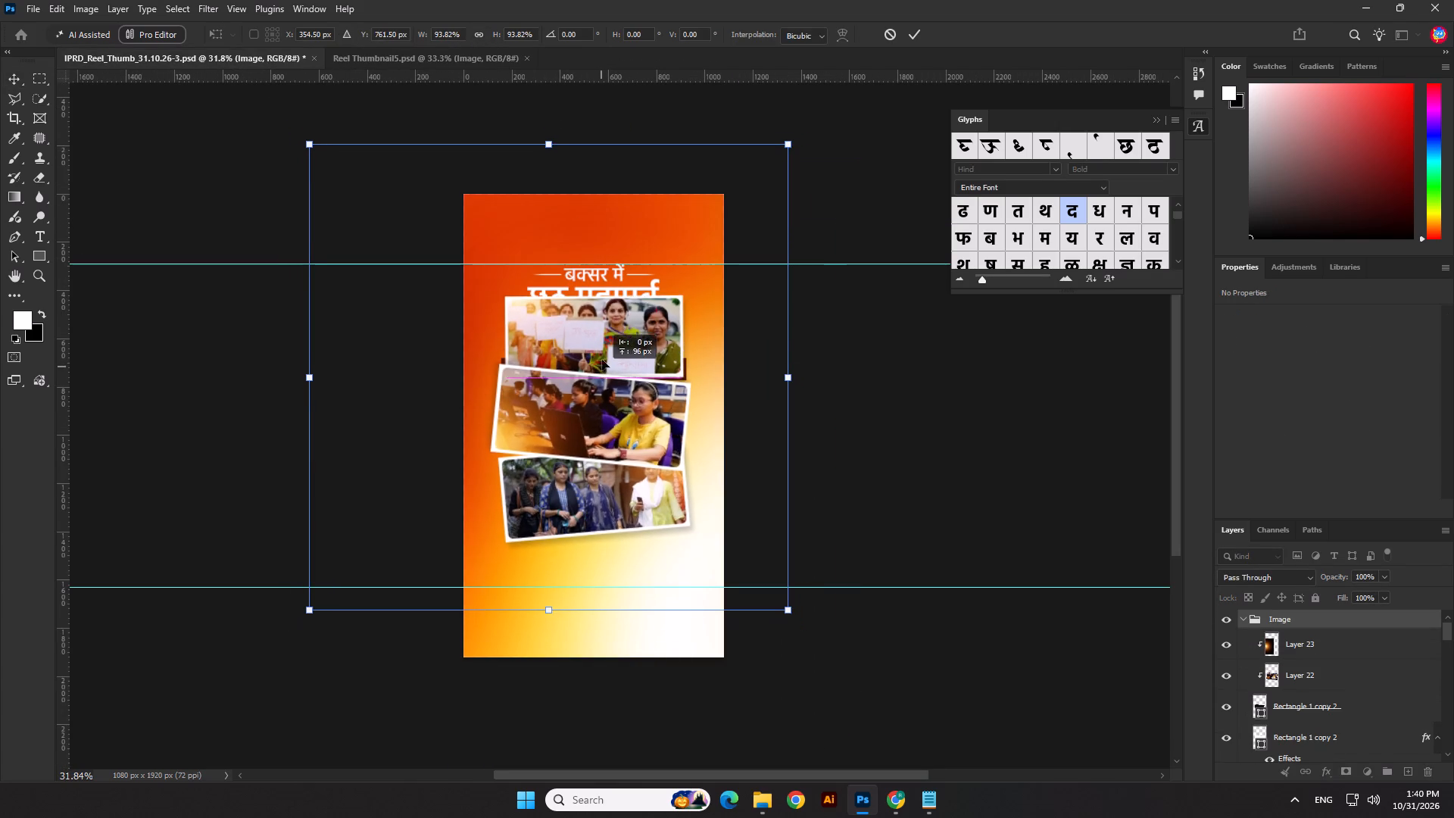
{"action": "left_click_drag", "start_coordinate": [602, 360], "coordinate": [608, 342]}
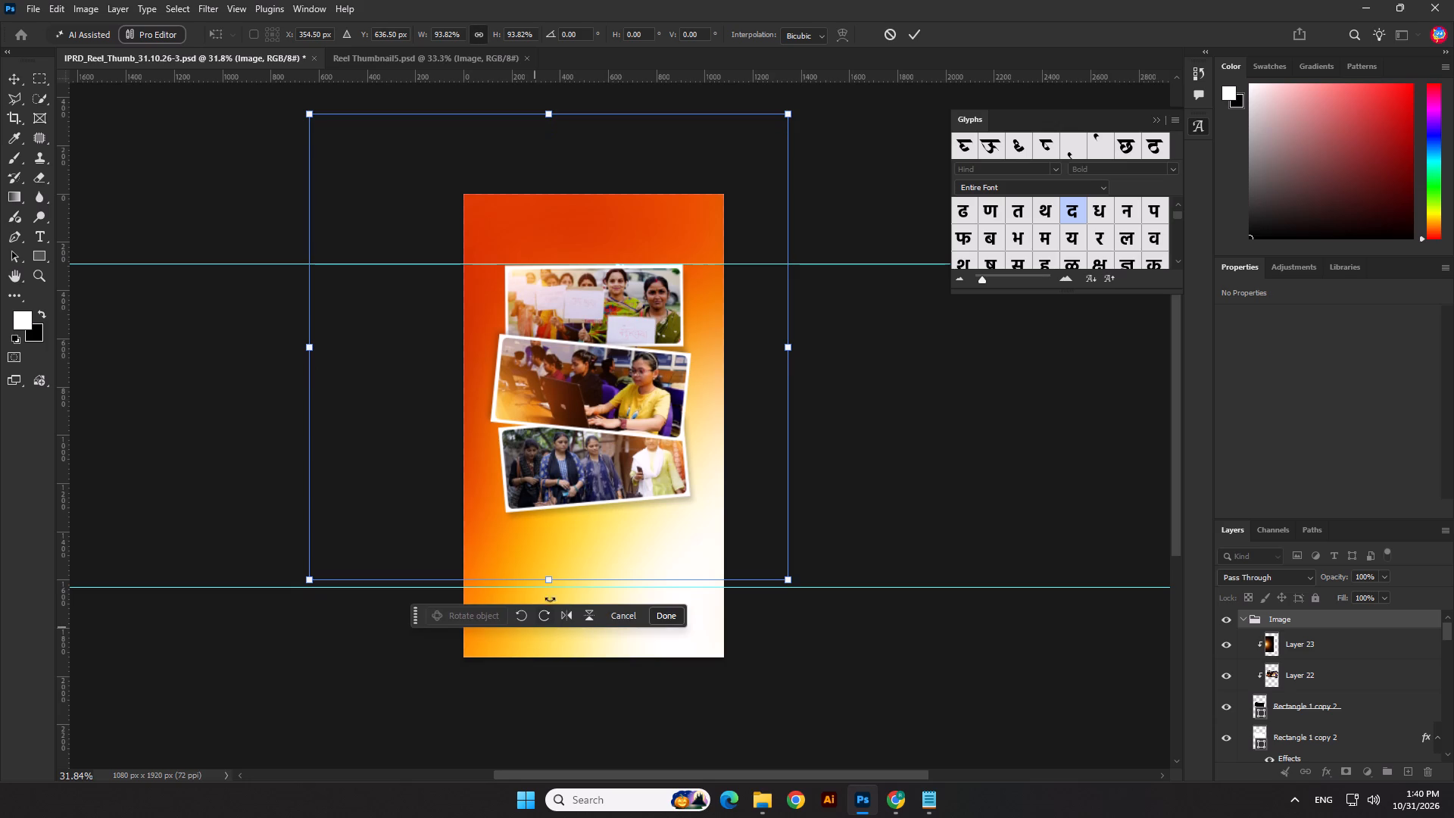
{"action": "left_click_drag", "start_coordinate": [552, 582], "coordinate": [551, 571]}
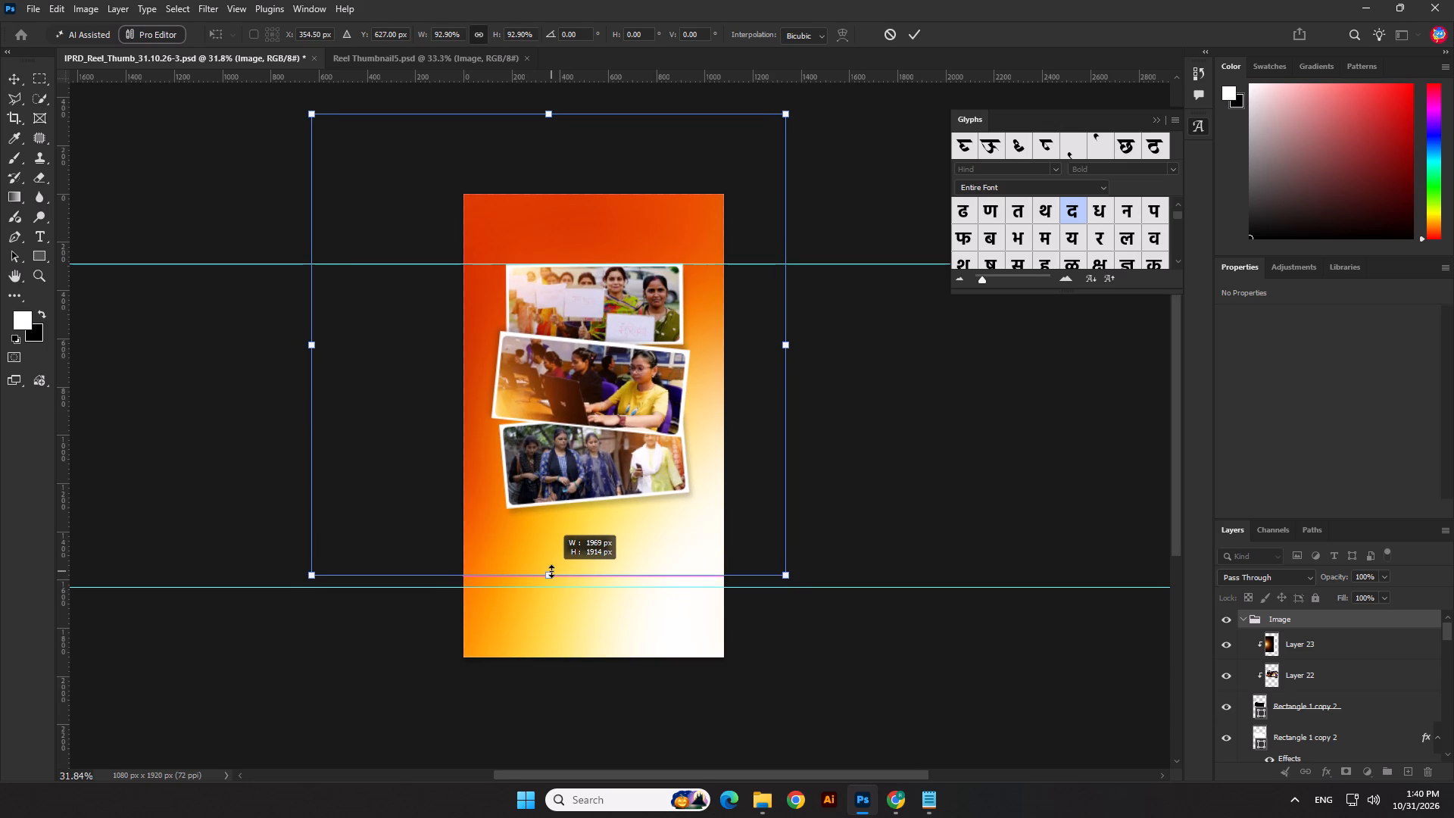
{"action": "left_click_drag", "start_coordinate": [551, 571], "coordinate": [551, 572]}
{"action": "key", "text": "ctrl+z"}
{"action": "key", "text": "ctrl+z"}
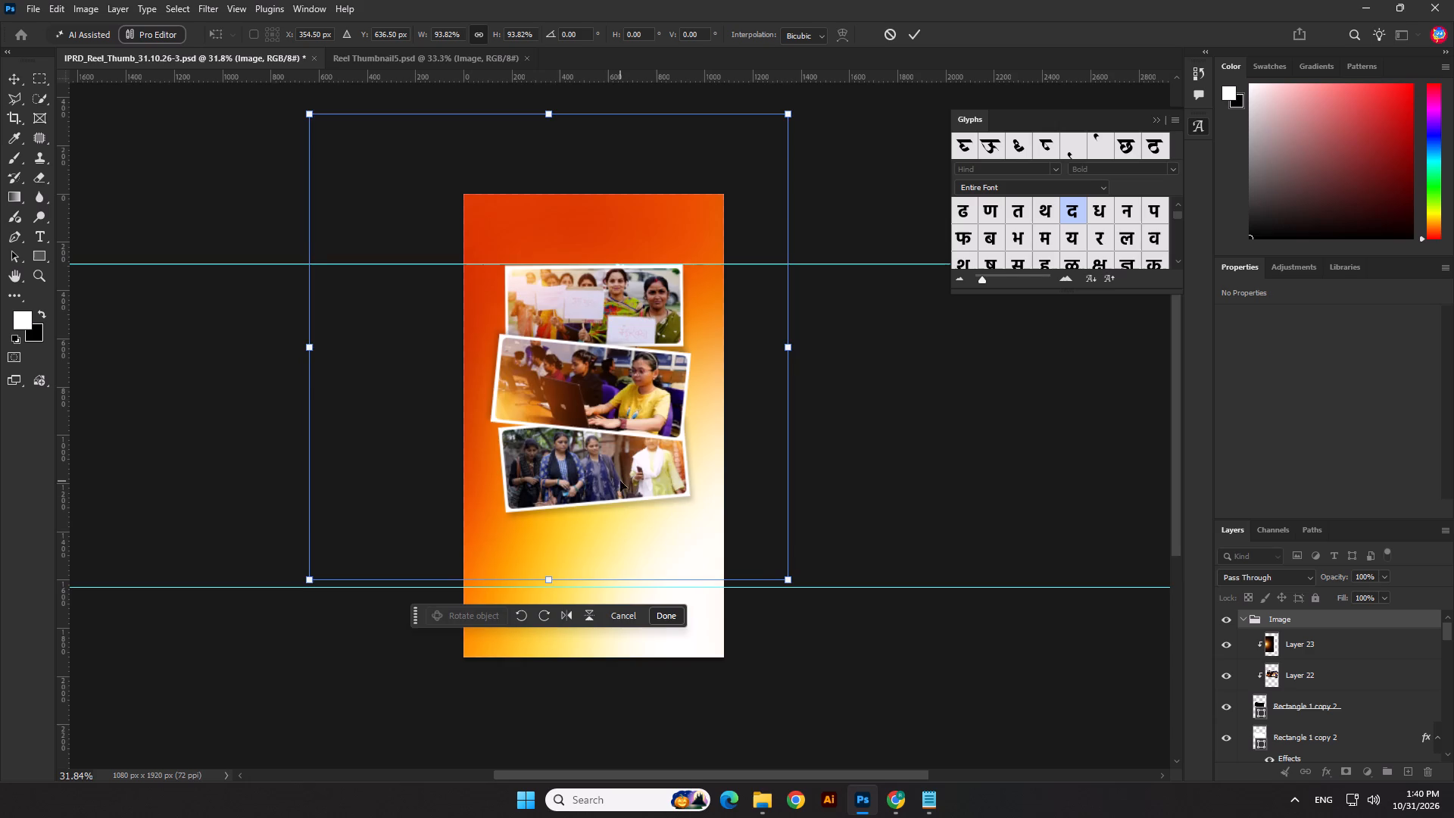
Move the pasted photo group down to sit just below the dark heading strip and center it horizontally.
{"action": "left_click", "coordinate": [553, 151]}
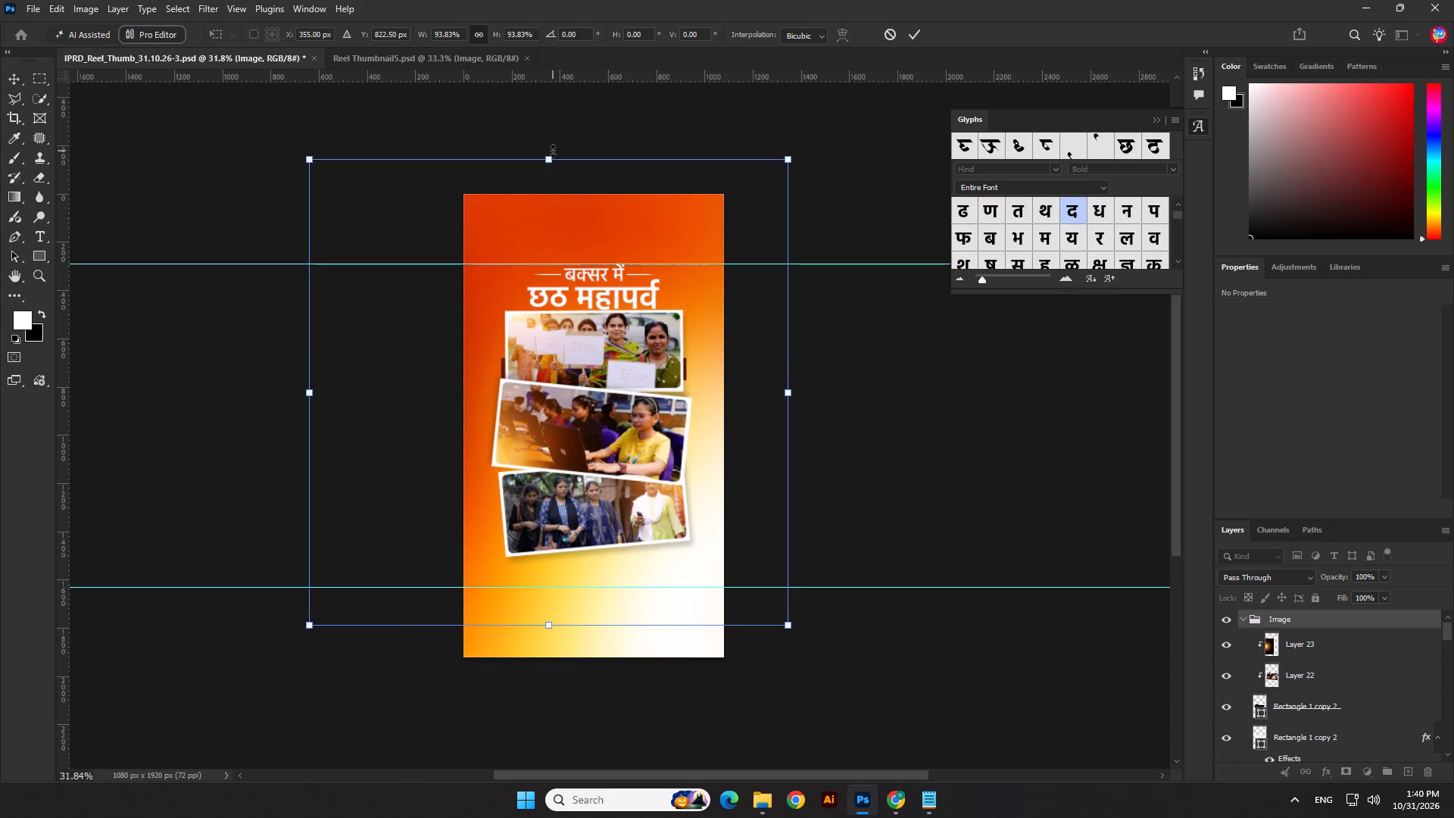
{"action": "left_click_drag", "start_coordinate": [563, 237], "coordinate": [564, 315]}
{"action": "key", "text": "Return"}
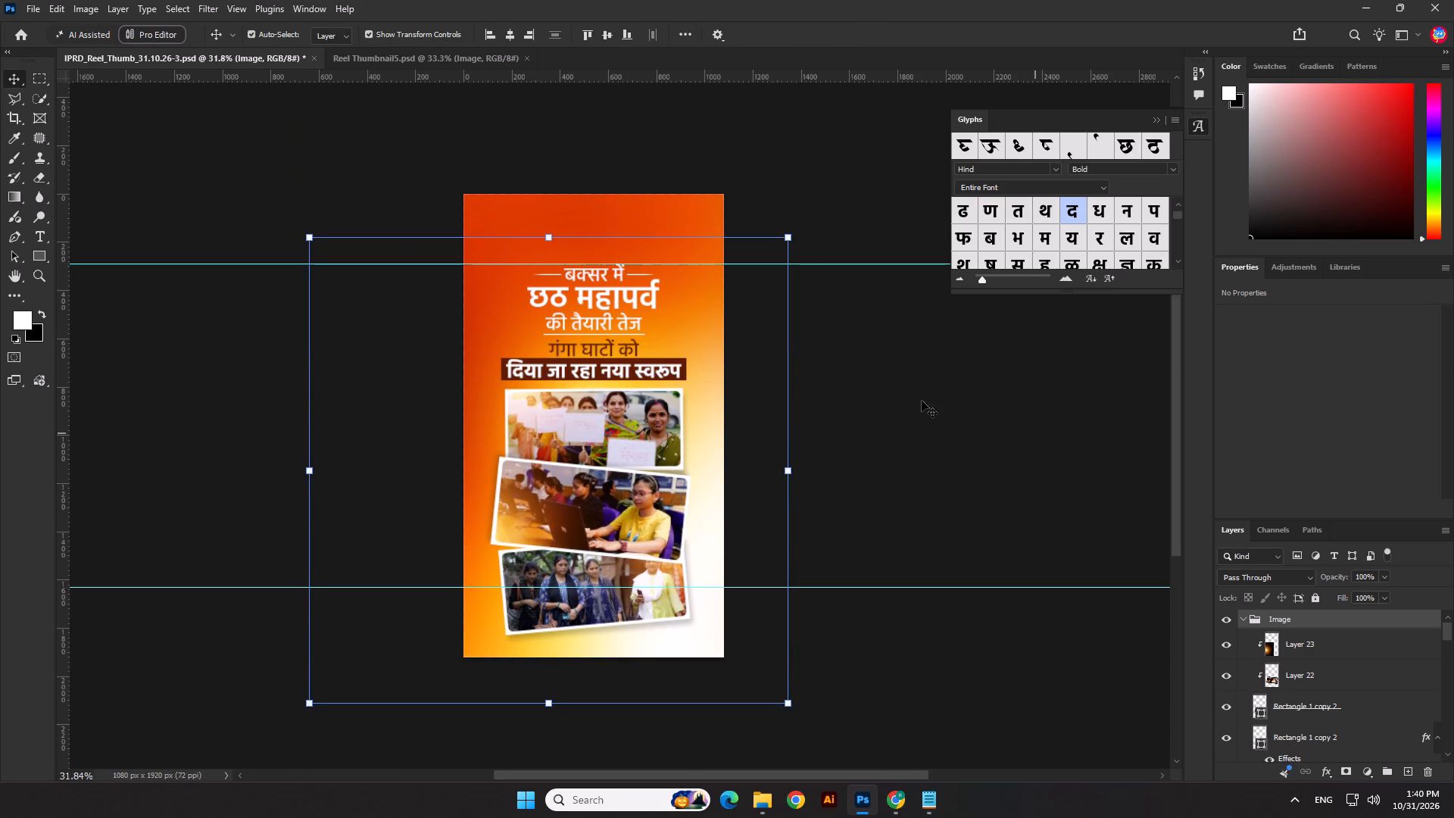
{"action": "left_click", "coordinate": [513, 28]}
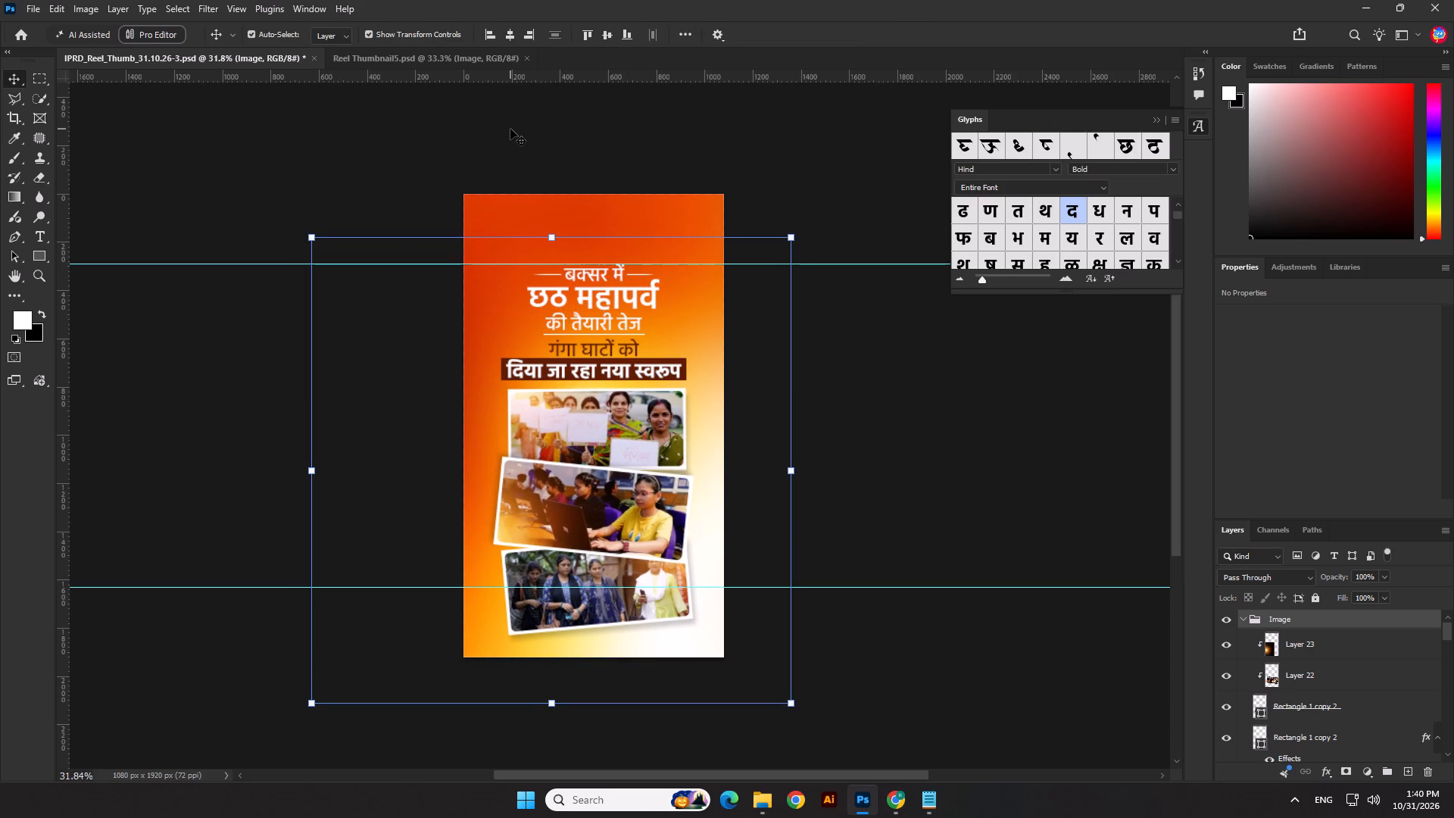
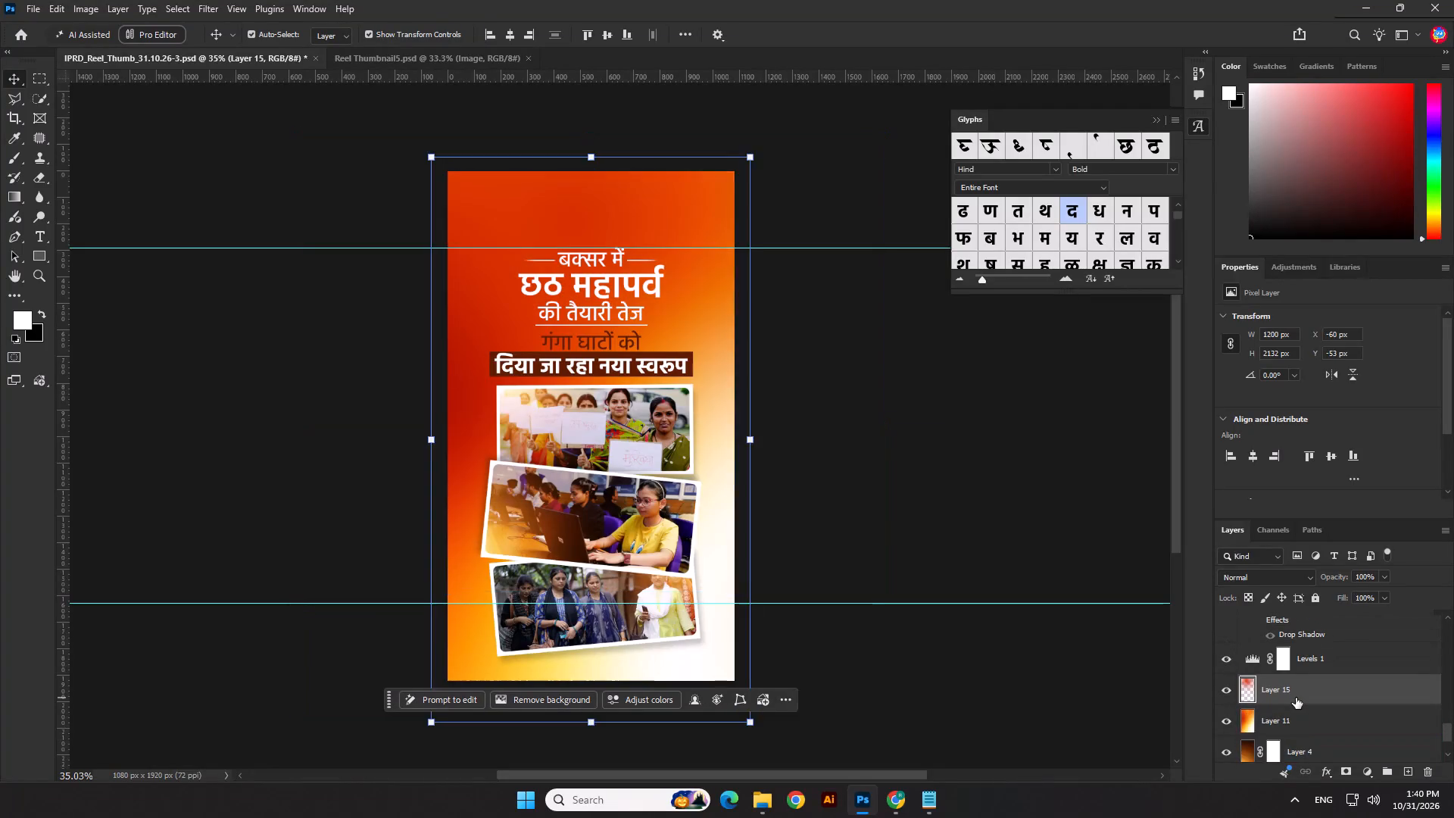
Delete the old background layers: Layer 15, Layer 11, Layer 4, the Levels 1 adjustment and Color Fill 1.
{"action": "key", "text": "Delete"}
{"action": "key", "text": "Delete"}
{"action": "key", "text": "Delete"}
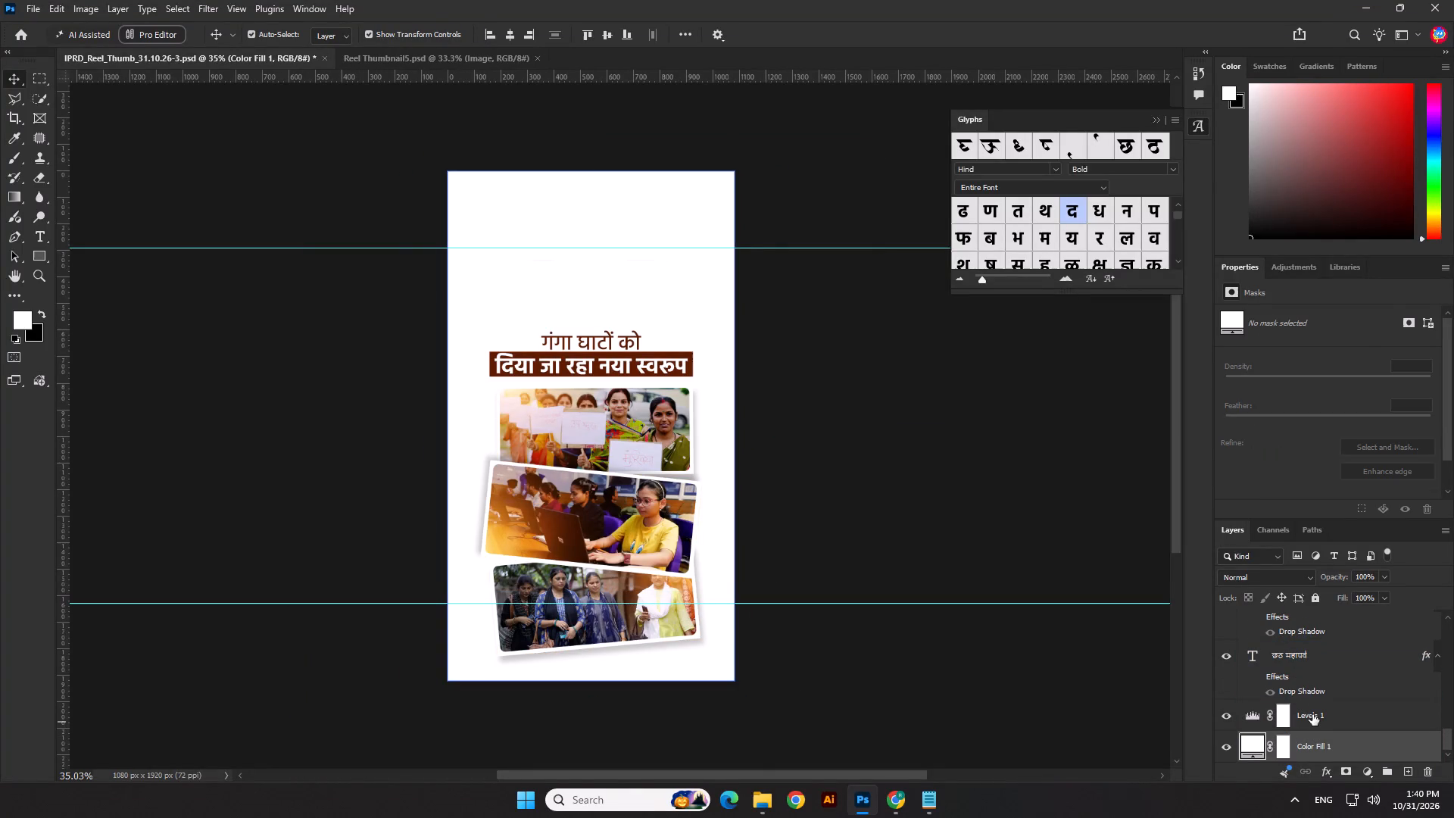
{"action": "left_click", "coordinate": [1312, 714]}
{"action": "key", "text": "Delete"}
{"action": "key", "text": "Delete"}
Paste the copied orange background behind the text and photos, scaling it to about 148% so it fills the canvas width from the top edge.
{"action": "key", "text": "ctrl+v"}
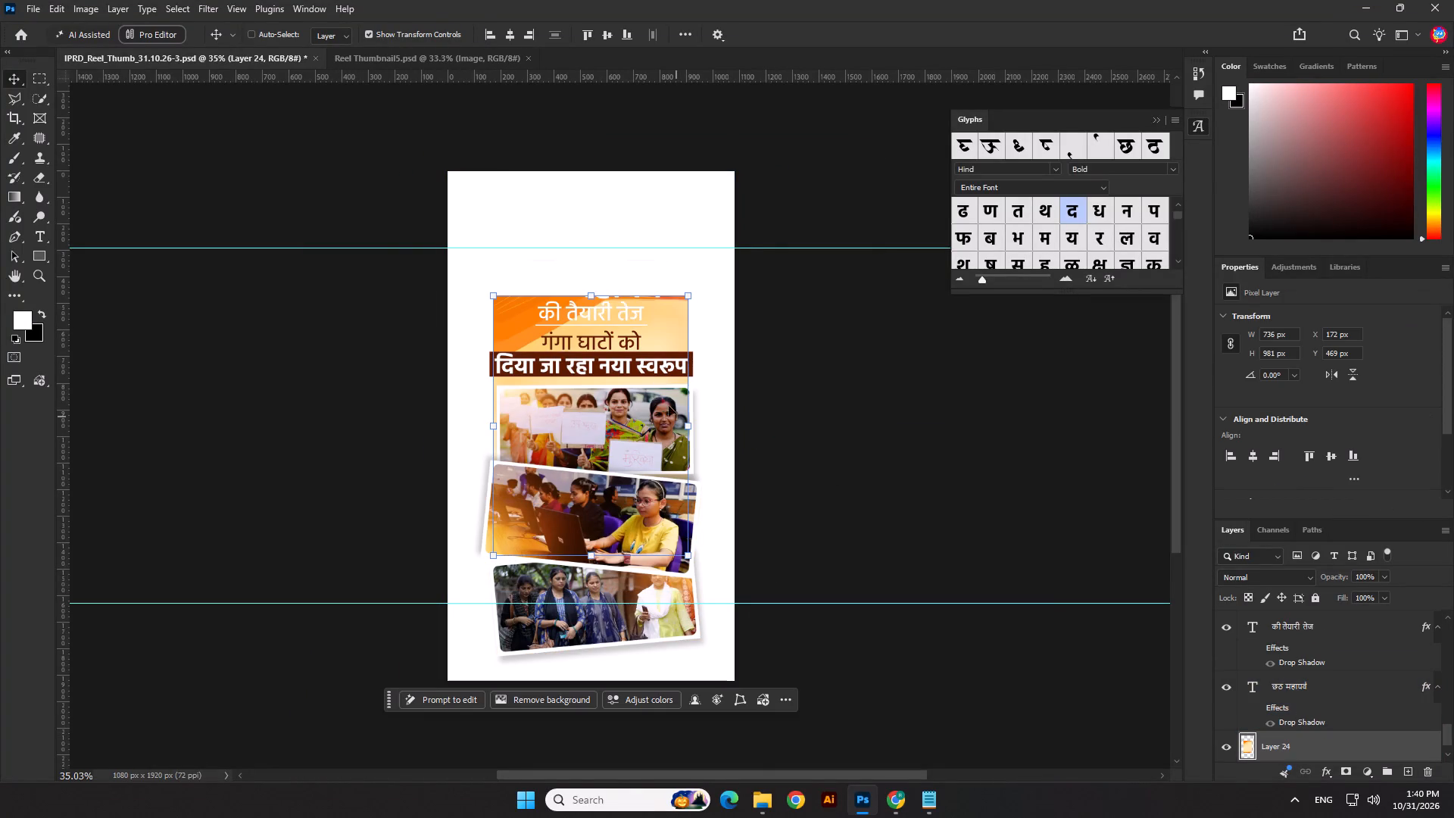
{"action": "left_click_drag", "start_coordinate": [598, 291], "coordinate": [610, 189]}
{"action": "left_click_drag", "start_coordinate": [604, 191], "coordinate": [605, 173]}
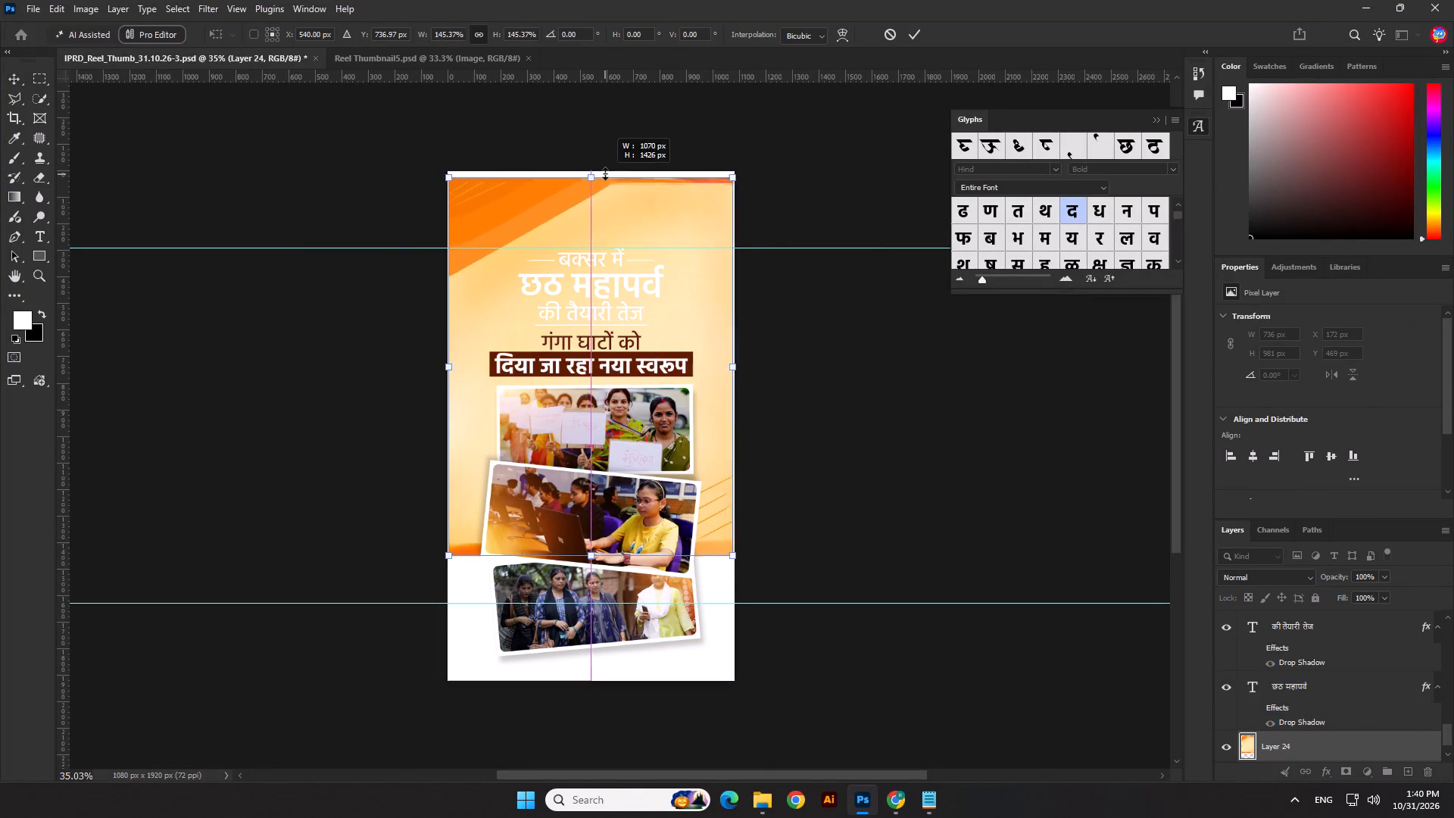
{"action": "left_click_drag", "start_coordinate": [605, 173], "coordinate": [607, 170]}
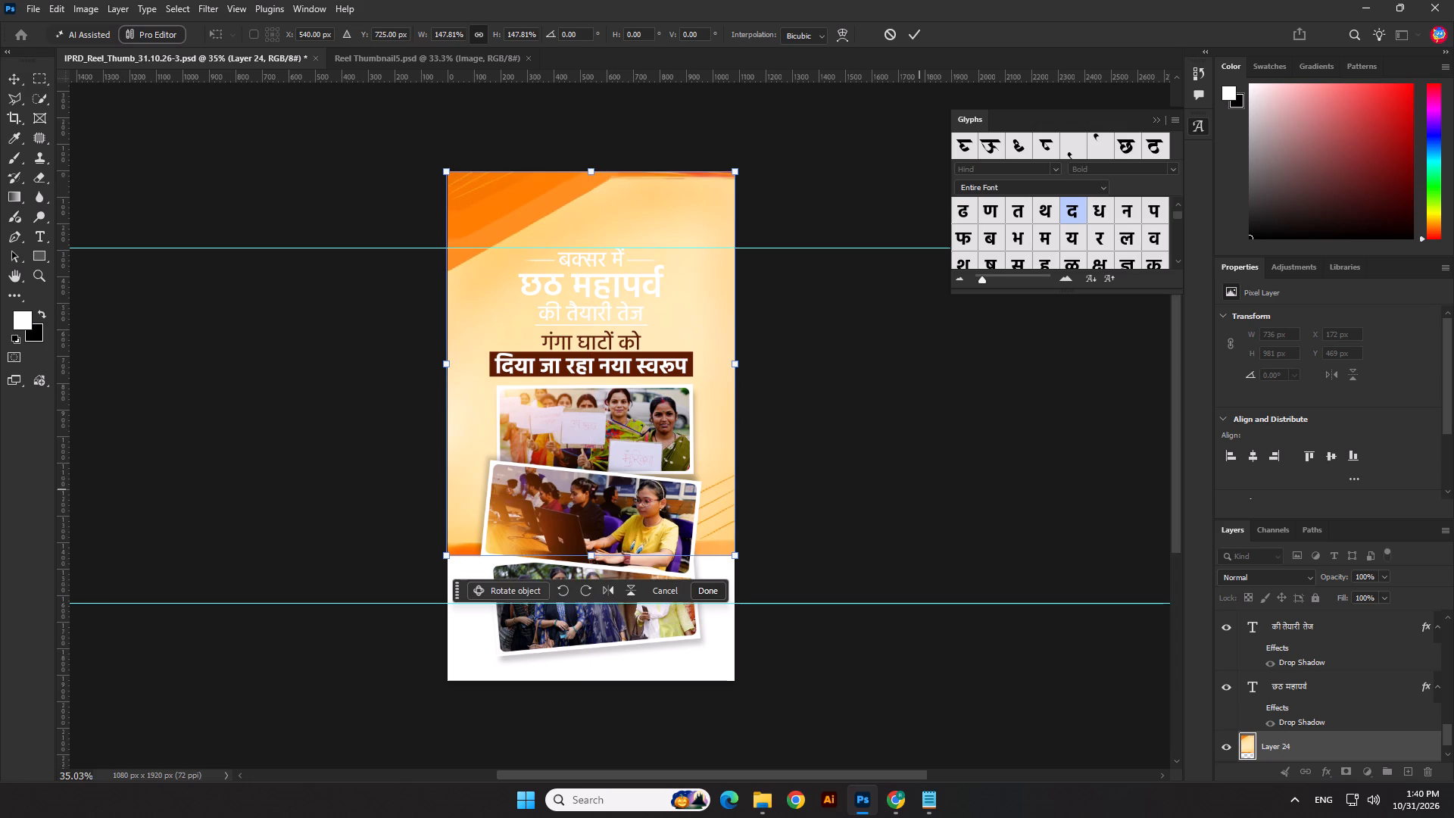
{"action": "key", "text": "shift+Up"}
{"action": "key", "text": "shift+Down"}
{"action": "key", "text": "shift+Down"}
{"action": "key", "text": "shift+Up"}
{"action": "key", "text": "Return"}
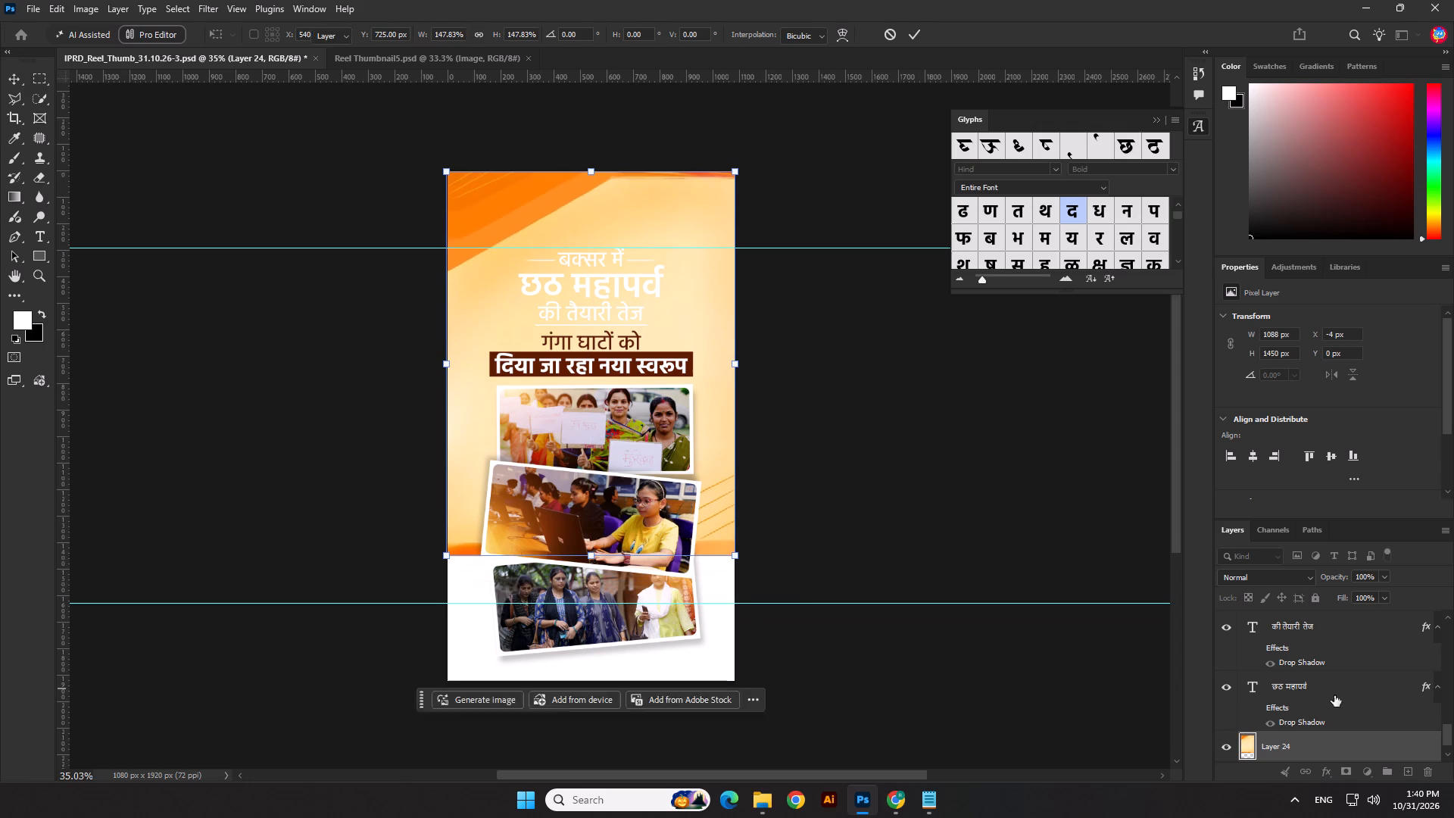
Duplicate the orange background layer and align the copy to the bottom edge of the canvas.
{"action": "left_click_drag", "start_coordinate": [1409, 748], "coordinate": [1410, 772]}
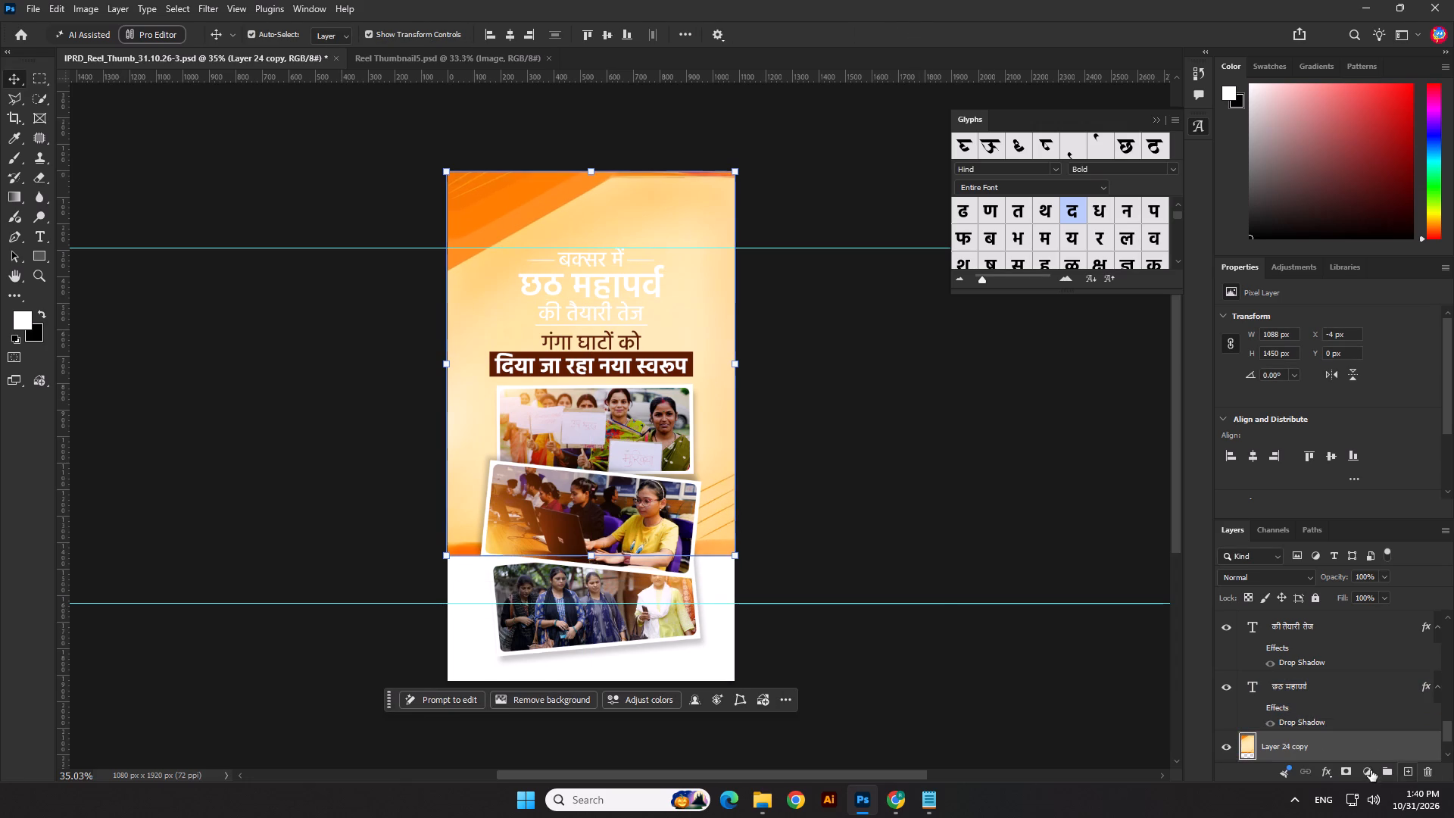
{"action": "left_click", "coordinate": [627, 34]}
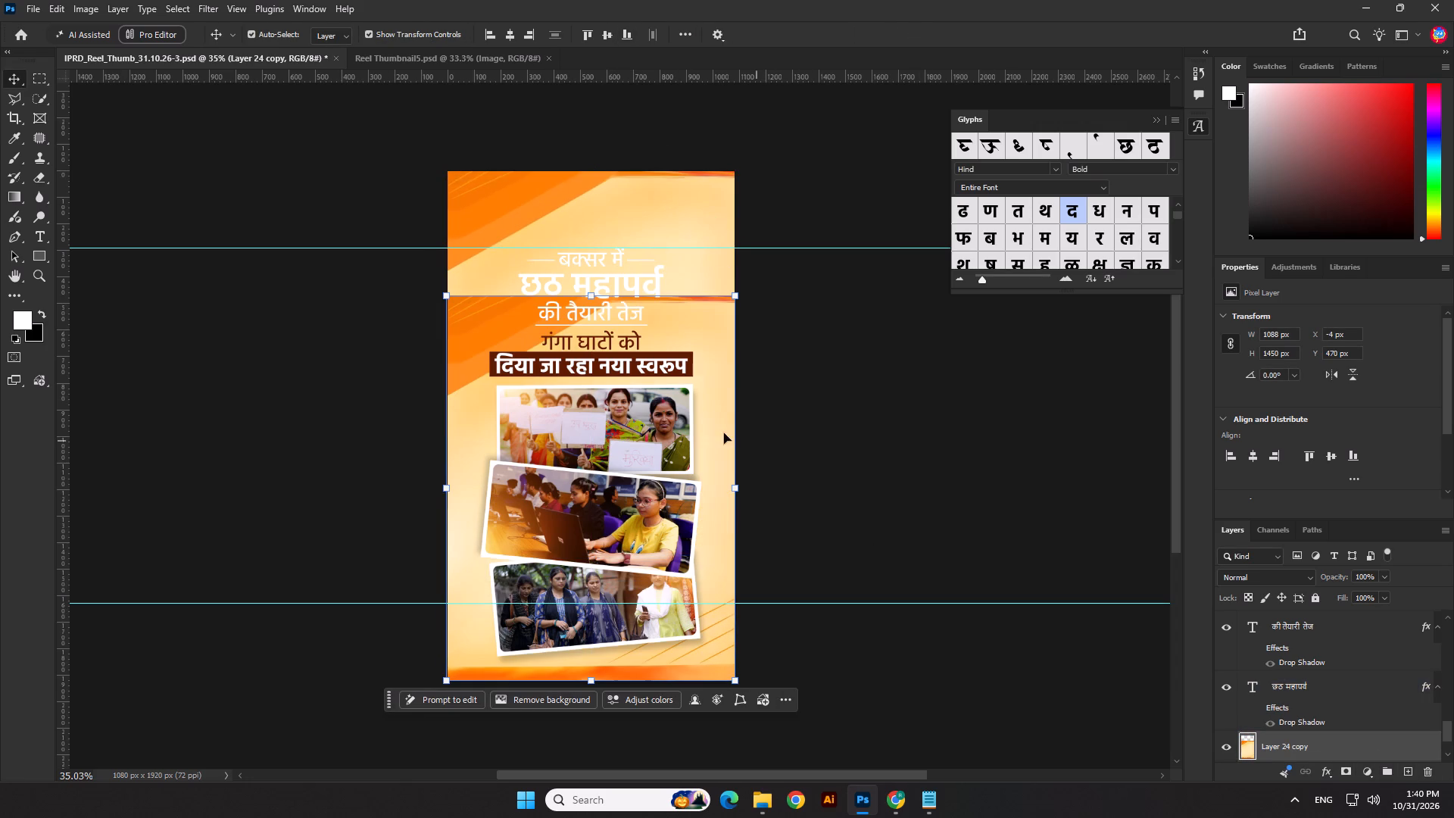
Add a layer mask to the background copy and fade its upper edge with a vertical black-to-white linear gradient starting near the dark heading strip.
{"action": "left_click", "coordinate": [1338, 770]}
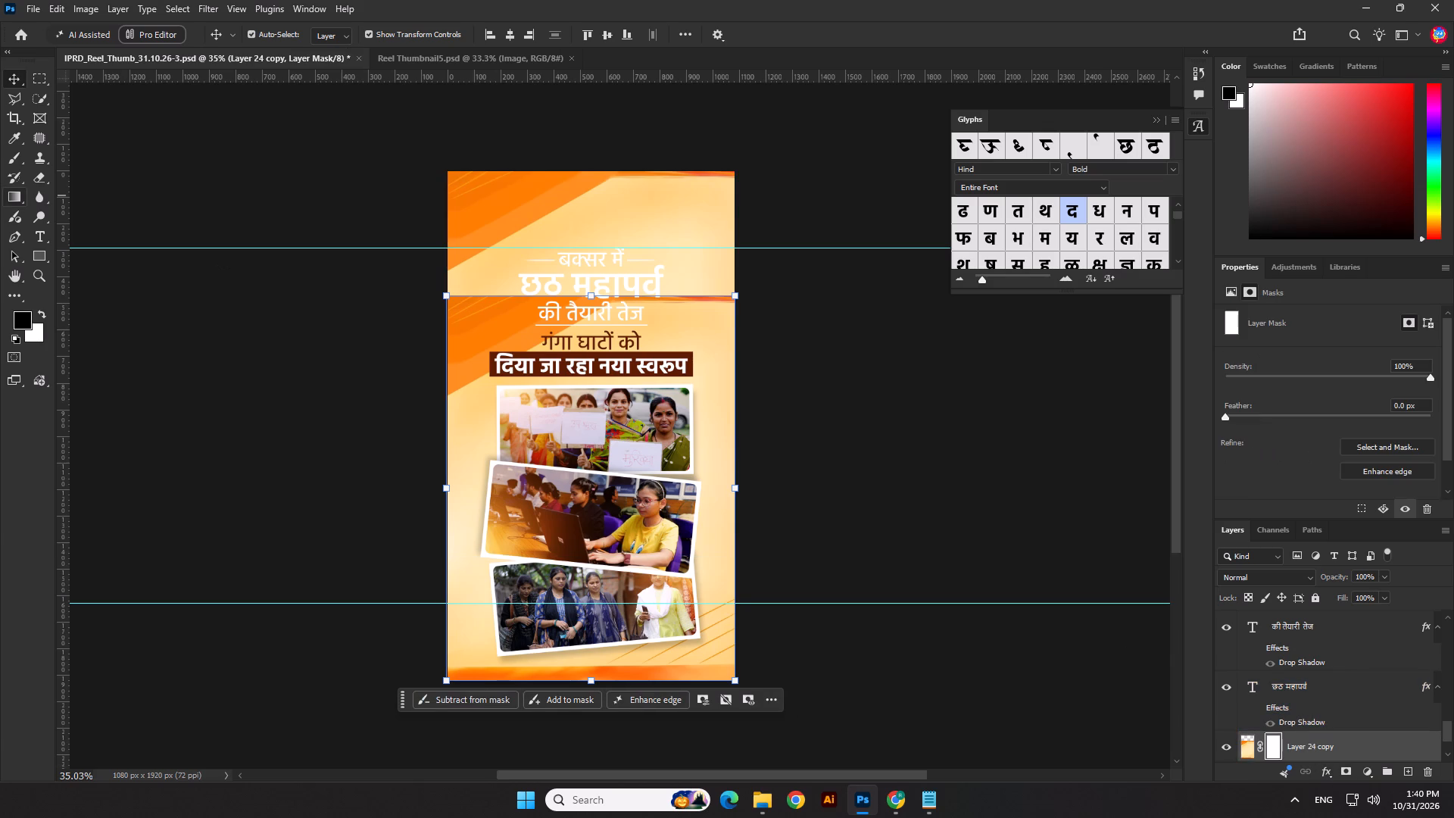
{"action": "left_click", "coordinate": [11, 187]}
{"action": "left_click_drag", "start_coordinate": [605, 286], "coordinate": [614, 480]}
{"action": "left_click_drag", "start_coordinate": [603, 283], "coordinate": [598, 382]}
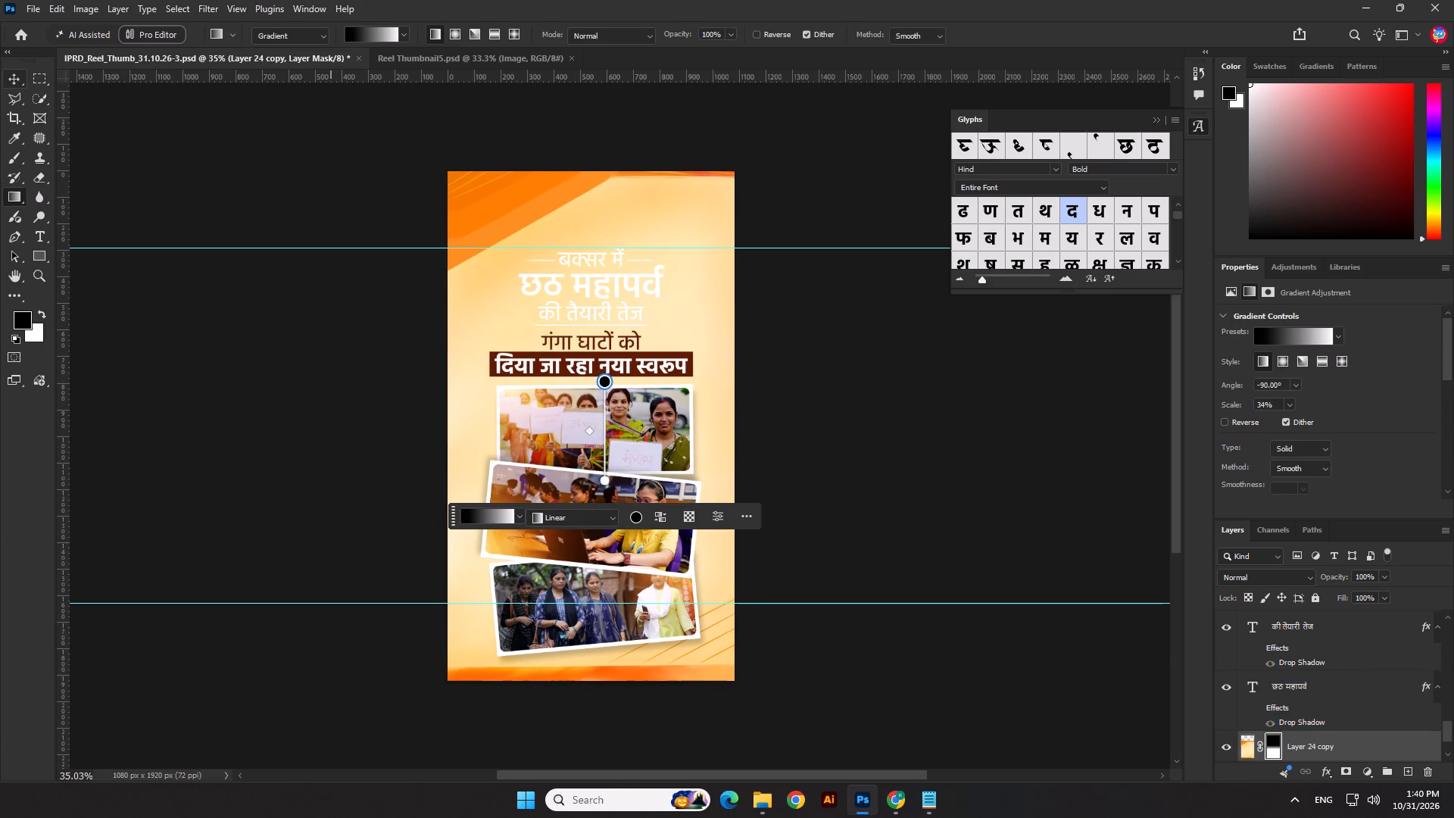
{"action": "left_click", "coordinate": [14, 78]}
{"action": "left_click", "coordinate": [174, 349]}
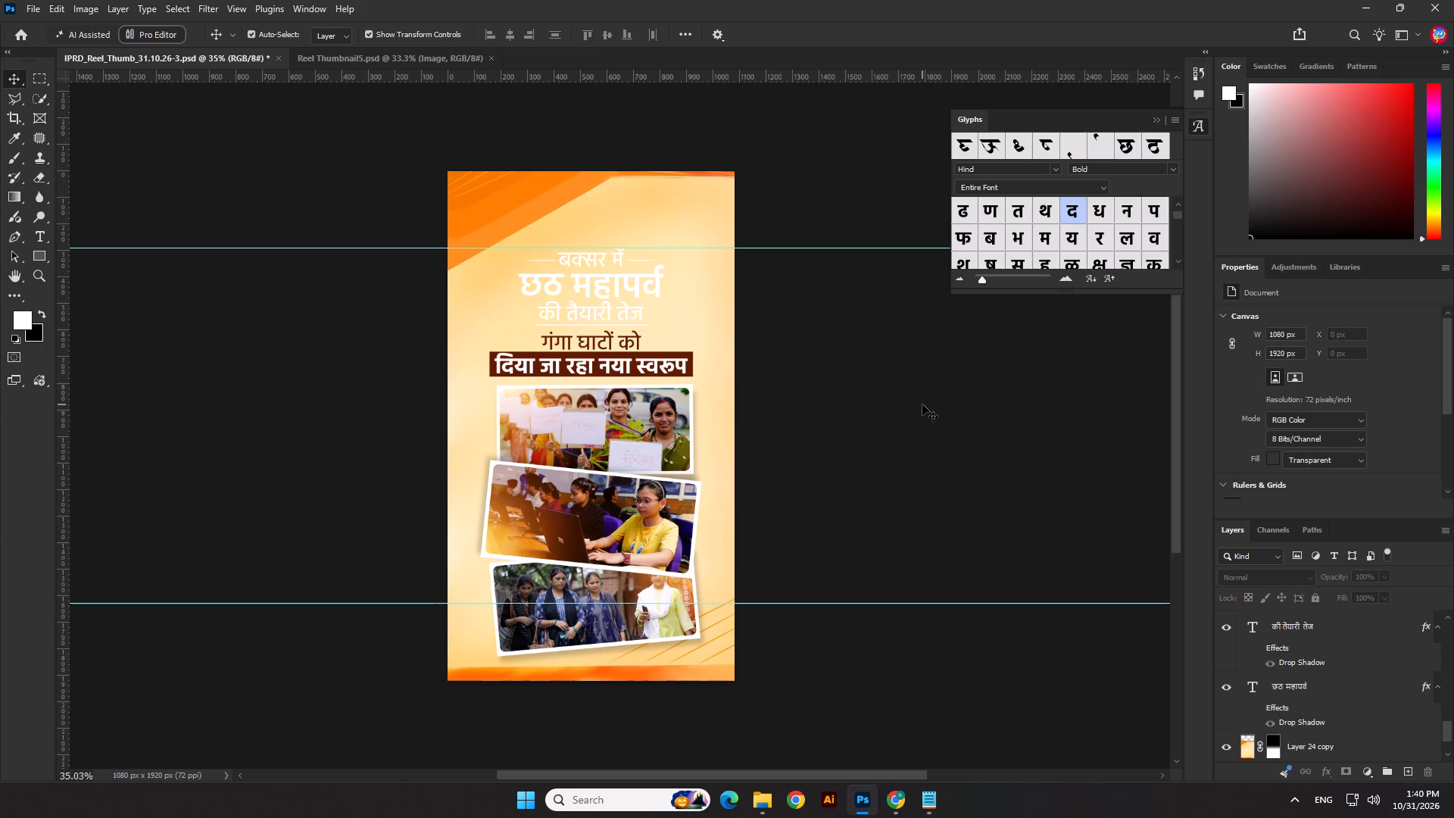
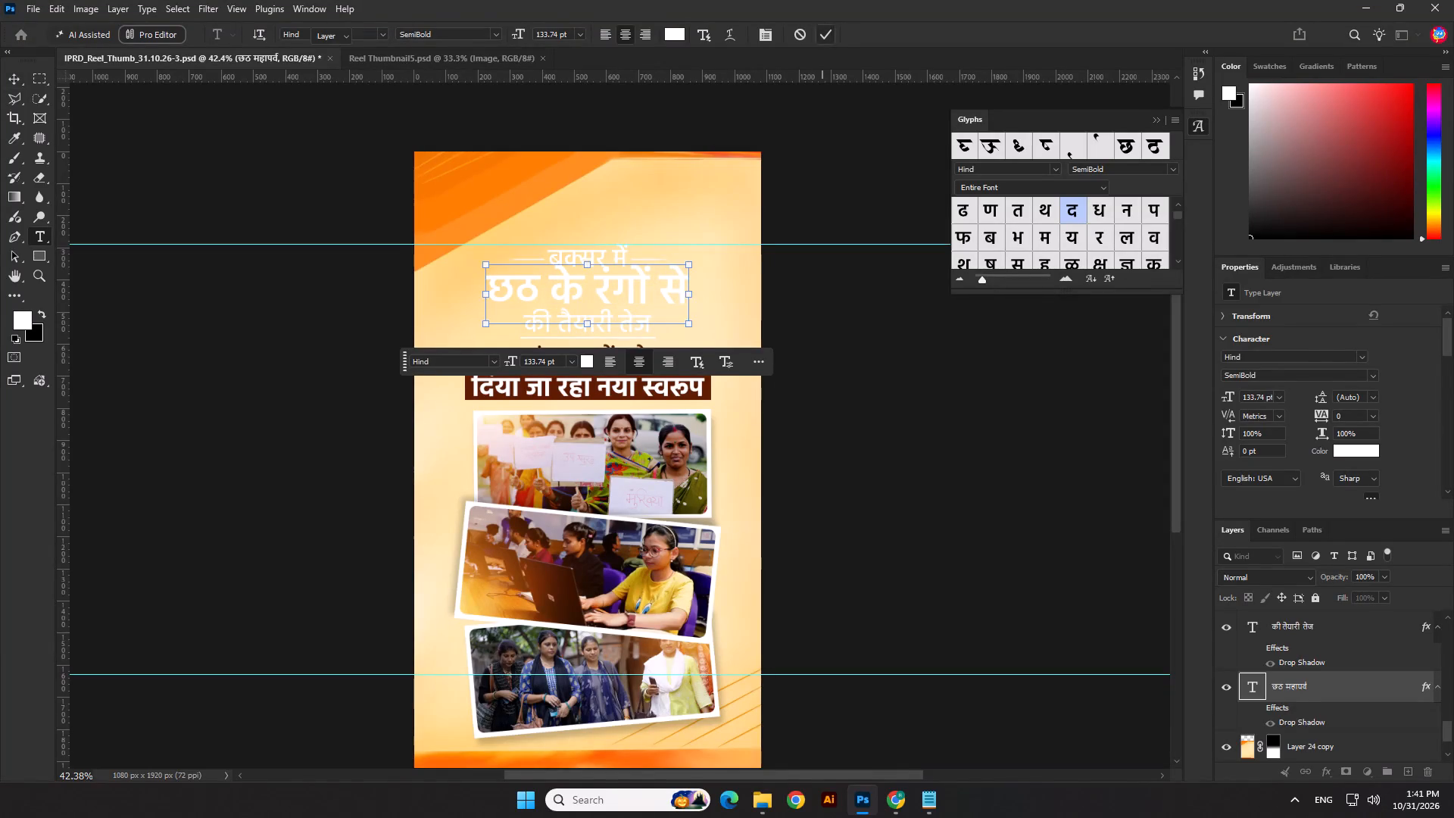
Finish editing the main heading text and delete the "बक्सर में" line above it.
{"action": "left_click", "coordinate": [919, 402]}
{"action": "scroll", "coordinate": [603, 300], "scroll_direction": "up", "scroll_amount": 6}
{"action": "left_click", "coordinate": [572, 226]}
{"action": "key", "text": "Delete"}
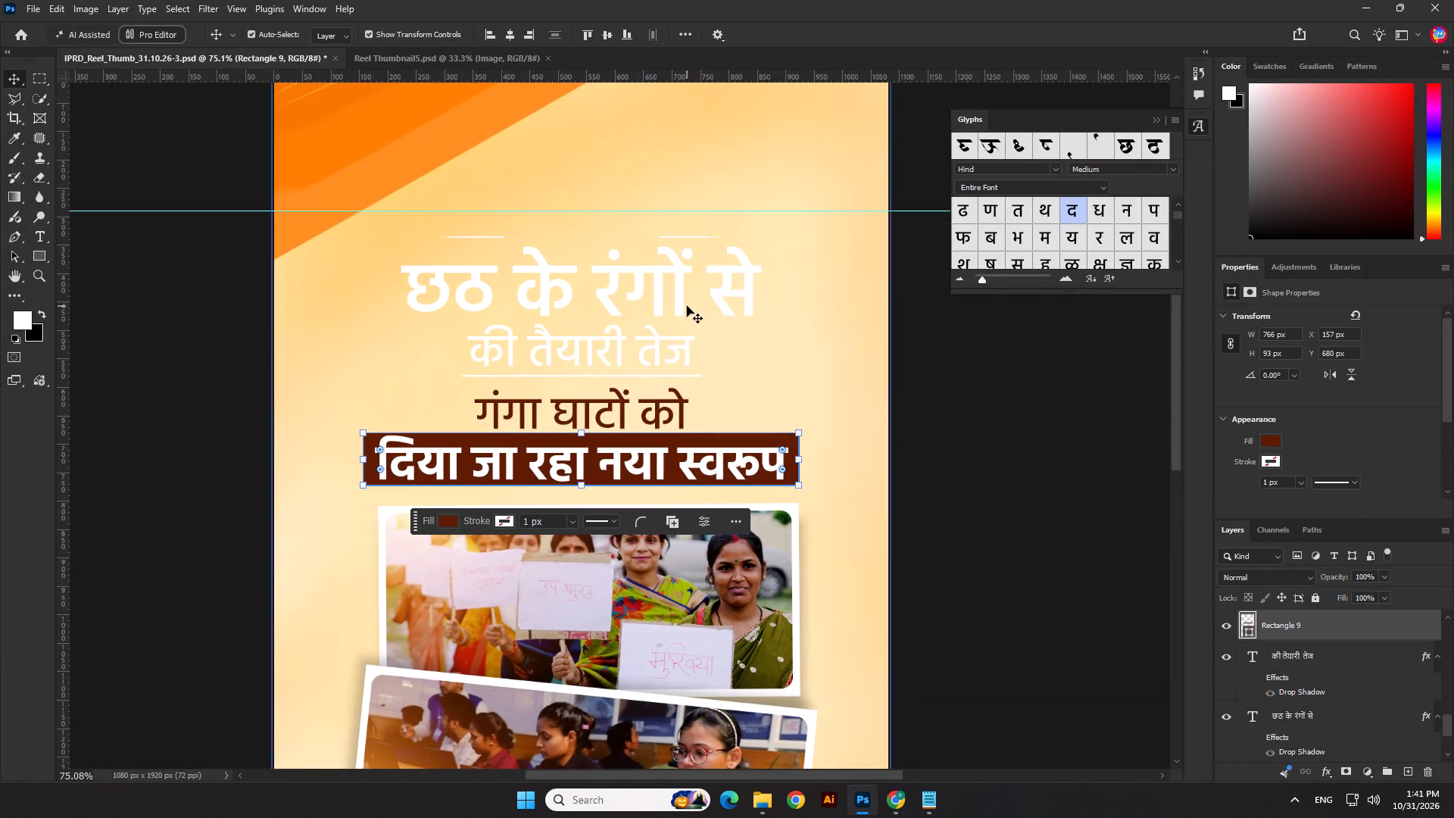
Move the pair of thin white decorative lines up, placing them above the upper horizontal guide.
{"action": "scroll", "coordinate": [660, 248], "scroll_direction": "up", "scroll_amount": 7}
{"action": "left_click_drag", "start_coordinate": [671, 233], "coordinate": [653, 110]}
Move the "छठ के रंगों से" heading up 60 px to the upper guide and enlarge it to about 117%, 741 px wide.
{"action": "scroll", "coordinate": [654, 348], "scroll_direction": "down", "scroll_amount": 3}
{"action": "left_click", "coordinate": [628, 331]}
{"action": "key", "text": "shift+Up"}
{"action": "key", "text": "shift+Up"}
{"action": "key", "text": "shift+Up"}
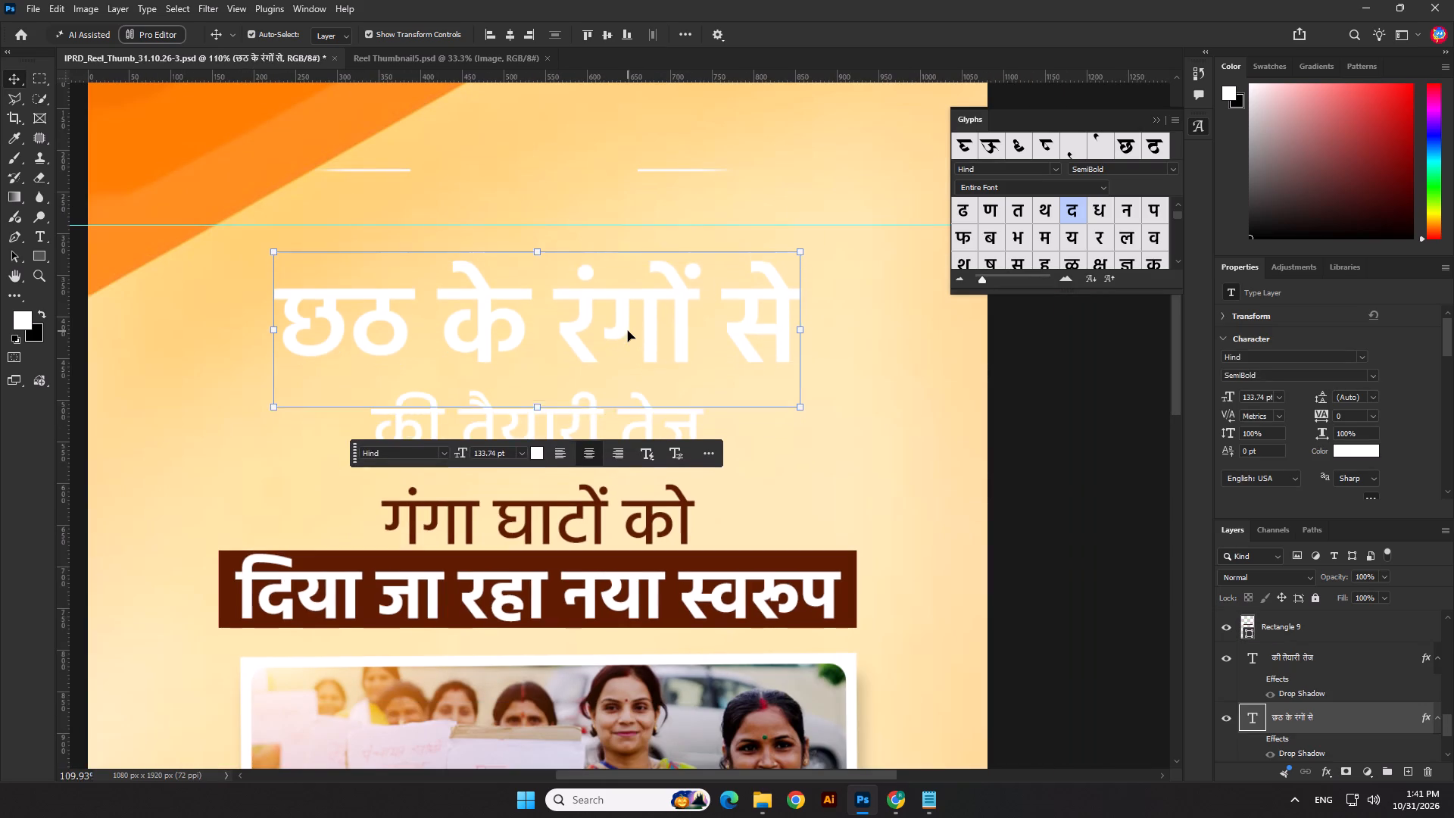
{"action": "key", "text": "shift+Up"}
{"action": "key", "text": "shift+Up"}
{"action": "key", "text": "shift+Up"}
{"action": "left_click_drag", "start_coordinate": [542, 382], "coordinate": [539, 411]}
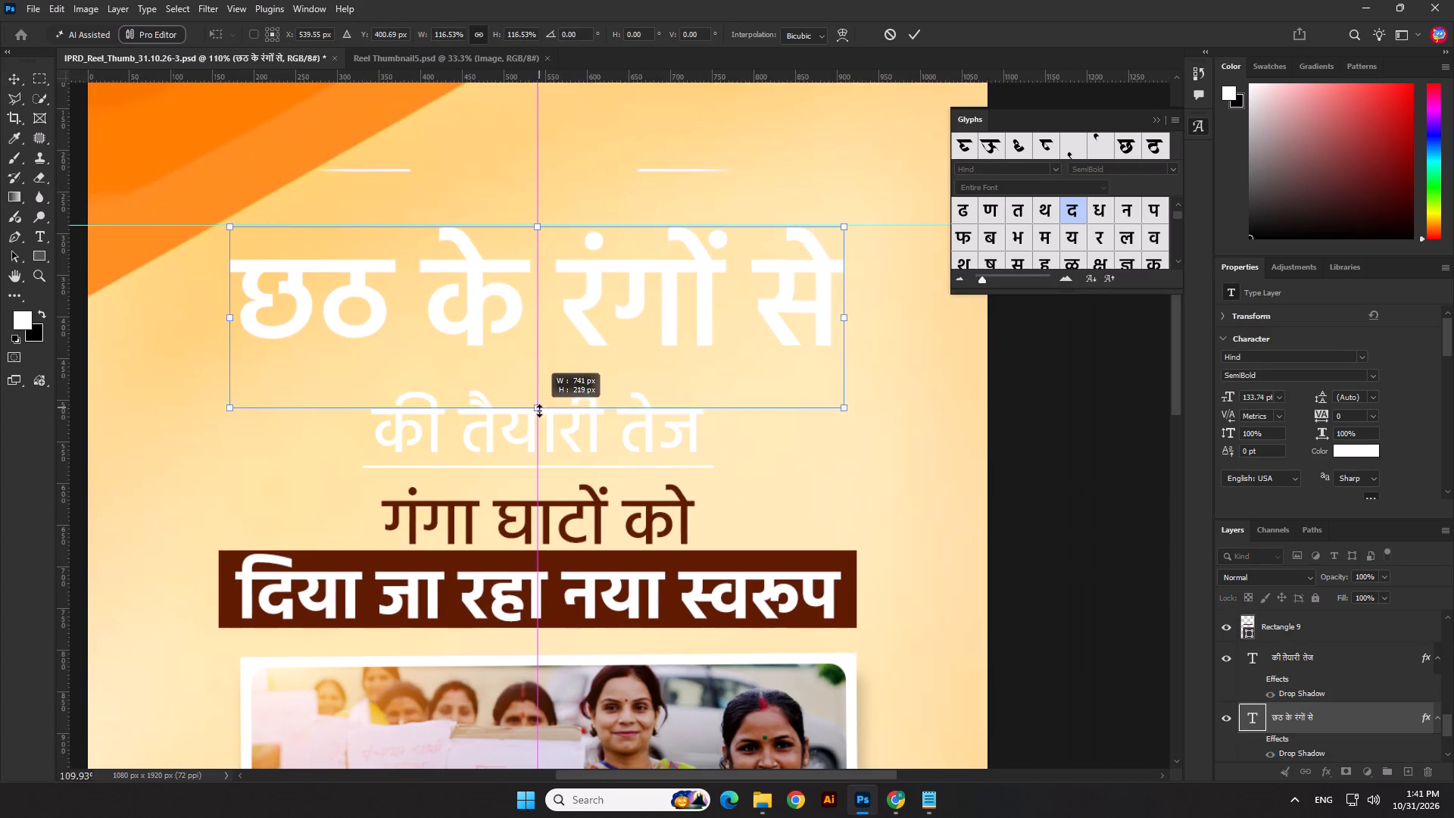
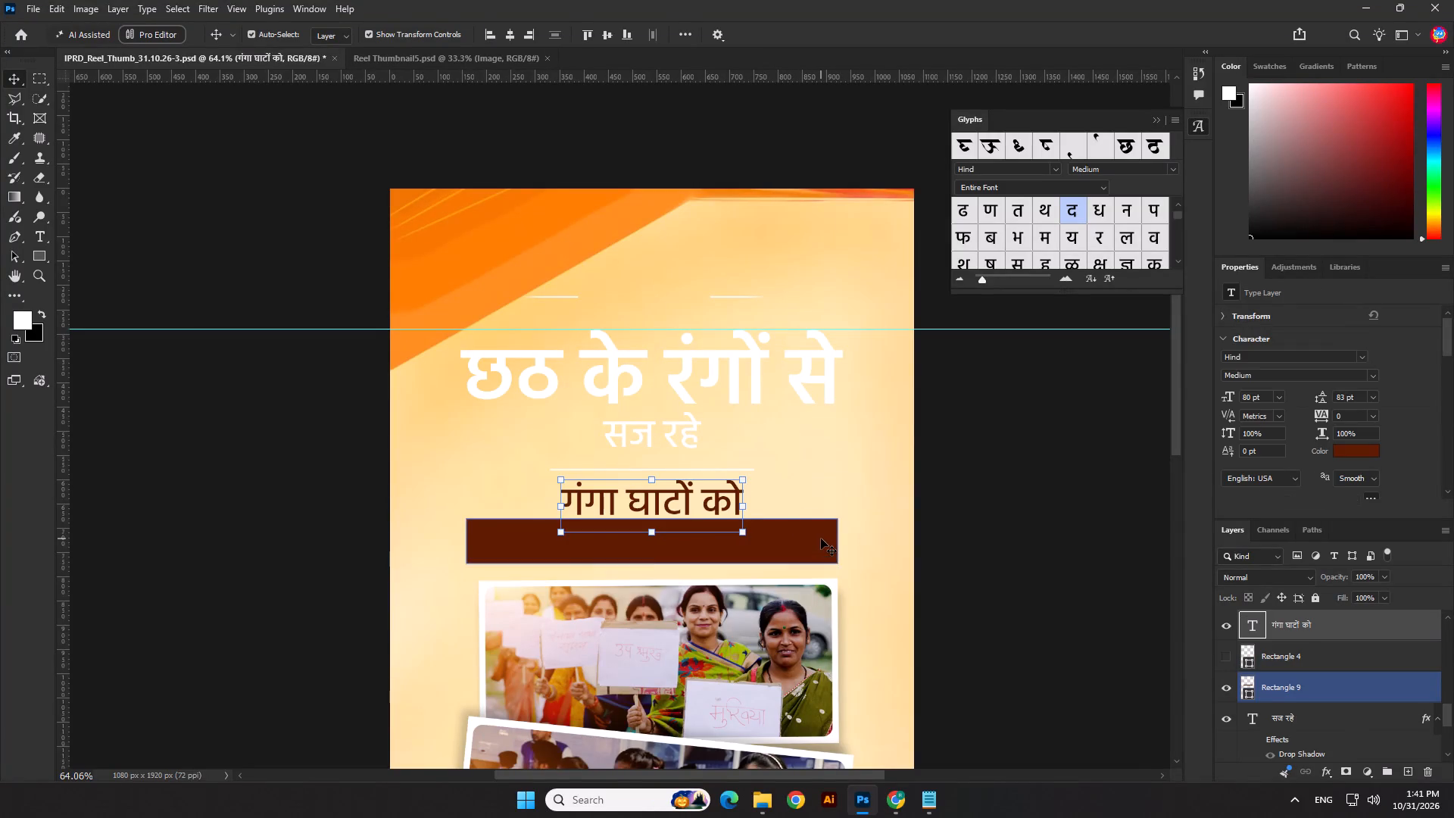
Delete the dark brown bar below the "गंगा घाटों को" line.
{"action": "key", "text": "Delete"}
Recolour the "छठ के रंगों से" heading to dark orange #ce6504, based on the corner band's orange, and copy the hex code.
{"action": "left_click", "coordinate": [763, 382]}
{"action": "left_click", "coordinate": [1373, 449]}
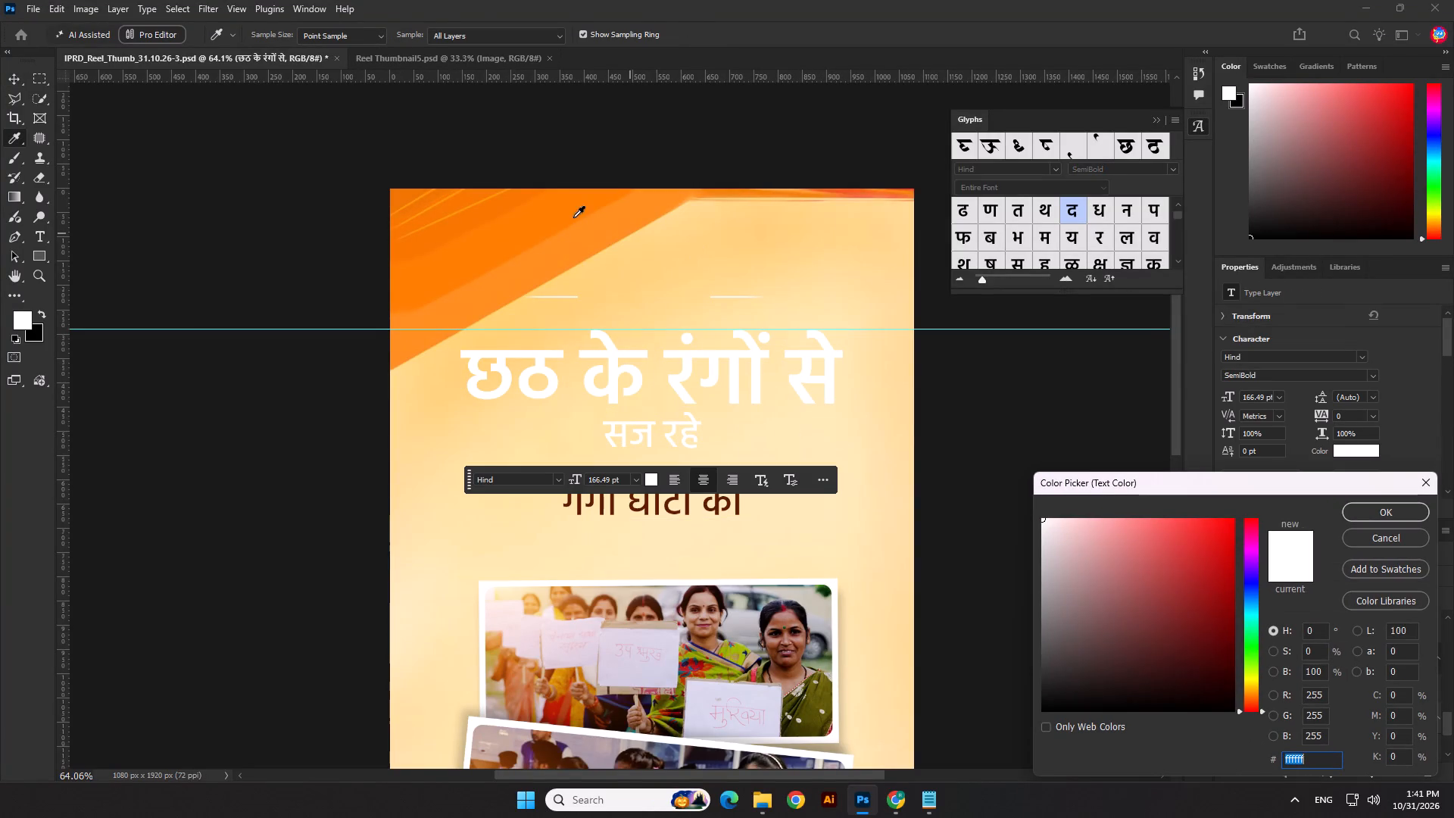
{"action": "left_click", "coordinate": [532, 210]}
{"action": "left_click", "coordinate": [518, 201]}
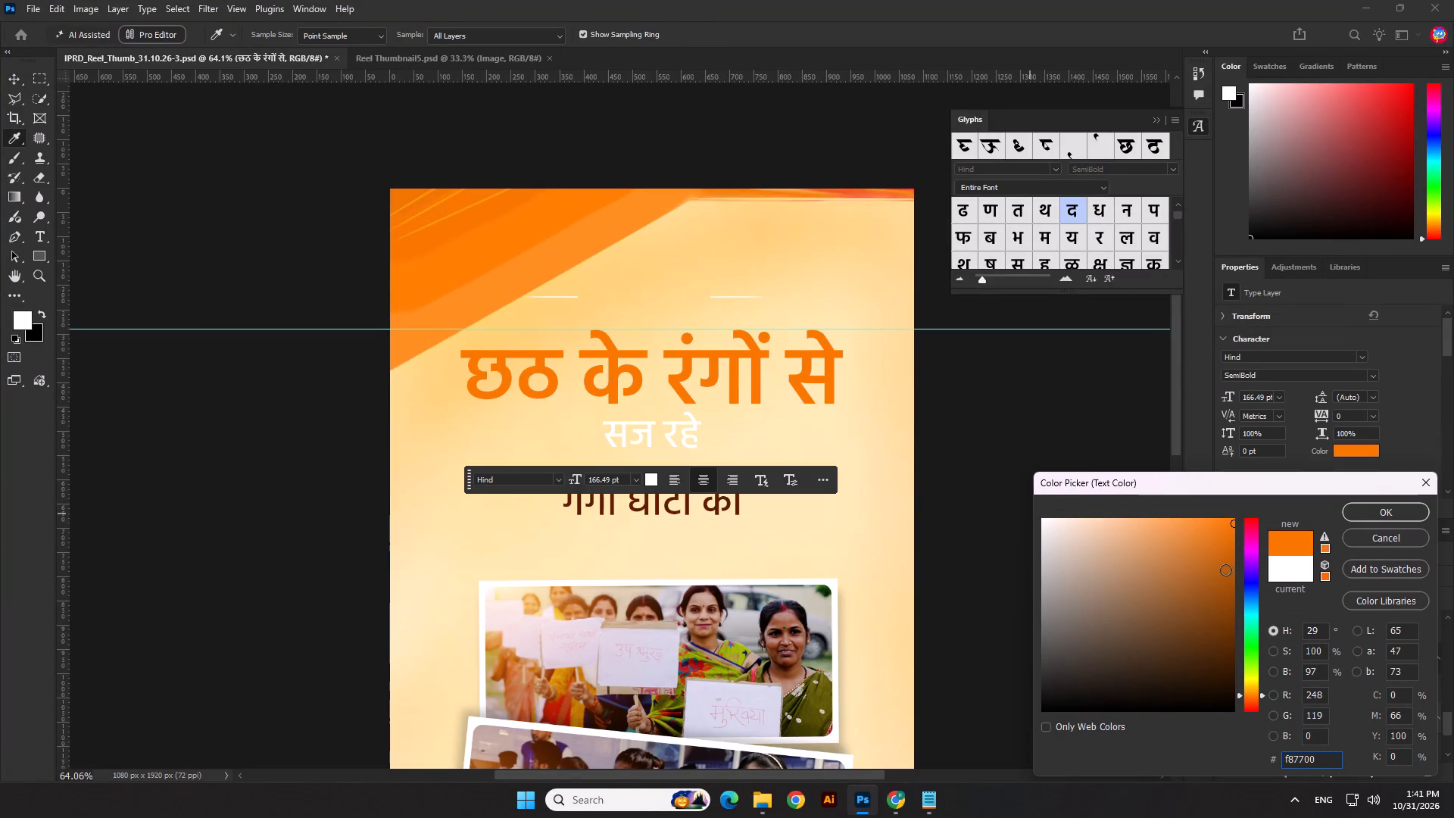
{"action": "left_click", "coordinate": [1231, 555]}
{"action": "left_click_drag", "start_coordinate": [1328, 763], "coordinate": [1206, 782]}
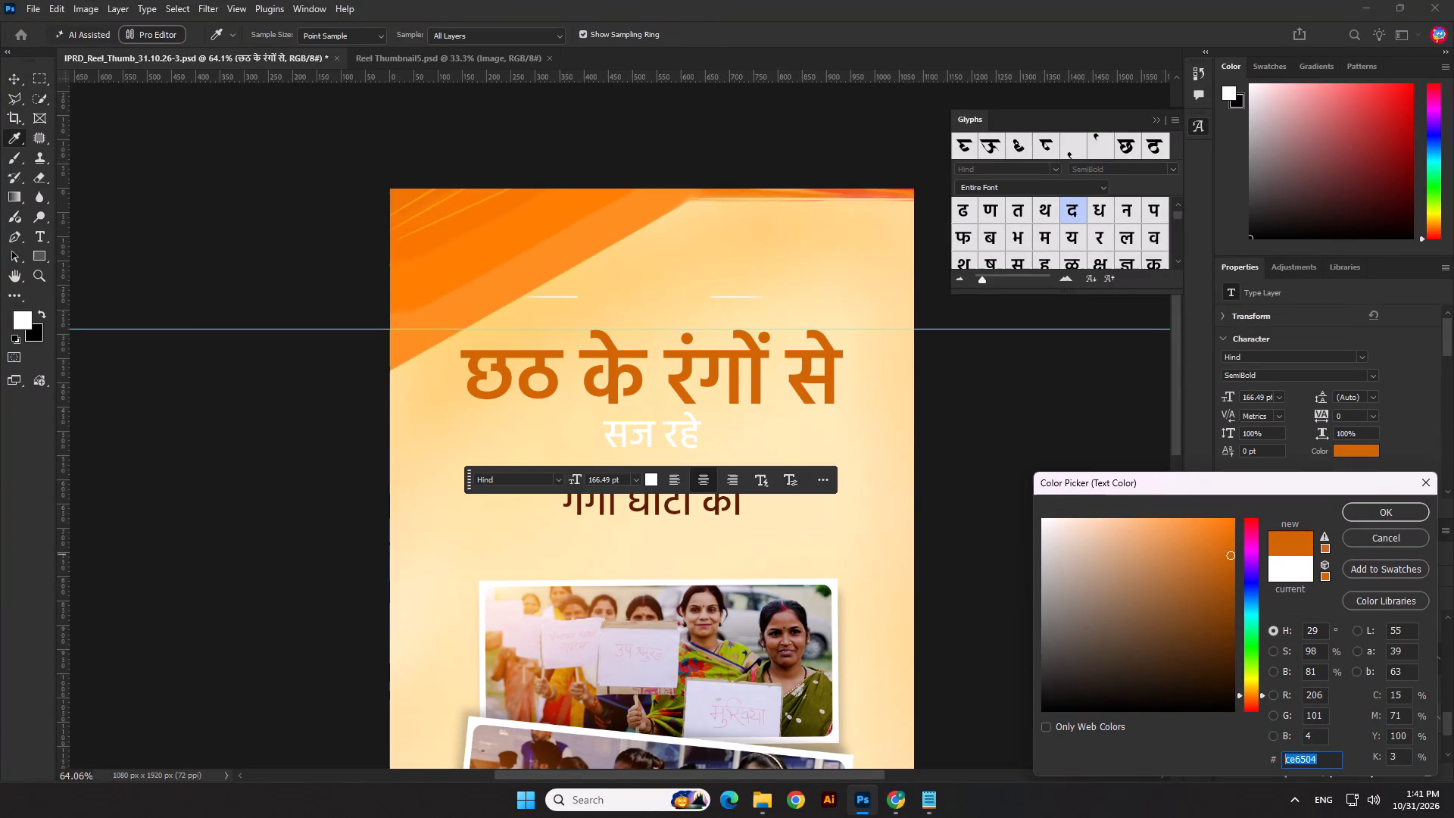
{"action": "key", "text": "ctrl+c"}
{"action": "left_click", "coordinate": [1365, 517]}
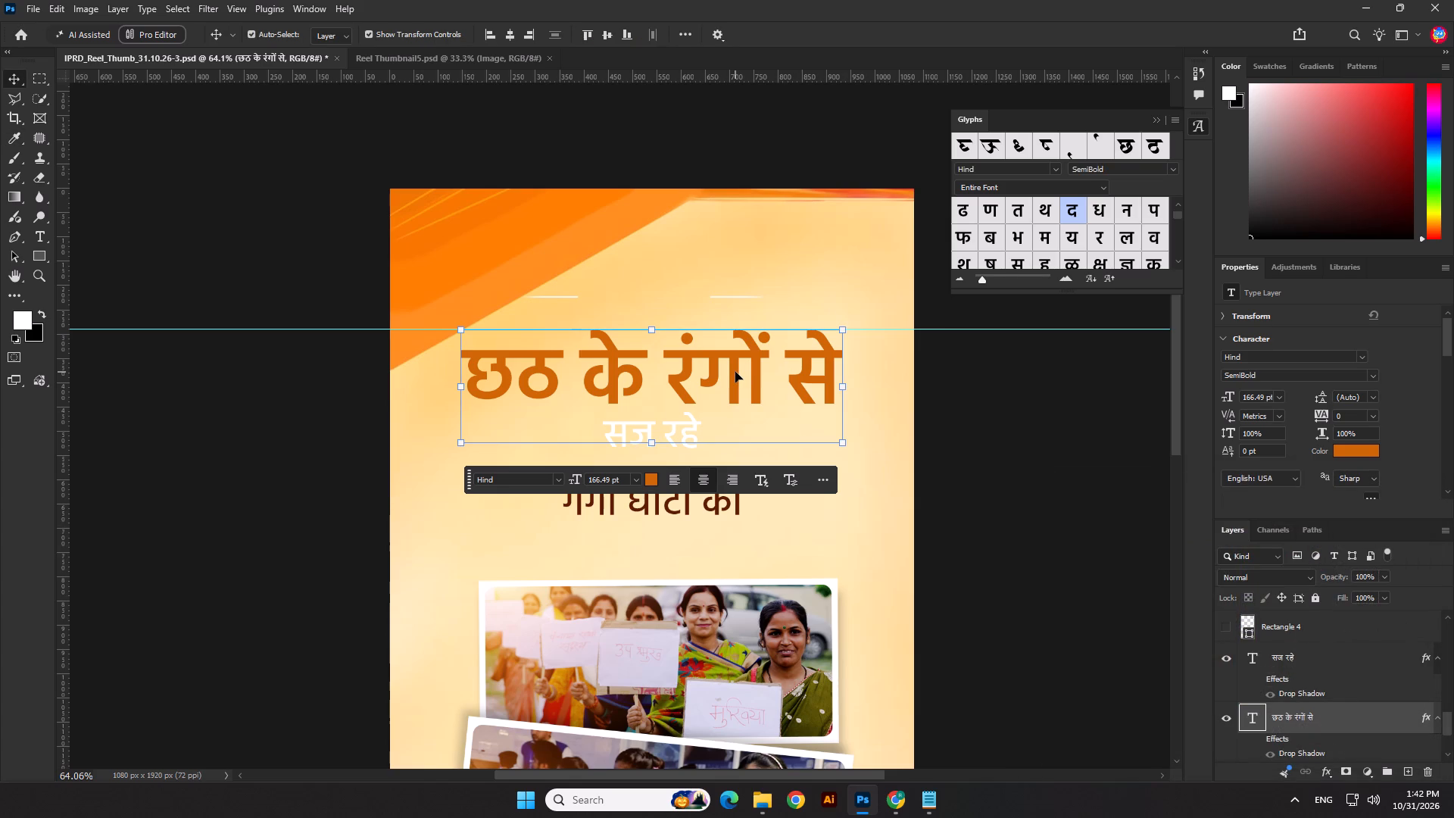
{"action": "double_click", "coordinate": [735, 372]}
{"action": "left_click", "coordinate": [827, 30]}
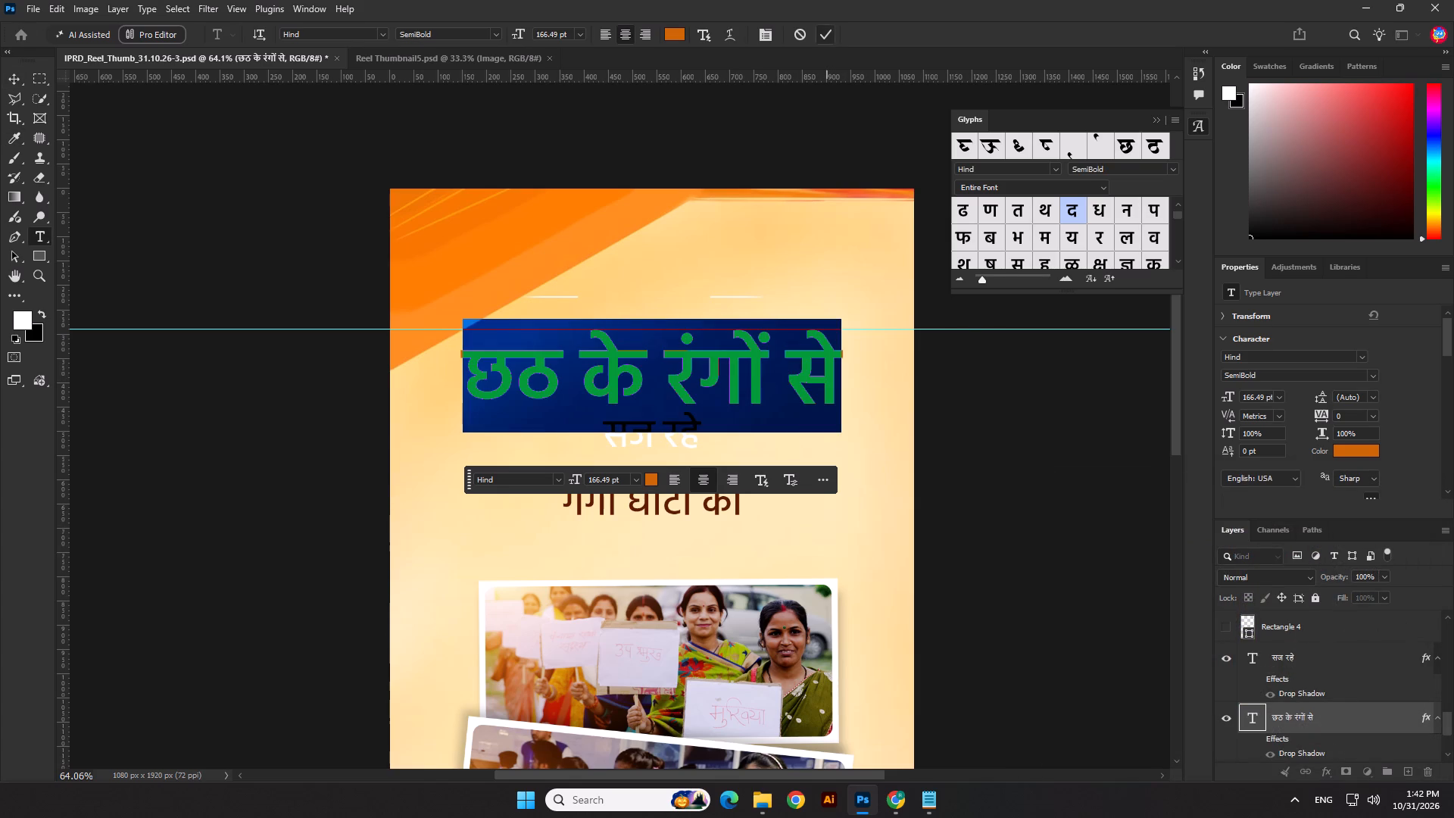
{"action": "left_click", "coordinate": [956, 535]}
Duplicate the orange "छठ के रंगों से" heading straight down, placing the copy below the "गंगा घाटों को" line.
{"action": "left_click", "coordinate": [722, 369]}
{"action": "left_click_drag", "start_coordinate": [737, 363], "coordinate": [753, 537], "text": "alt"}
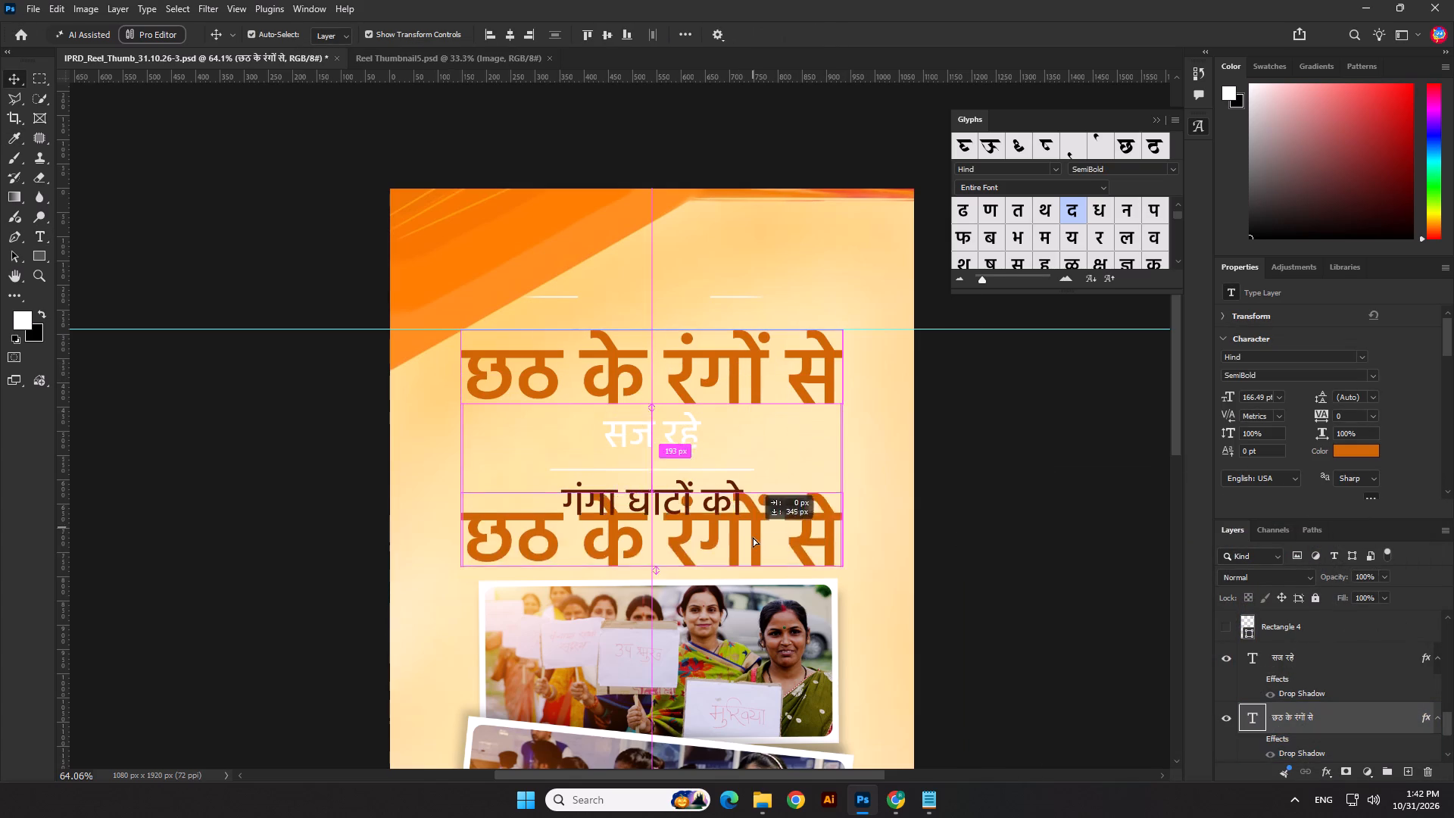
{"action": "left_click_drag", "start_coordinate": [753, 537], "coordinate": [753, 557], "text": "alt"}
{"action": "left_click", "coordinate": [1093, 468]}
Delete the "गंगा घाटों को" line and move the duplicated heading up into its place, above the photos.
{"action": "left_click", "coordinate": [726, 503]}
{"action": "key", "text": "Delete"}
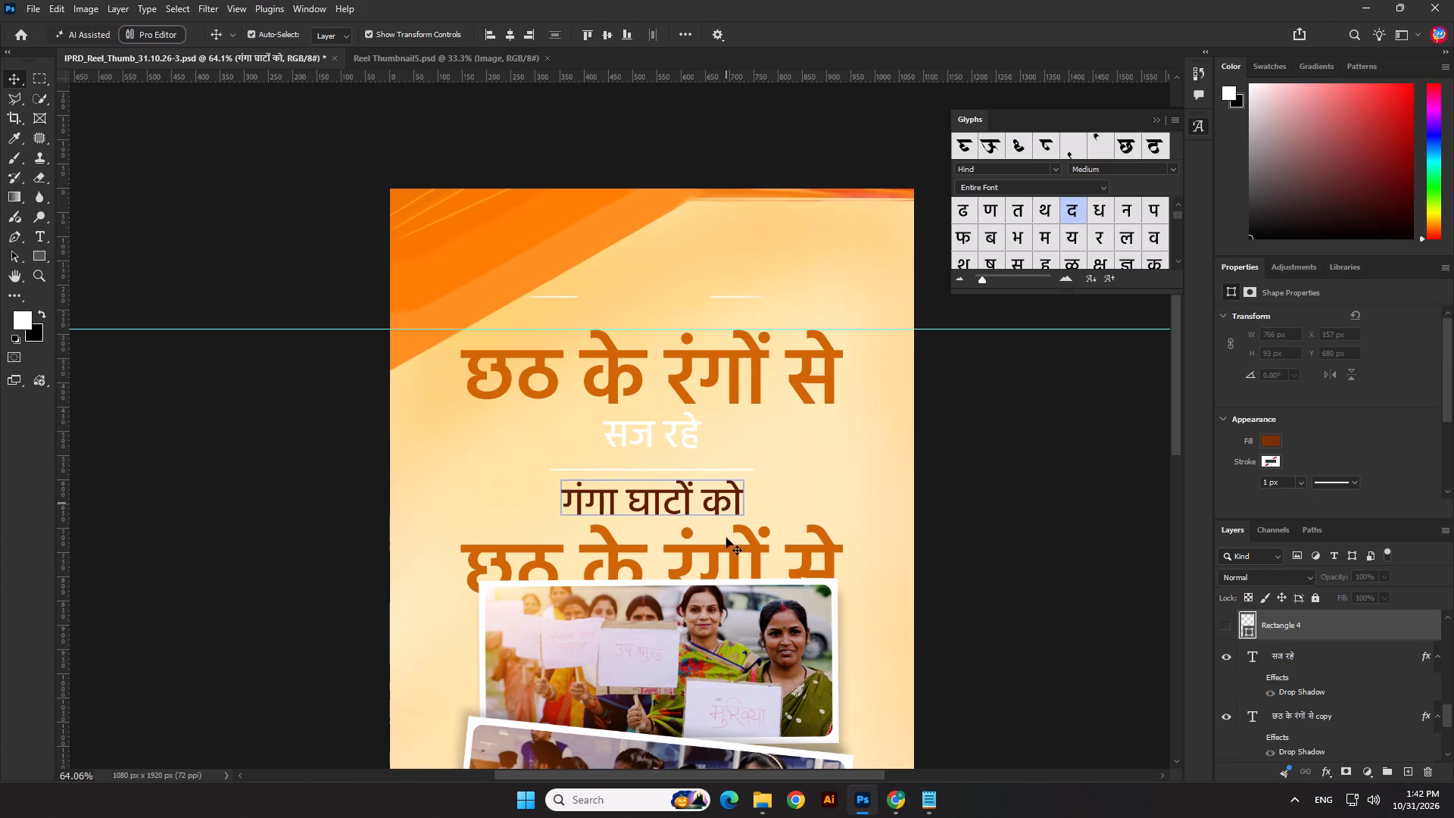
{"action": "left_click_drag", "start_coordinate": [723, 552], "coordinate": [725, 503]}
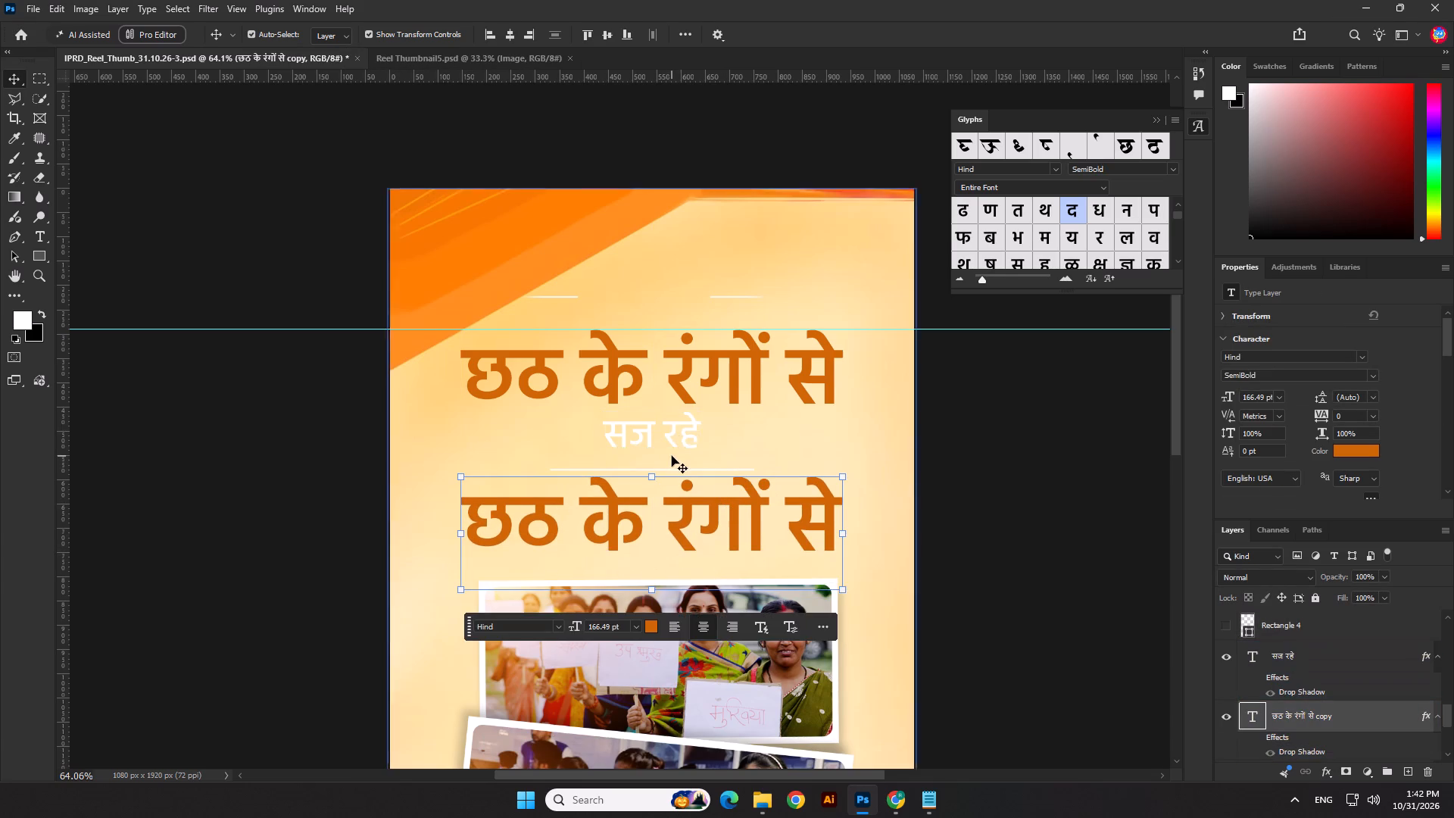
Delete the thin white divider line between "सज रहे" and the duplicated heading.
{"action": "scroll", "coordinate": [671, 457], "scroll_direction": "up", "scroll_amount": 6}
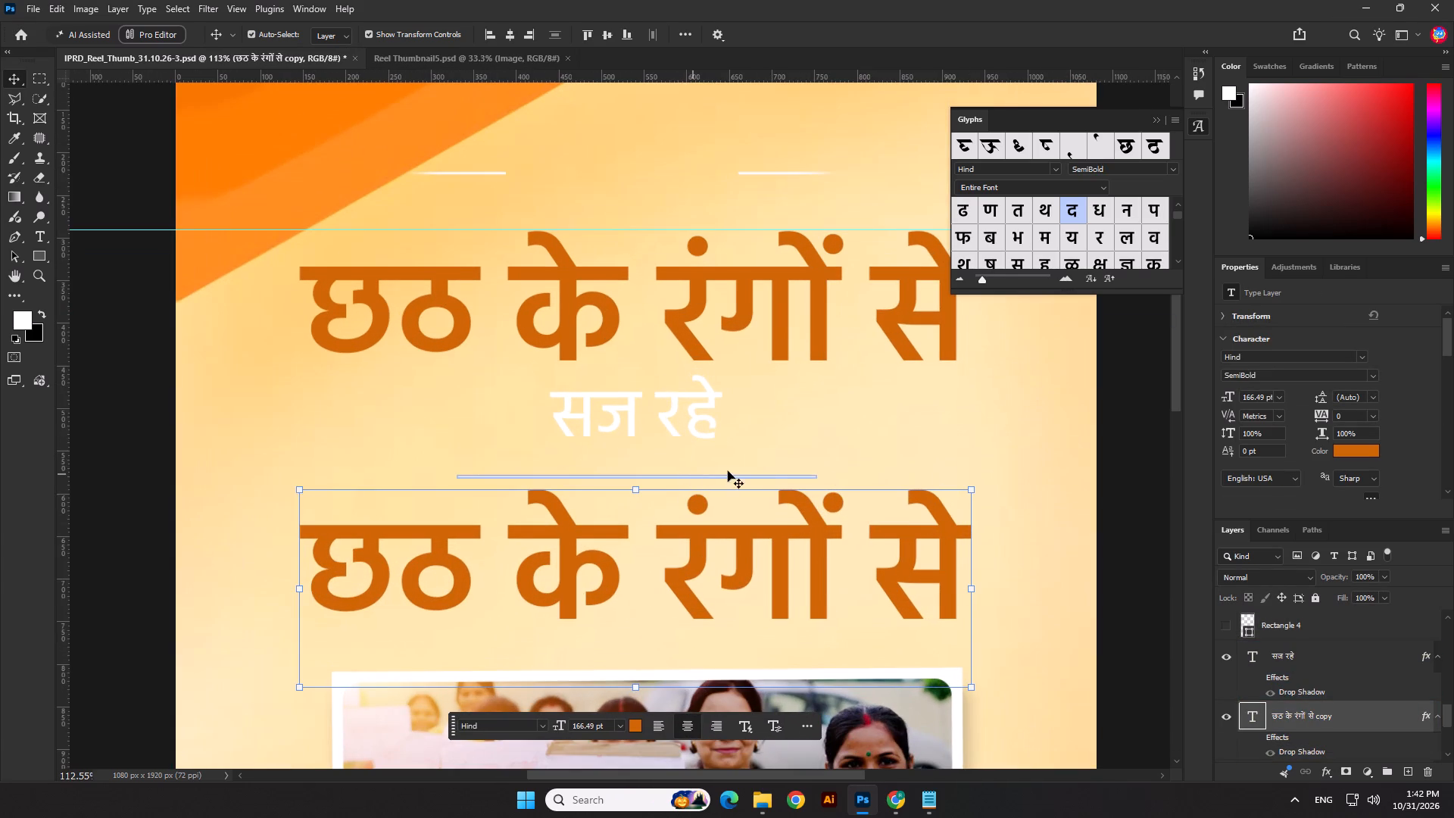
{"action": "scroll", "coordinate": [879, 479], "scroll_direction": "up", "scroll_amount": 10}
{"action": "left_click", "coordinate": [764, 476]}
{"action": "key", "text": "Delete"}
{"action": "scroll", "coordinate": [757, 436], "scroll_direction": "down", "scroll_amount": 9}
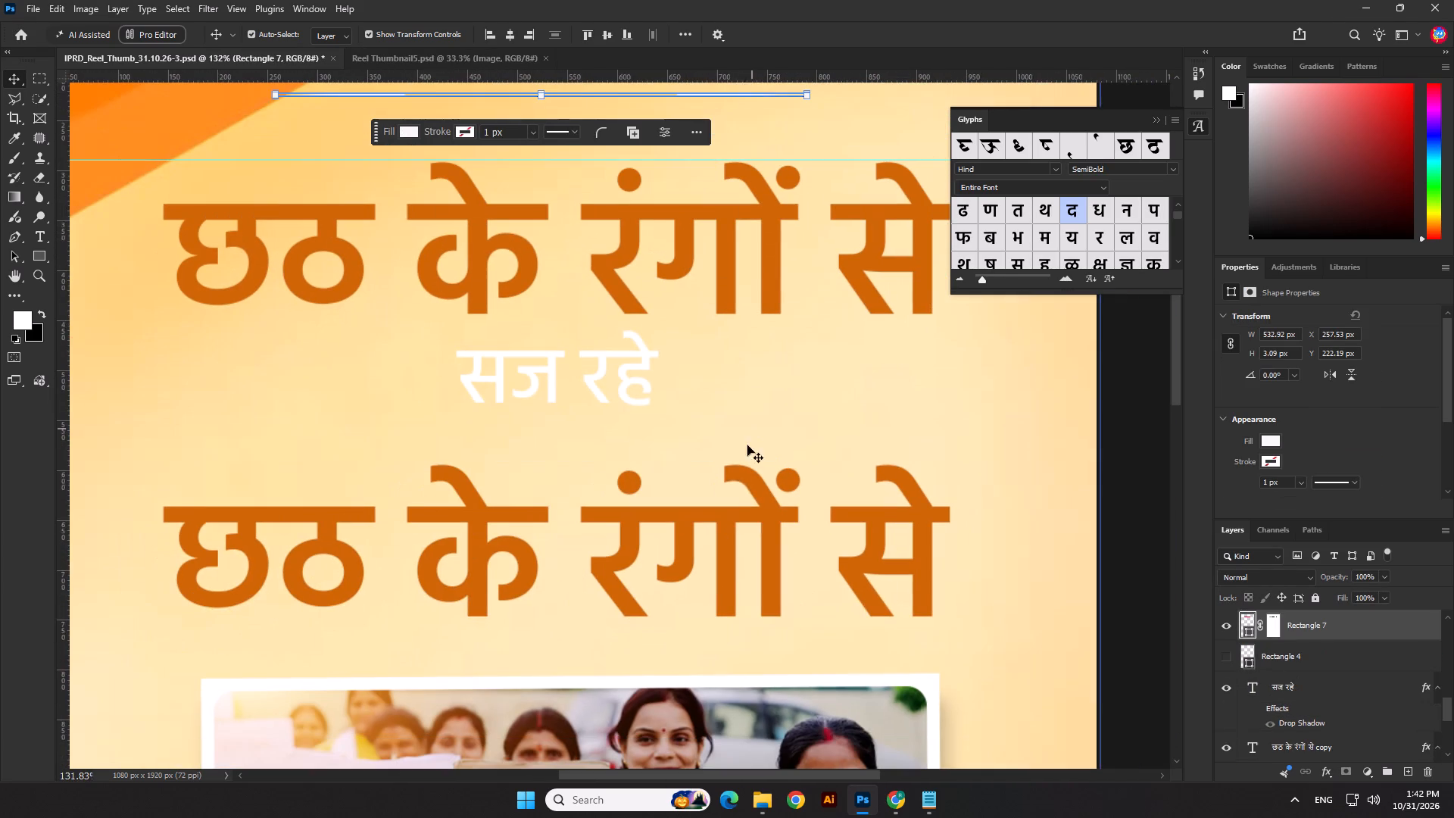
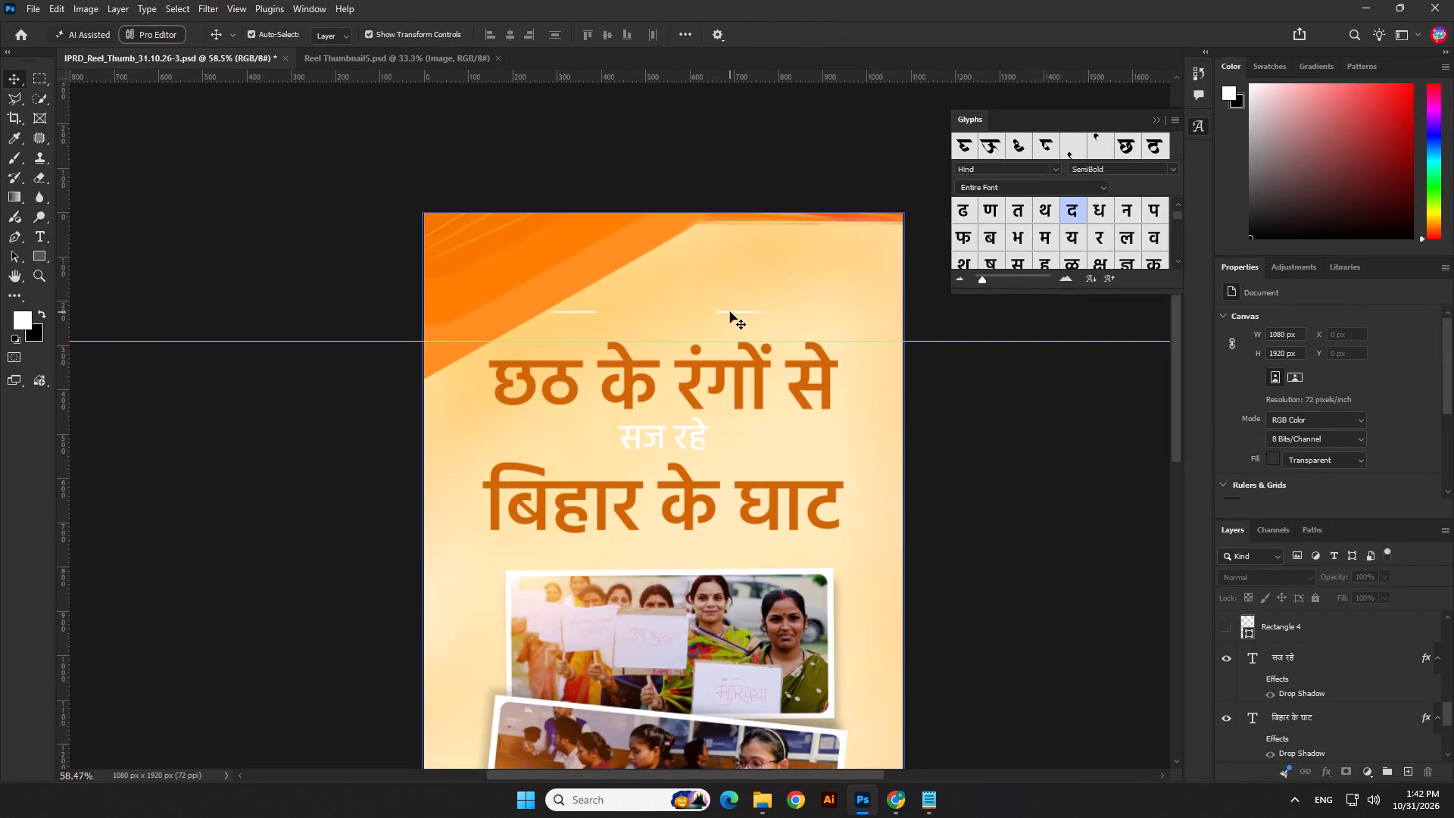
Move the split white divider line down level with the "सज रहे" text and centre it horizontally on the canvas.
{"action": "left_click_drag", "start_coordinate": [731, 312], "coordinate": [741, 437]}
{"action": "scroll", "coordinate": [741, 437], "scroll_direction": "up", "scroll_amount": 3}
{"action": "key", "text": "Return"}
{"action": "left_click", "coordinate": [515, 32]}
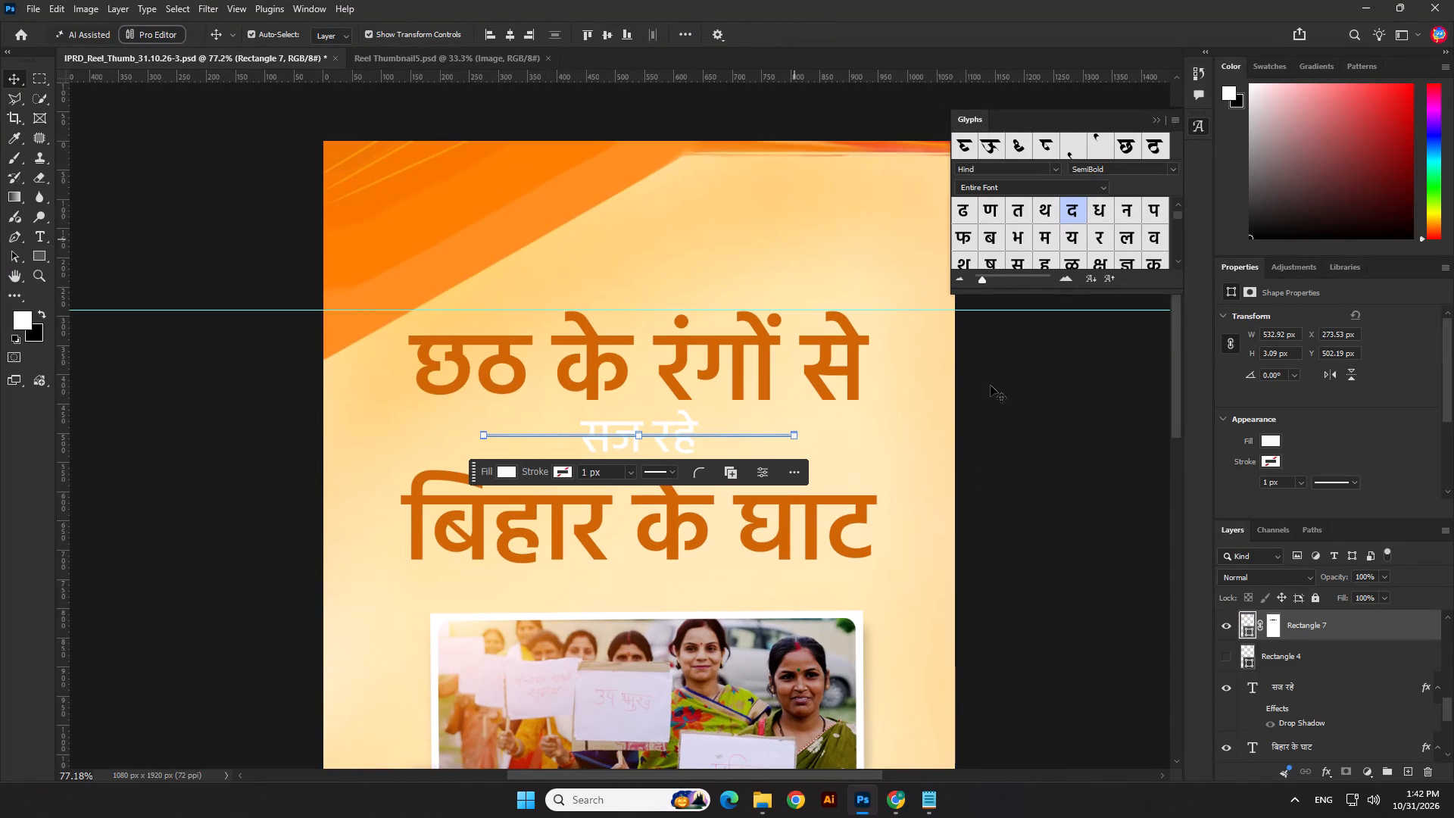
{"action": "left_click", "coordinate": [1039, 458]}
Recolour the "सज रहे" text to black #000000.
{"action": "left_click", "coordinate": [685, 440]}
{"action": "left_click", "coordinate": [1346, 450]}
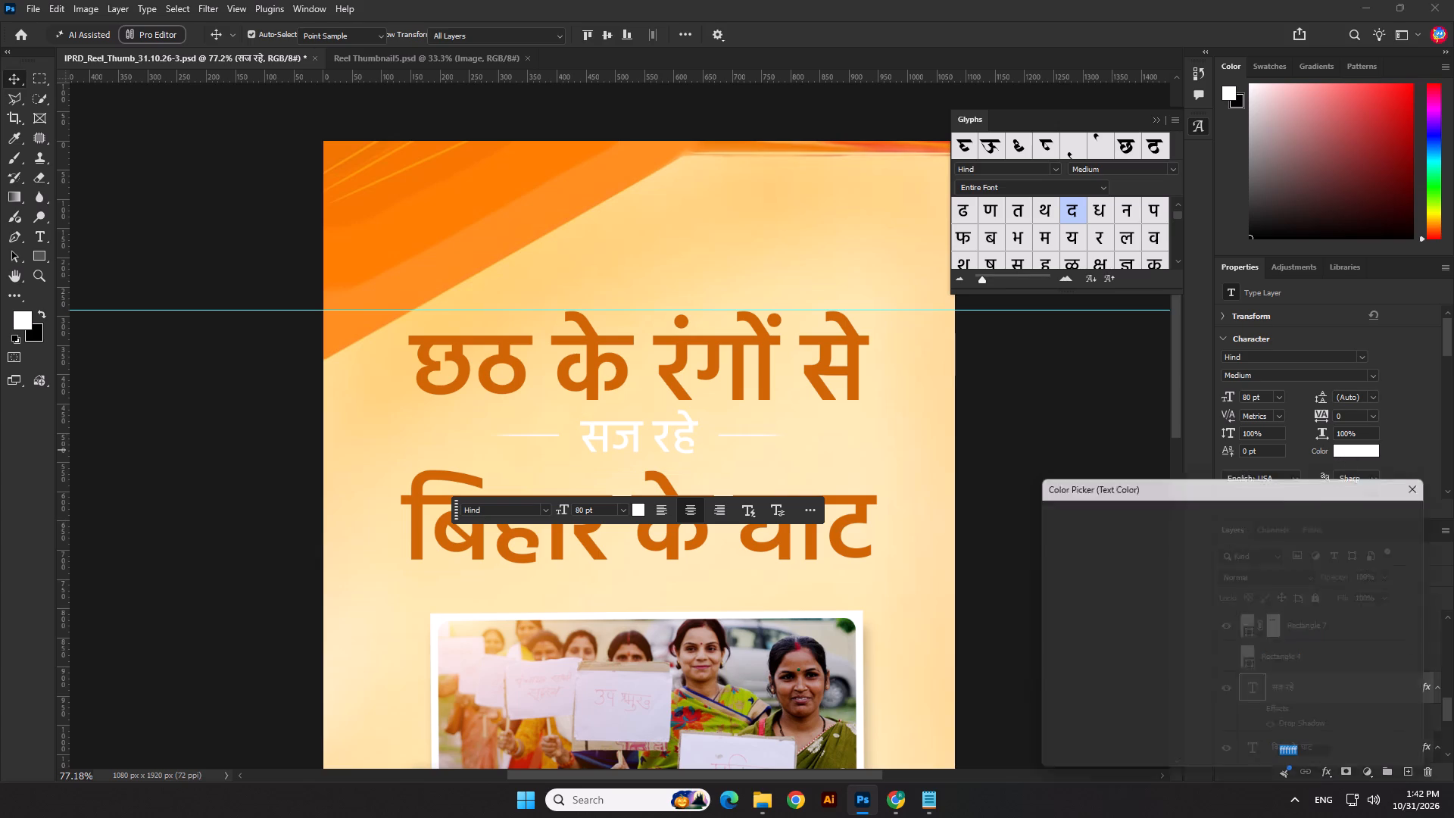
{"action": "left_click_drag", "start_coordinate": [1117, 663], "coordinate": [985, 738]}
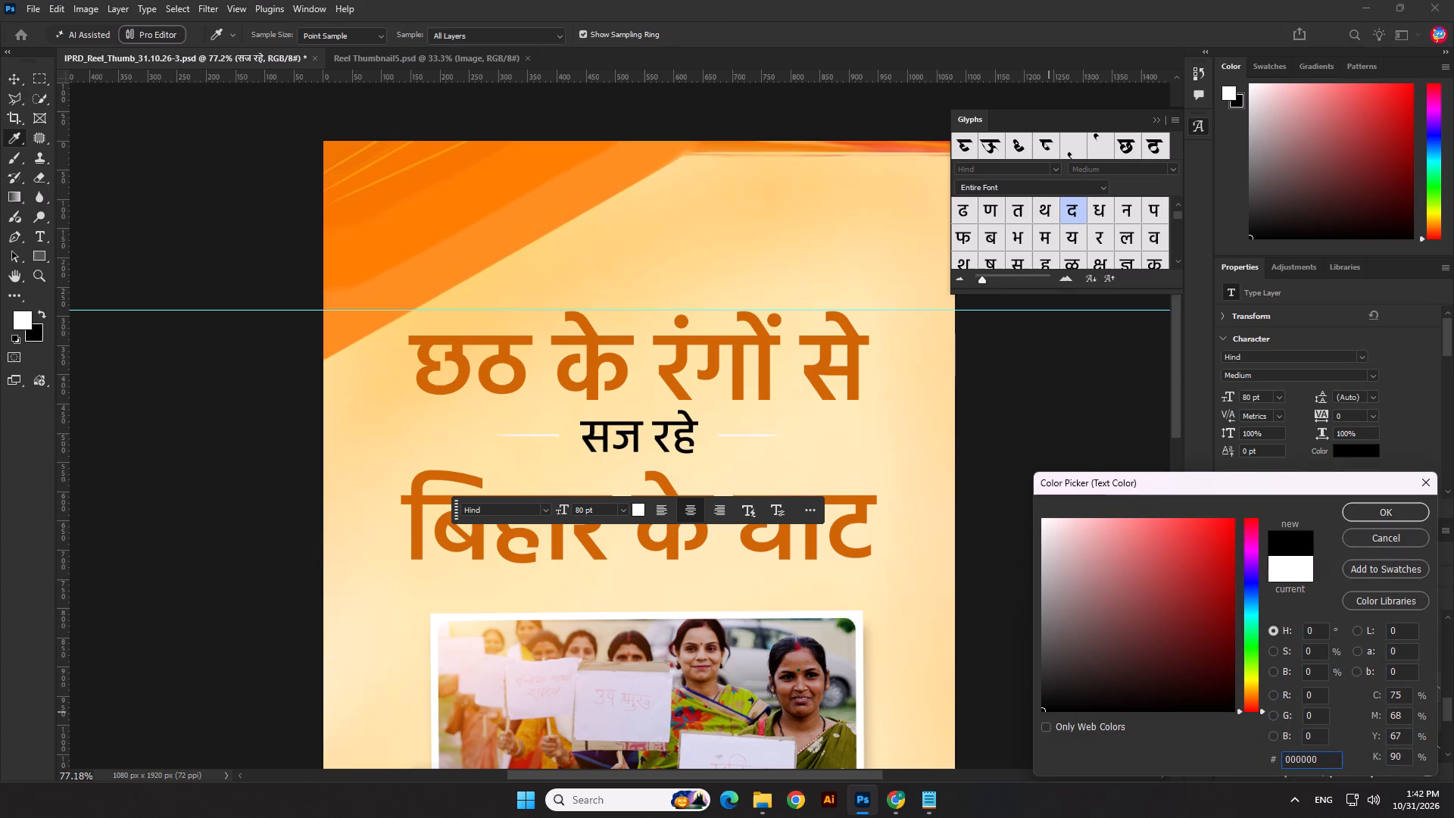
{"action": "left_click", "coordinate": [1355, 513]}
{"action": "left_click", "coordinate": [1044, 489]}
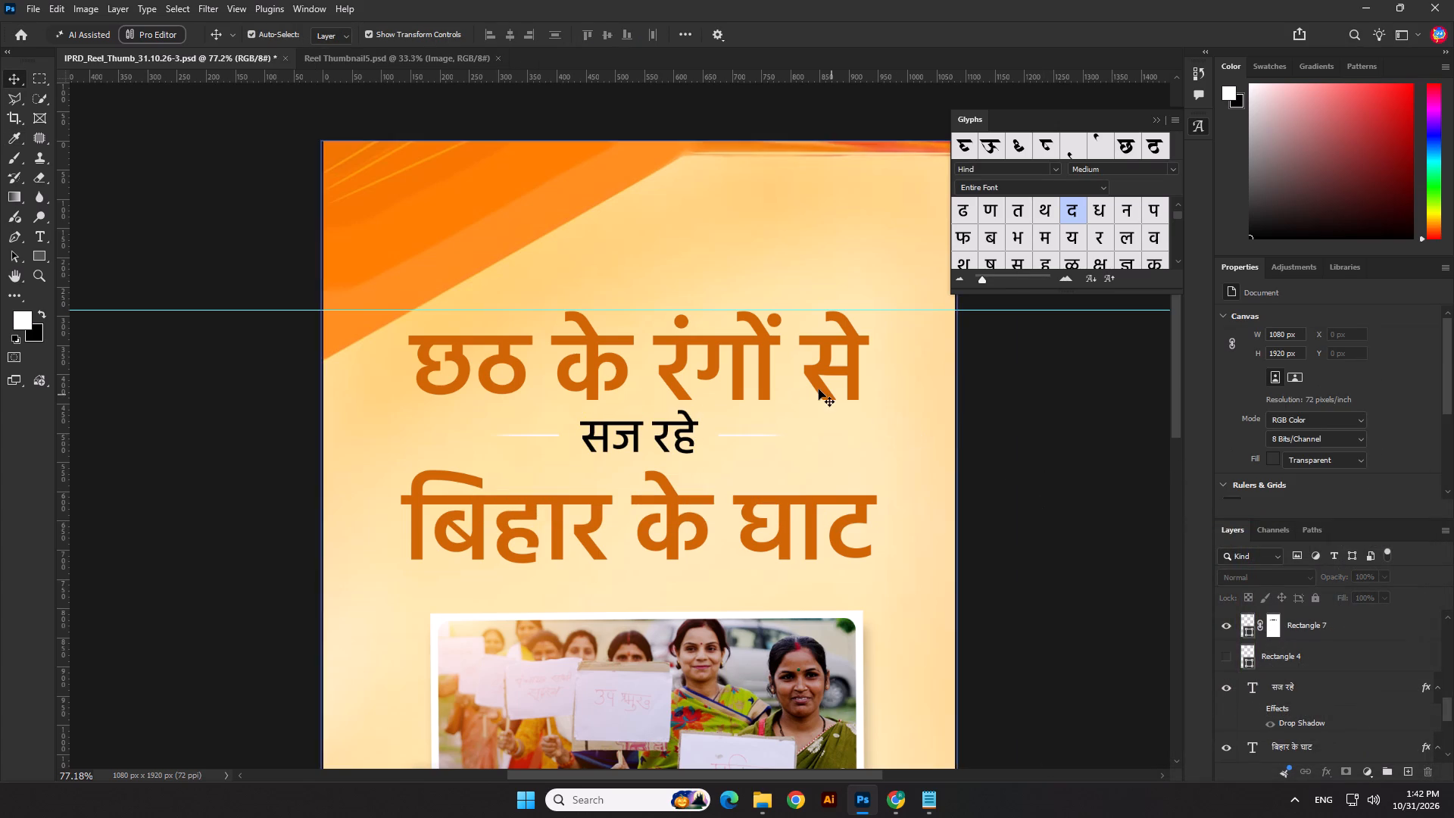
Delete the word "से" from the end of the "छठ के रंगों से" heading.
{"action": "left_click", "coordinate": [823, 373]}
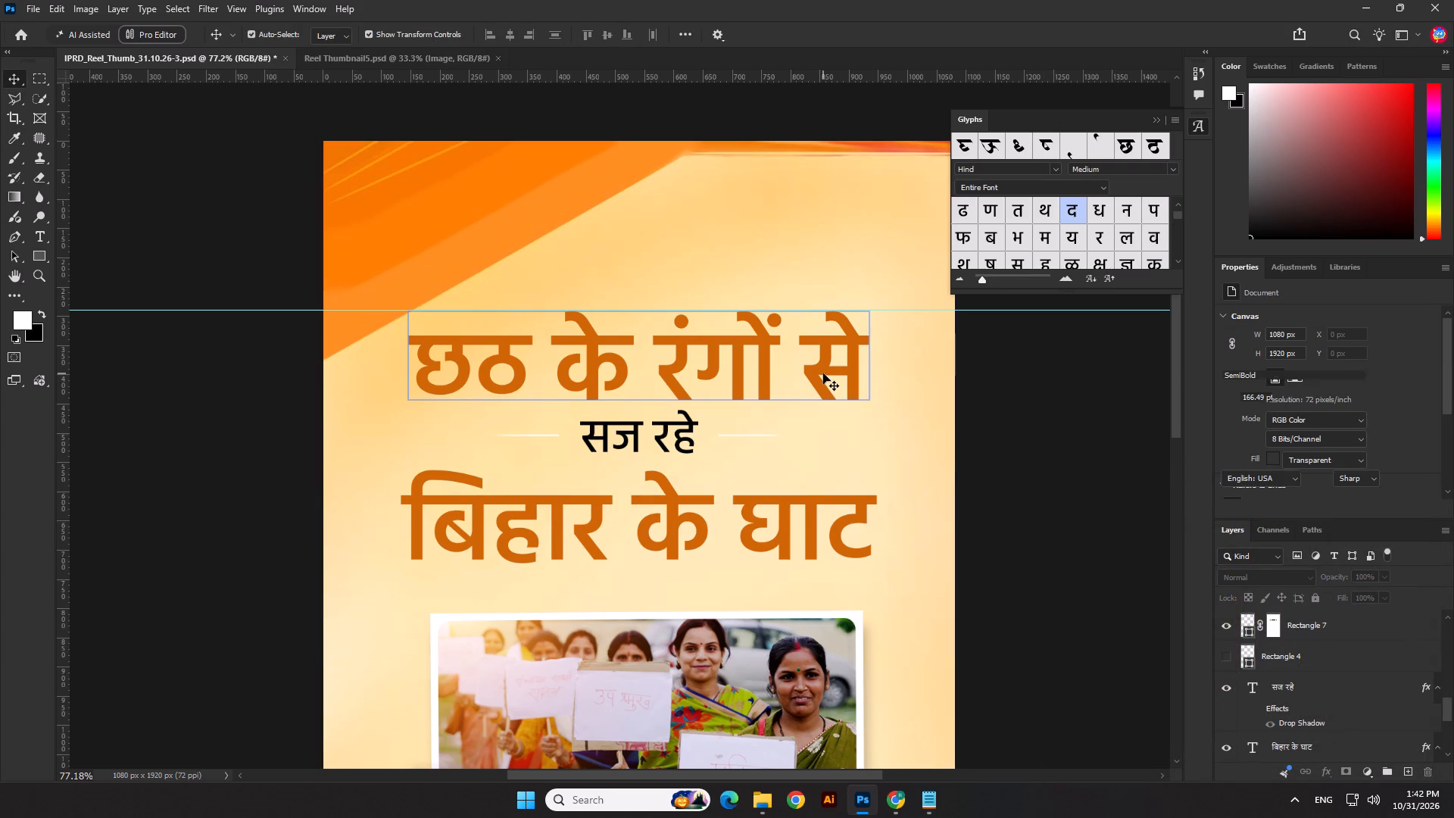
{"action": "double_click", "coordinate": [823, 373]}
{"action": "left_click_drag", "start_coordinate": [798, 366], "coordinate": [887, 372]}
{"action": "key", "text": "BackSpace"}
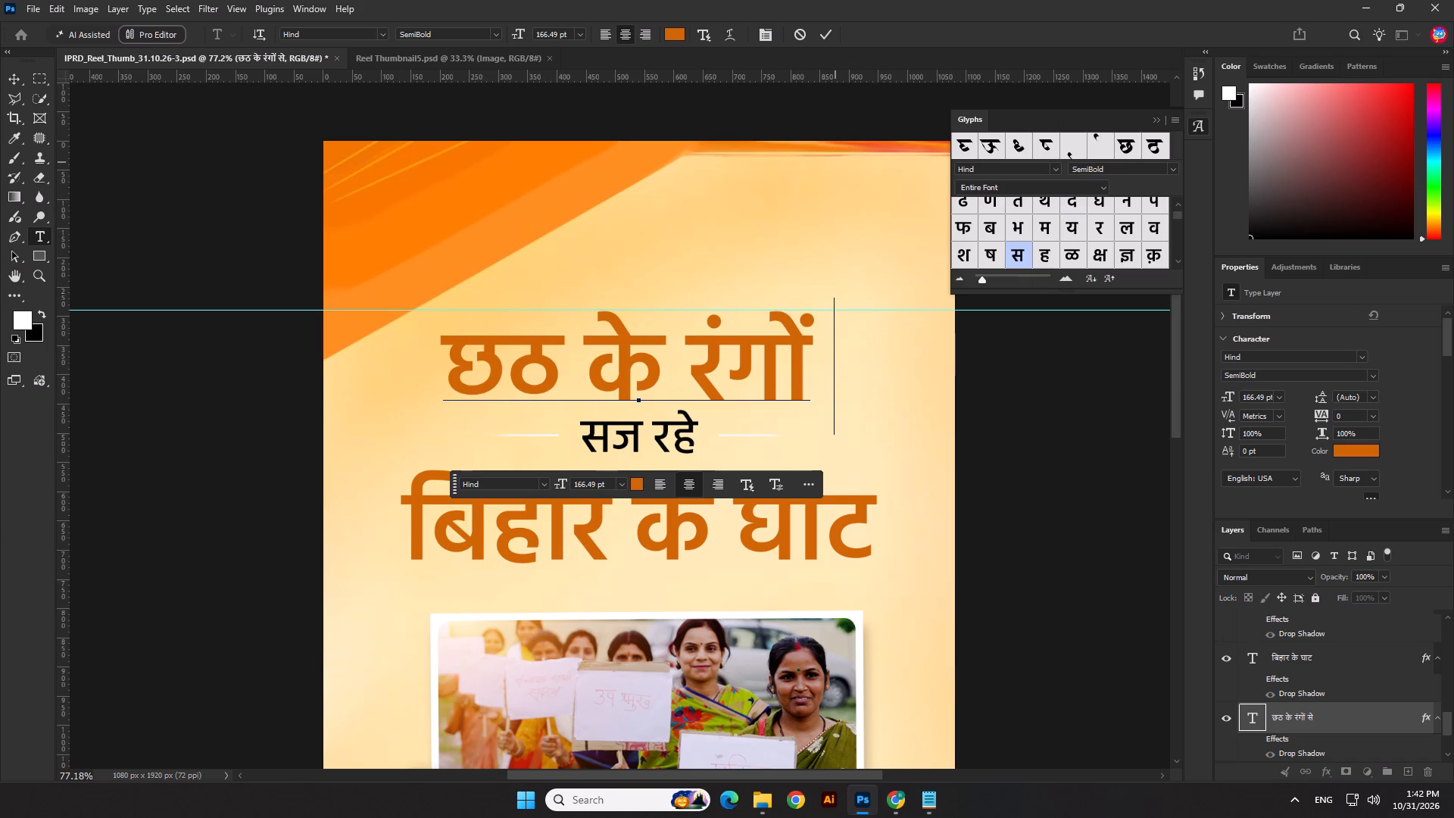
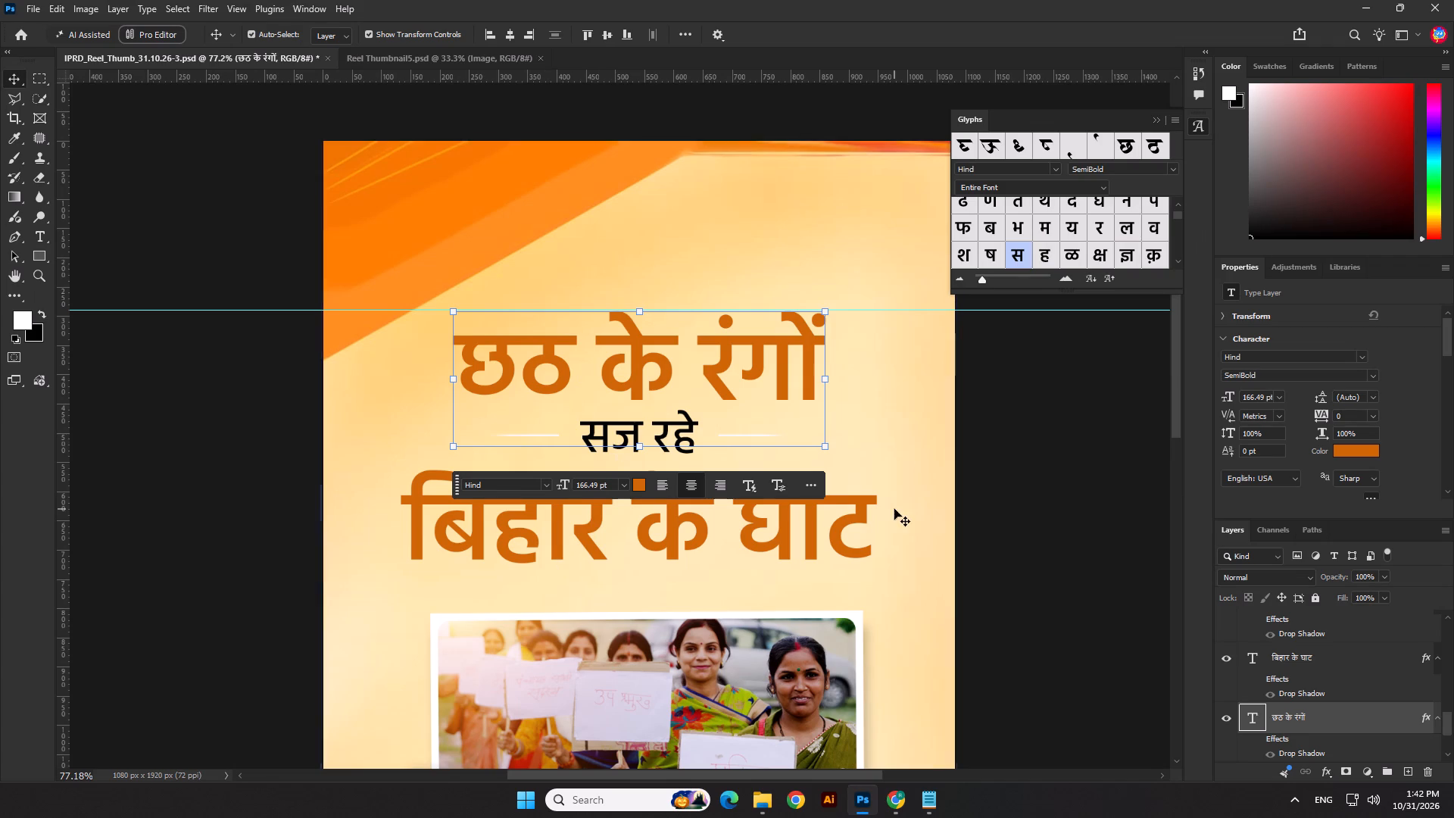
Add "से" at the start of the "सज रहे" text and centre the text horizontally on the canvas.
{"action": "left_click", "coordinate": [894, 509]}
{"action": "double_click", "coordinate": [619, 439]}
{"action": "key", "text": "ctrl+v"}
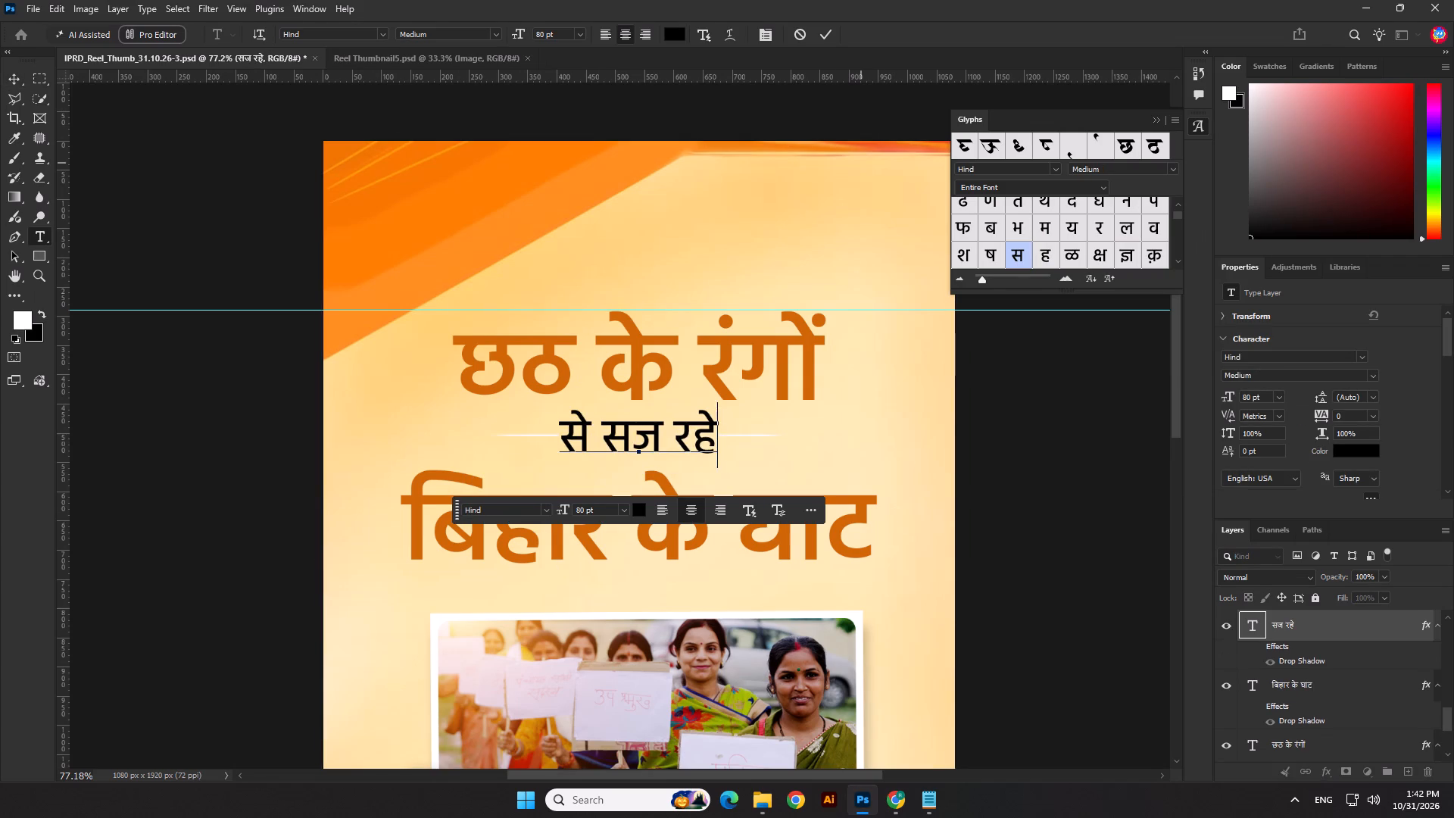
{"action": "left_click", "coordinate": [830, 33]}
{"action": "left_click", "coordinate": [515, 31]}
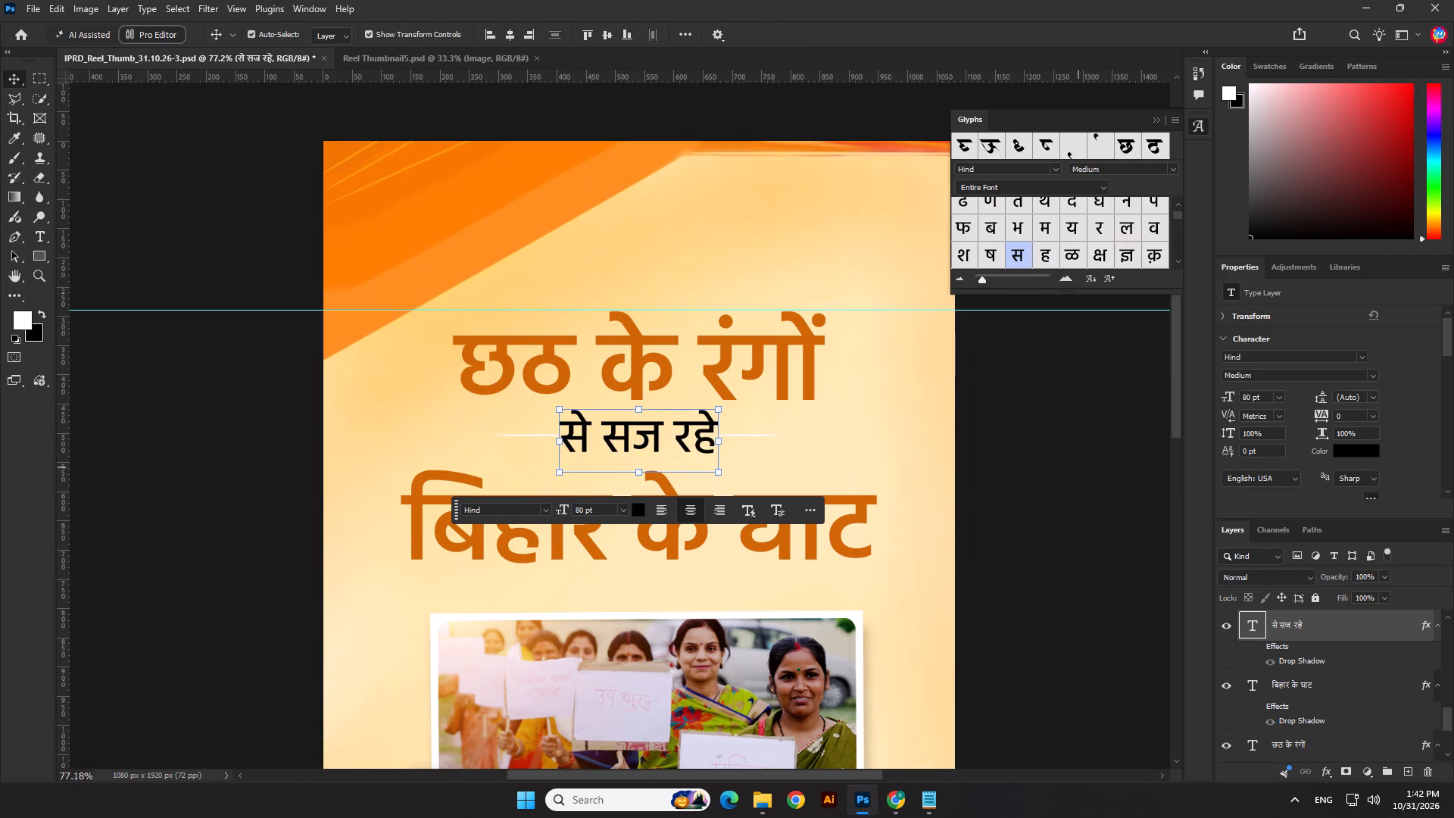
Recolour the "से सज रहे" text to dark maroon #550101.
{"action": "left_click", "coordinate": [1341, 451]}
{"action": "left_click", "coordinate": [1231, 647]}
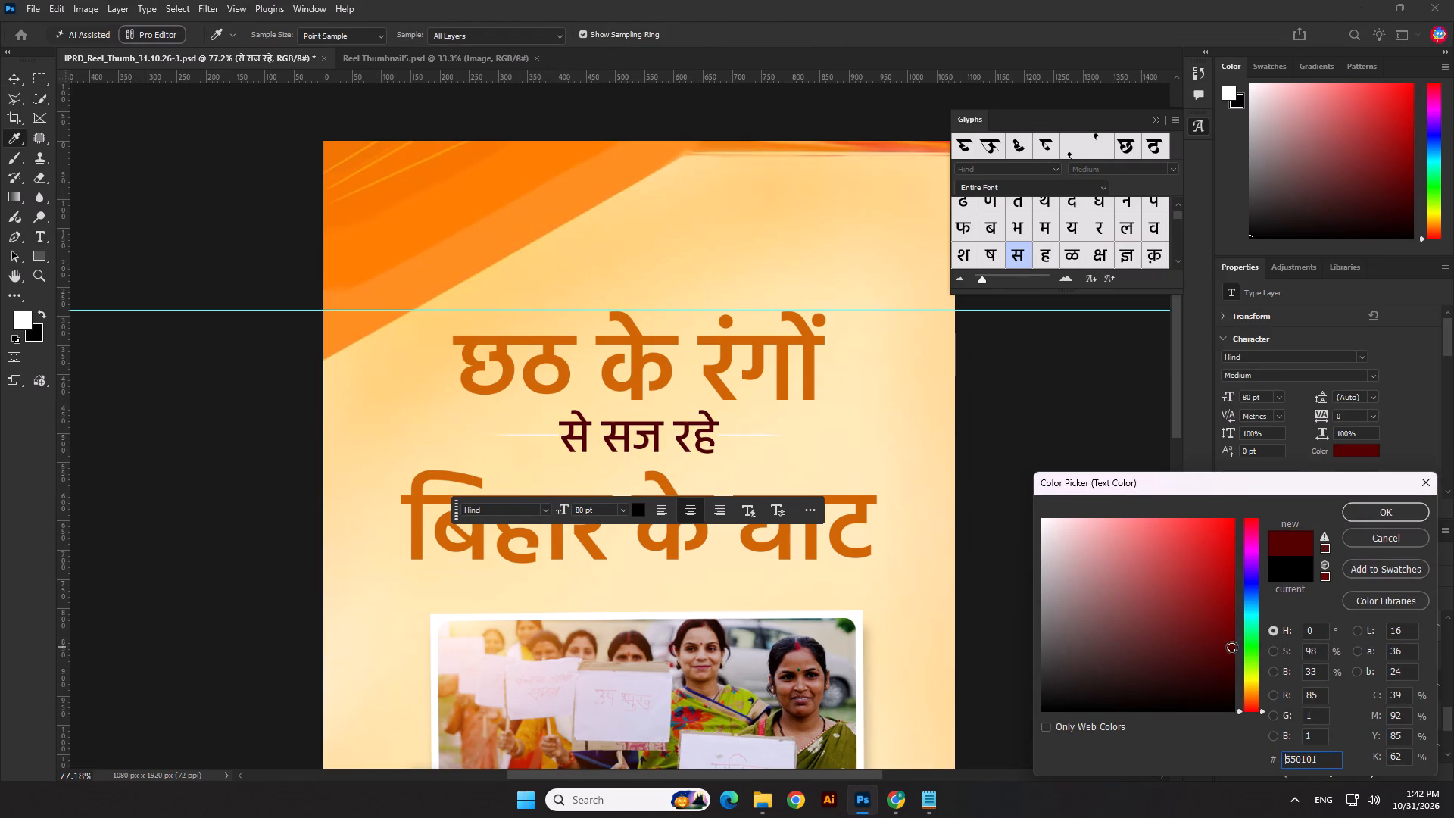
{"action": "left_click", "coordinate": [1345, 504]}
{"action": "left_click", "coordinate": [1016, 535]}
Fill the split white divider line with the same recently used dark maroon as the "से सज रहे" text.
{"action": "scroll", "coordinate": [752, 421], "scroll_direction": "up", "scroll_amount": 4}
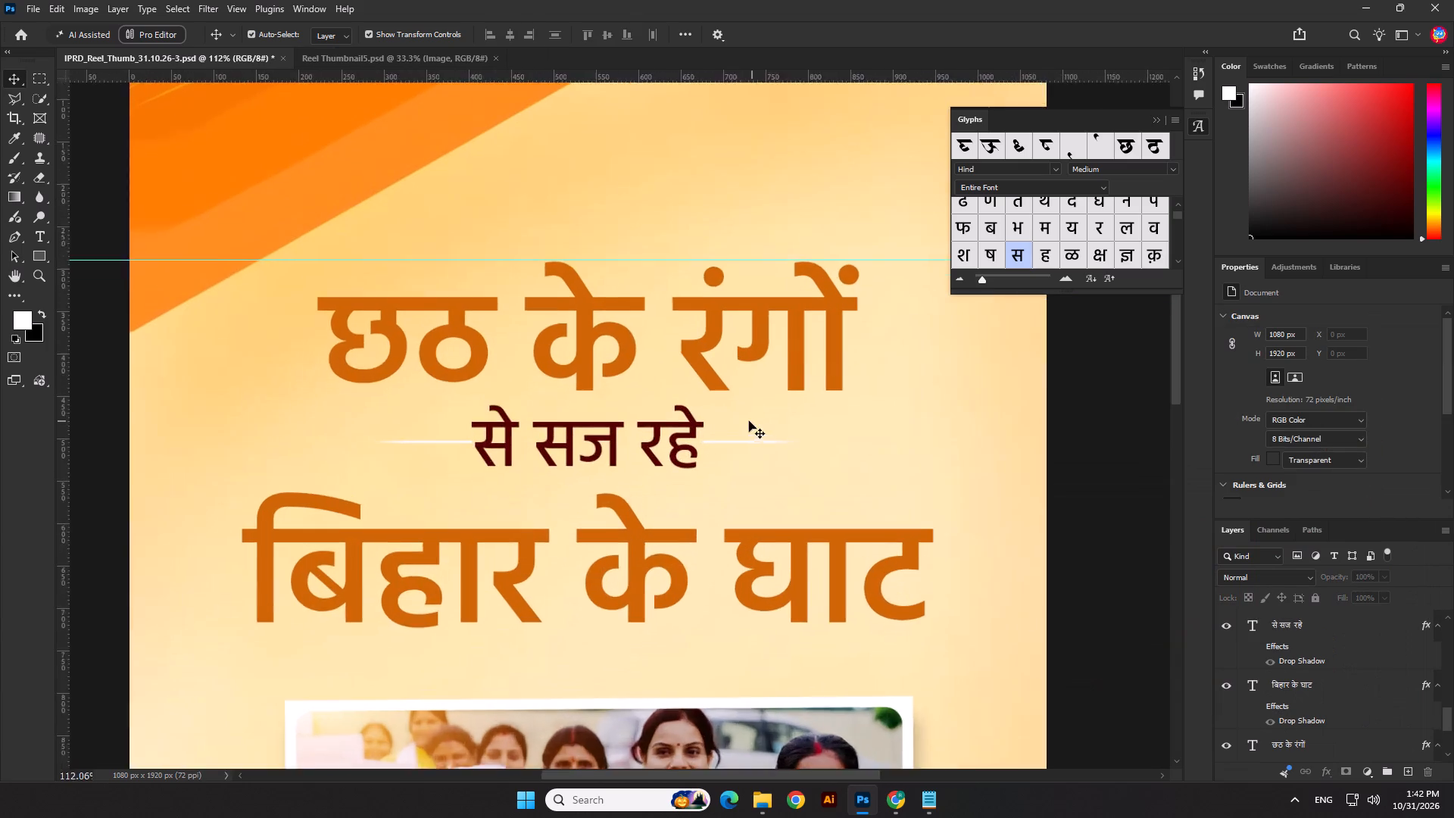
{"action": "scroll", "coordinate": [749, 421], "scroll_direction": "up", "scroll_amount": 3}
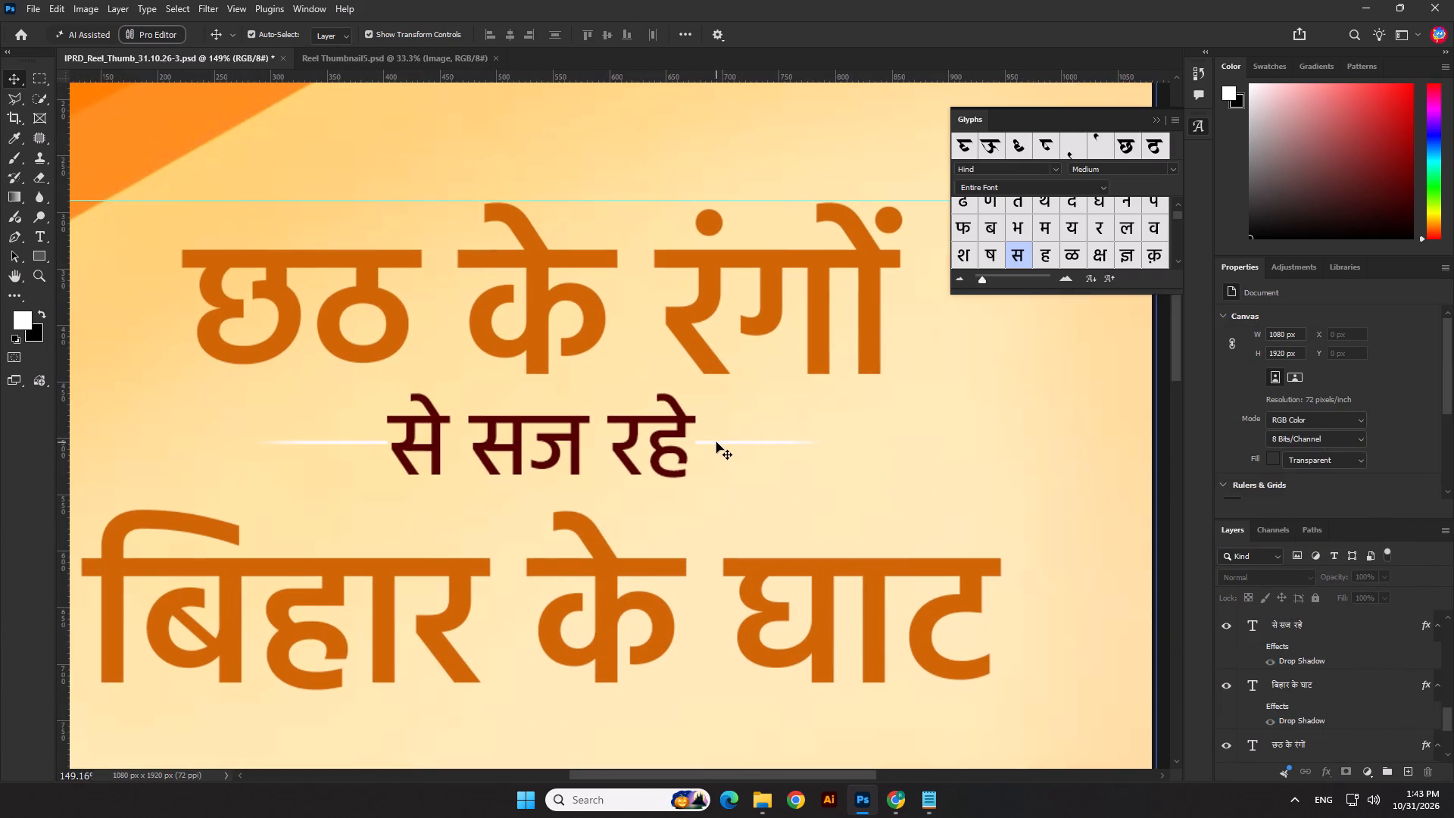
{"action": "left_click", "coordinate": [713, 443]}
{"action": "left_click", "coordinate": [1275, 448]}
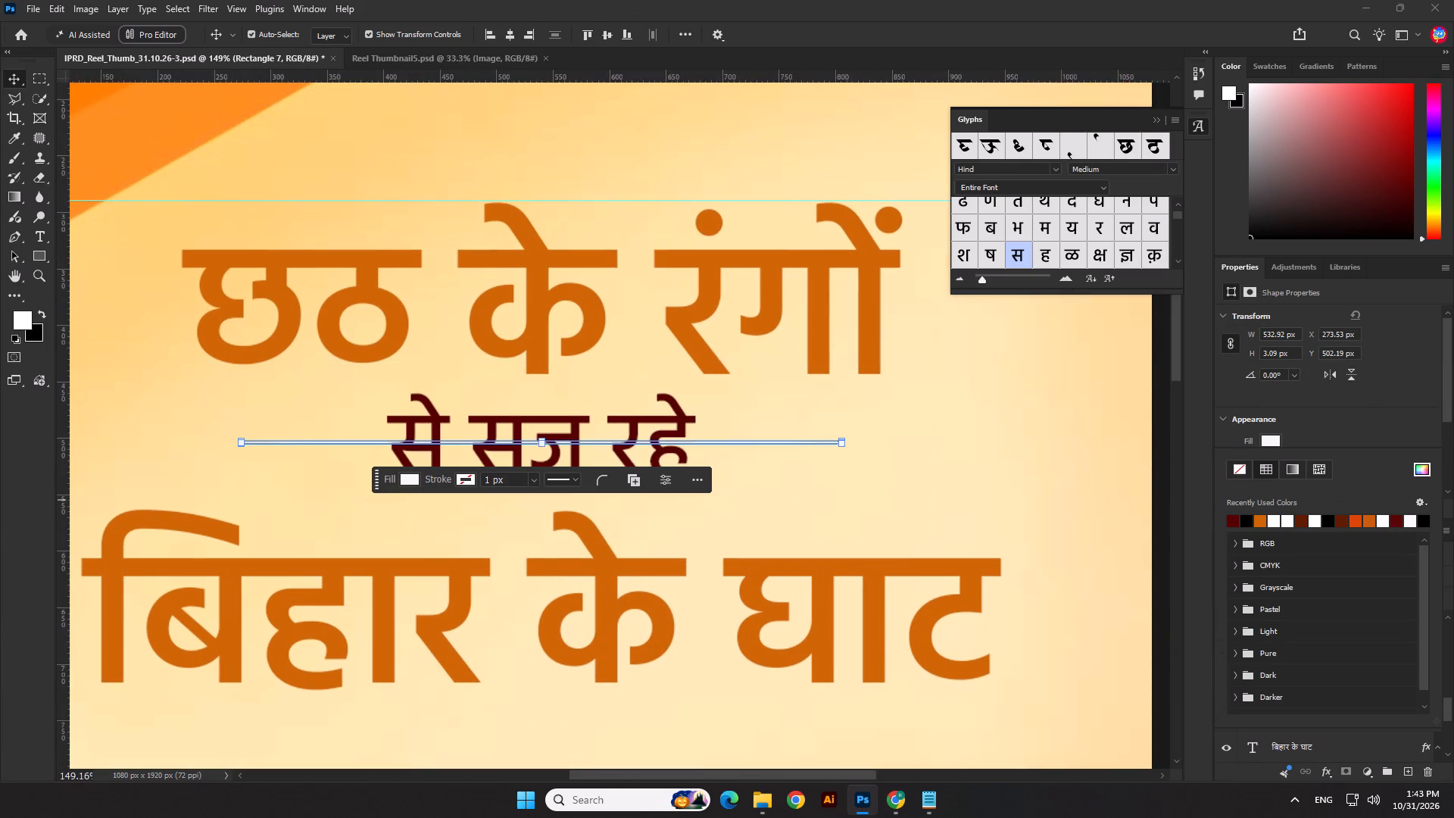
{"action": "left_click", "coordinate": [1236, 518]}
{"action": "left_click", "coordinate": [1081, 457]}
Centre the divider line and the "से सज रहे" text horizontally on the canvas.
{"action": "scroll", "coordinate": [856, 447], "scroll_direction": "up", "scroll_amount": 2}
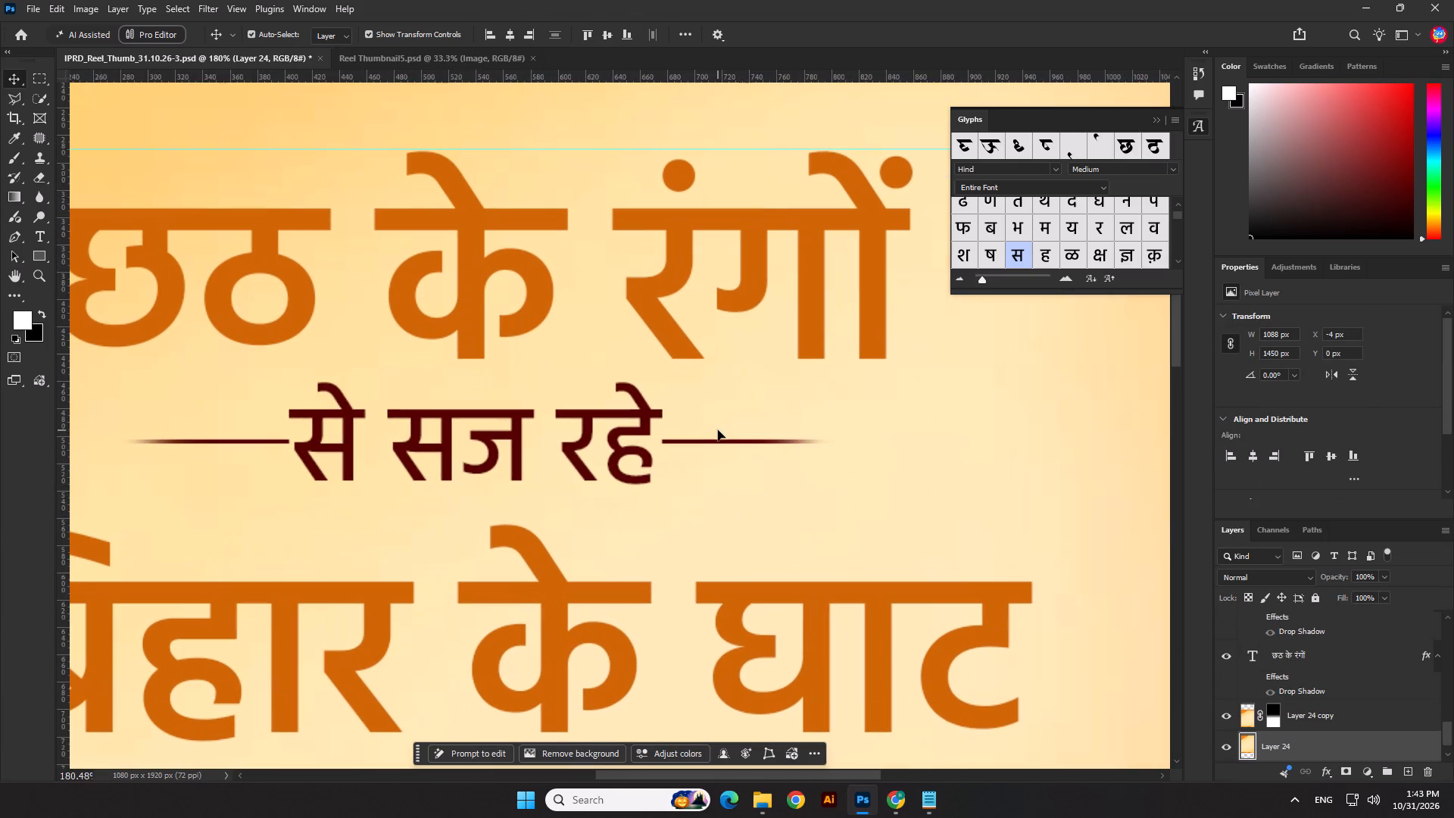
{"action": "left_click", "coordinate": [719, 445]}
{"action": "left_click", "coordinate": [510, 29]}
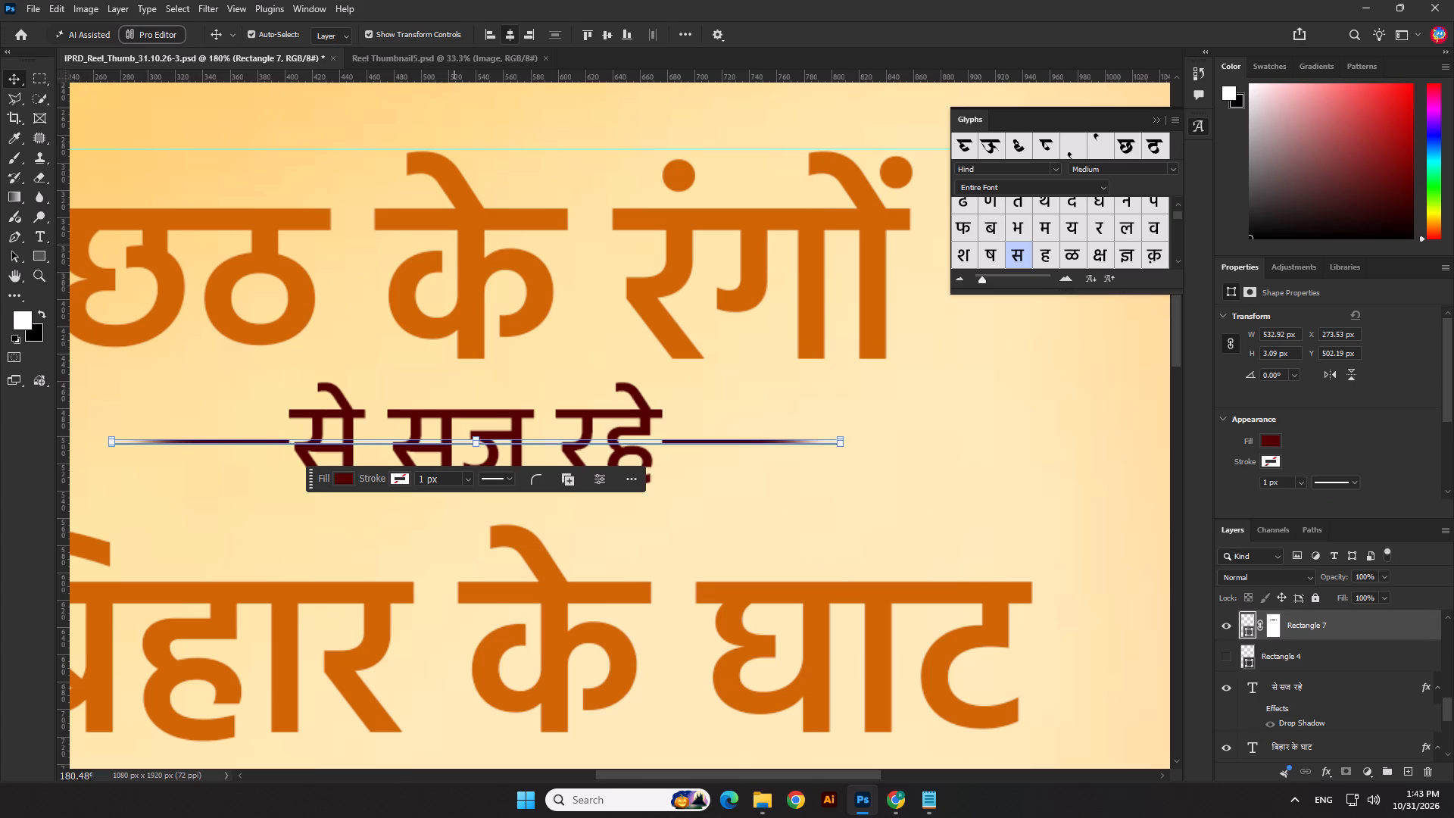
{"action": "left_click", "coordinate": [691, 492]}
{"action": "left_click", "coordinate": [643, 423]}
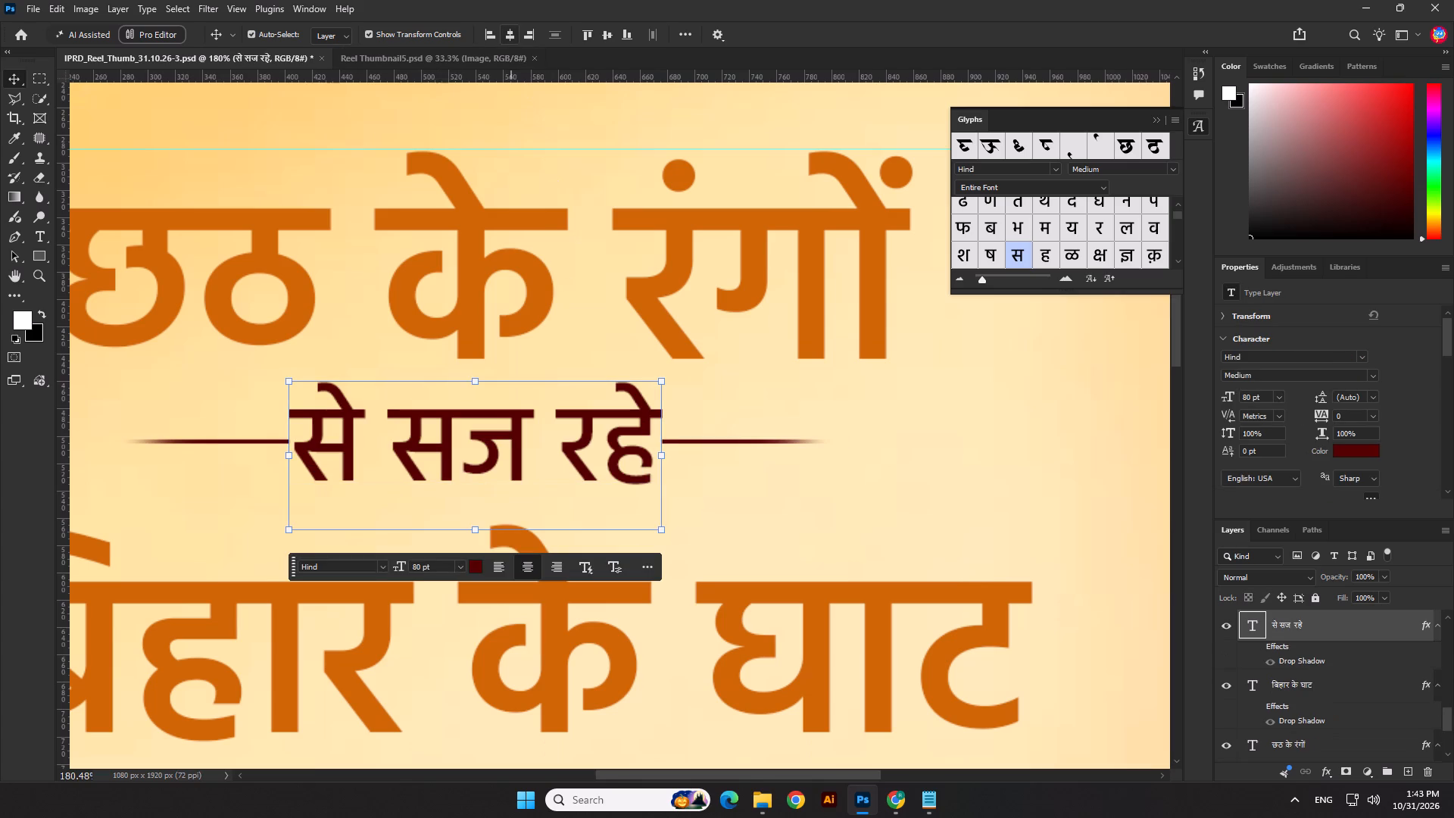
{"action": "left_click", "coordinate": [512, 31]}
{"action": "left_click", "coordinate": [712, 501]}
Select a rectangle of about 290 × 106 px around "से सज रहे" with the divider line's layer mask active.
{"action": "left_click", "coordinate": [682, 441]}
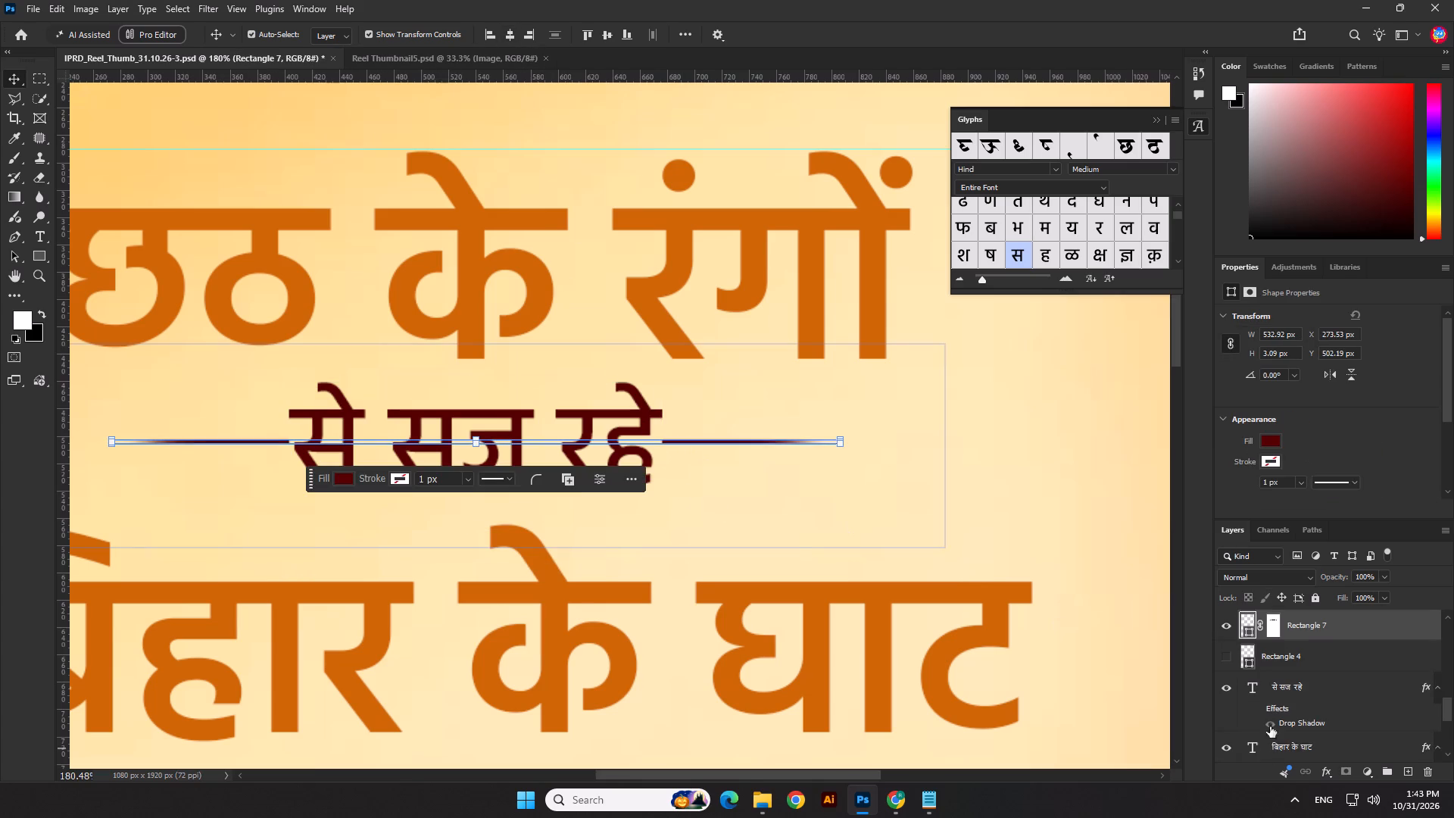
{"action": "left_click", "coordinate": [1277, 632]}
{"action": "left_click", "coordinate": [45, 80]}
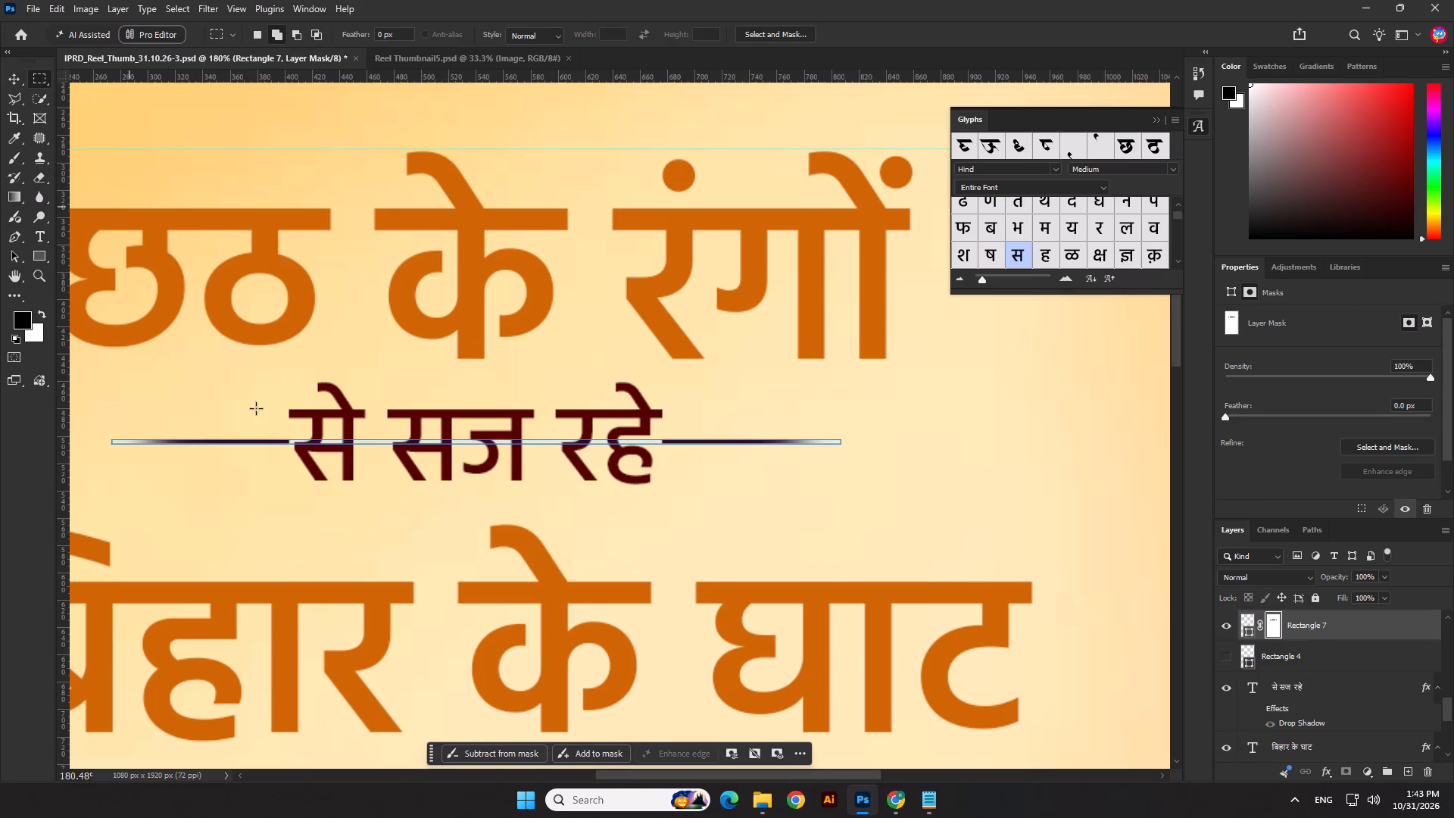
{"action": "left_click_drag", "start_coordinate": [279, 384], "coordinate": [575, 518]}
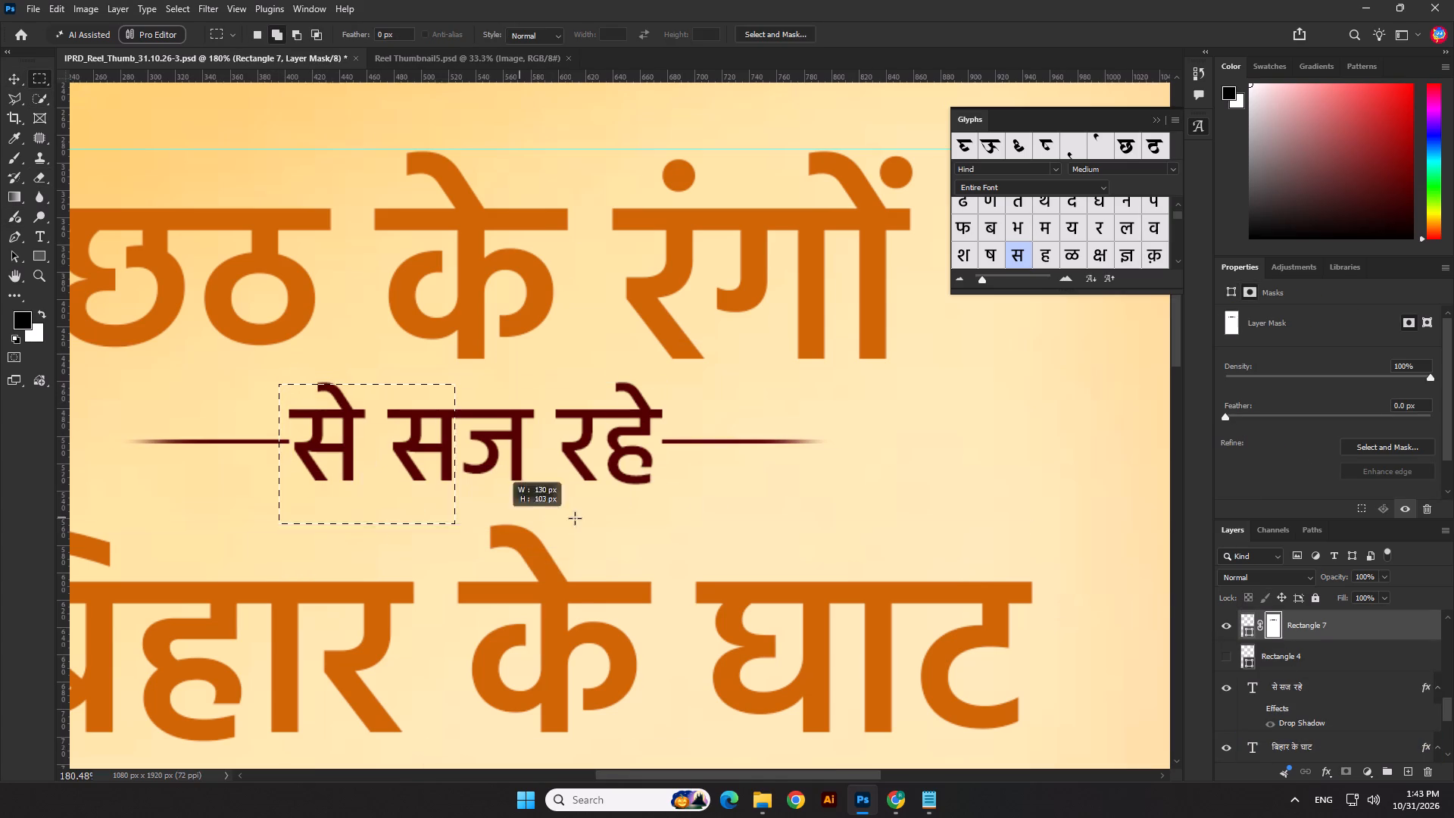
{"action": "left_click_drag", "start_coordinate": [575, 518], "coordinate": [675, 526]}
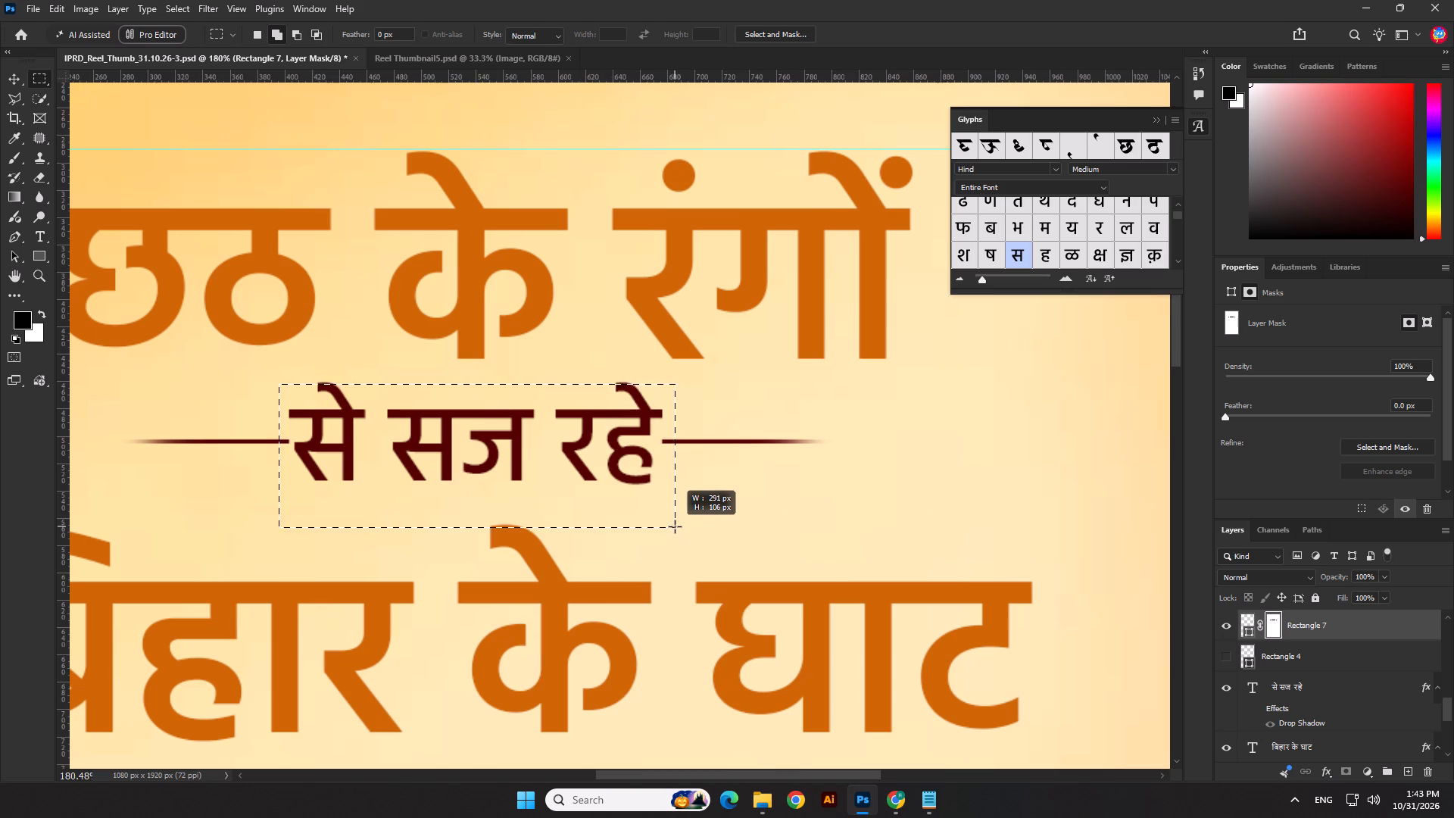
{"action": "left_click_drag", "start_coordinate": [675, 526], "coordinate": [672, 527]}
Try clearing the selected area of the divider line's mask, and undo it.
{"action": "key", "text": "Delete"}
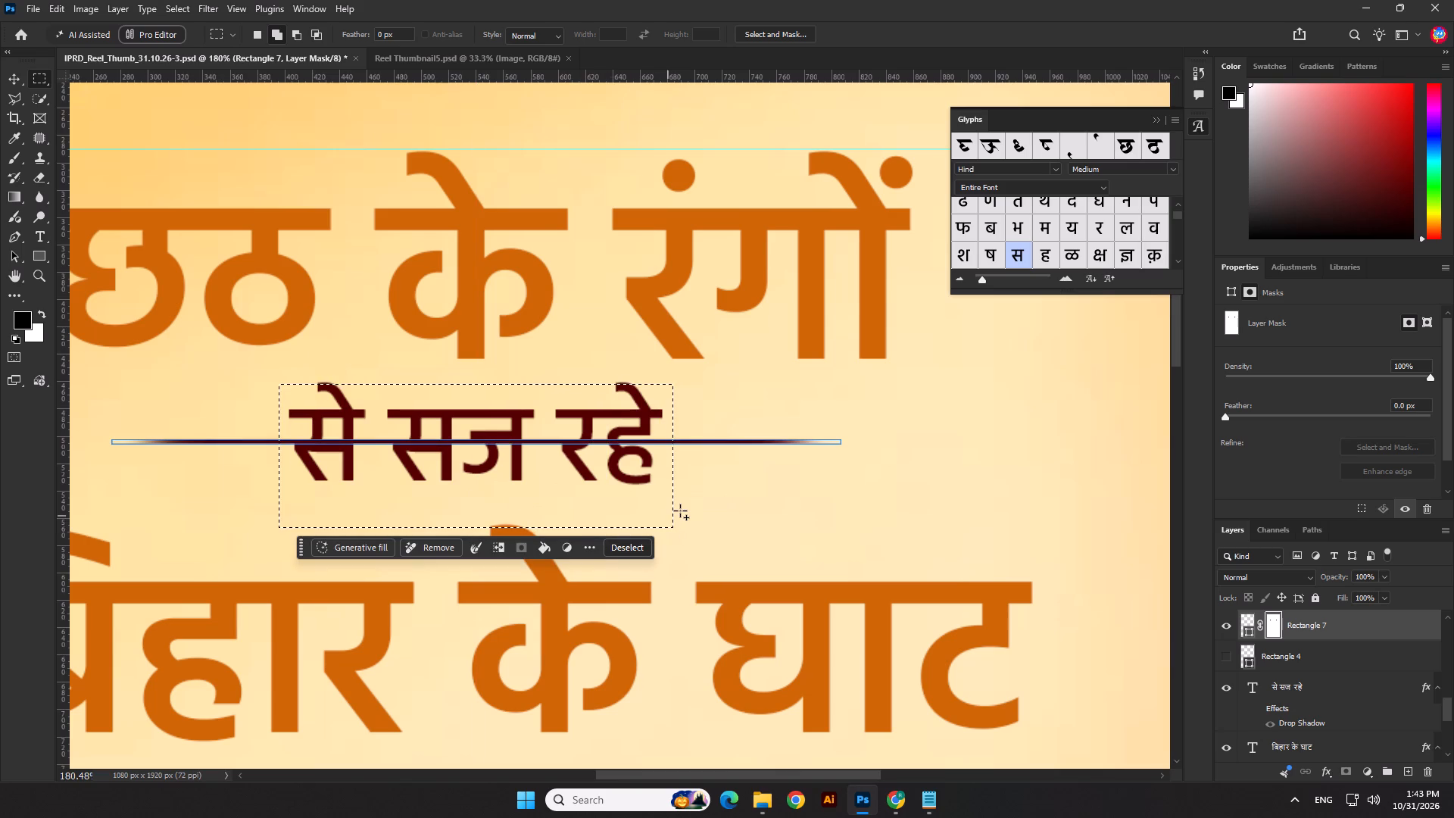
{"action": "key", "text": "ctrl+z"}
Paint black on the divider's mask inside the selection with a 100 px soft brush to widen the gap around "से सज रहे", and deselect.
{"action": "left_click", "coordinate": [1274, 625]}
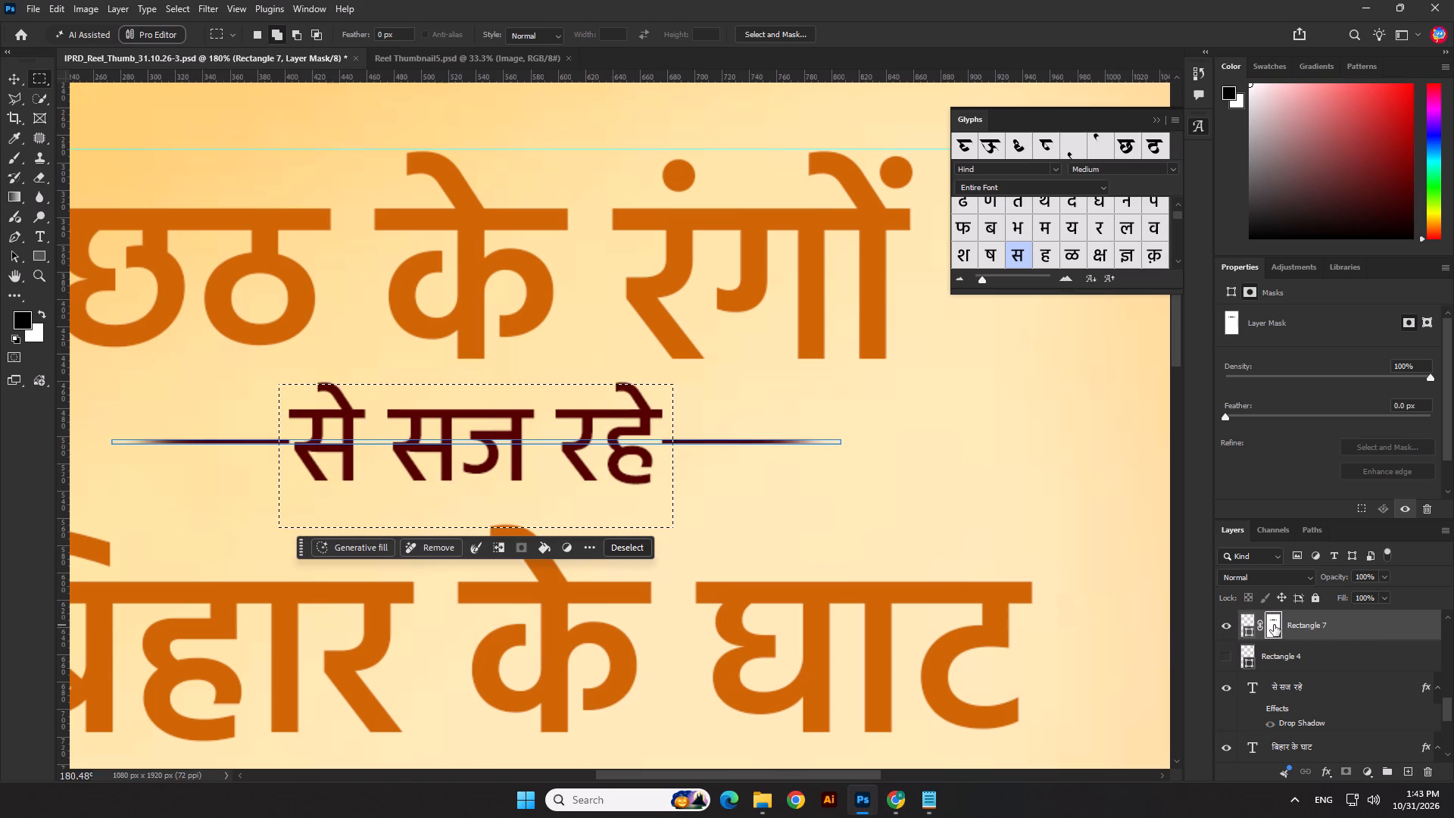
{"action": "left_click", "coordinate": [18, 160]}
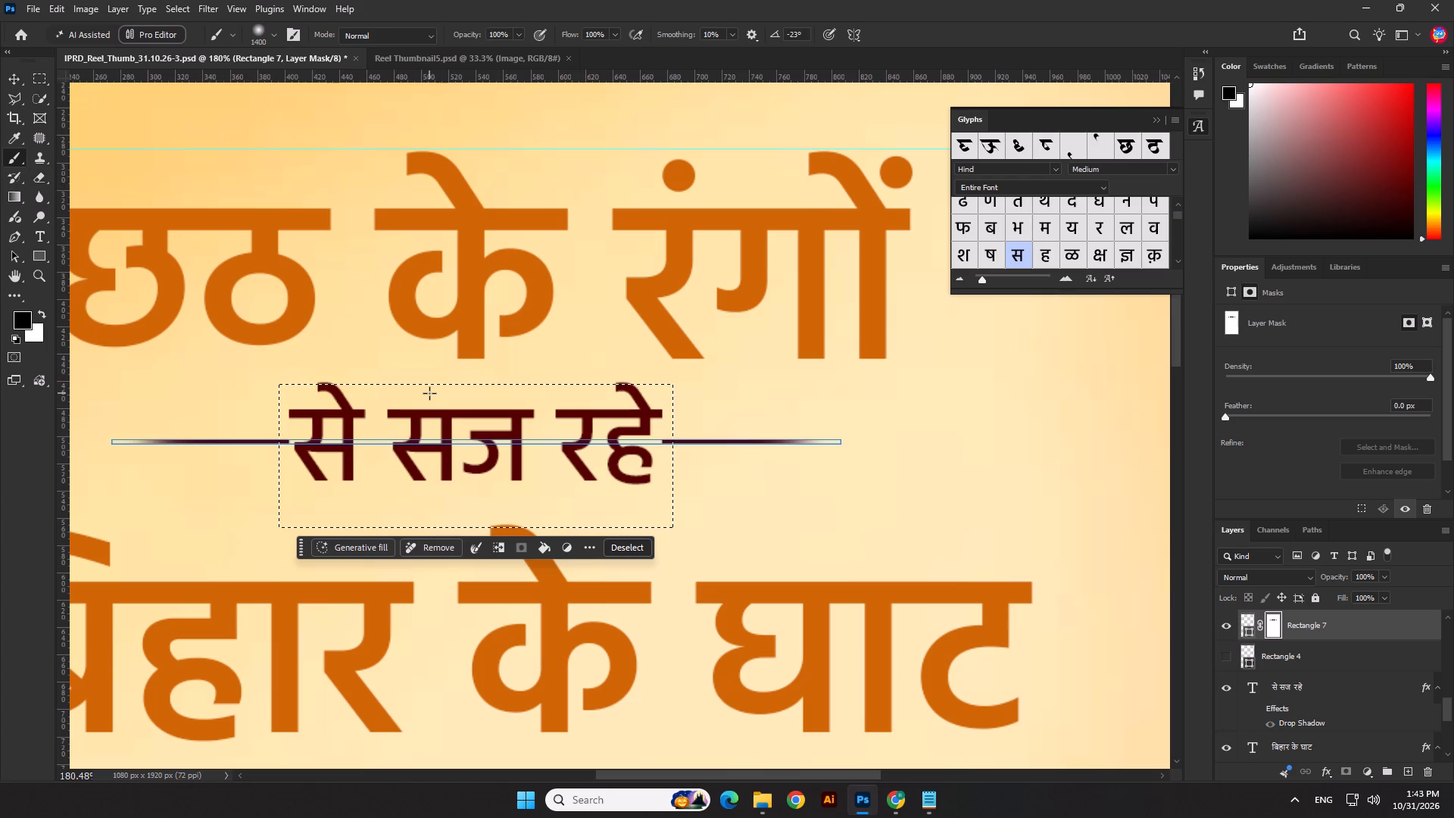
{"action": "key", "text": "bracketright"}
{"action": "key", "text": "bracketright"}
{"action": "key", "text": "bracketright"}
{"action": "key", "text": "bracketright"}
{"action": "key", "text": "bracketright"}
{"action": "key", "text": "bracketright"}
{"action": "key", "text": "bracketright"}
{"action": "key", "text": "bracketright"}
{"action": "key", "text": "bracketright"}
{"action": "key", "text": "bracketright"}
{"action": "key", "text": "bracketright"}
{"action": "key", "text": "bracketright"}
{"action": "key", "text": "bracketright"}
{"action": "key", "text": "bracketright"}
{"action": "key", "text": "bracketright"}
{"action": "key", "text": "bracketright"}
{"action": "key", "text": "bracketright"}
{"action": "key", "text": "bracketright"}
{"action": "key", "text": "bracketright"}
{"action": "key", "text": "bracketright"}
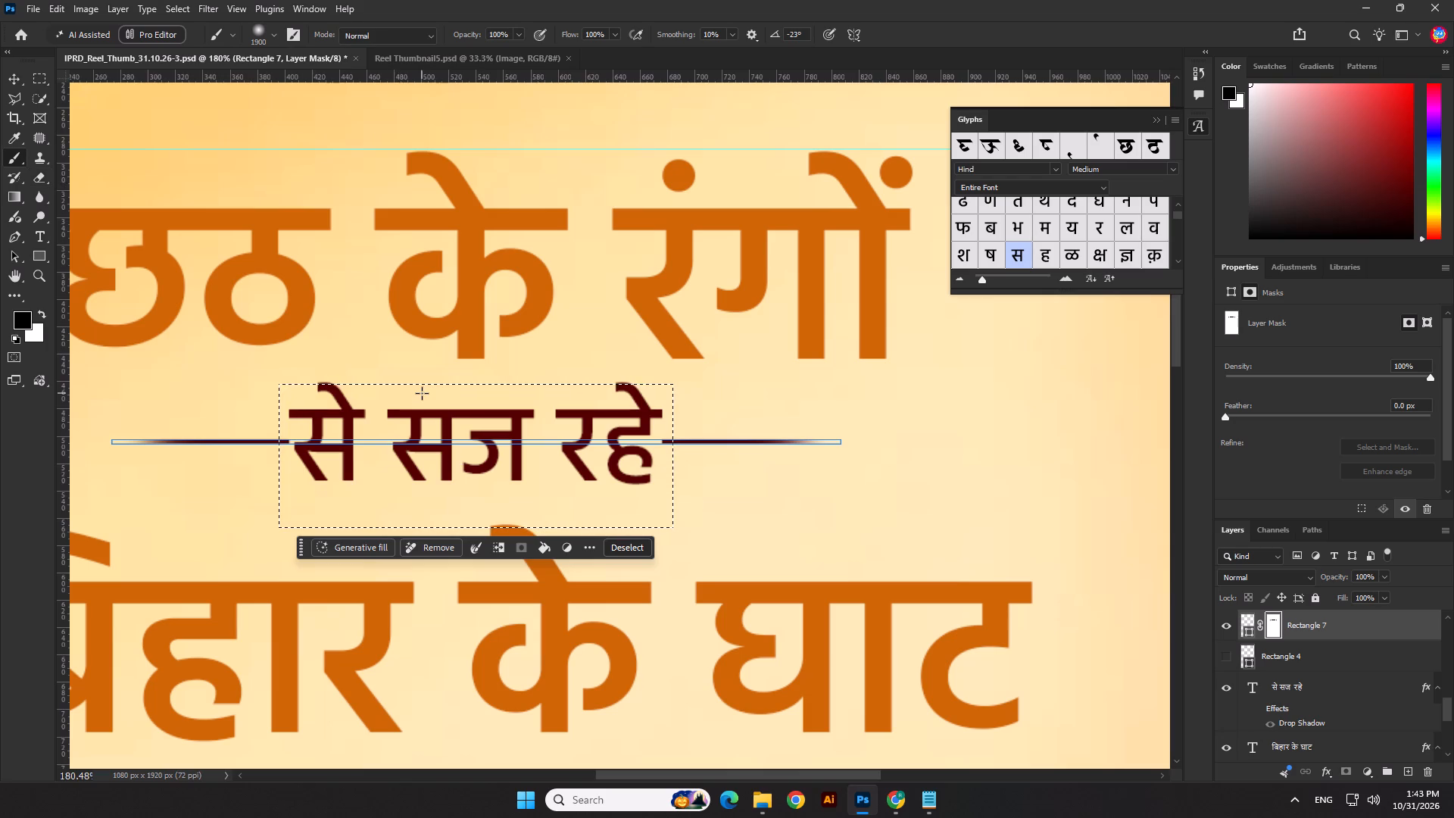
{"action": "key", "text": "bracketleft"}
{"action": "key", "text": "bracketleft"}
{"action": "key", "text": "bracketleft"}
{"action": "key", "text": "bracketleft"}
{"action": "key", "text": "bracketleft"}
{"action": "key", "text": "bracketleft"}
{"action": "key", "text": "bracketleft"}
{"action": "key", "text": "bracketleft"}
{"action": "key", "text": "bracketleft"}
{"action": "key", "text": "bracketleft"}
{"action": "key", "text": "bracketleft"}
{"action": "key", "text": "bracketleft"}
{"action": "key", "text": "bracketleft"}
{"action": "key", "text": "bracketleft"}
{"action": "key", "text": "bracketleft"}
{"action": "key", "text": "bracketleft"}
{"action": "key", "text": "bracketleft"}
{"action": "key", "text": "bracketleft"}
{"action": "key", "text": "bracketleft"}
{"action": "key", "text": "bracketleft"}
{"action": "triple_click", "coordinate": [323, 438]}
{"action": "triple_click", "coordinate": [321, 438]}
{"action": "triple_click", "coordinate": [321, 438]}
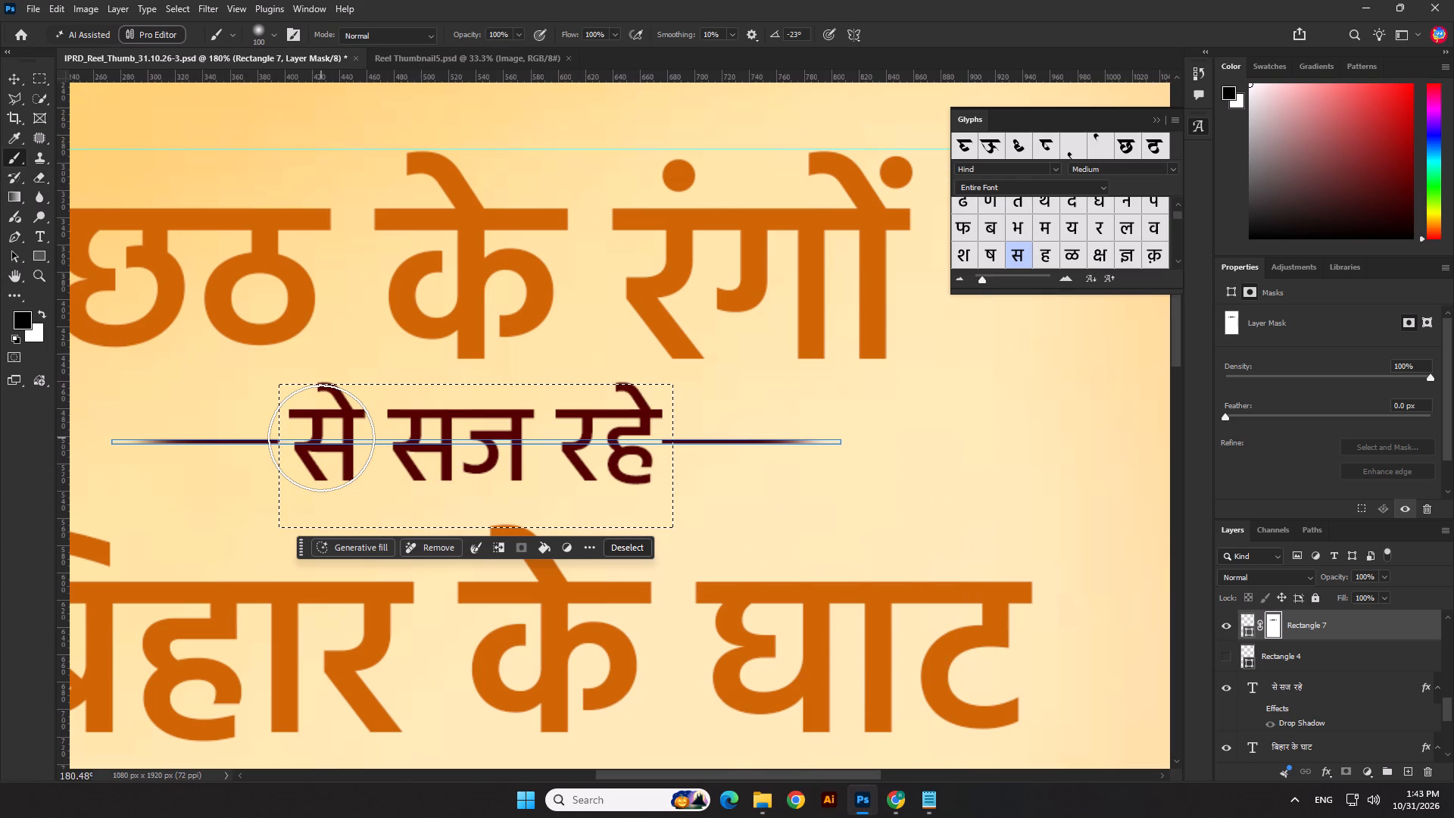
{"action": "left_click_drag", "start_coordinate": [321, 438], "coordinate": [625, 439]}
{"action": "left_click", "coordinate": [639, 440]}
{"action": "left_click_drag", "start_coordinate": [651, 421], "coordinate": [654, 436]}
{"action": "left_click_drag", "start_coordinate": [652, 427], "coordinate": [651, 416]}
{"action": "left_click_drag", "start_coordinate": [651, 406], "coordinate": [652, 460]}
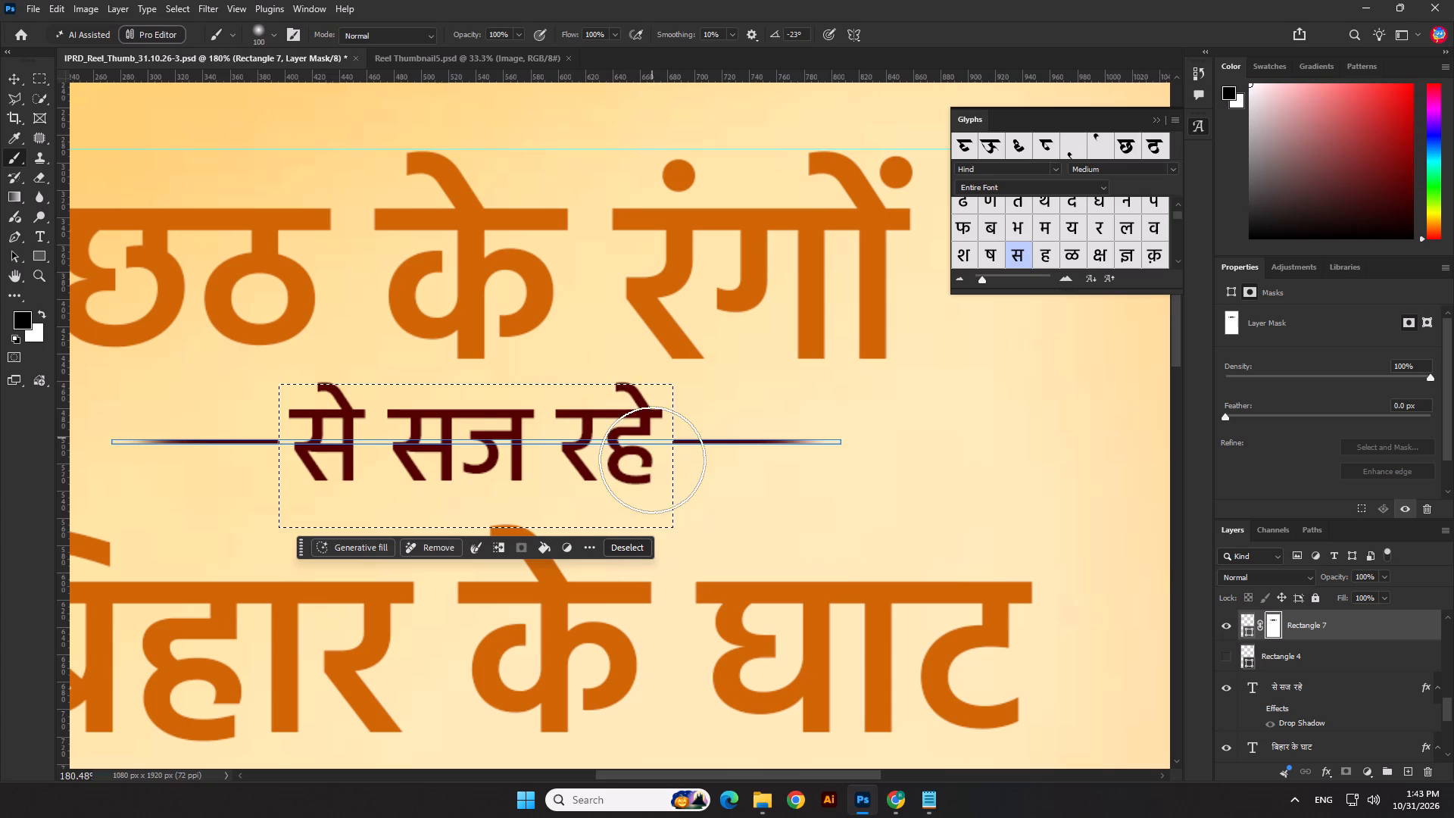
{"action": "left_click_drag", "start_coordinate": [652, 460], "coordinate": [659, 422]}
{"action": "left_click_drag", "start_coordinate": [661, 407], "coordinate": [312, 416]}
{"action": "left_click", "coordinate": [310, 415]}
{"action": "left_click_drag", "start_coordinate": [314, 405], "coordinate": [307, 473]}
{"action": "left_click", "coordinate": [42, 75]}
{"action": "left_click", "coordinate": [282, 192]}
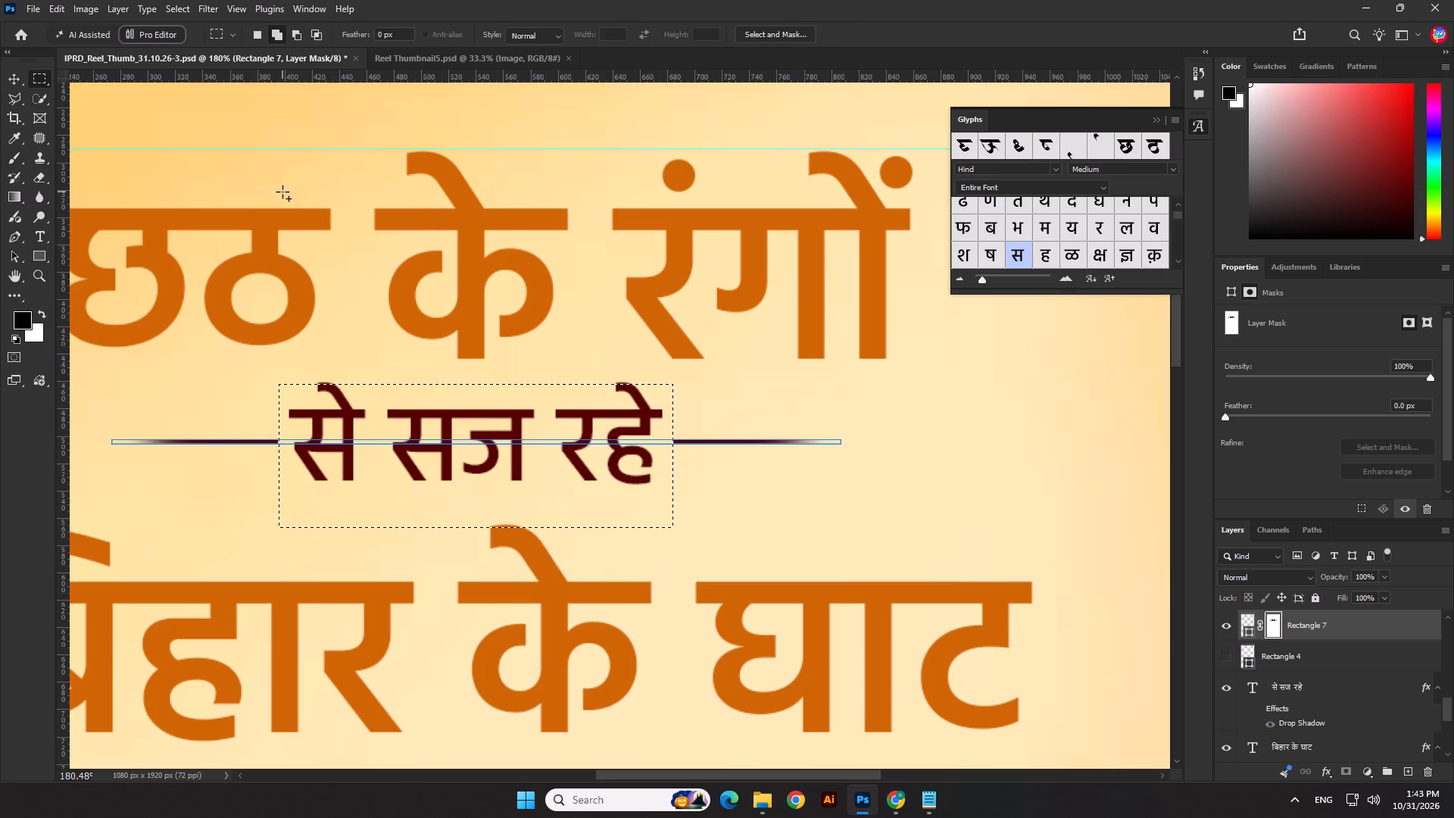
{"action": "right_click", "coordinate": [282, 192]}
{"action": "left_click", "coordinate": [302, 205]}
{"action": "scroll", "coordinate": [649, 412], "scroll_direction": "down", "scroll_amount": 7}
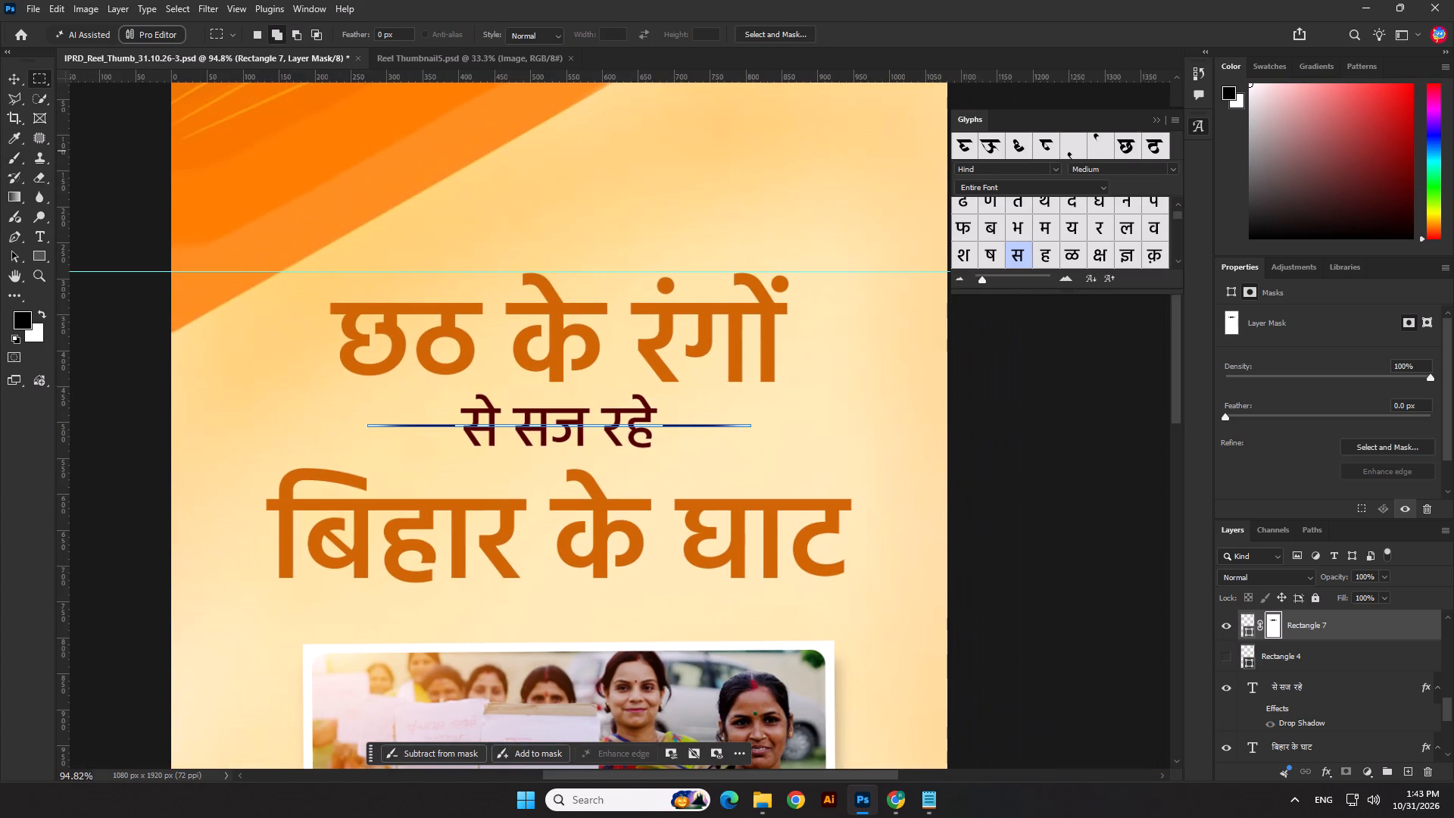
{"action": "left_click", "coordinate": [15, 80]}
{"action": "left_click", "coordinate": [118, 173]}
Break the "बिहार के घाट" heading into two lines, with "घाट" on the second line.
{"action": "scroll", "coordinate": [843, 489], "scroll_direction": "down", "scroll_amount": 3}
{"action": "left_click", "coordinate": [1062, 458]}
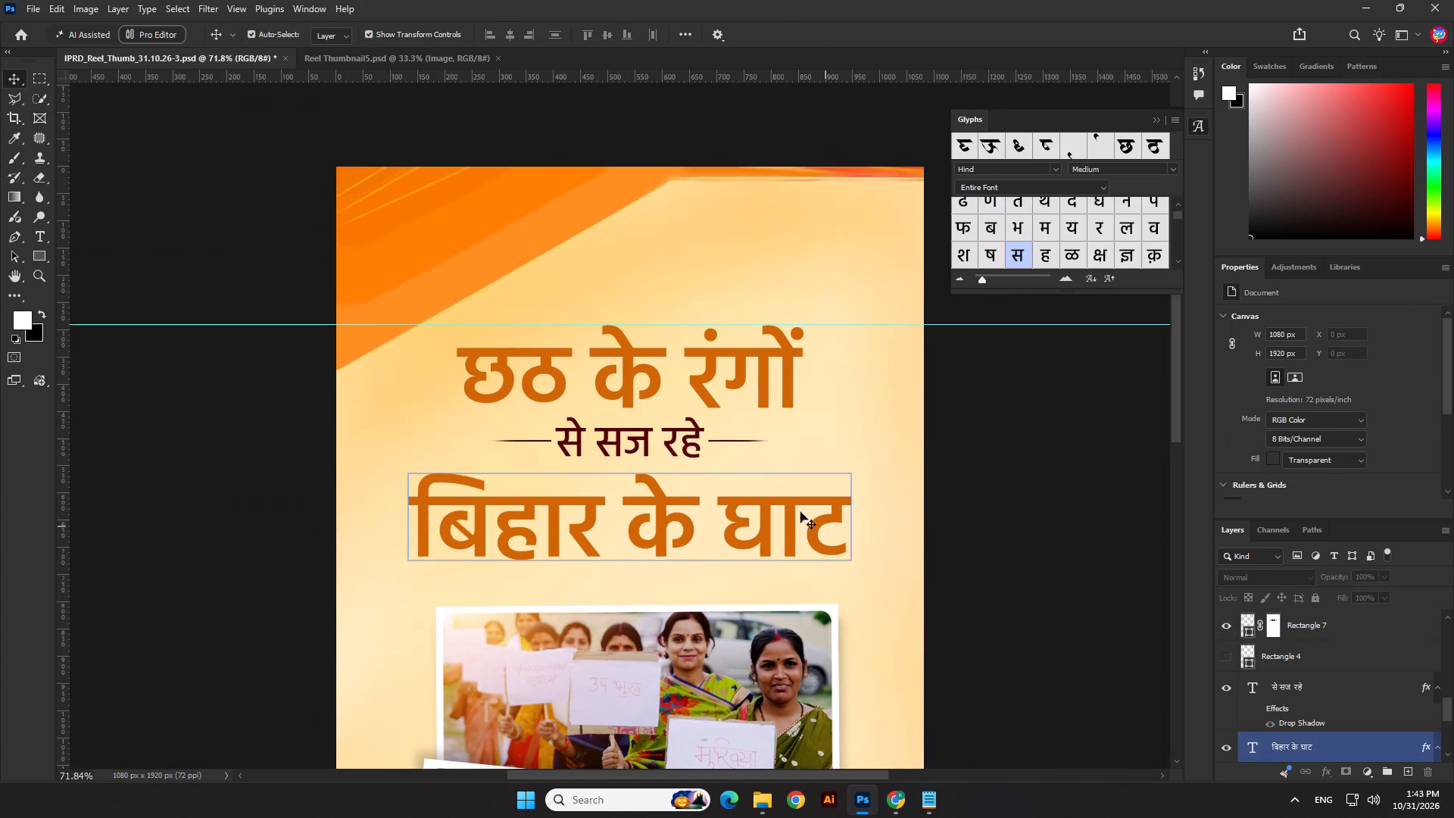
{"action": "left_click_drag", "start_coordinate": [791, 505], "coordinate": [791, 498]}
{"action": "double_click", "coordinate": [791, 498]}
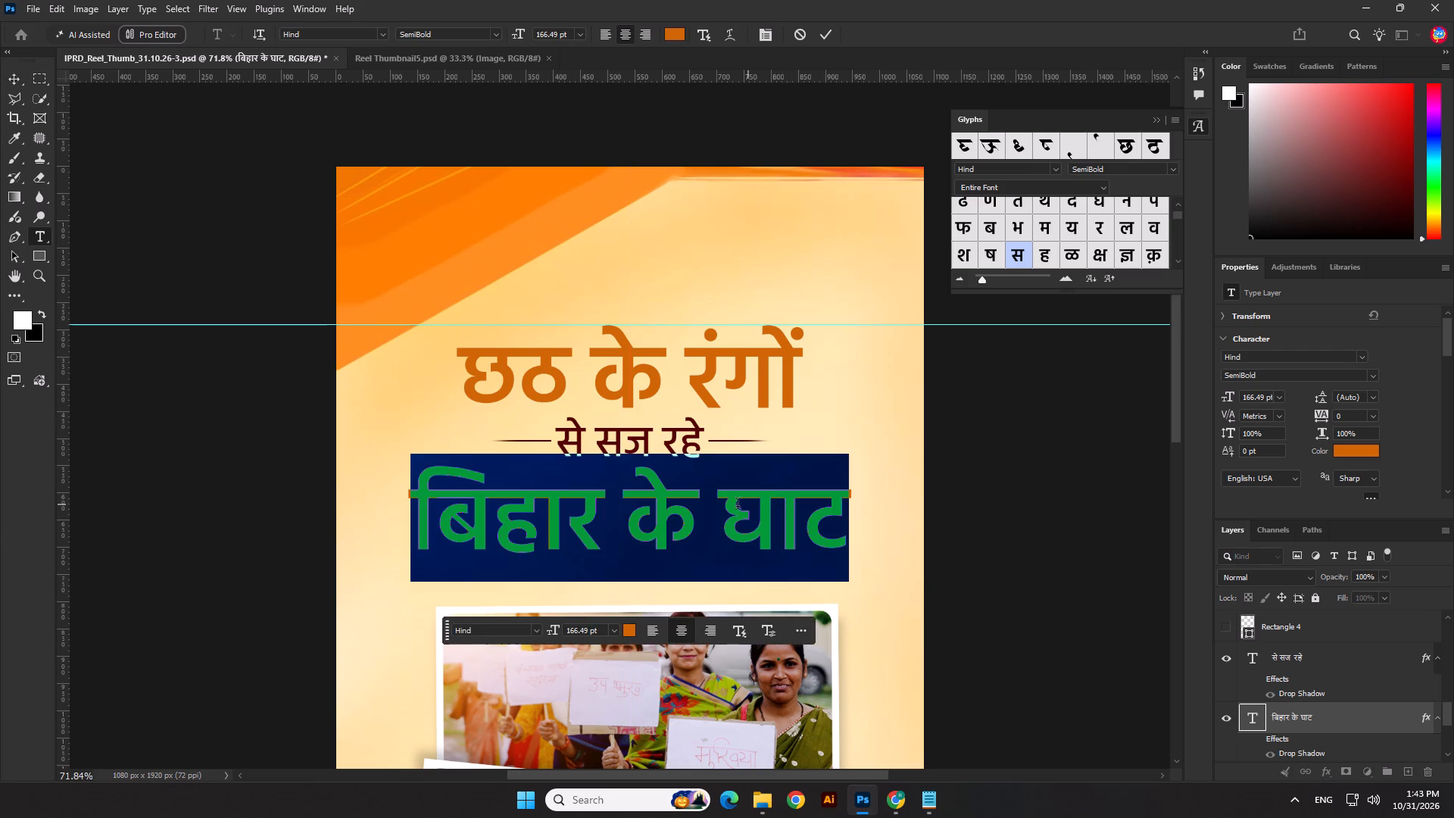
{"action": "left_click", "coordinate": [724, 508]}
{"action": "key", "text": "BackSpace"}
{"action": "key", "text": "Return"}
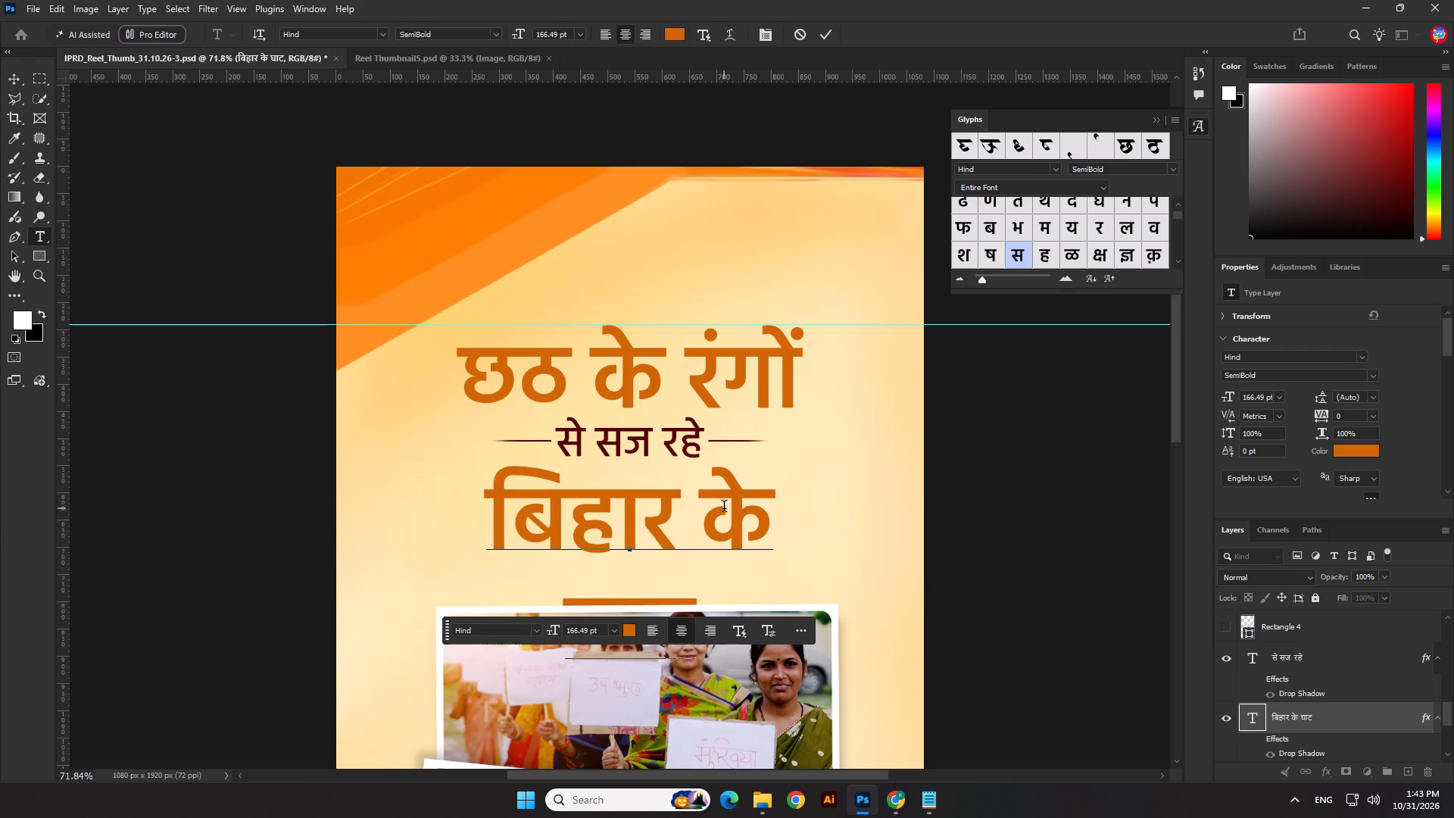
Reduce the font size of the "बिहार के" line.
{"action": "left_click_drag", "start_coordinate": [767, 535], "coordinate": [649, 540]}
{"action": "left_click_drag", "start_coordinate": [649, 540], "coordinate": [448, 543]}
{"action": "left_click_drag", "start_coordinate": [1231, 401], "coordinate": [1188, 407]}
Enlarge "घाट" to 246 pt and tighten its leading so it sits close beneath "बिहार के".
{"action": "left_click_drag", "start_coordinate": [704, 604], "coordinate": [531, 612]}
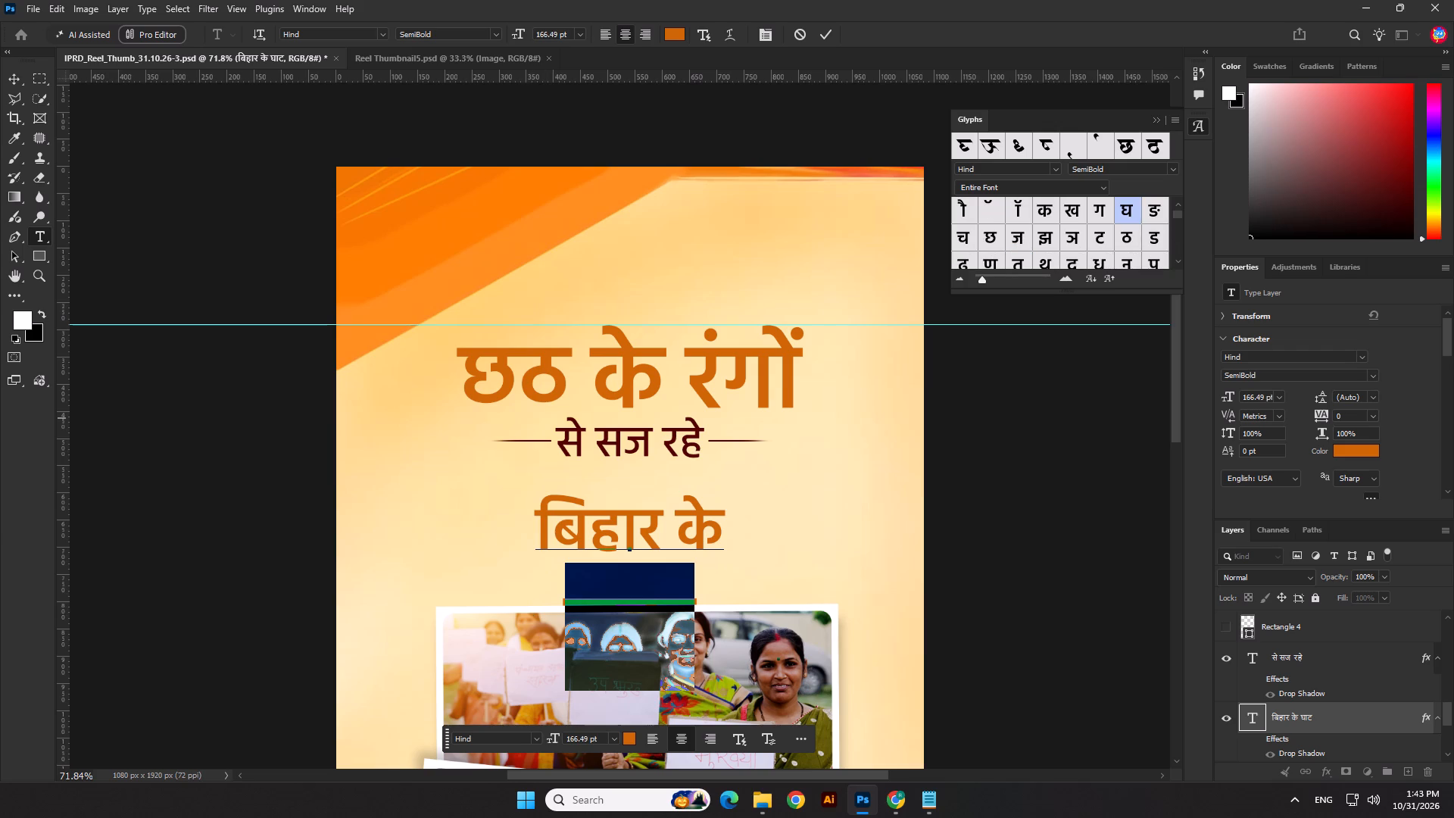
{"action": "left_click_drag", "start_coordinate": [1225, 400], "coordinate": [1285, 392]}
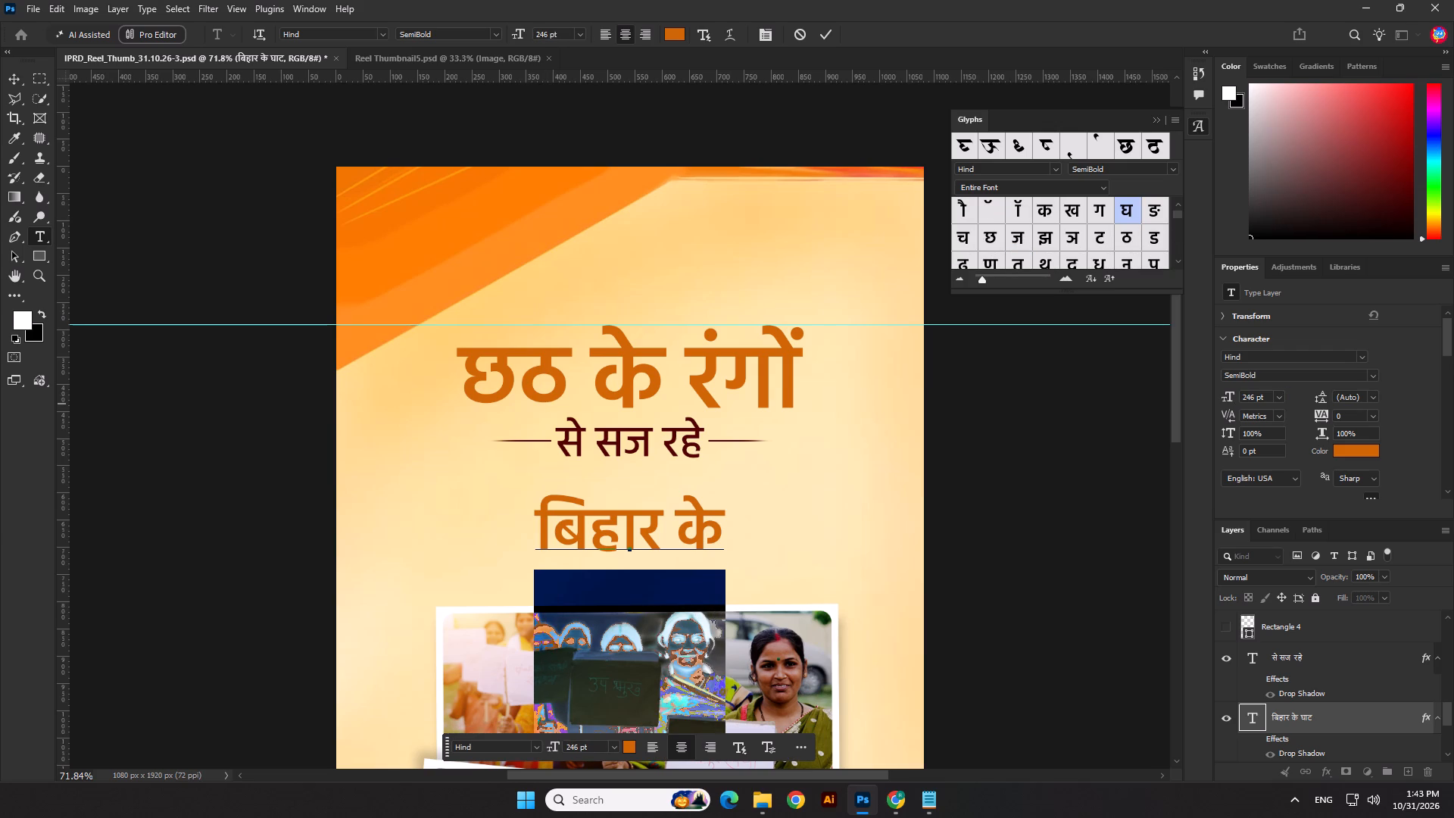
{"action": "left_click_drag", "start_coordinate": [1320, 398], "coordinate": [1228, 423]}
{"action": "left_click", "coordinate": [827, 30]}
Fit the two-line "बिहार के घाट" heading between "से सज रहे" and the first photo, scaled to 82.83% and centred horizontally on the canvas.
{"action": "left_click_drag", "start_coordinate": [678, 528], "coordinate": [679, 526]}
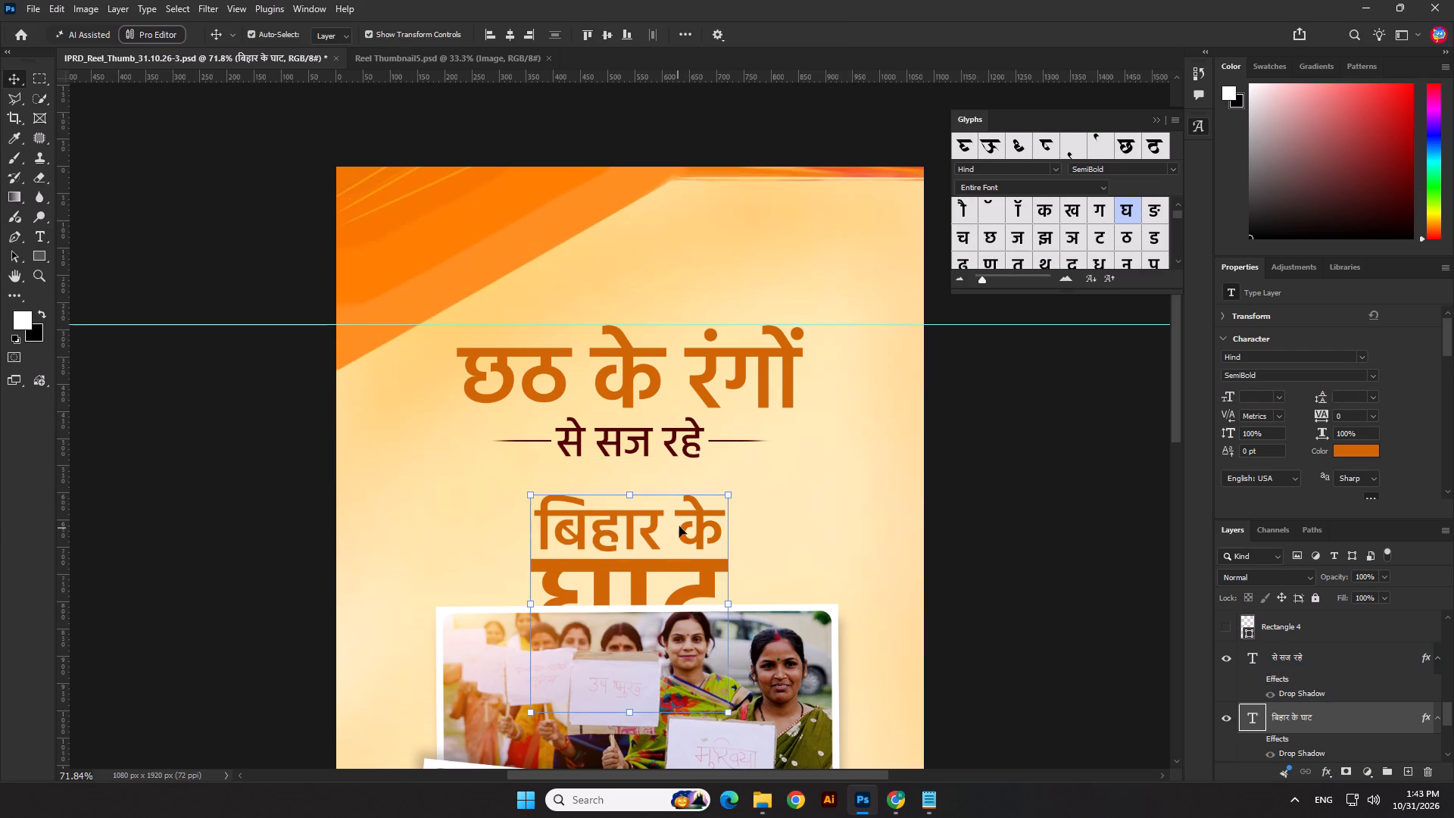
{"action": "left_click_drag", "start_coordinate": [679, 526], "coordinate": [686, 494]}
{"action": "scroll", "coordinate": [660, 537], "scroll_direction": "down", "scroll_amount": 4}
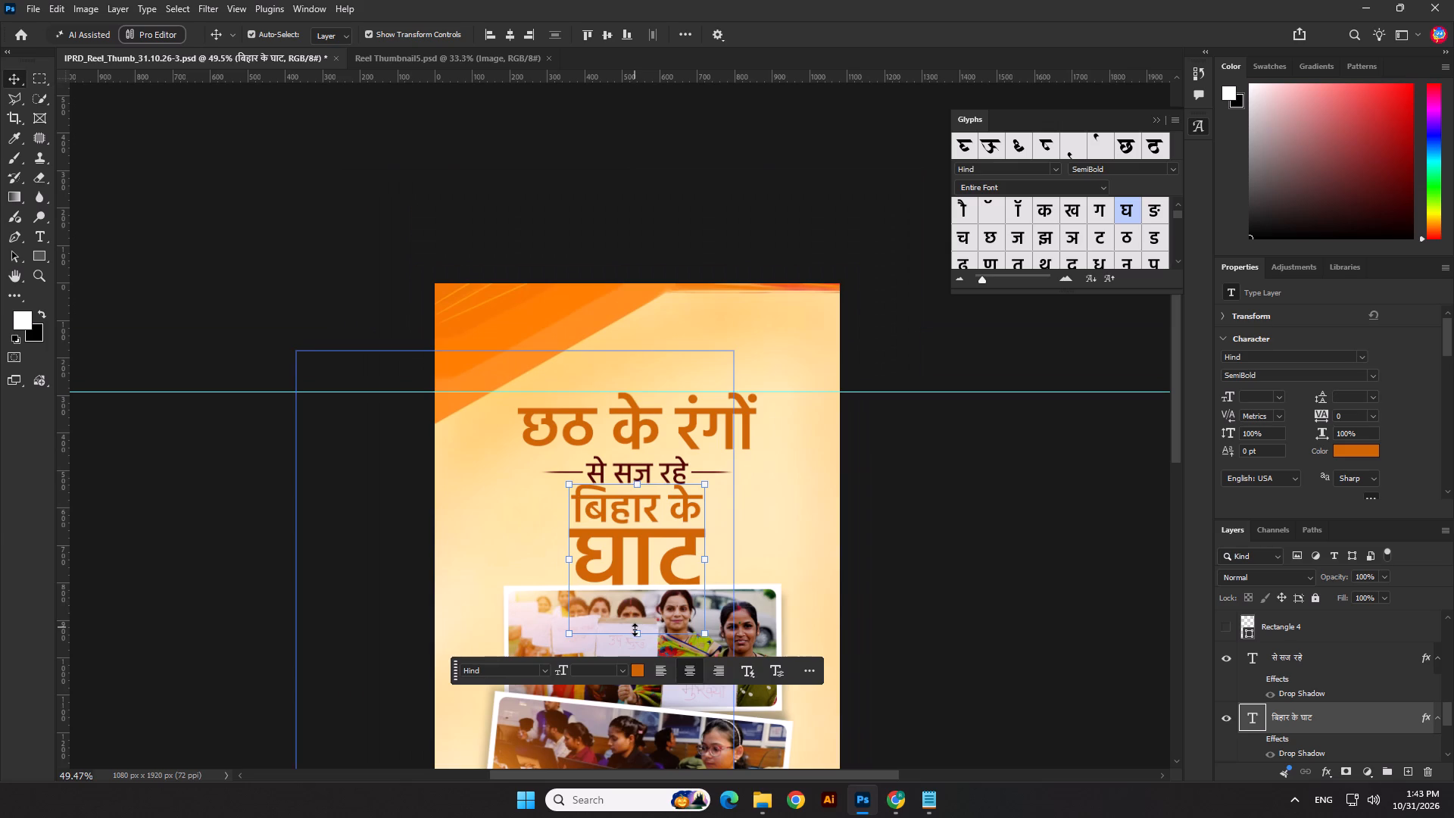
{"action": "left_click_drag", "start_coordinate": [635, 632], "coordinate": [641, 606]}
{"action": "key", "text": "shift+Down"}
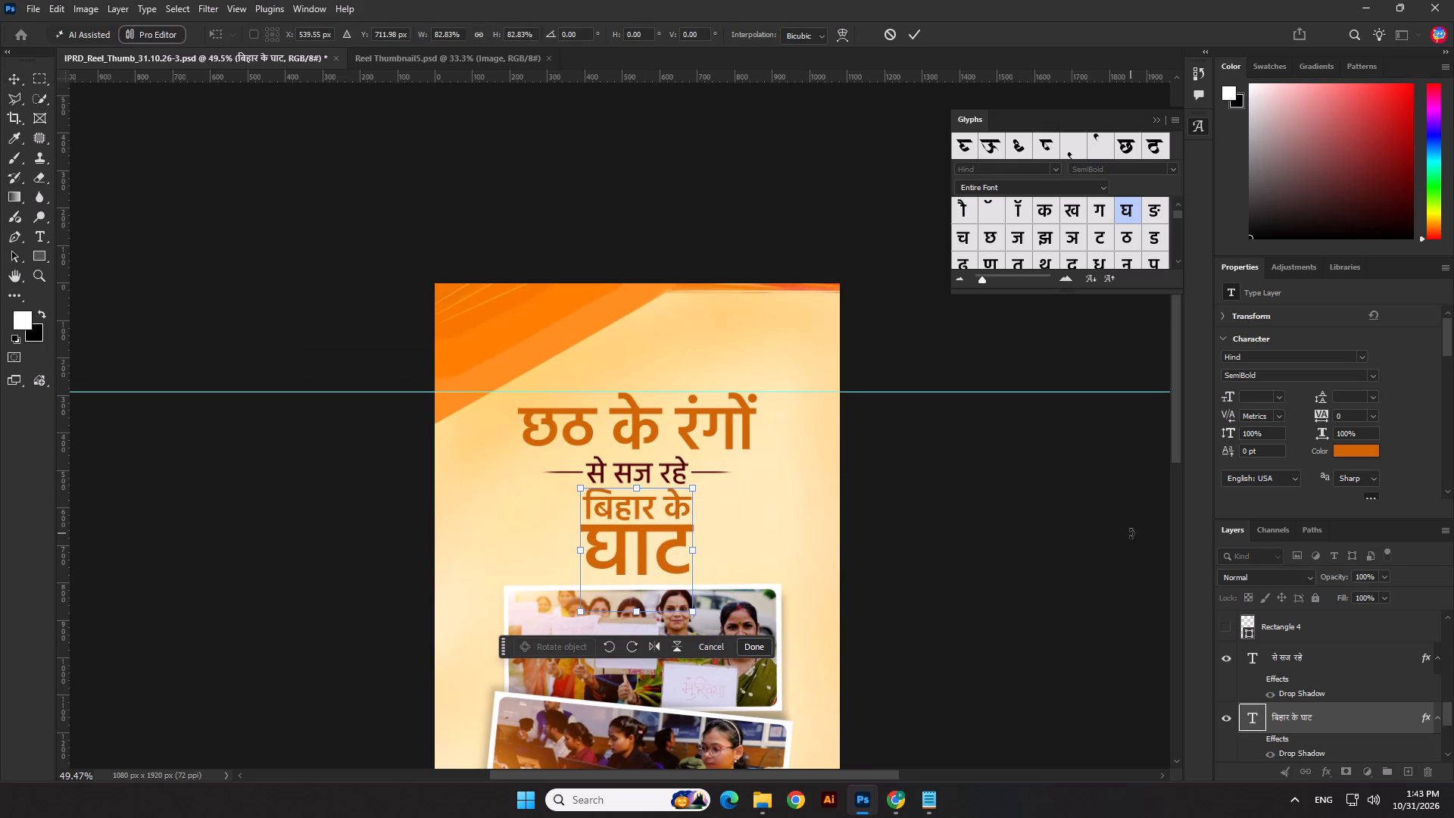
{"action": "key", "text": "shift+Down"}
{"action": "key", "text": "shift+Up"}
{"action": "key", "text": "Down"}
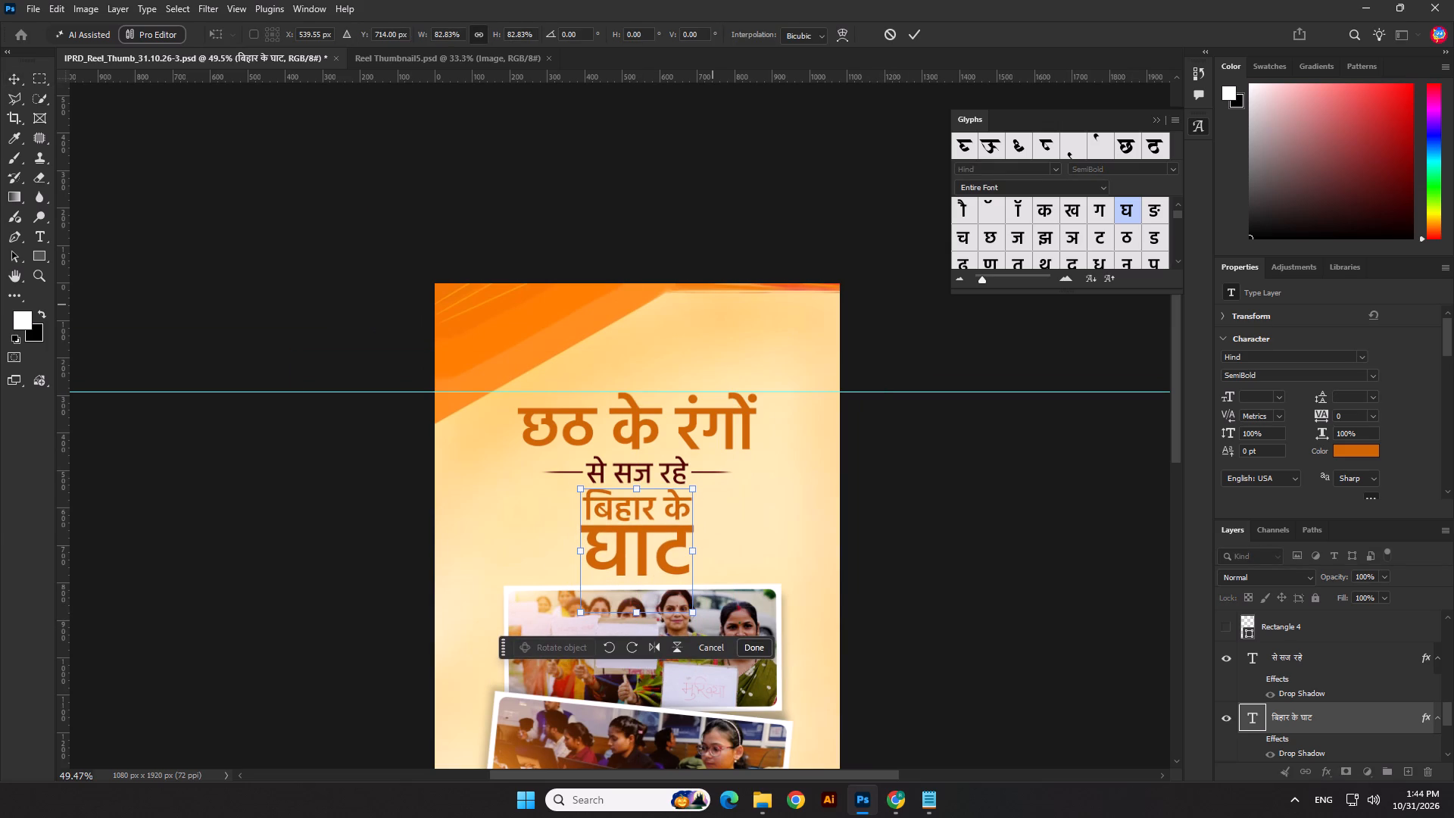
{"action": "key", "text": "Down"}
{"action": "key", "text": "Return"}
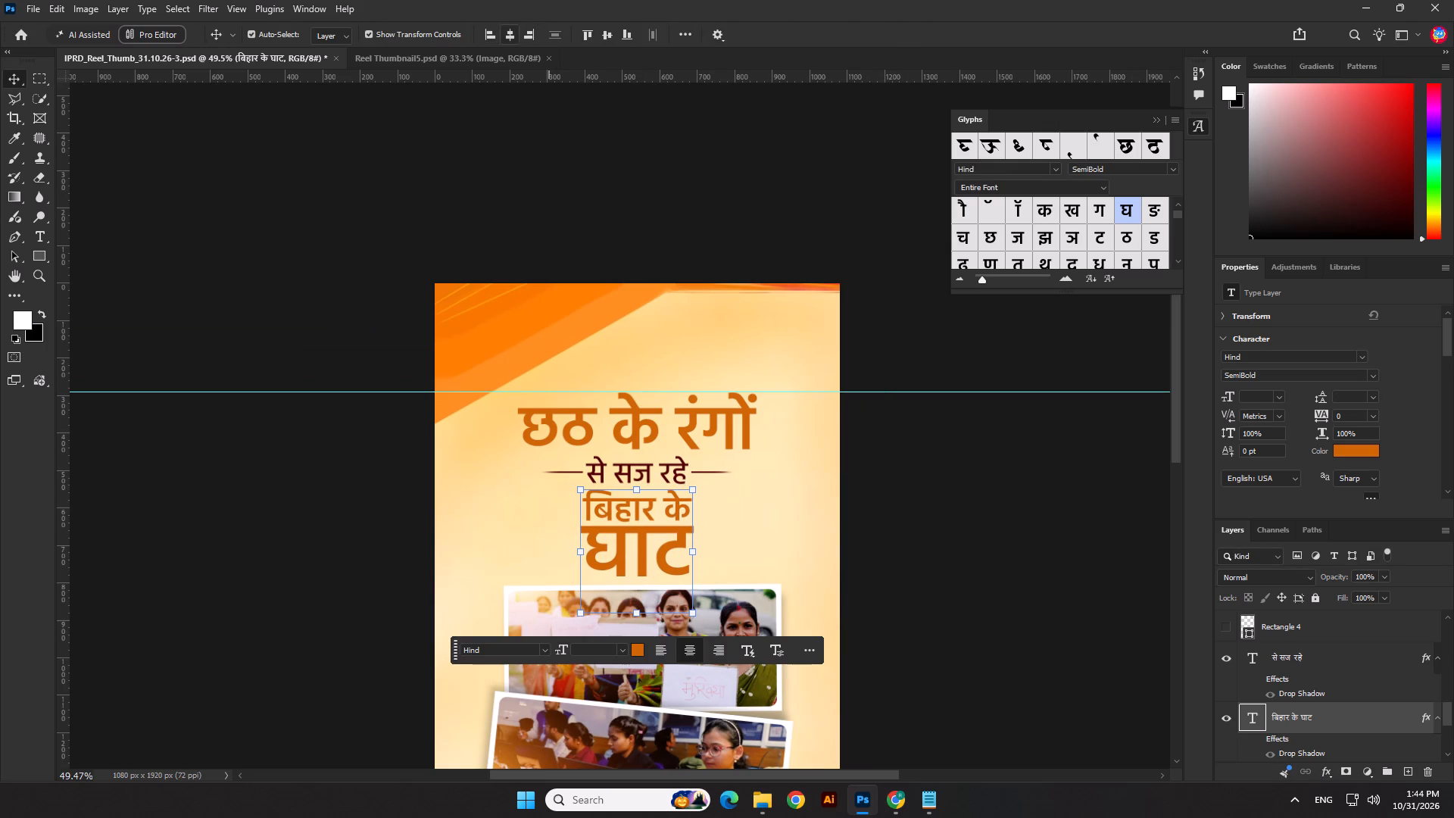
{"action": "left_click", "coordinate": [510, 37]}
{"action": "left_click", "coordinate": [523, 147]}
{"action": "scroll", "coordinate": [1060, 628], "scroll_direction": "down", "scroll_amount": 4}
{"action": "left_click", "coordinate": [921, 568]}
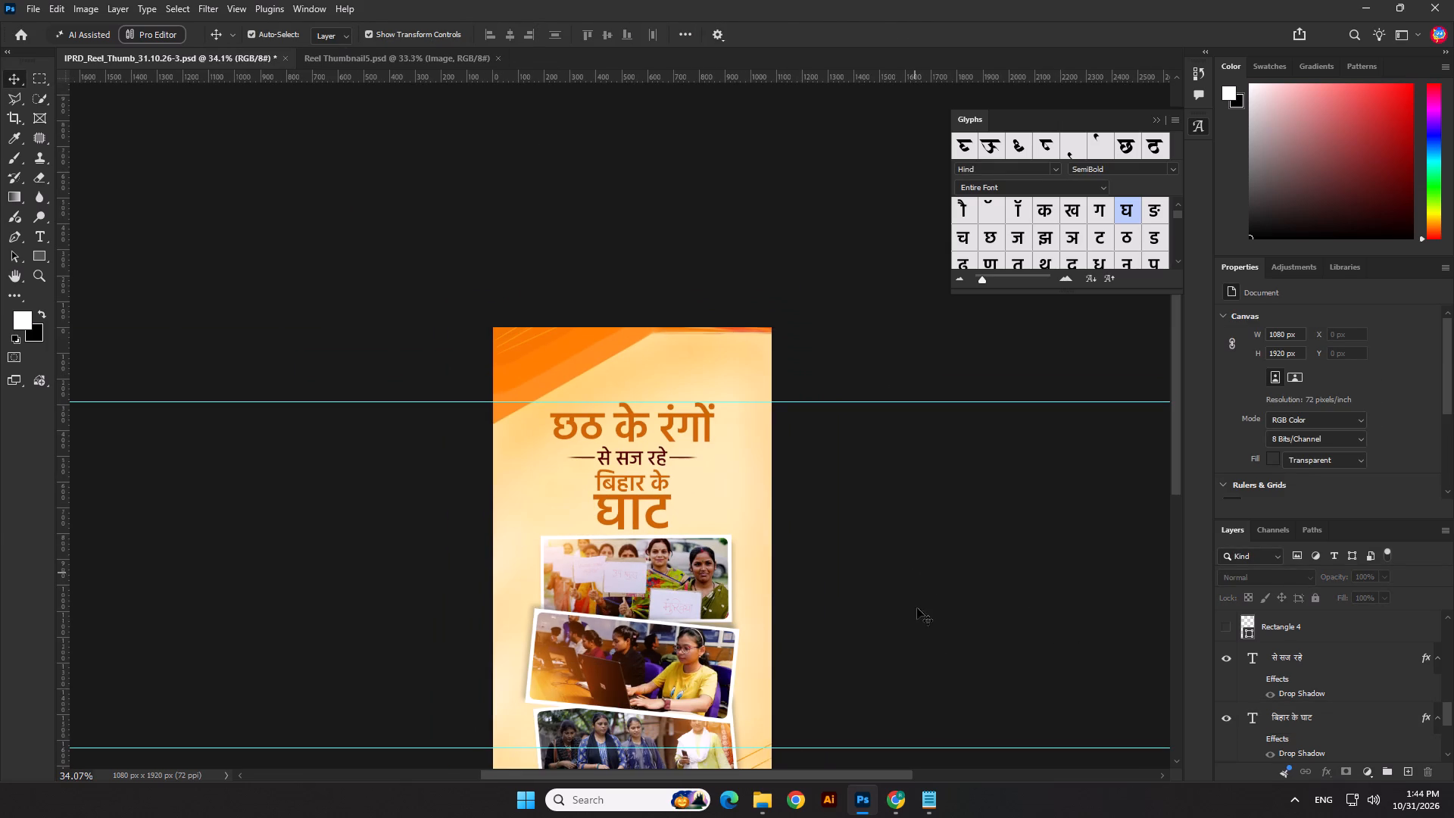